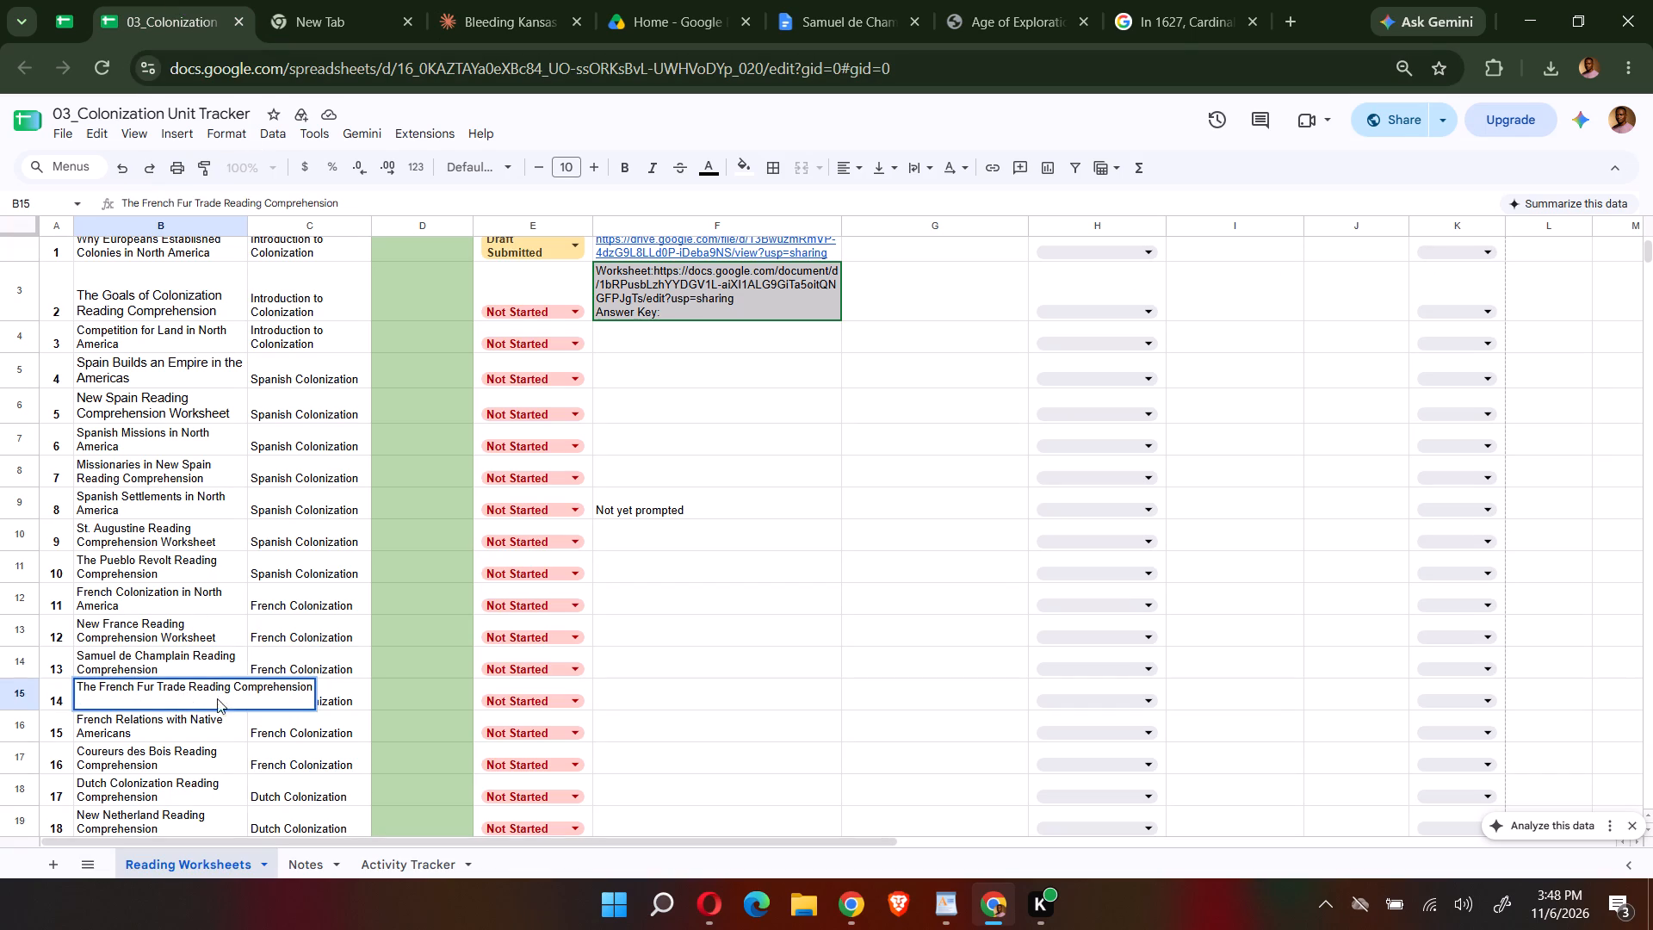
{"action": "left_click_drag", "start_coordinate": [310, 685], "coordinate": [296, 680]}
{"action": "left_click_drag", "start_coordinate": [296, 680], "coordinate": [77, 665]}
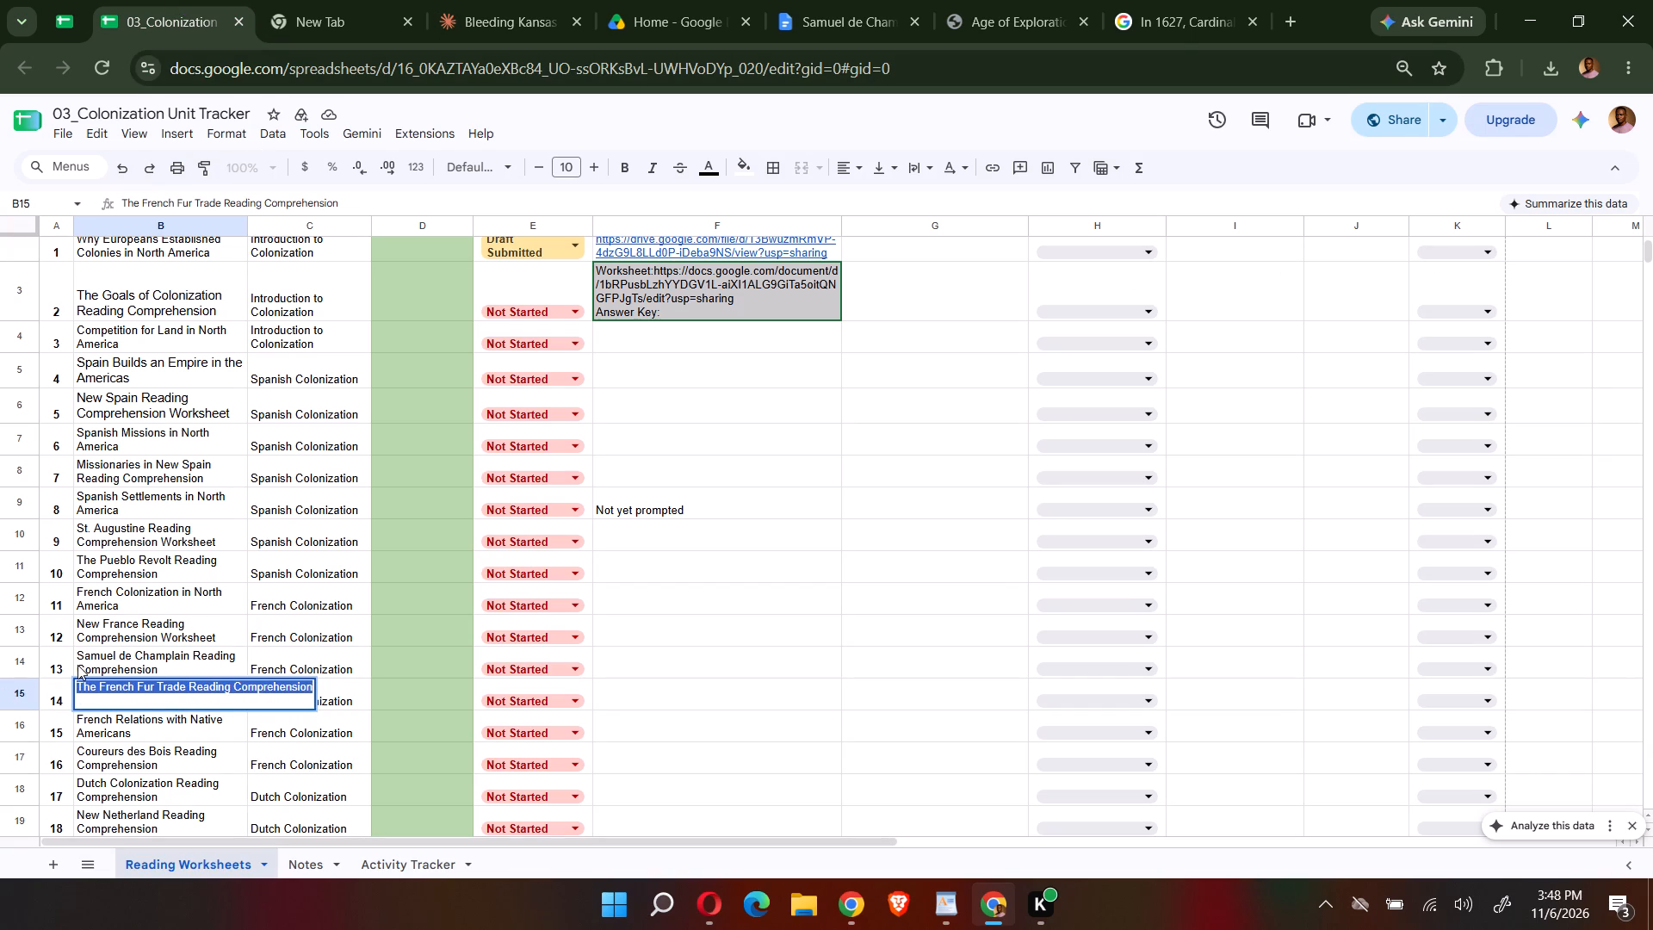
{"action": "left_click_drag", "start_coordinate": [77, 665], "coordinate": [77, 665]}
{"action": "key", "text": "ctrl+c"}
{"action": "left_click_drag", "start_coordinate": [814, 0], "coordinate": [804, 0]}
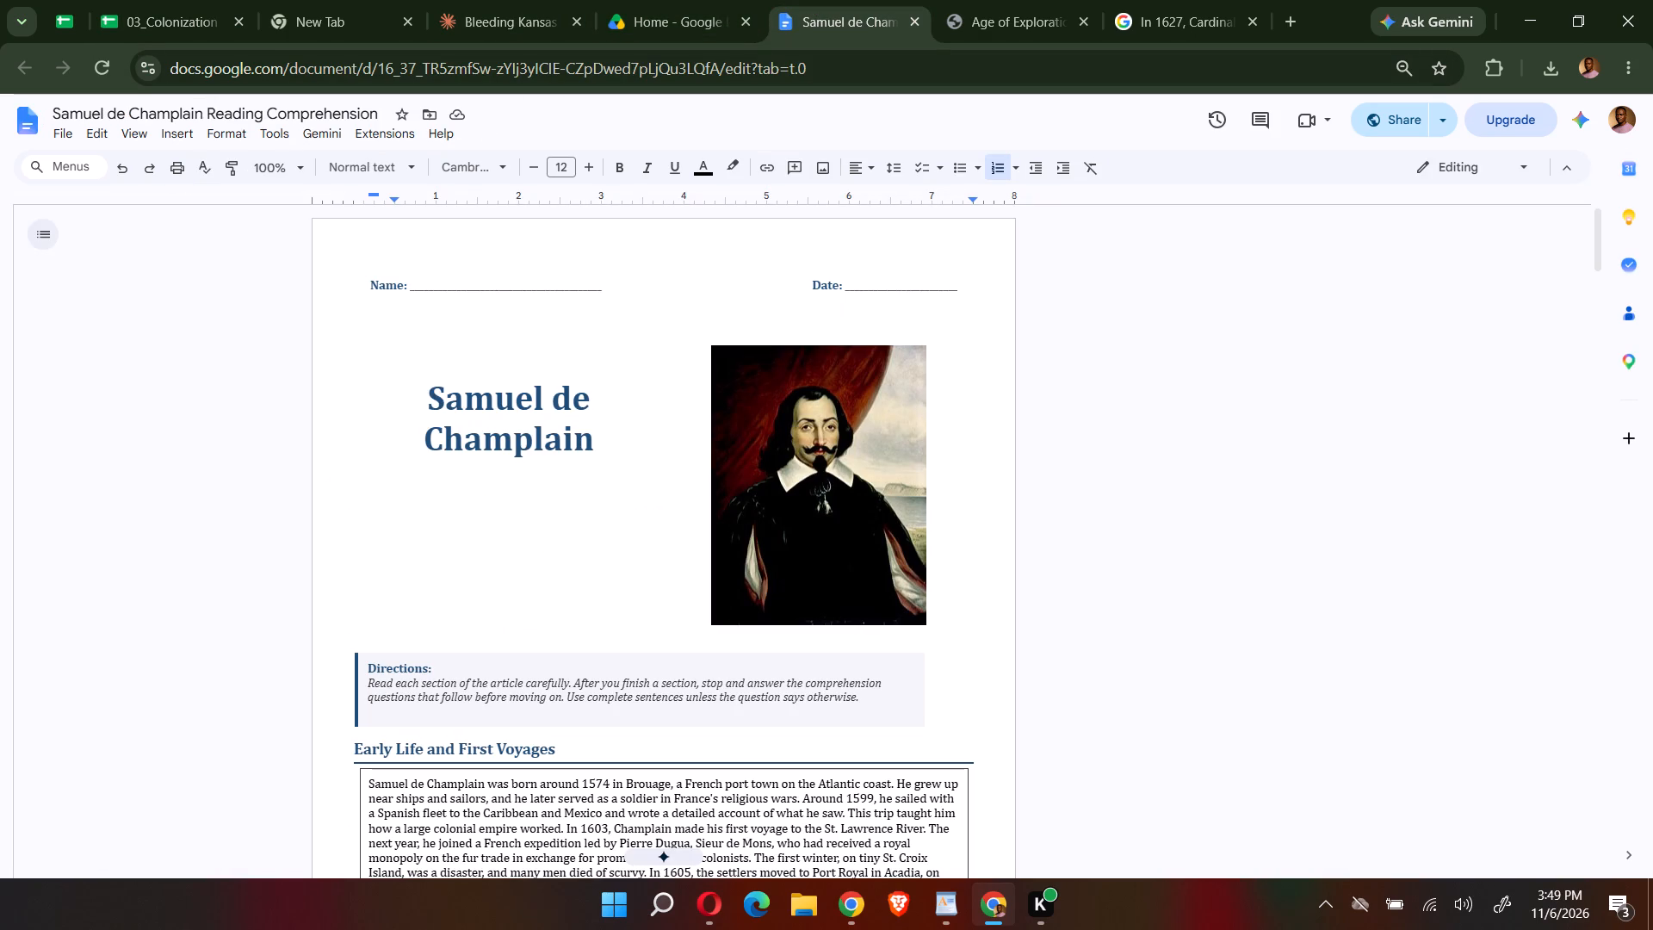
{"action": "left_click", "coordinate": [68, 129]}
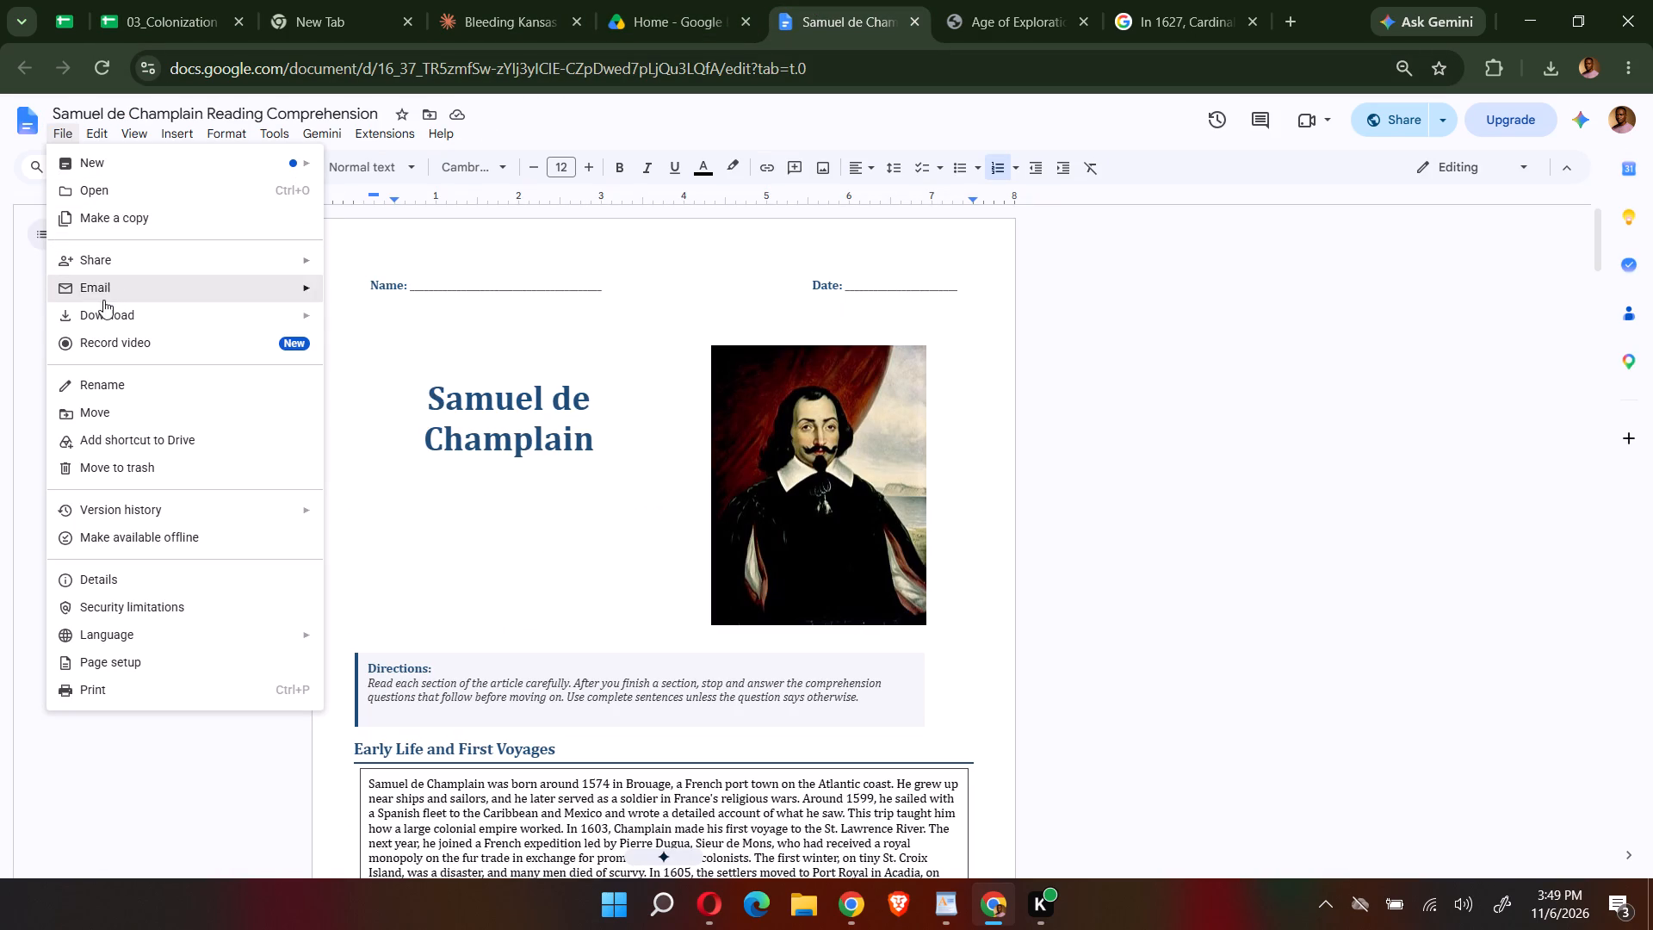
{"action": "left_click", "coordinate": [170, 224]}
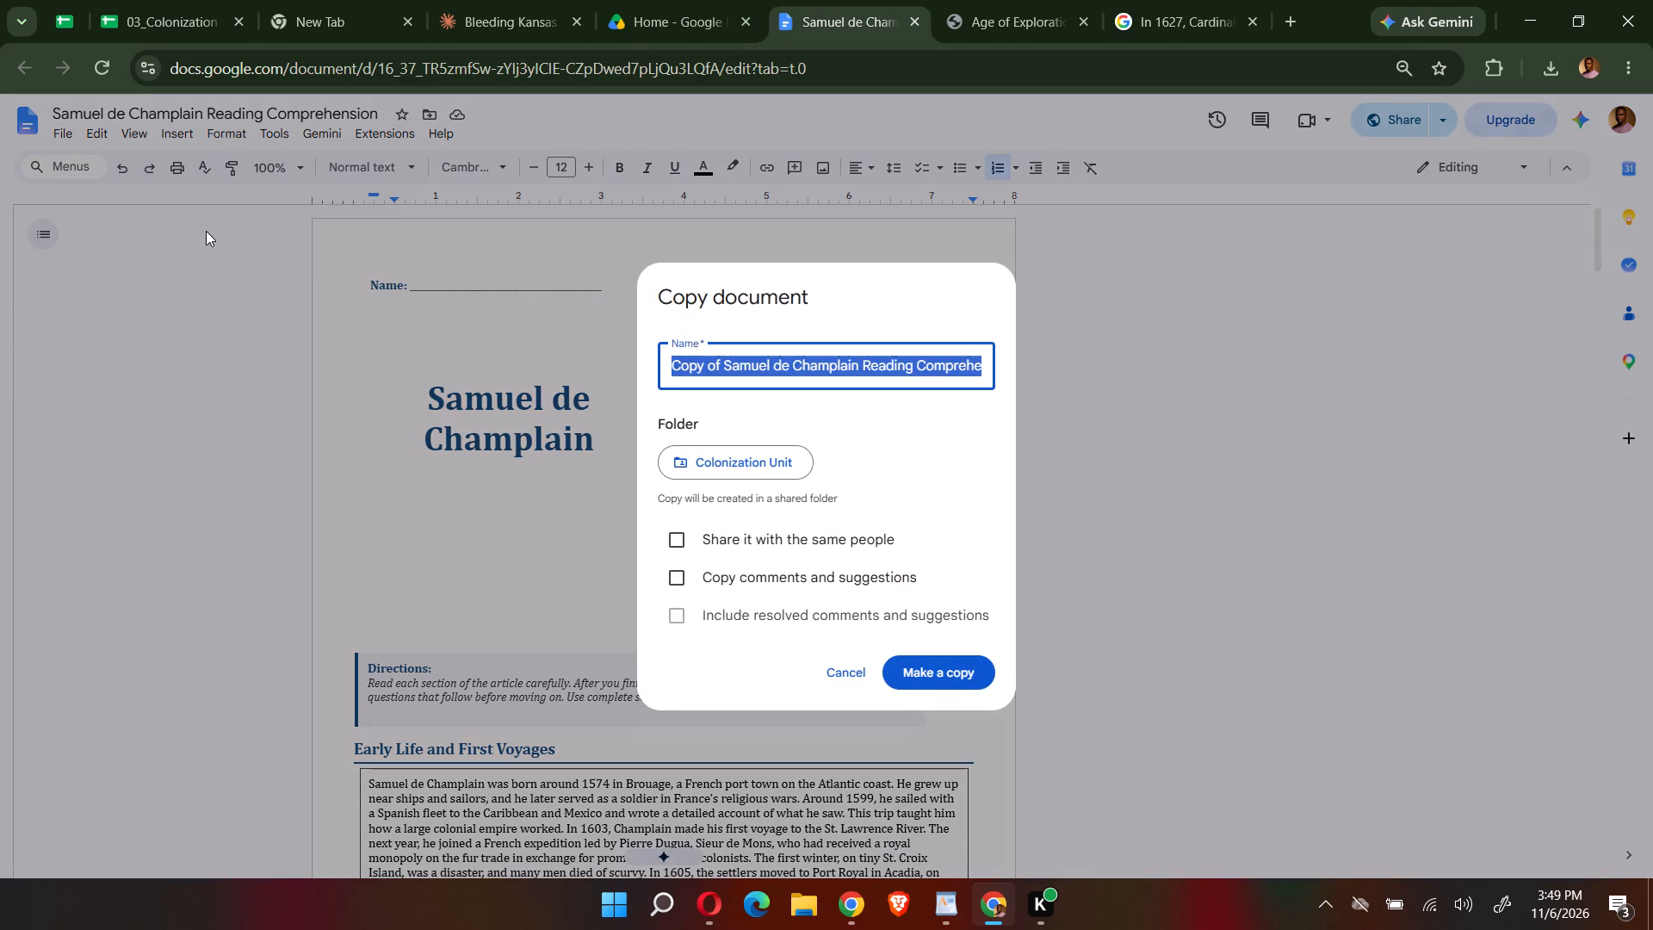
{"action": "key", "text": "BackSpace"}
{"action": "key", "text": "ctrl+v"}
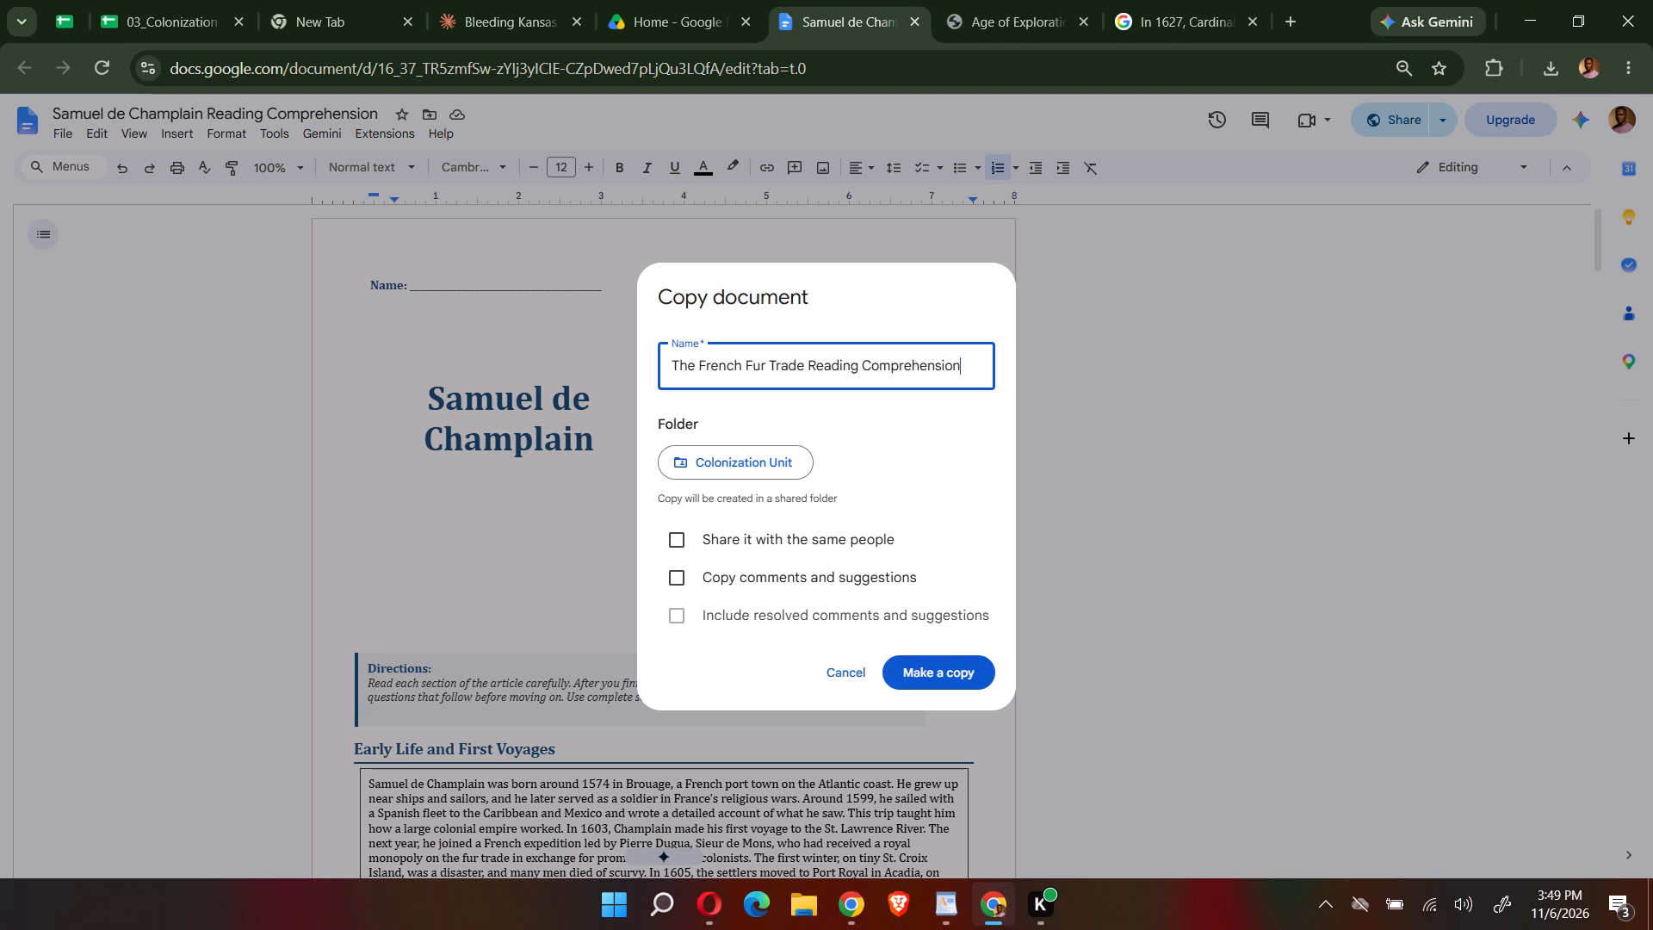
{"action": "key", "text": "Return"}
{"action": "left_click", "coordinate": [957, 678]}
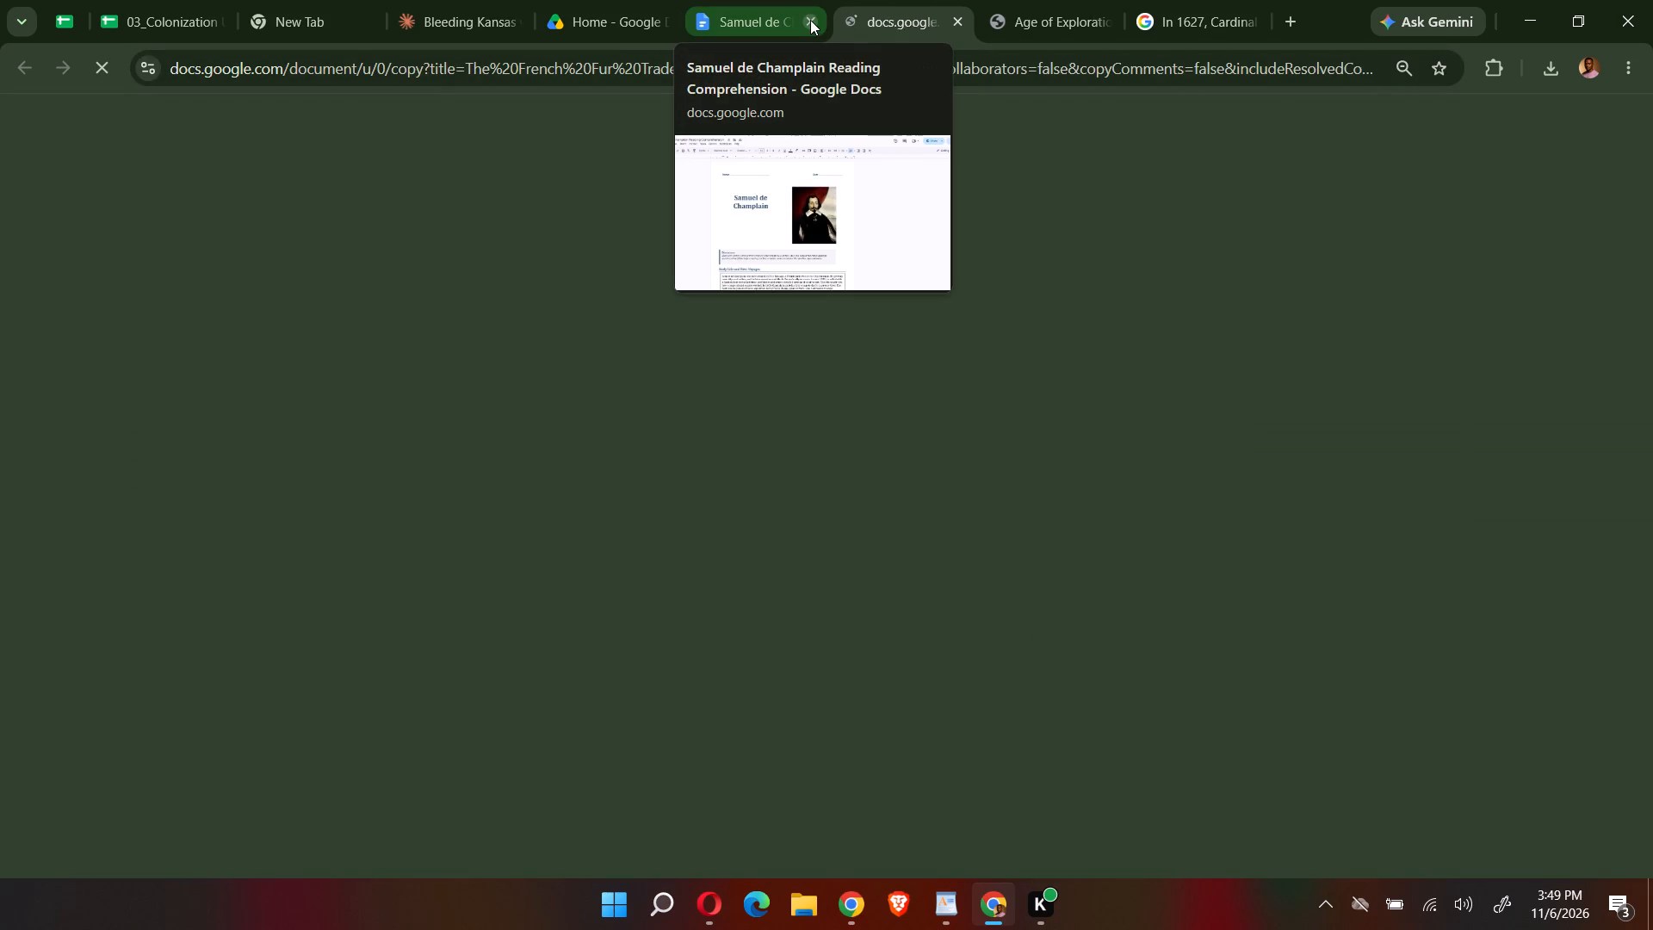
Close the original Samuel de Champlain document and its source PDF.
{"action": "left_click", "coordinate": [810, 20]}
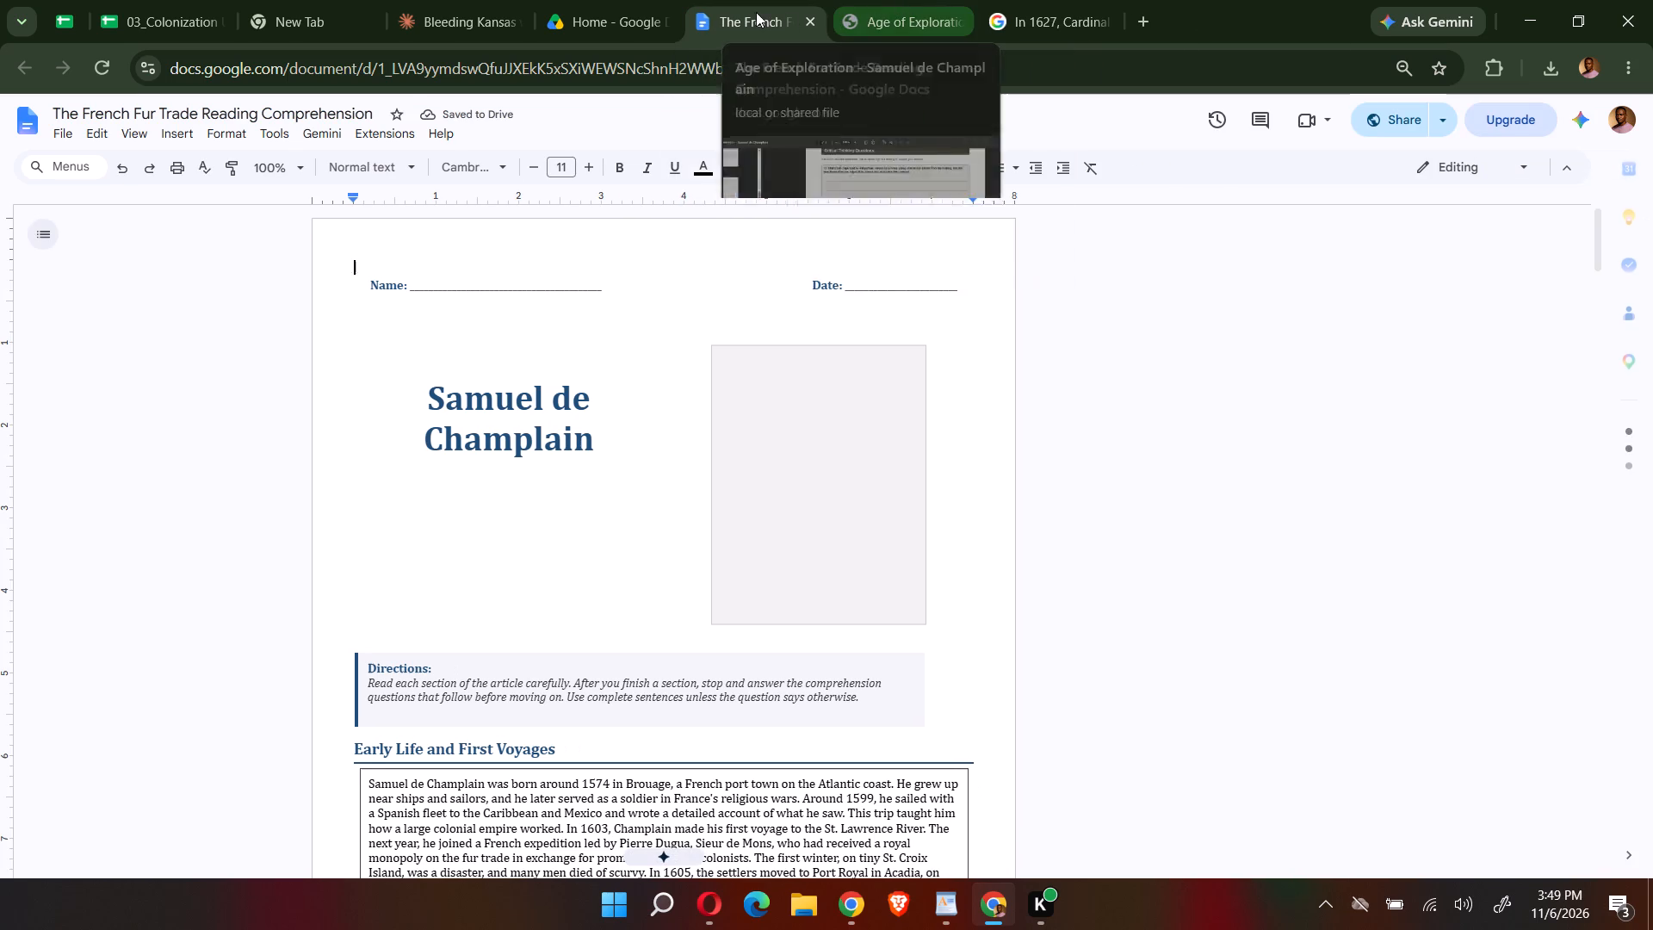
{"action": "left_click", "coordinate": [957, 14]}
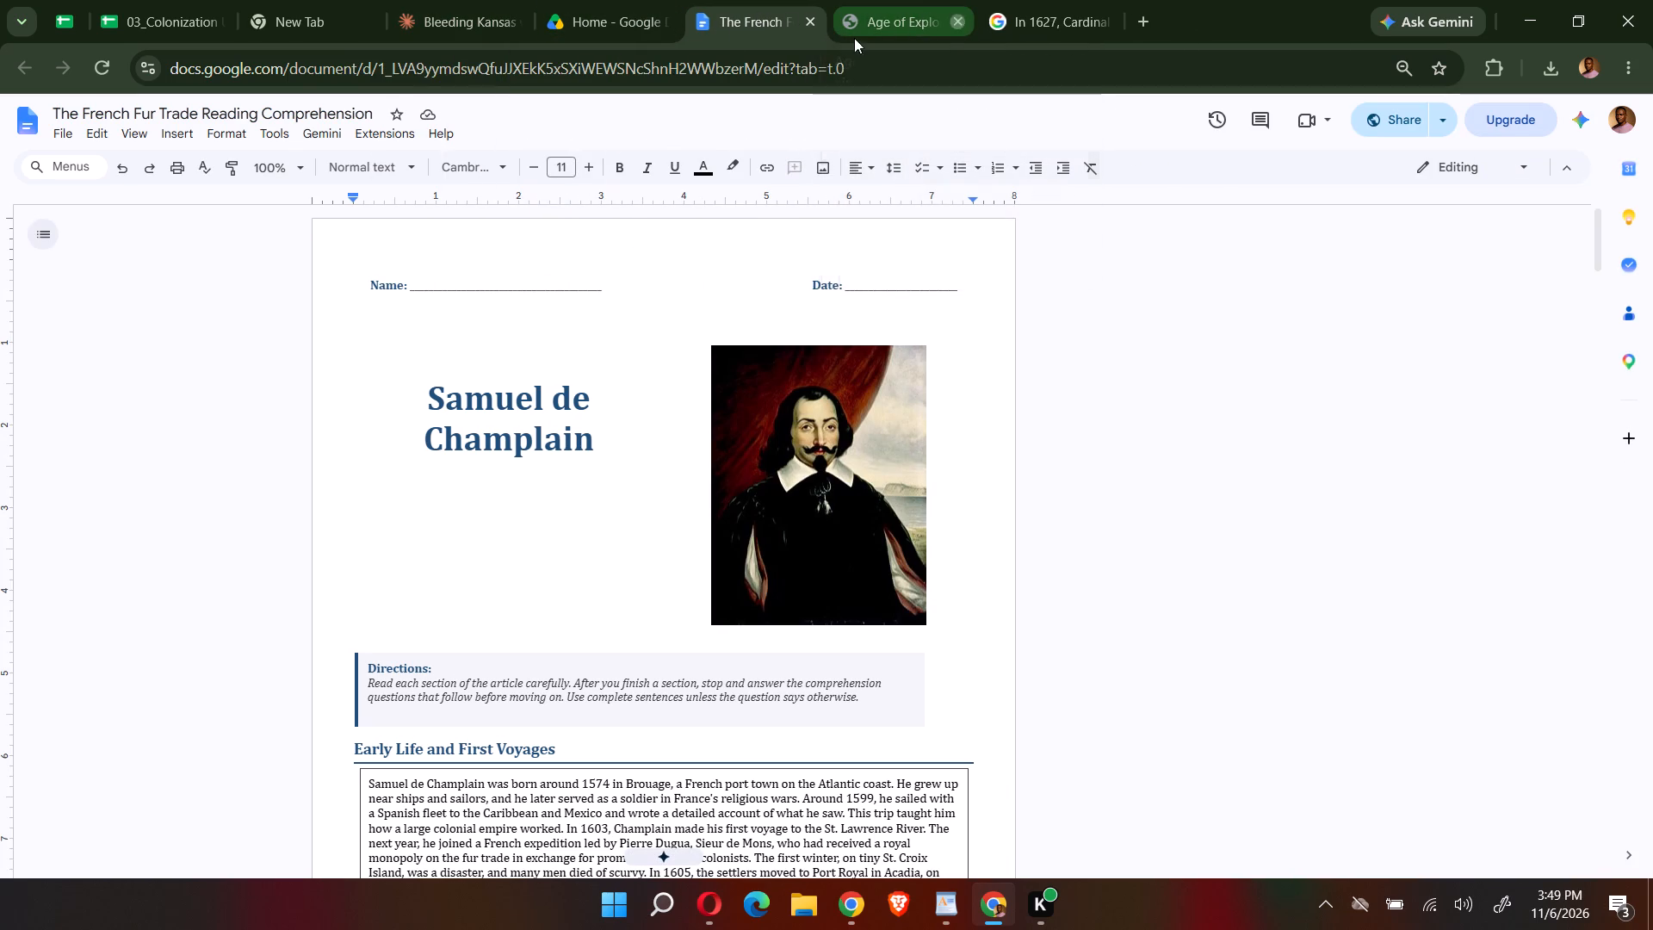
Download the Exploration french fur trade PDF from the Claude chat, open it and place it beside the new worksheet document.
{"action": "left_click", "coordinate": [442, 18]}
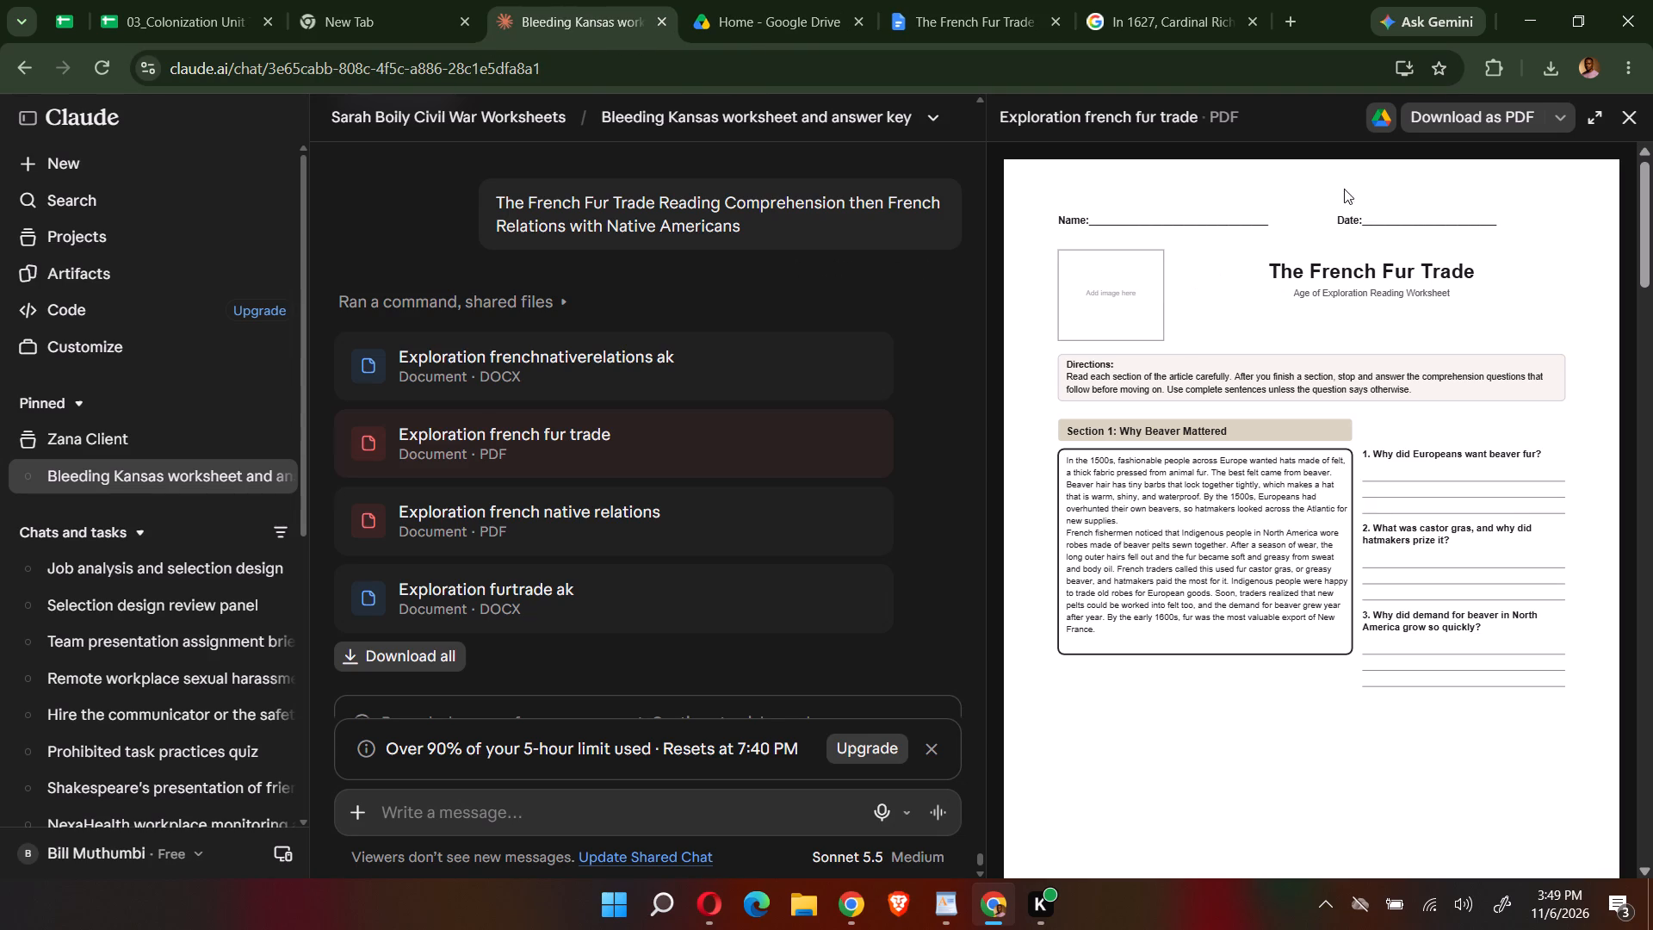
{"action": "left_click", "coordinate": [1443, 123]}
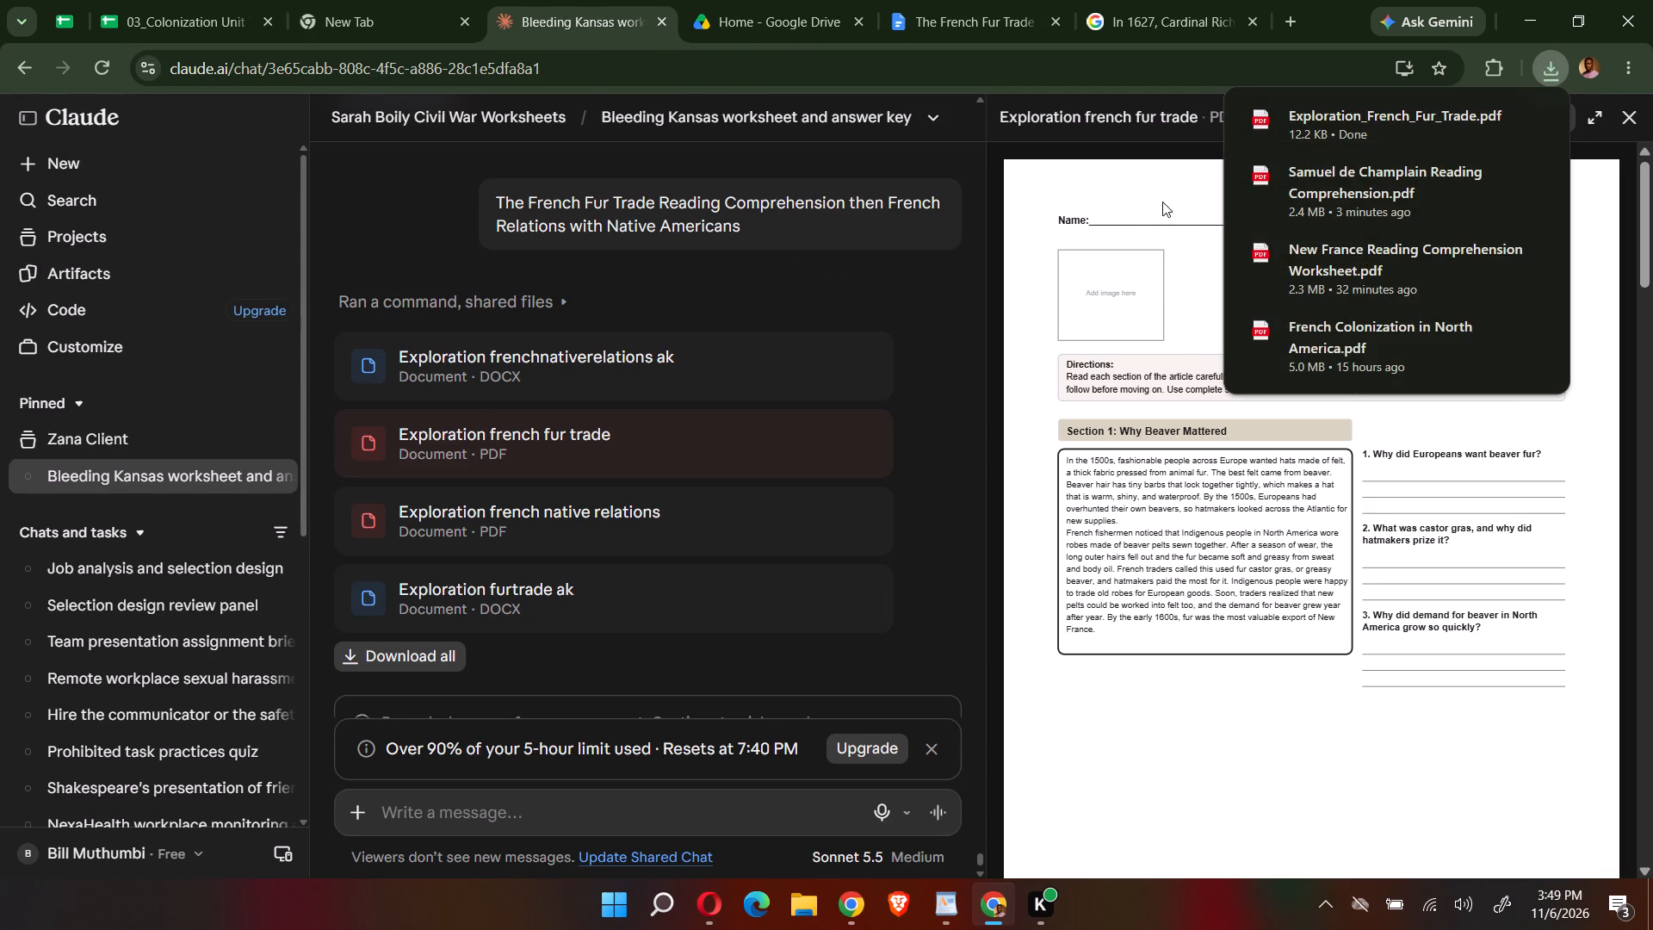
{"action": "left_click", "coordinate": [1526, 115]}
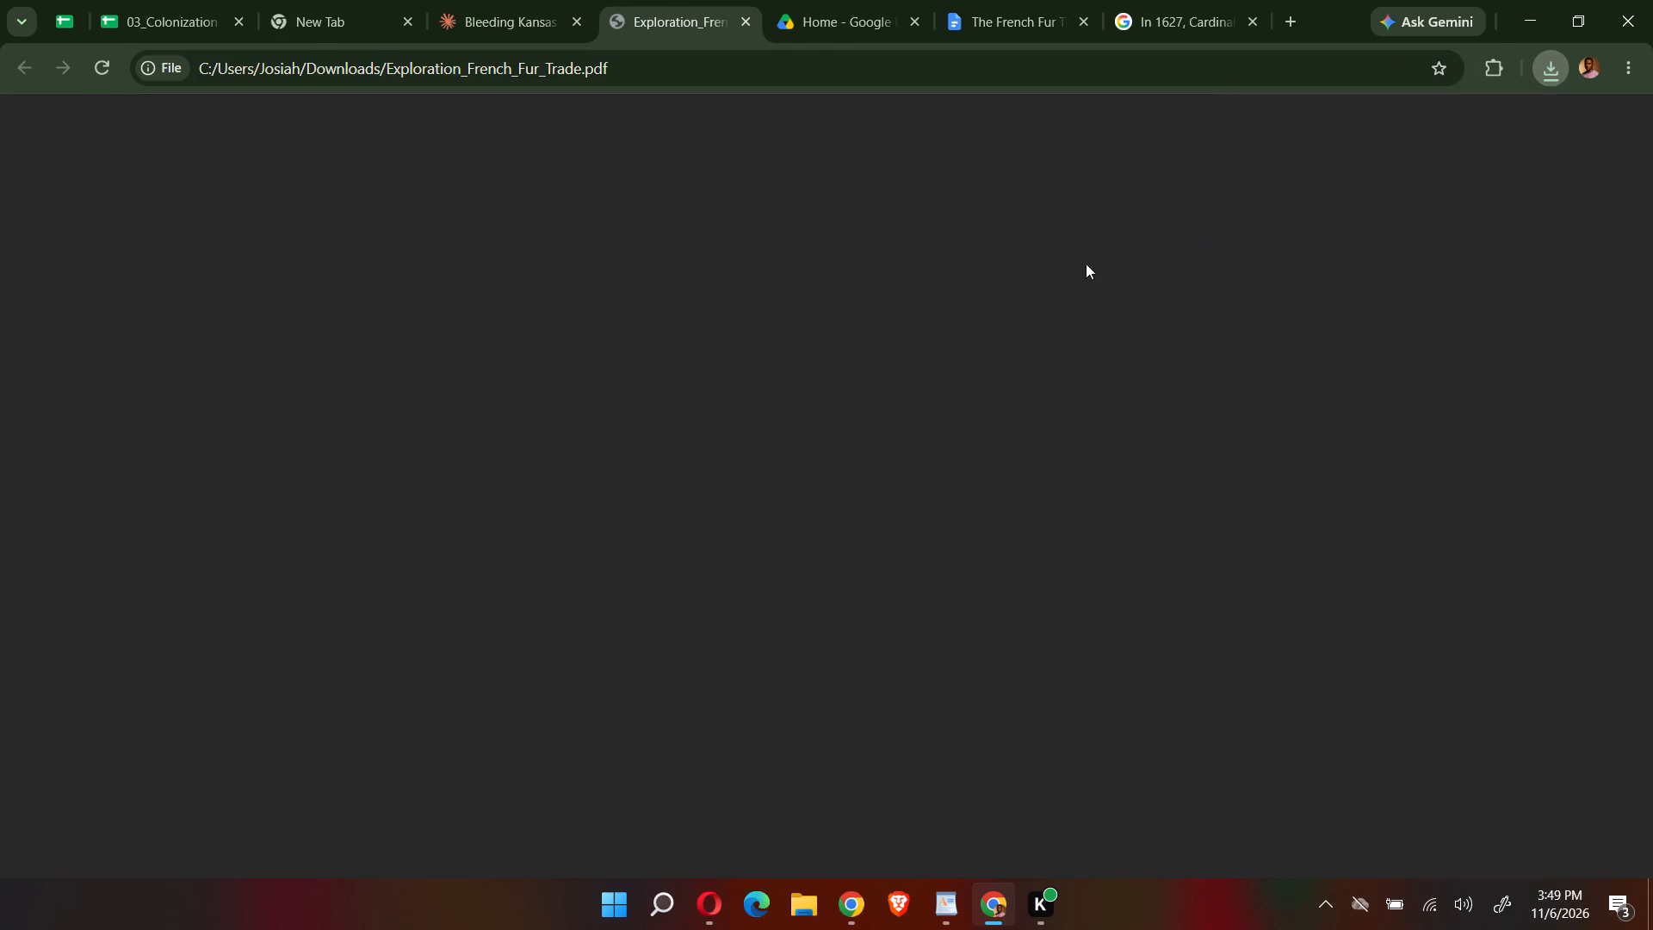
{"action": "left_click_drag", "start_coordinate": [674, 28], "coordinate": [784, 21]}
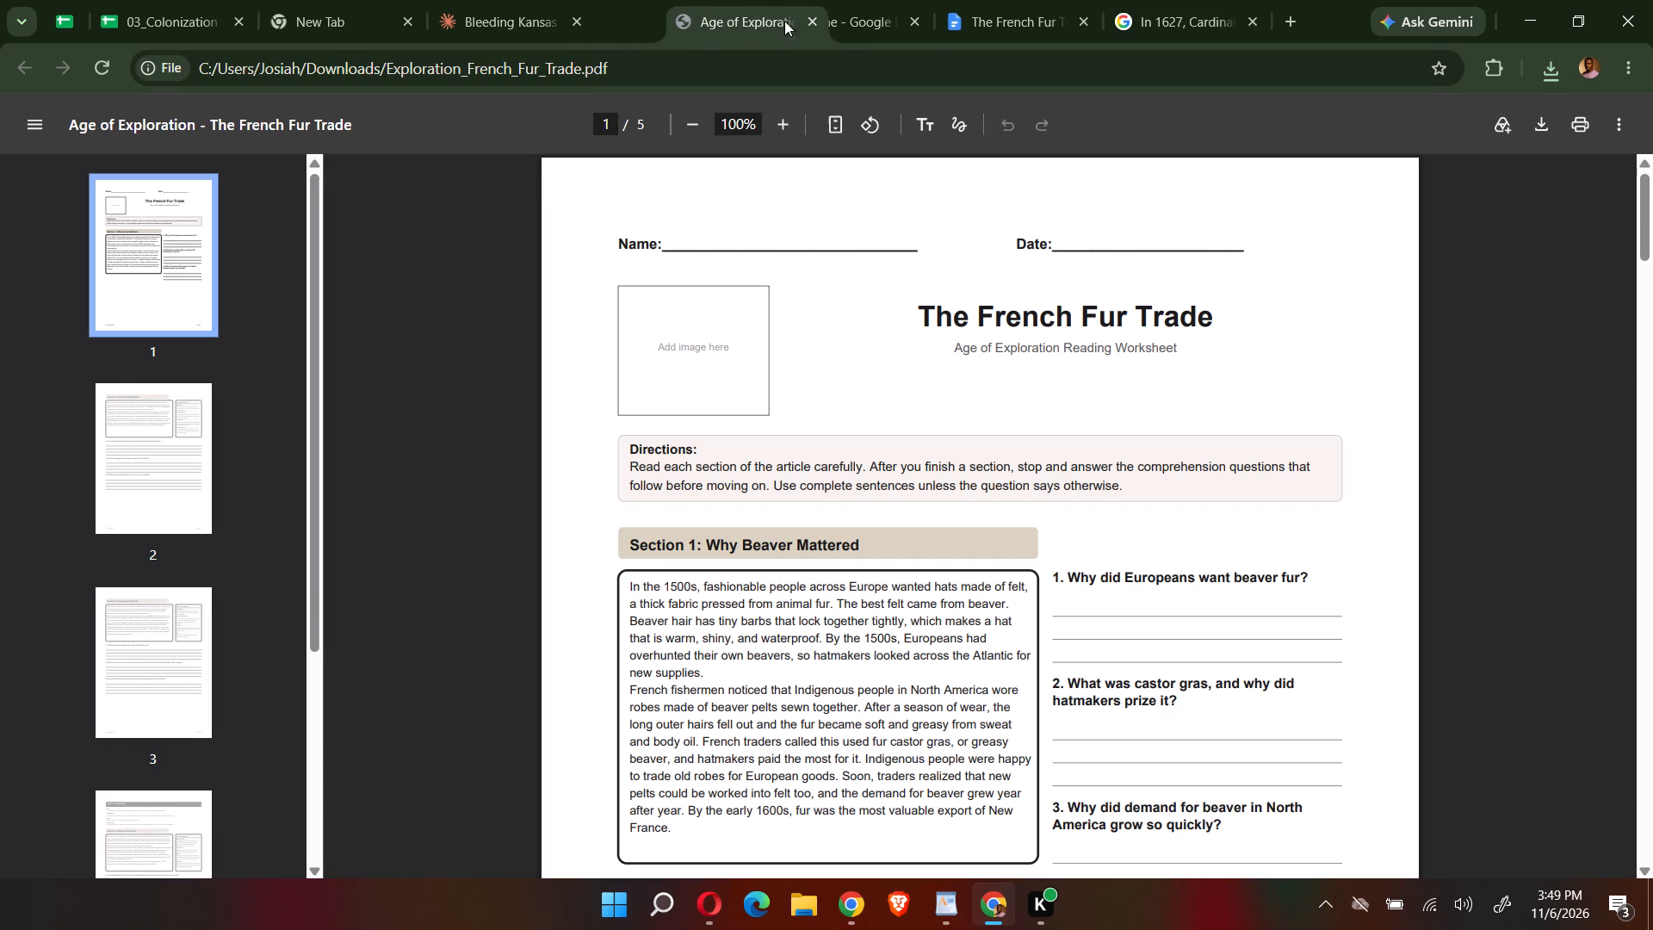
{"action": "left_click_drag", "start_coordinate": [784, 21], "coordinate": [987, 14]}
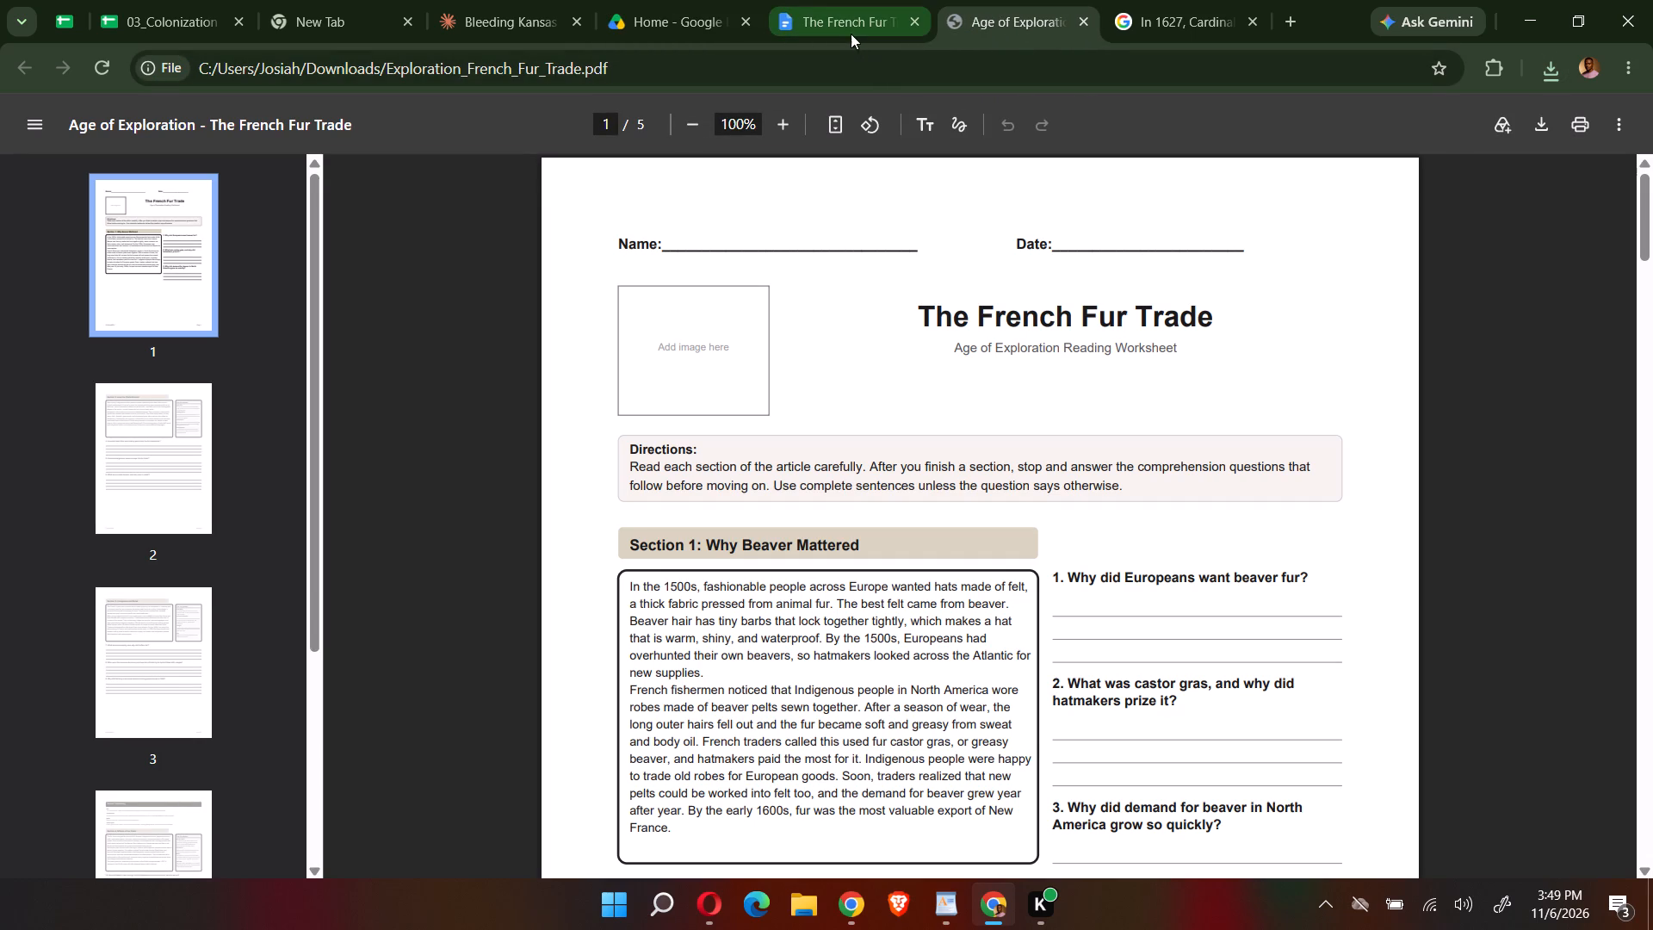
Replace the Samuel de Champlain title in the worksheet with "The French Fur Trade", copied from the PDF.
{"action": "left_click_drag", "start_coordinate": [1222, 310], "coordinate": [1161, 323]}
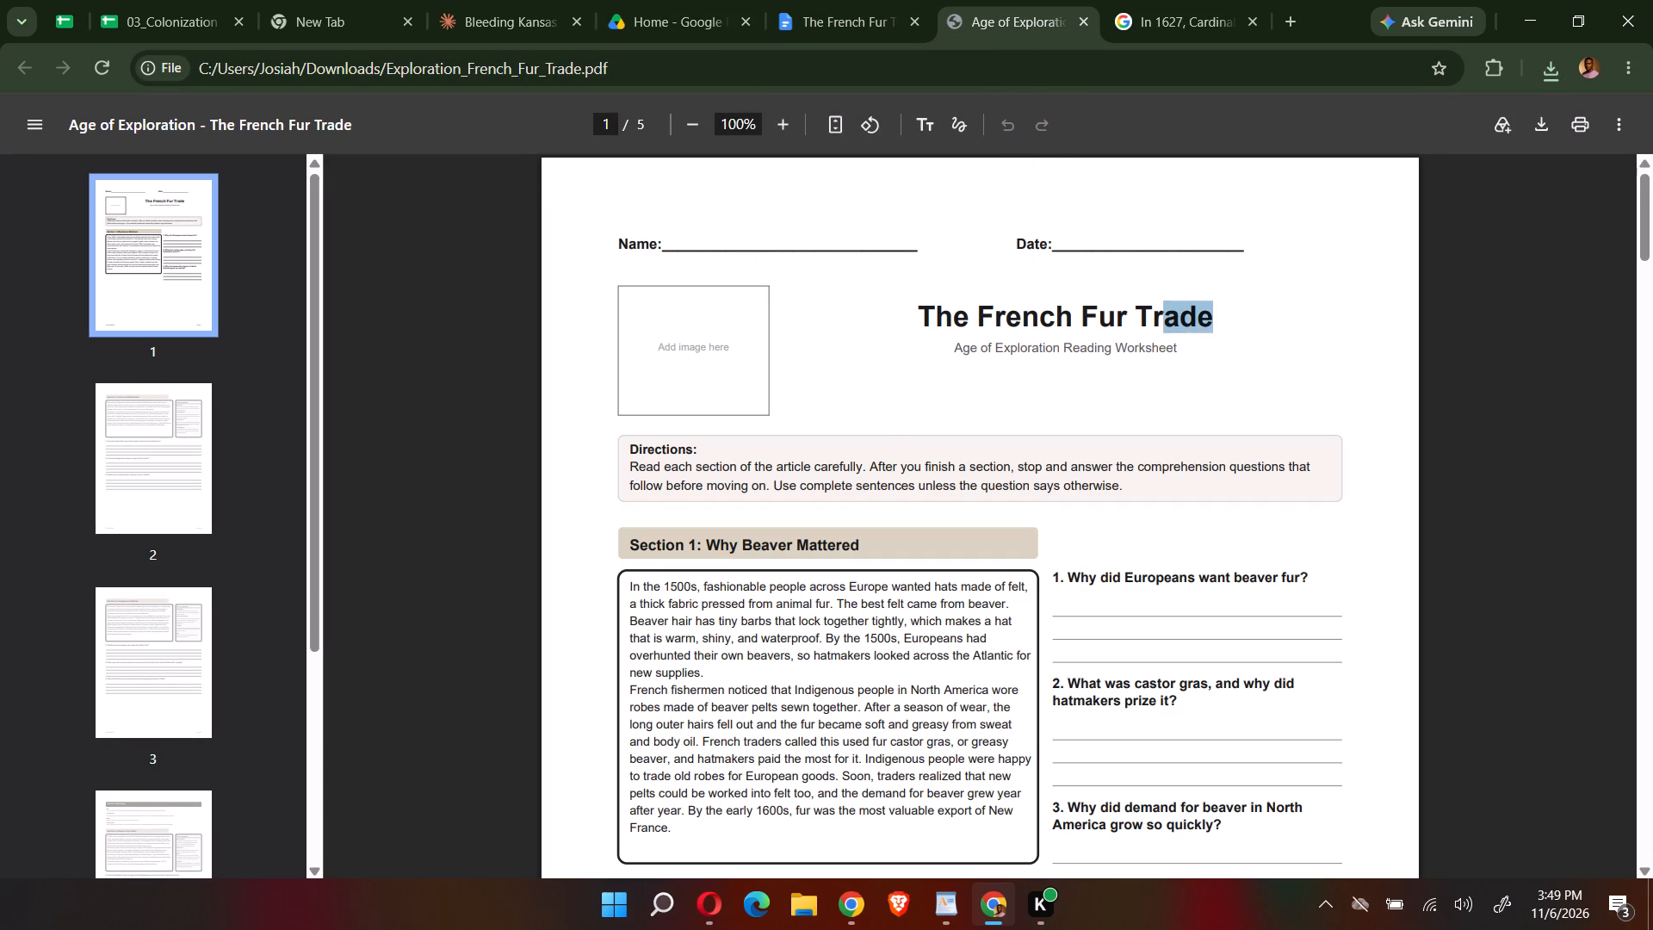
{"action": "left_click_drag", "start_coordinate": [1161, 323], "coordinate": [923, 301]}
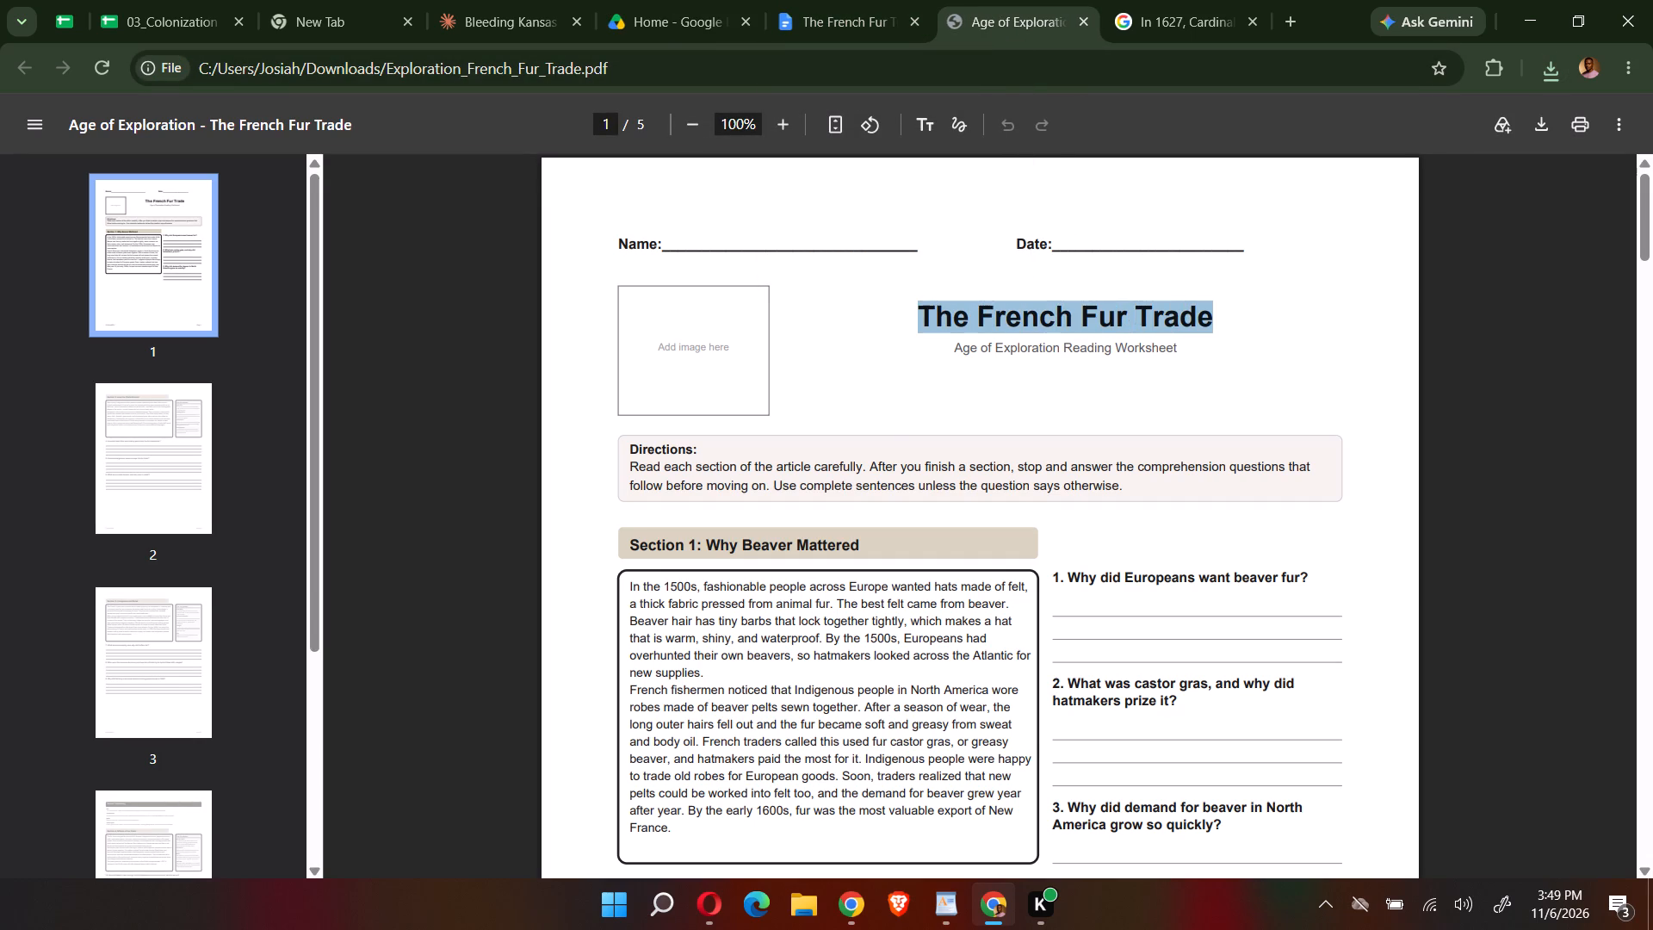
{"action": "key", "text": "ctrl+c"}
{"action": "left_click", "coordinate": [811, 8]}
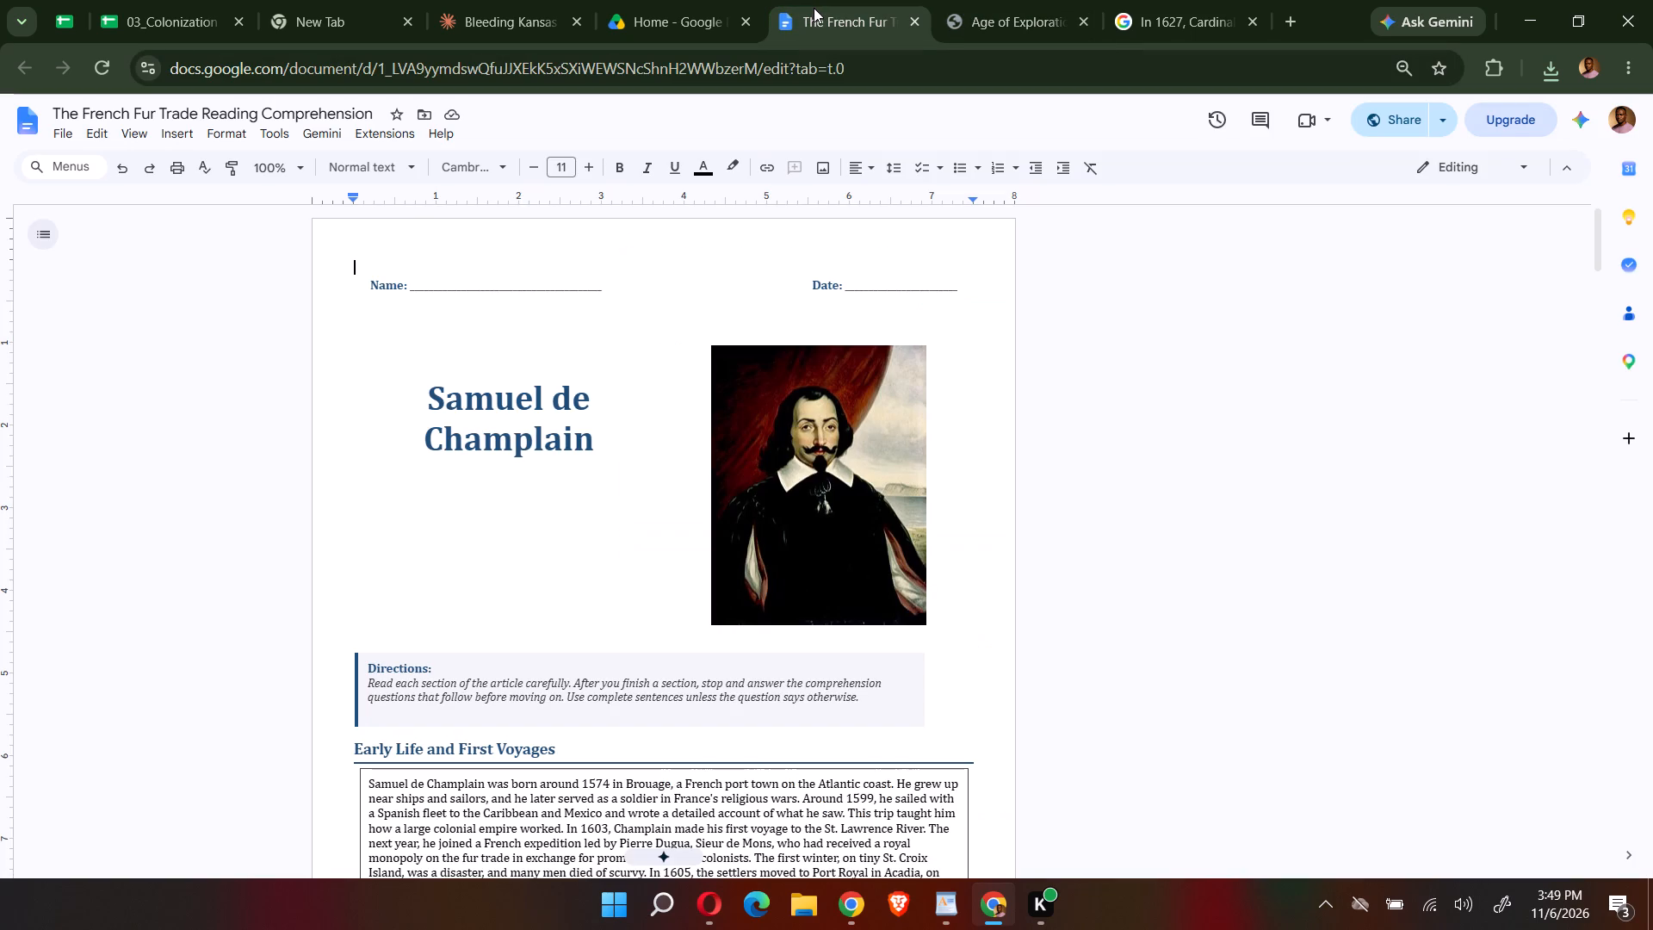
{"action": "left_click_drag", "start_coordinate": [620, 461], "coordinate": [531, 408]}
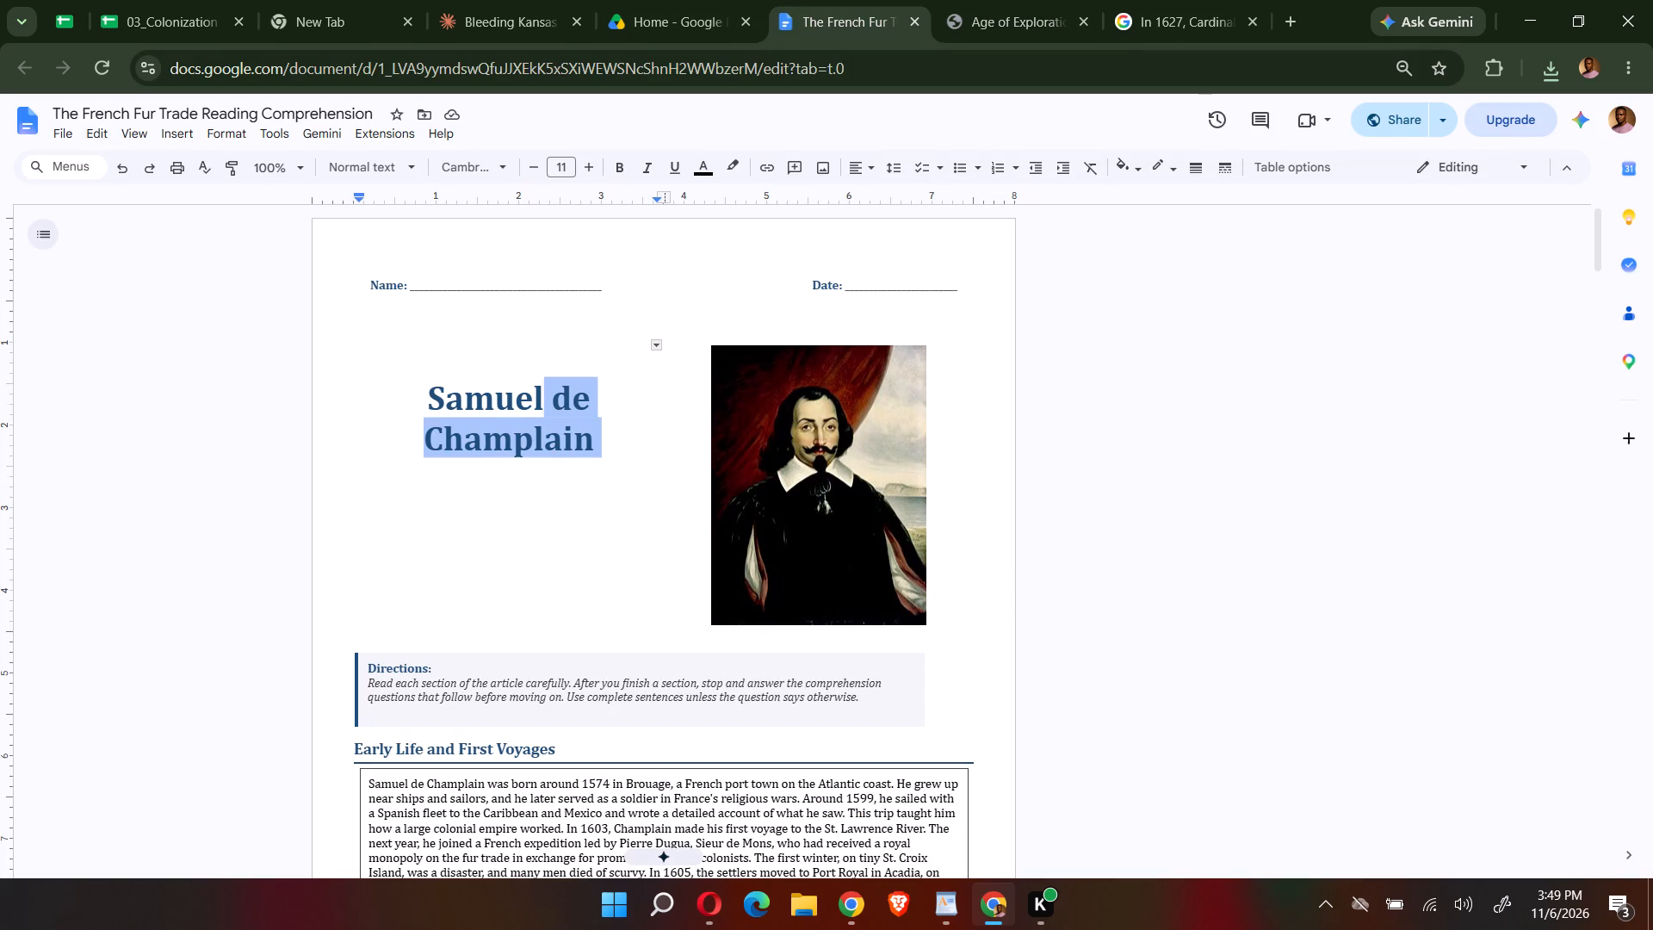
{"action": "left_click_drag", "start_coordinate": [531, 408], "coordinate": [436, 387]}
{"action": "key", "text": "BackSpace"}
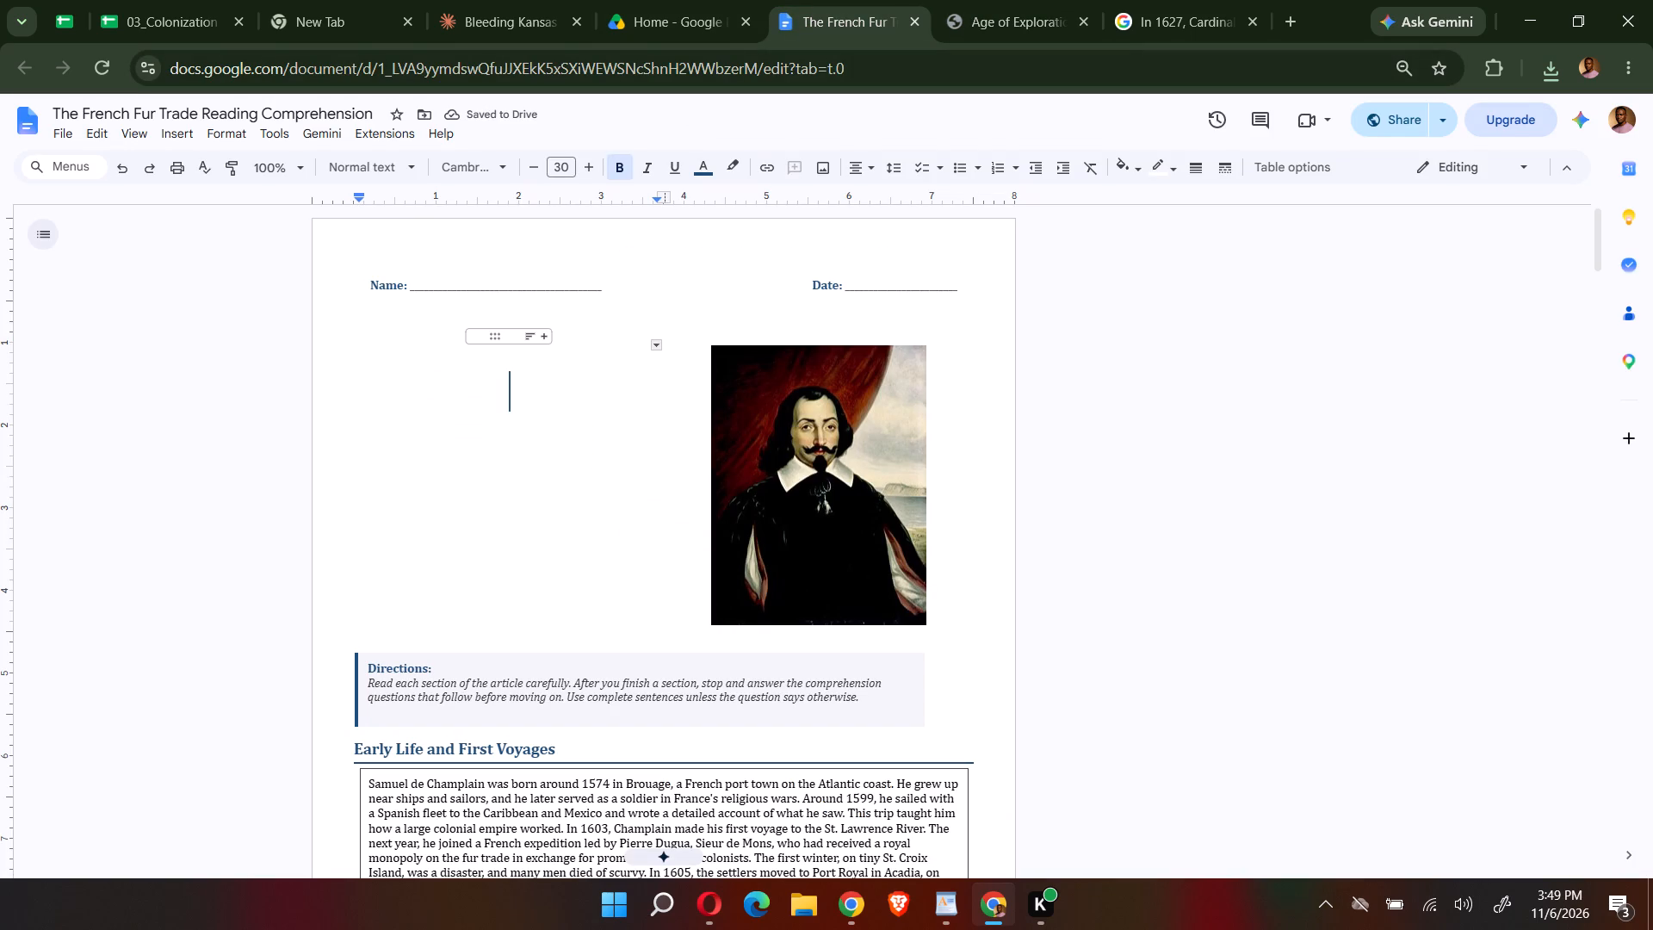
{"action": "key", "text": "ctrl+v"}
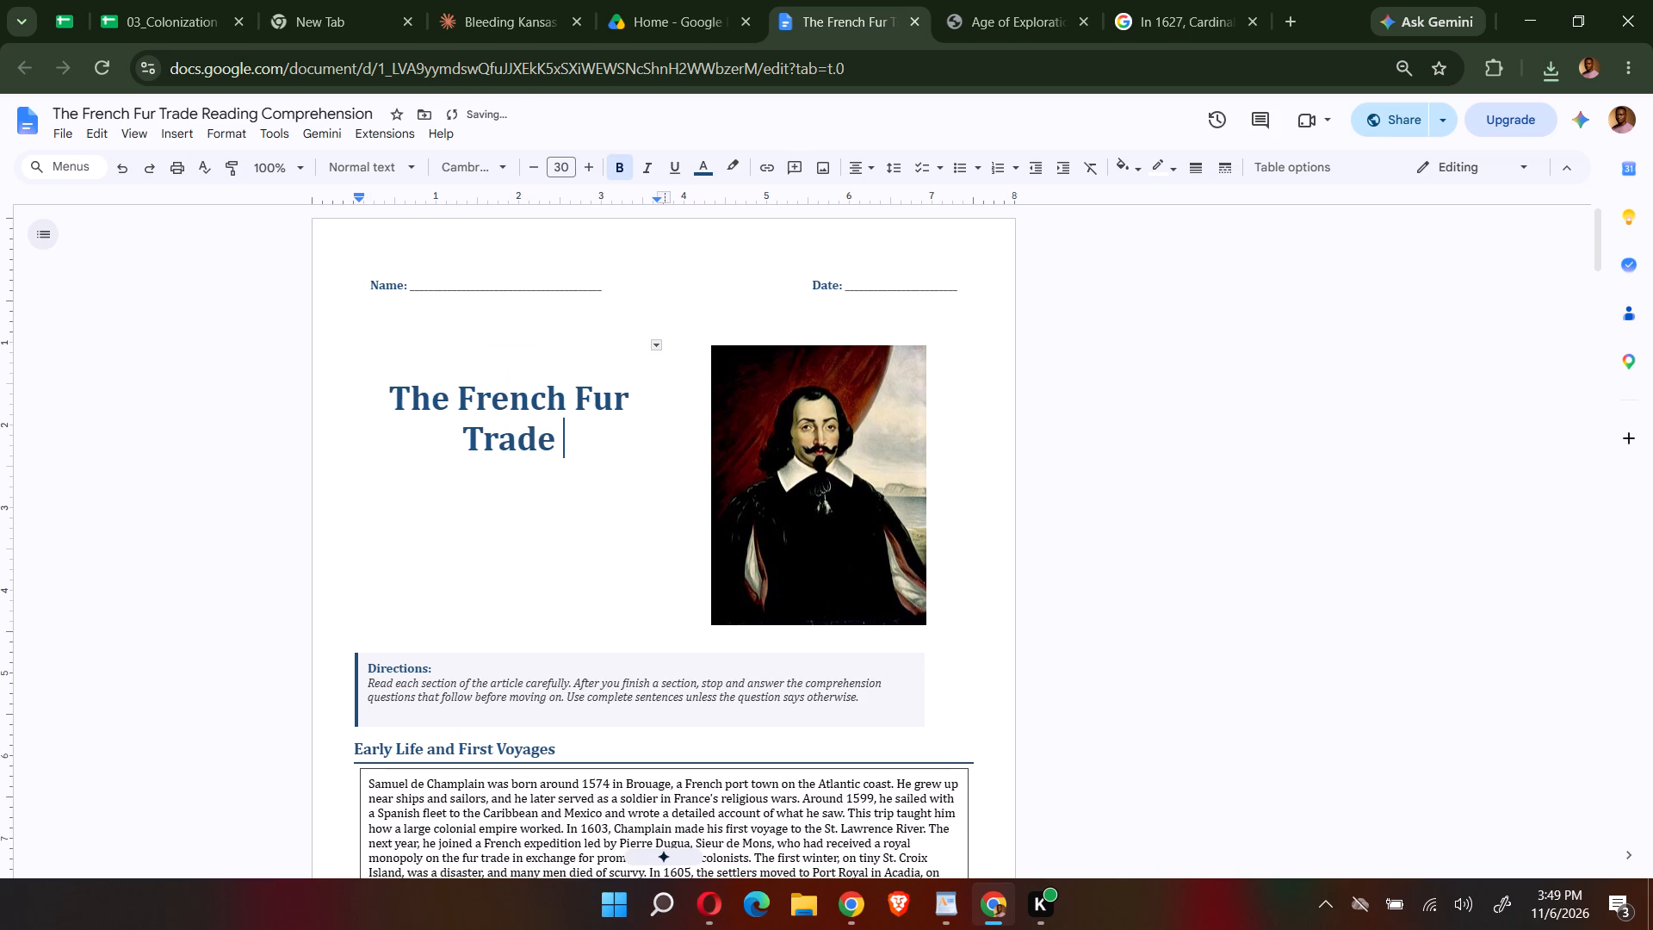
Search Google Images for "The French Fur Trade" and copy the History in Charts picture of traders with barrels and pelts.
{"action": "left_click_drag", "start_coordinate": [1145, 6], "coordinate": [1145, 4]}
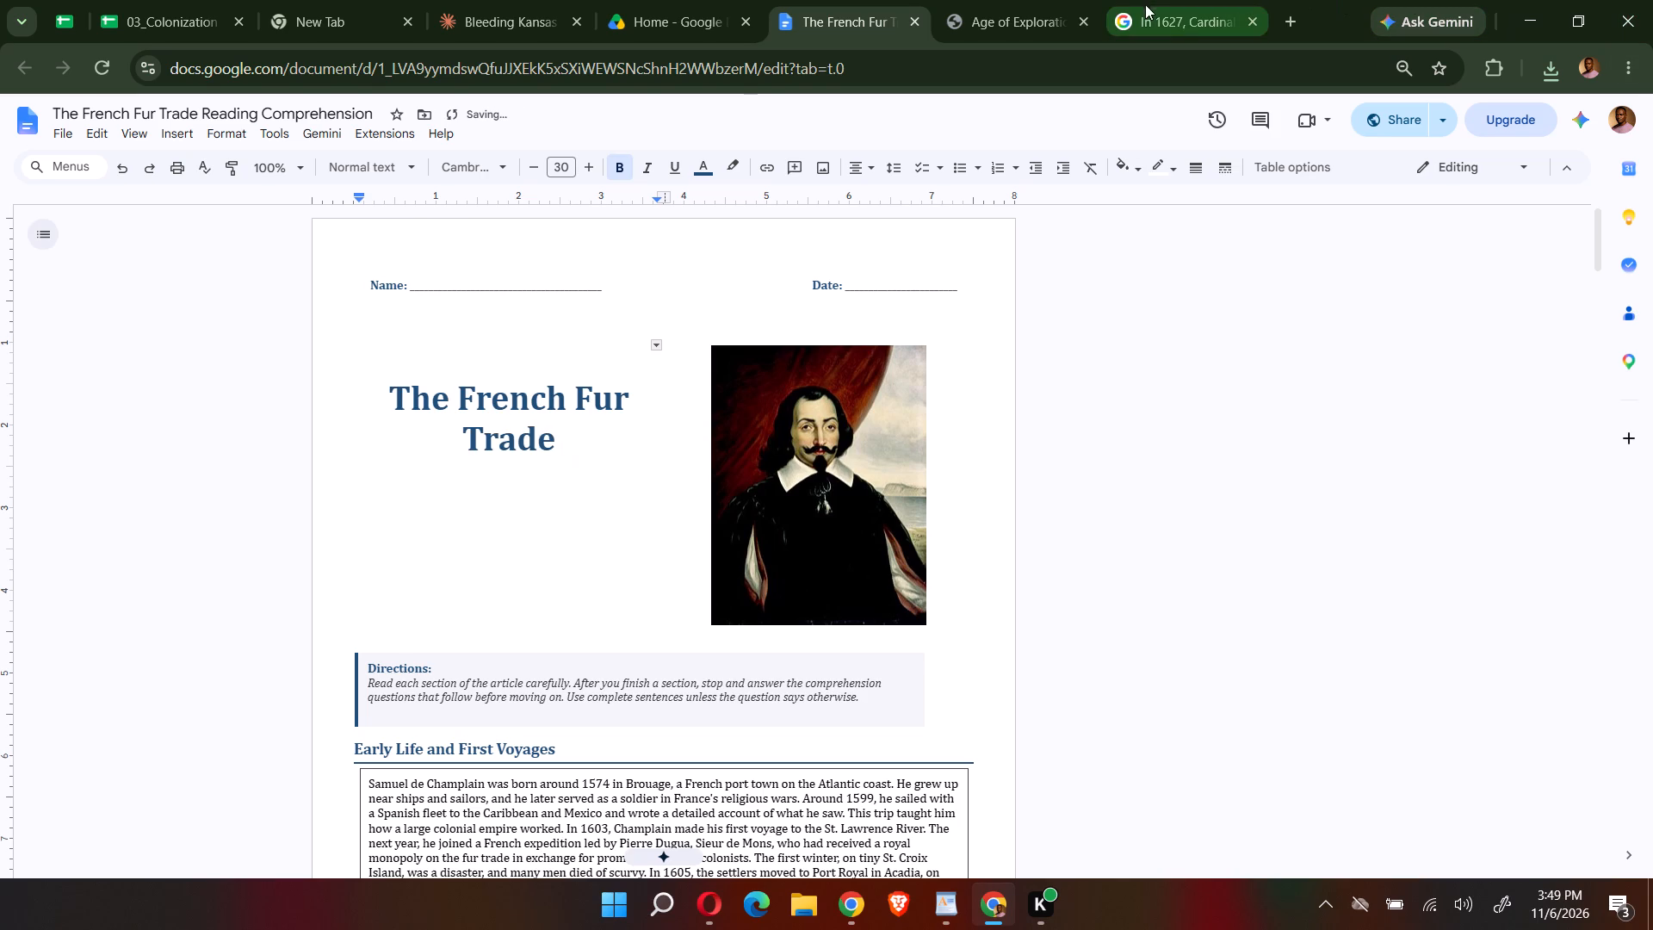
{"action": "left_click_drag", "start_coordinate": [1145, 4], "coordinate": [1187, 16]}
{"action": "left_click", "coordinate": [953, 127]}
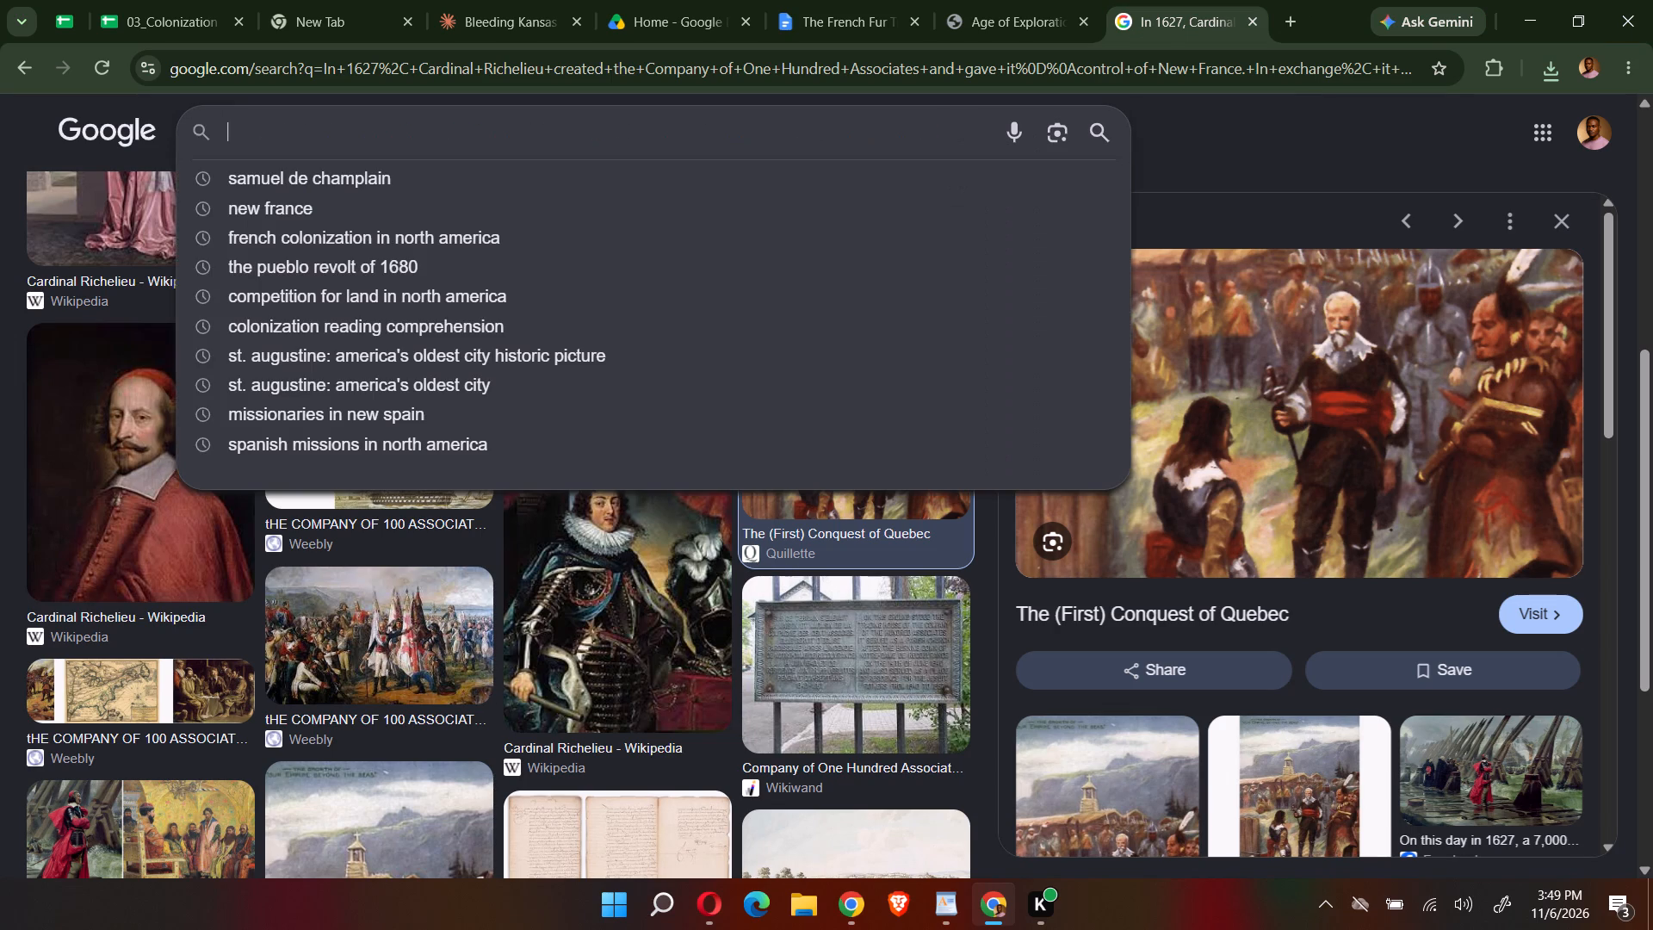
{"action": "key", "text": "ctrl+v"}
{"action": "key", "text": "Return"}
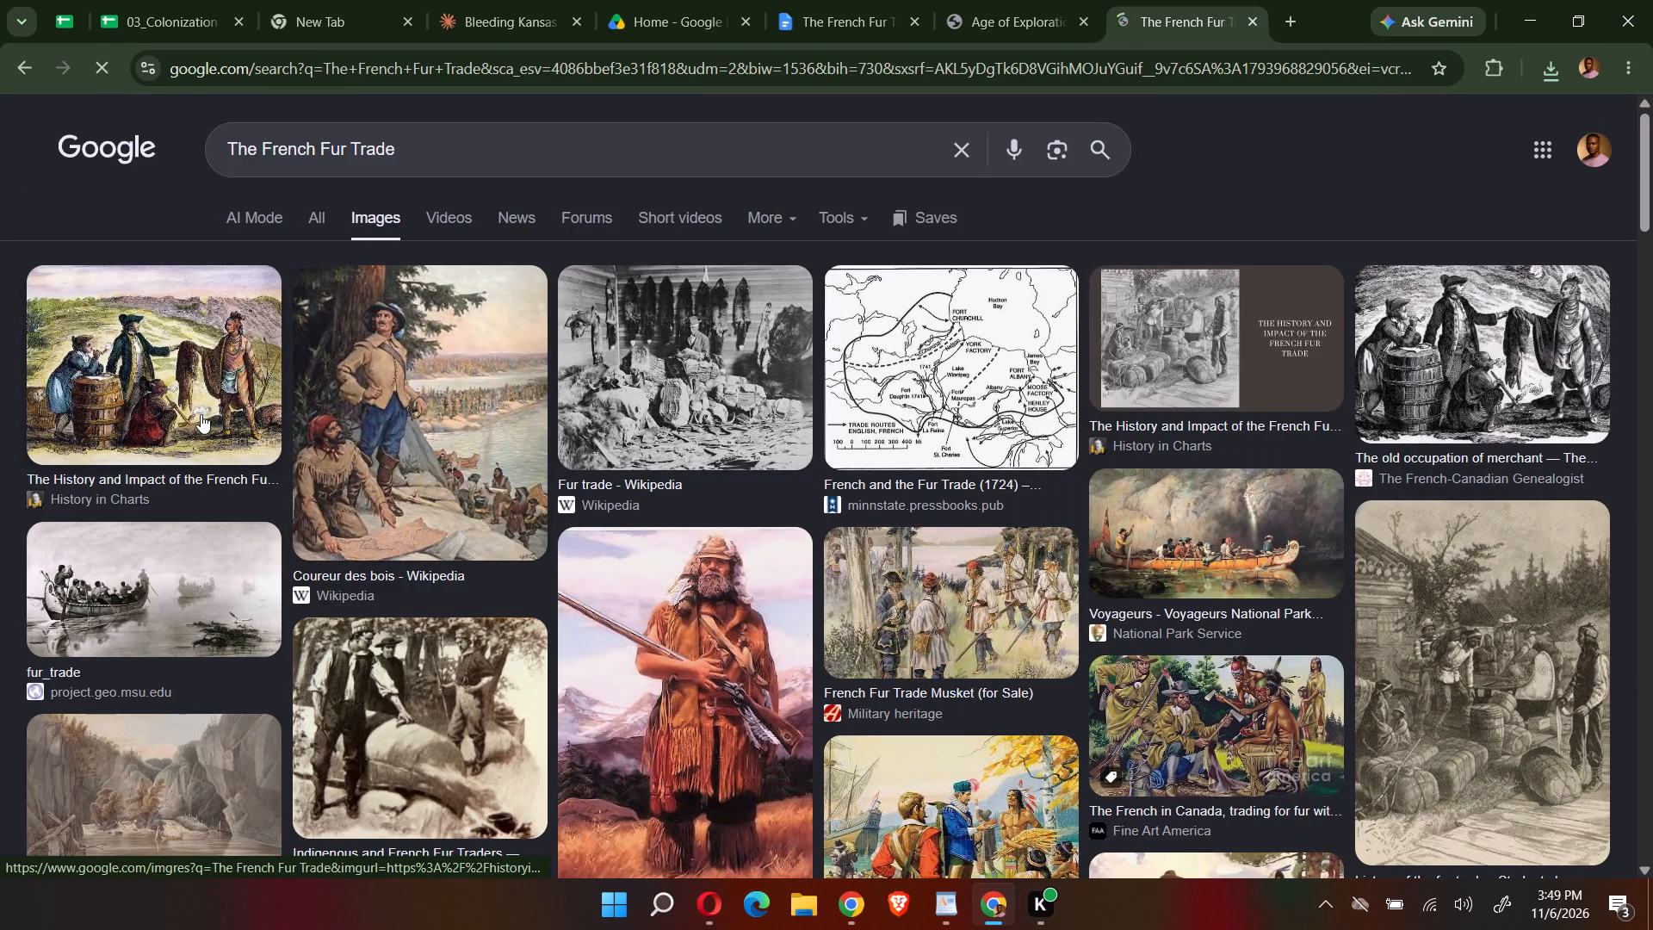
{"action": "left_click", "coordinate": [187, 355]}
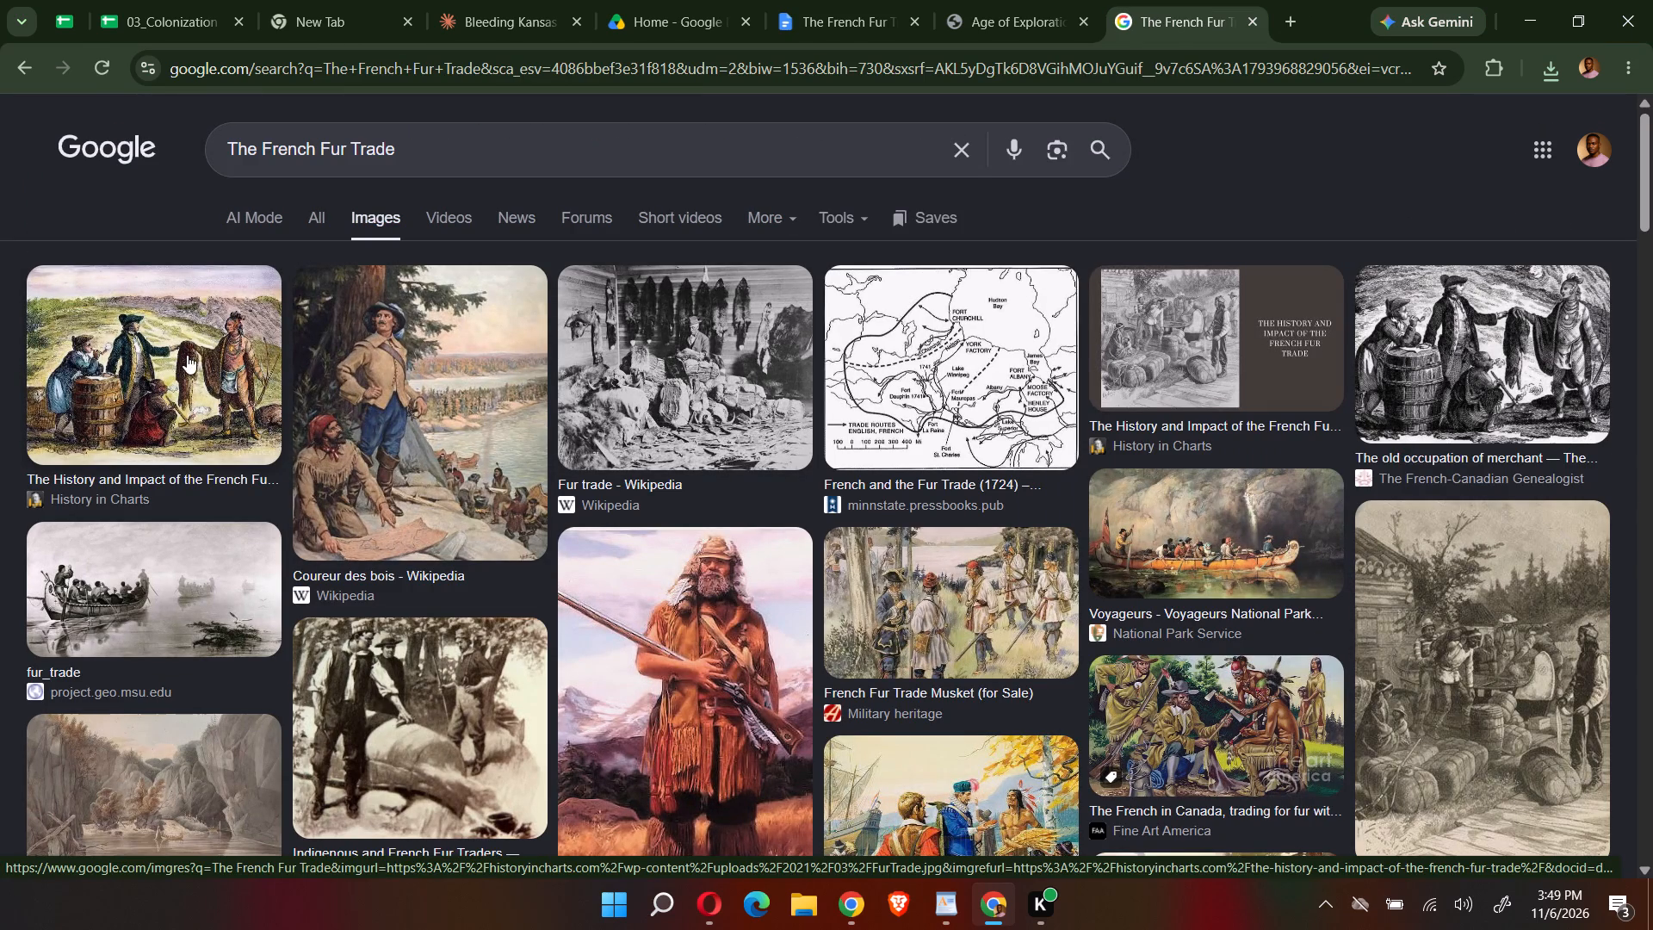
{"action": "right_click", "coordinate": [1289, 488]}
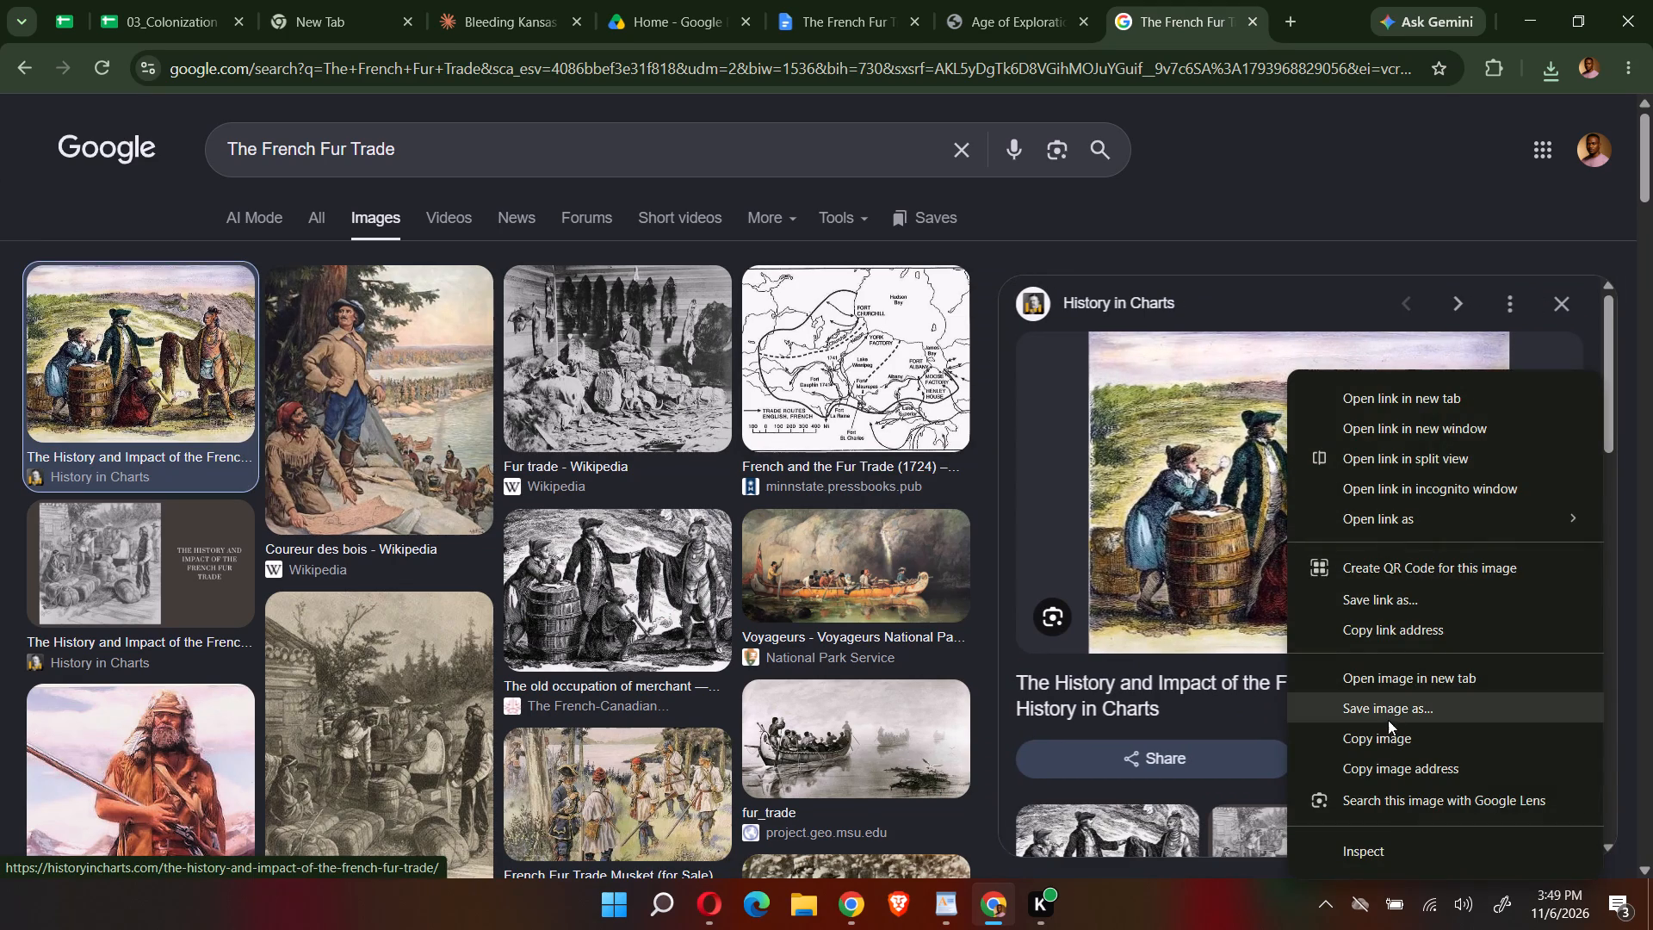
{"action": "left_click", "coordinate": [1396, 741]}
Remove the Samuel de Champlain portrait from the table cell beside the worksheet title.
{"action": "left_click_drag", "start_coordinate": [849, 1], "coordinate": [863, 11]}
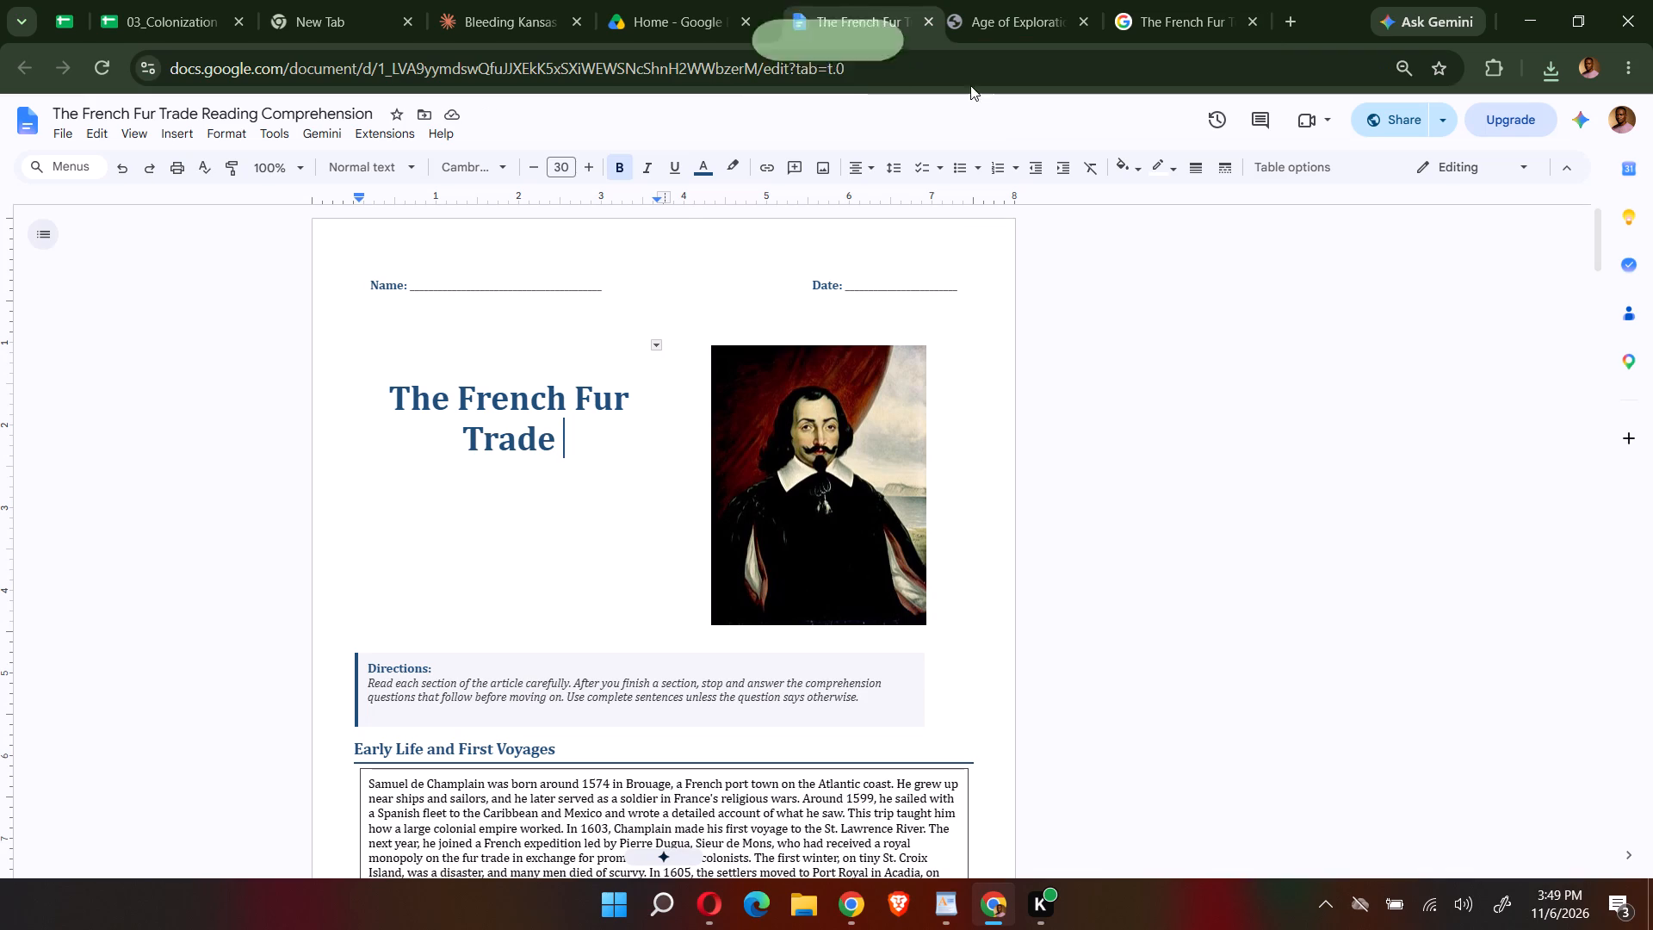
{"action": "left_click", "coordinate": [853, 500]}
{"action": "right_click", "coordinate": [834, 508]}
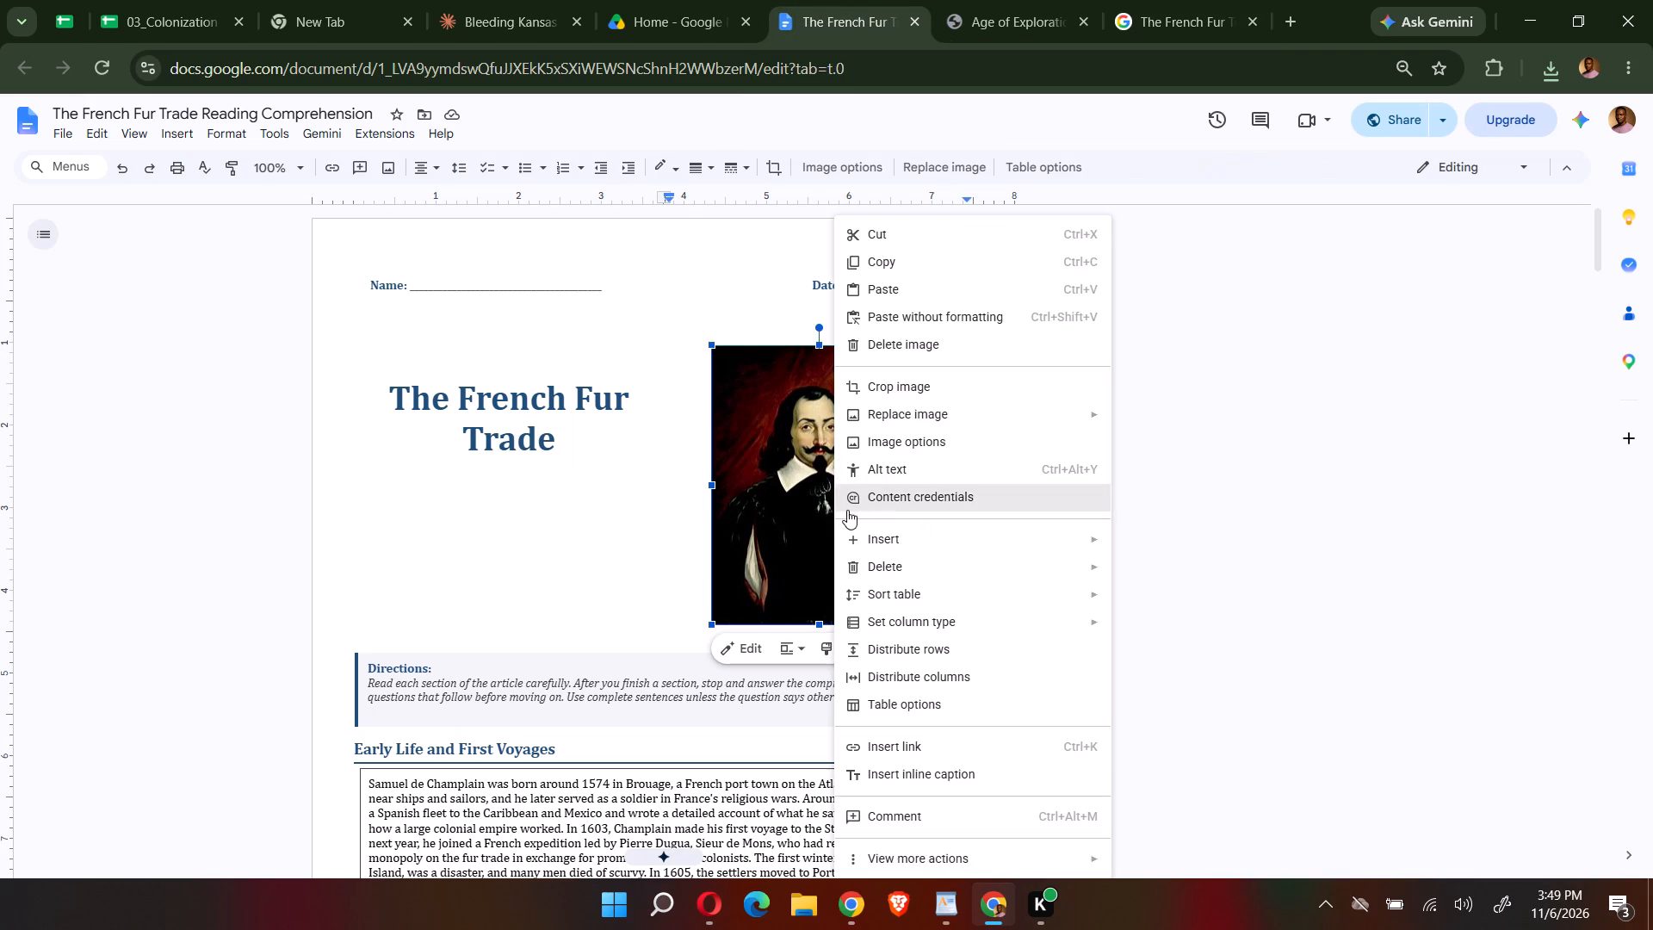
{"action": "left_click", "coordinate": [931, 560]}
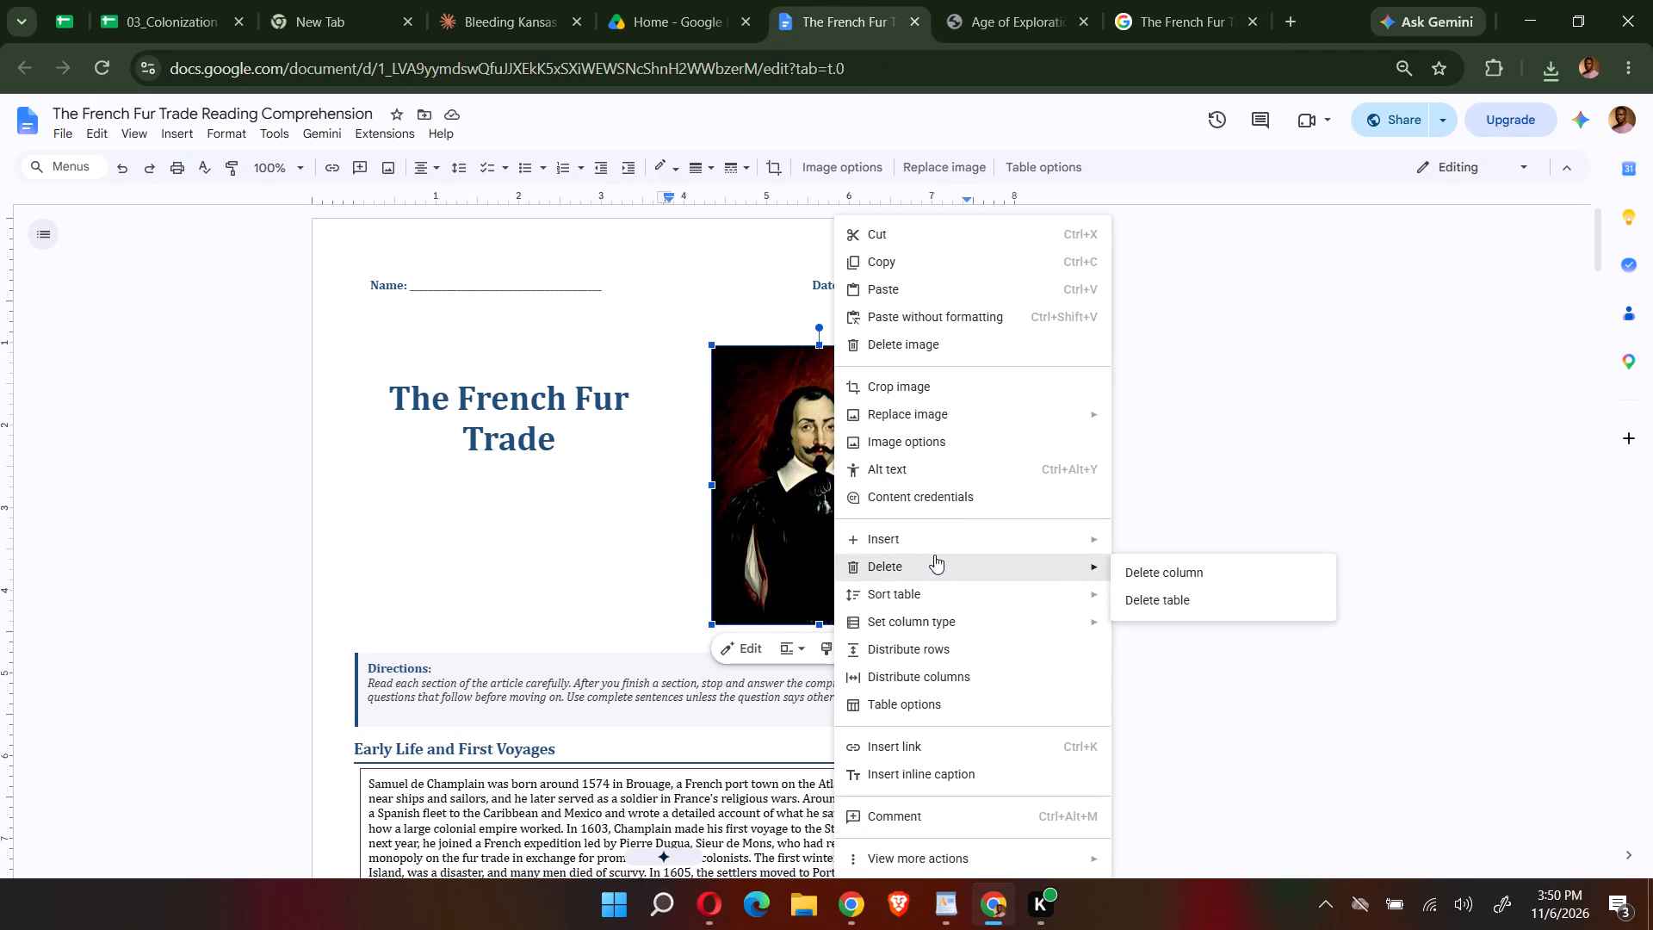
{"action": "left_click", "coordinate": [928, 567]}
{"action": "left_click", "coordinate": [894, 224]}
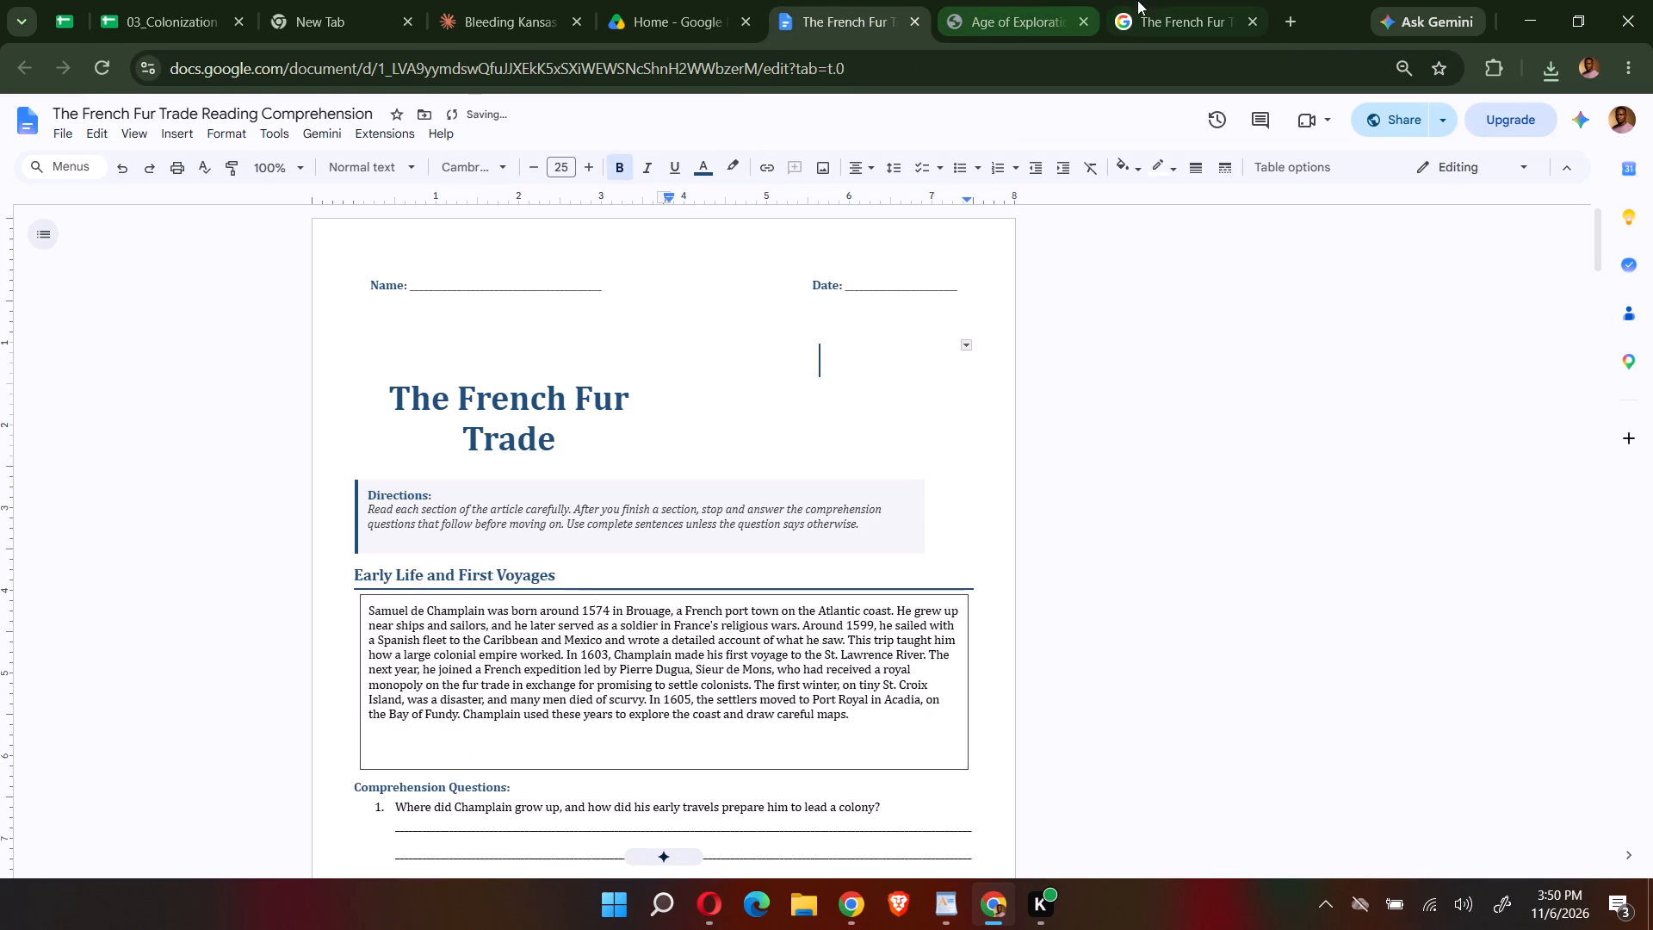
Copy the History in Charts fur trade picture again and paste it into the empty cell beside the worksheet title.
{"action": "left_click", "coordinate": [1153, 0]}
{"action": "right_click", "coordinate": [1245, 513]}
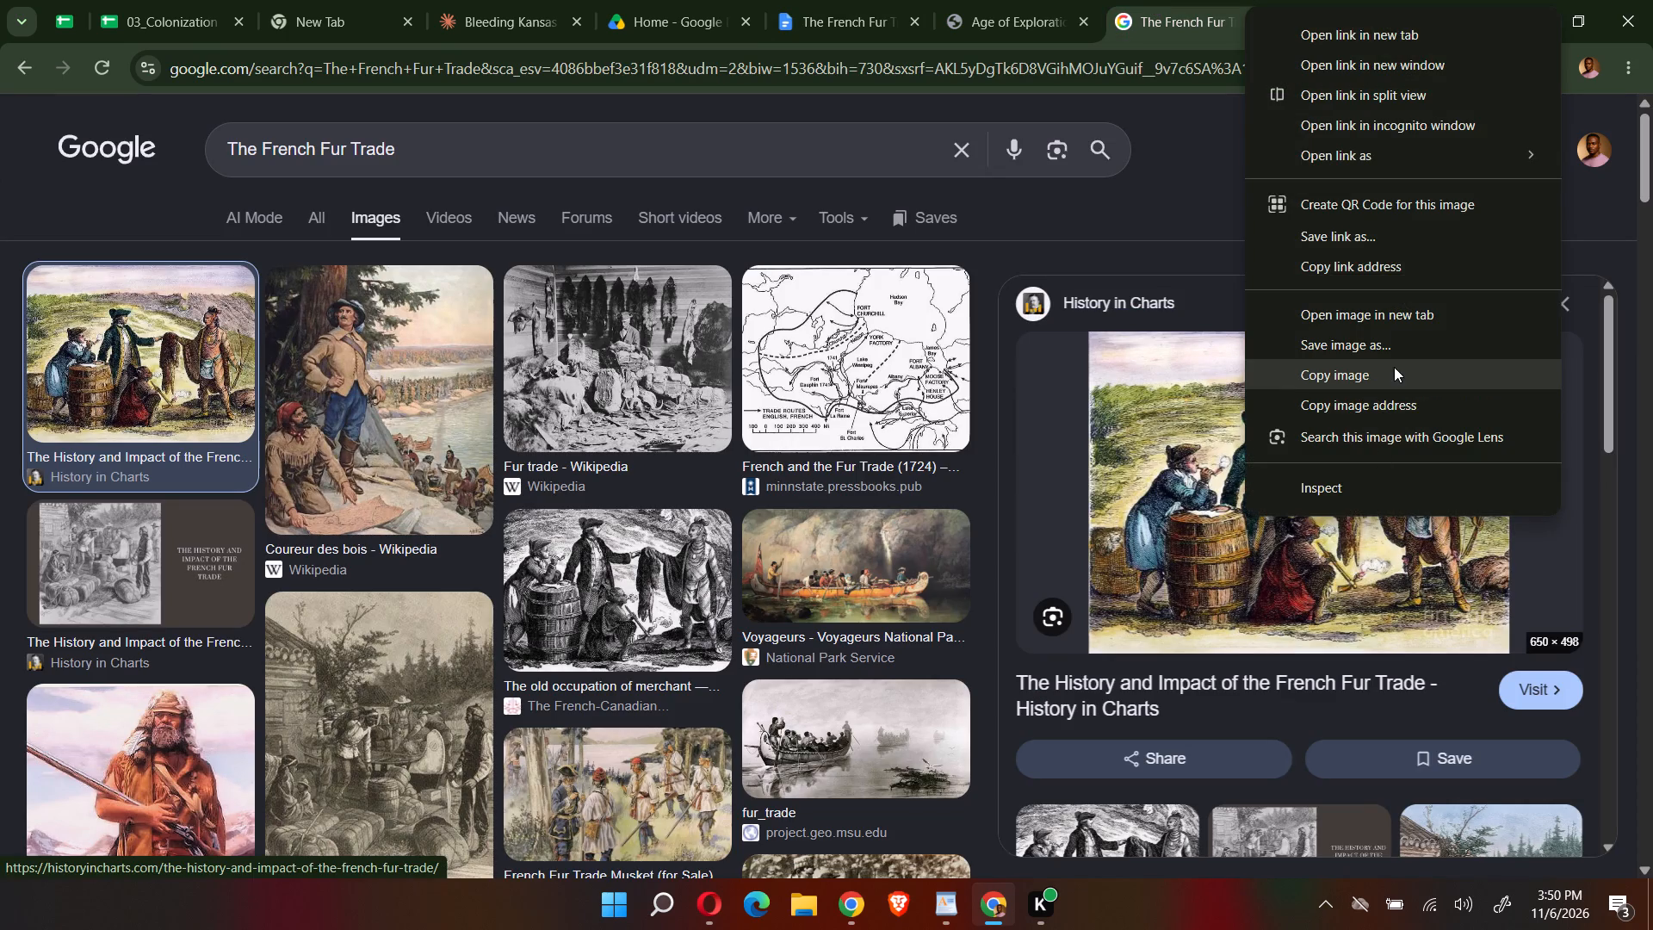
{"action": "left_click", "coordinate": [1394, 375]}
{"action": "left_click", "coordinate": [835, 0]}
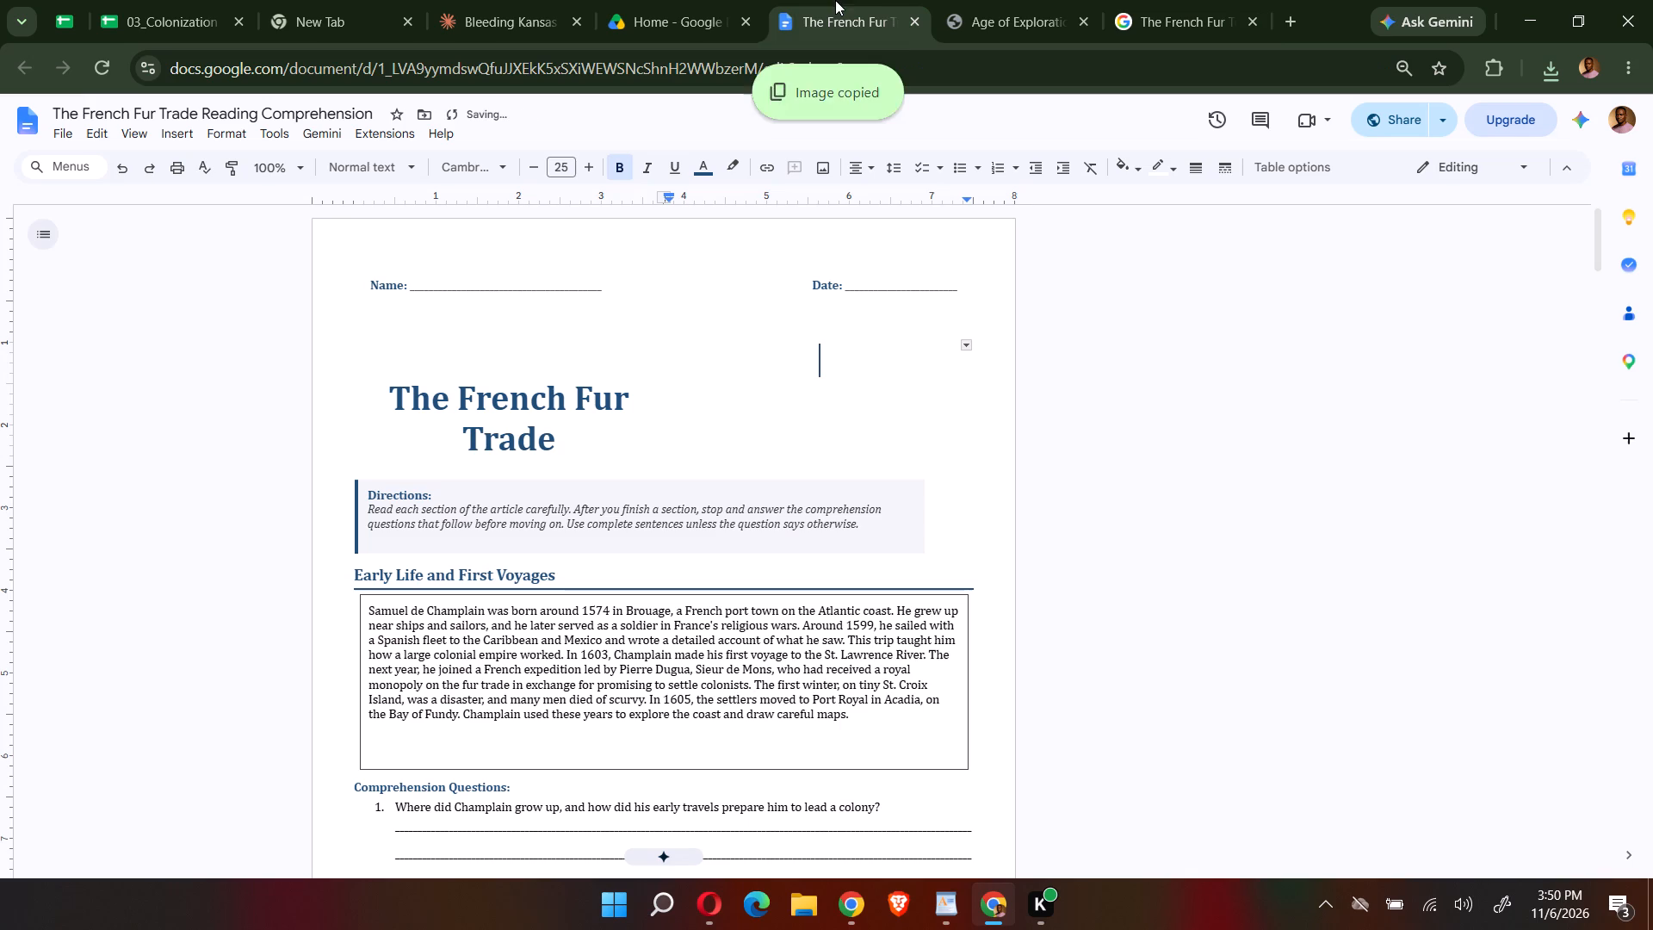
{"action": "key", "text": "ctrl+v"}
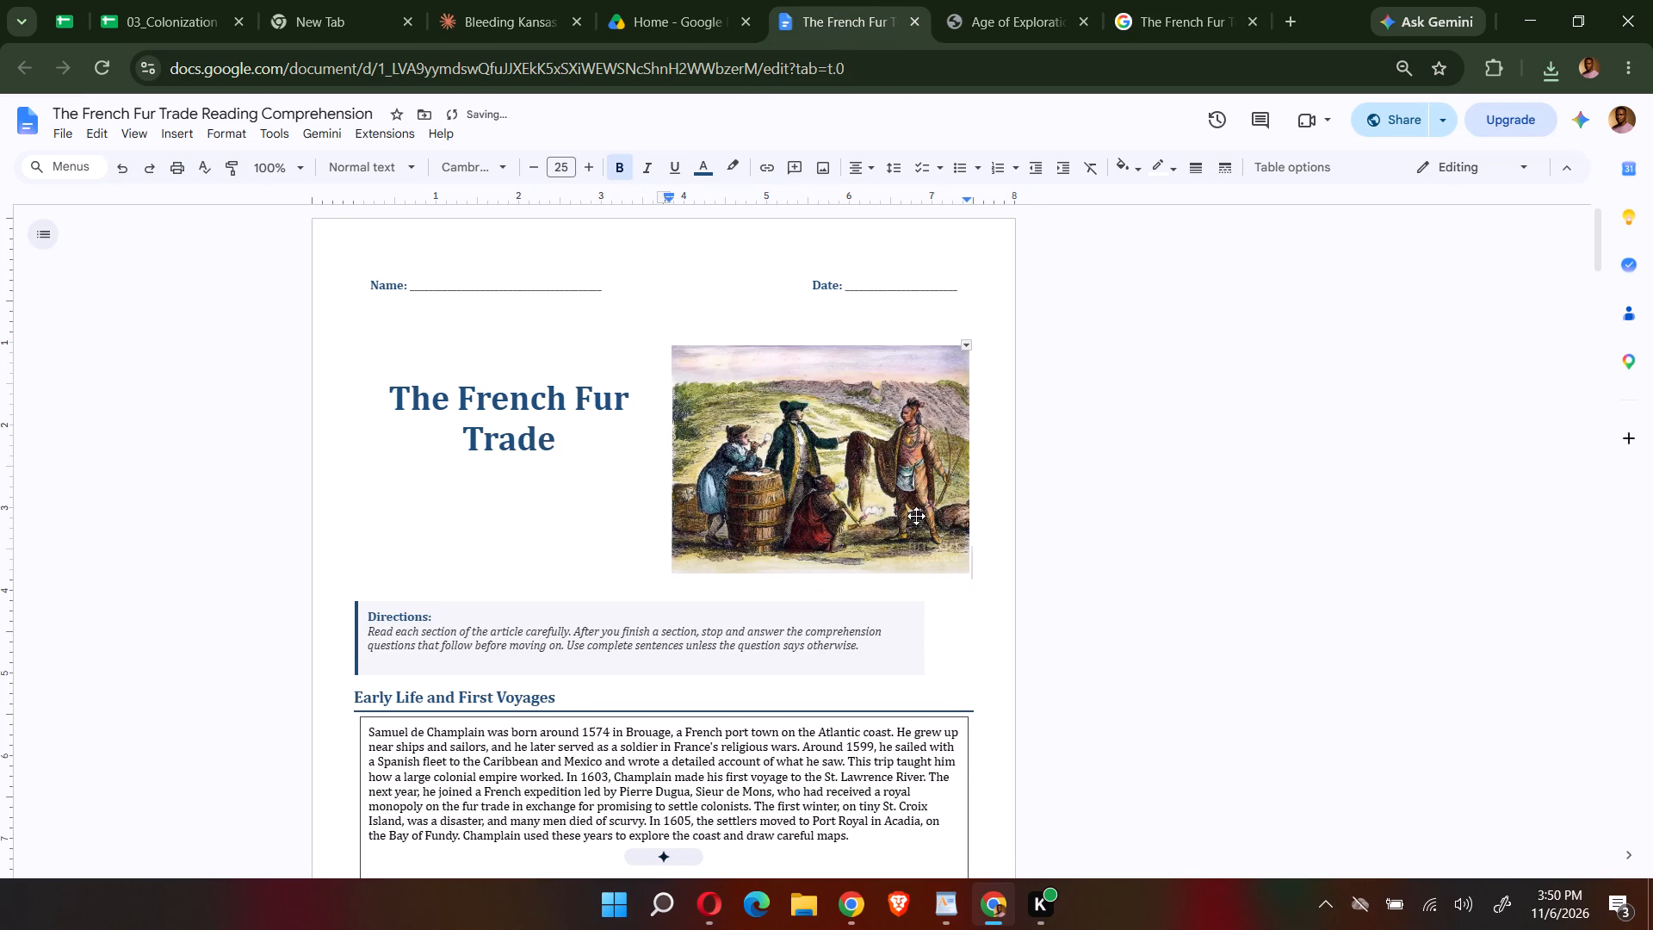
Replace the "Early Life and First Voyages" heading with "Why Beaver Mattered", copied from Section 1 of the PDF.
{"action": "scroll", "coordinate": [888, 536], "scroll_direction": "down", "scroll_amount": 2}
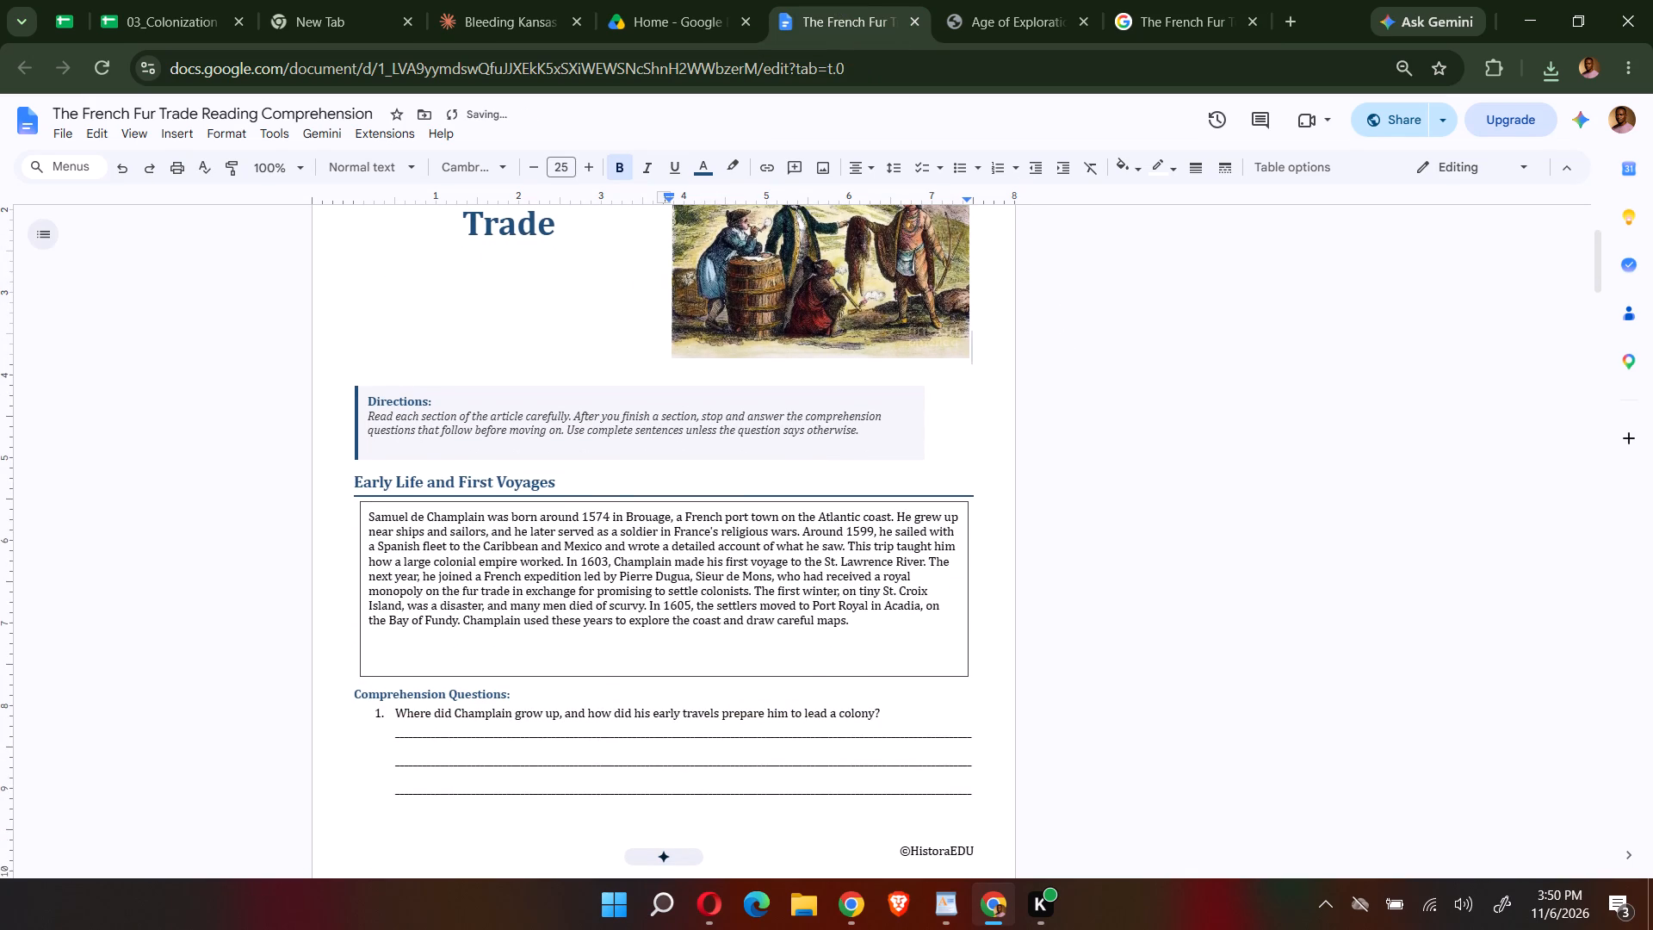
{"action": "left_click_drag", "start_coordinate": [560, 477], "coordinate": [348, 464]}
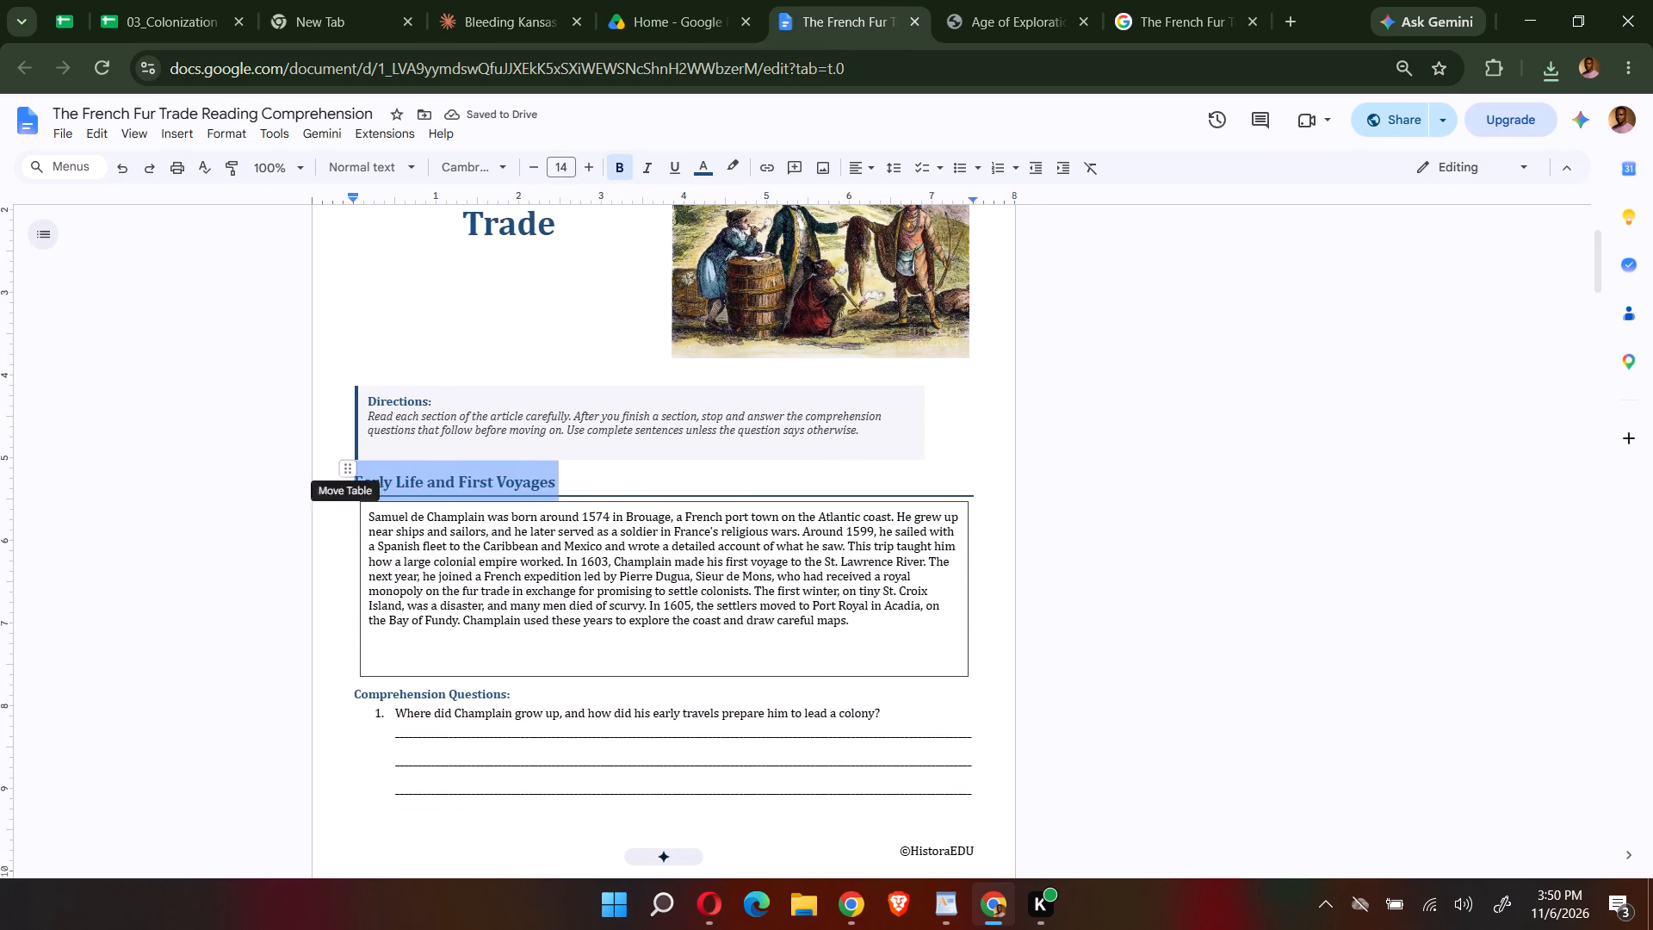
{"action": "key", "text": "BackSpace"}
{"action": "left_click", "coordinate": [989, 22]}
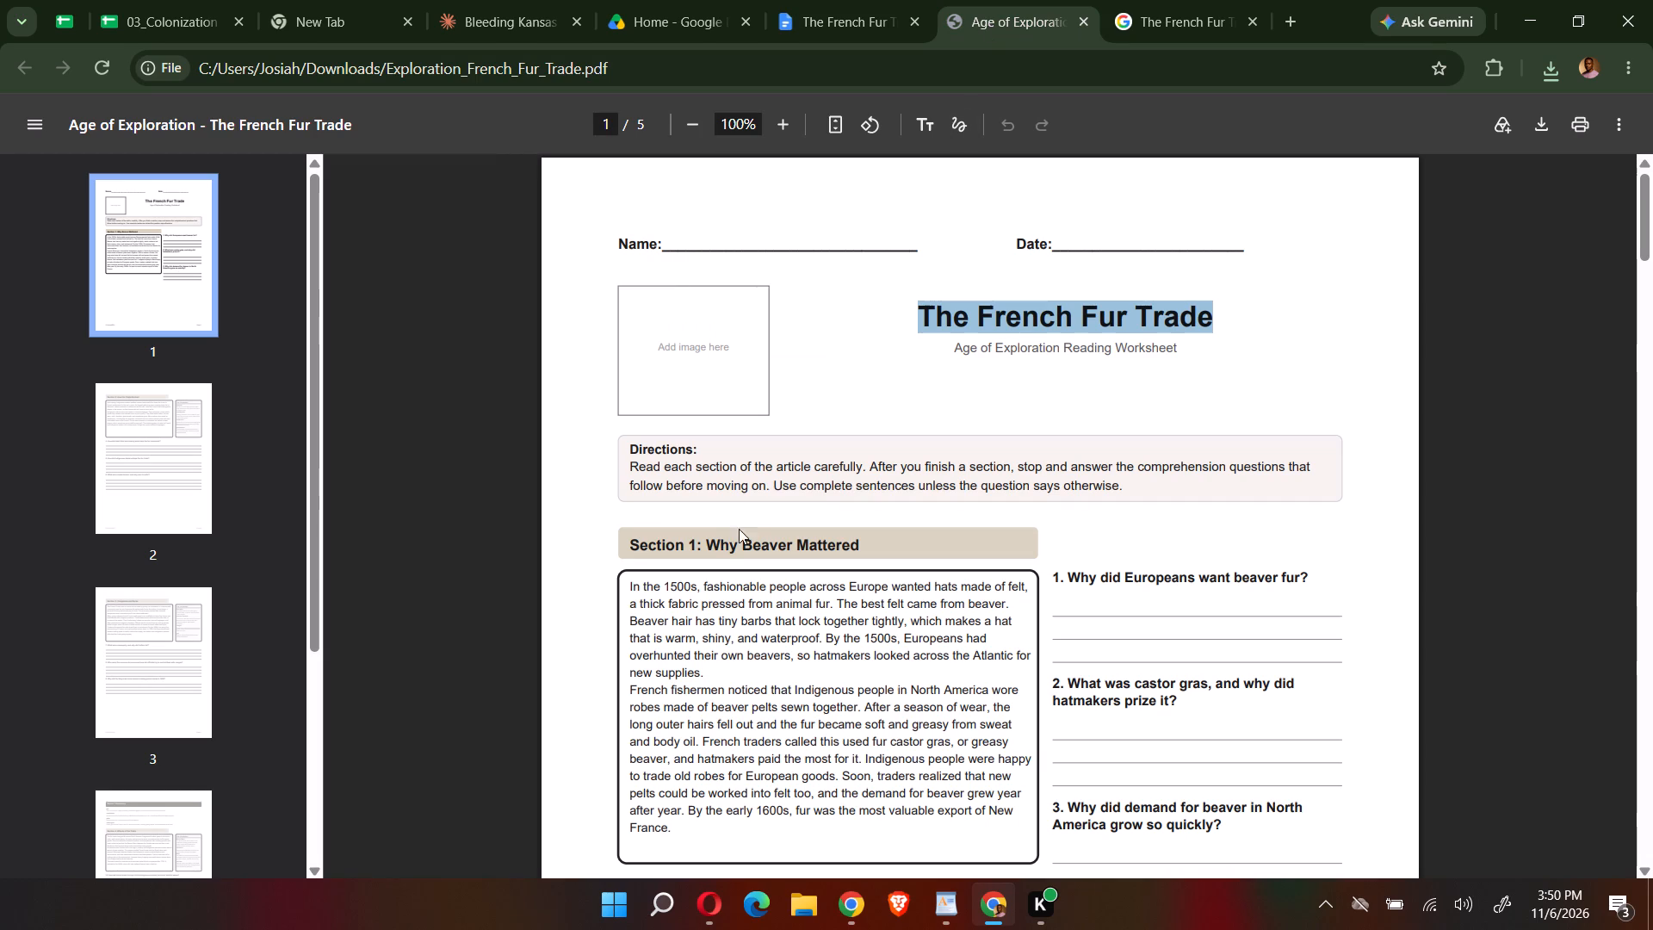
{"action": "left_click_drag", "start_coordinate": [869, 538], "coordinate": [710, 536]}
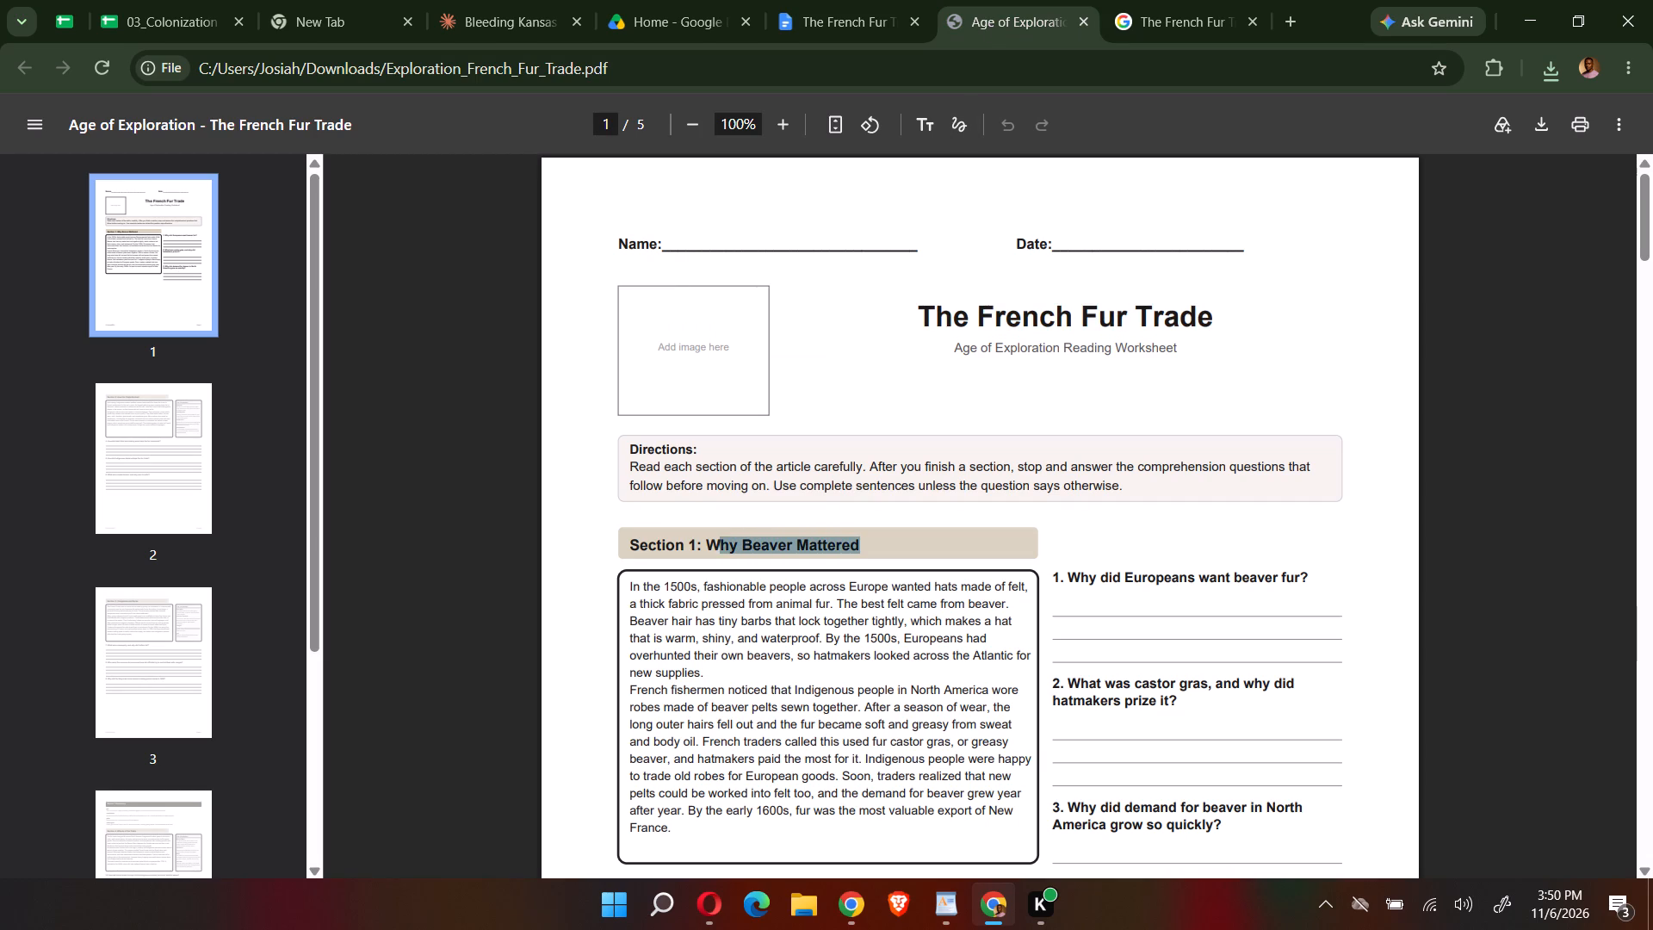
{"action": "left_click_drag", "start_coordinate": [710, 536], "coordinate": [709, 537]}
{"action": "key", "text": "ctrl+c"}
{"action": "left_click_drag", "start_coordinate": [825, 11], "coordinate": [825, 23]}
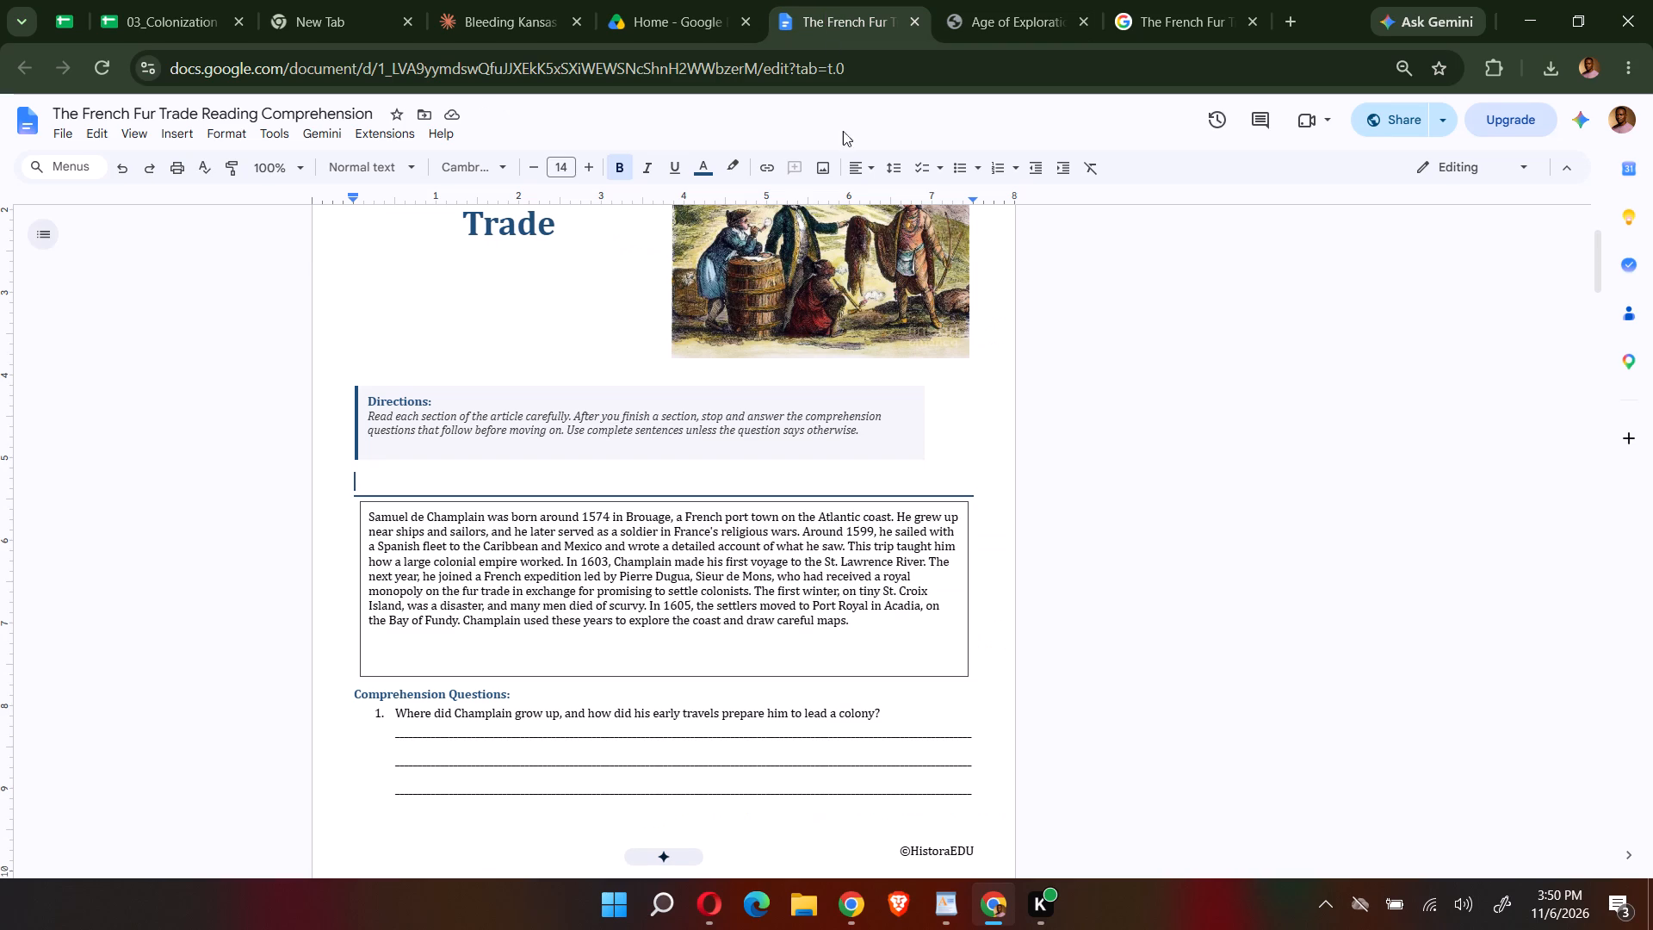
{"action": "key", "text": "ctrl+v"}
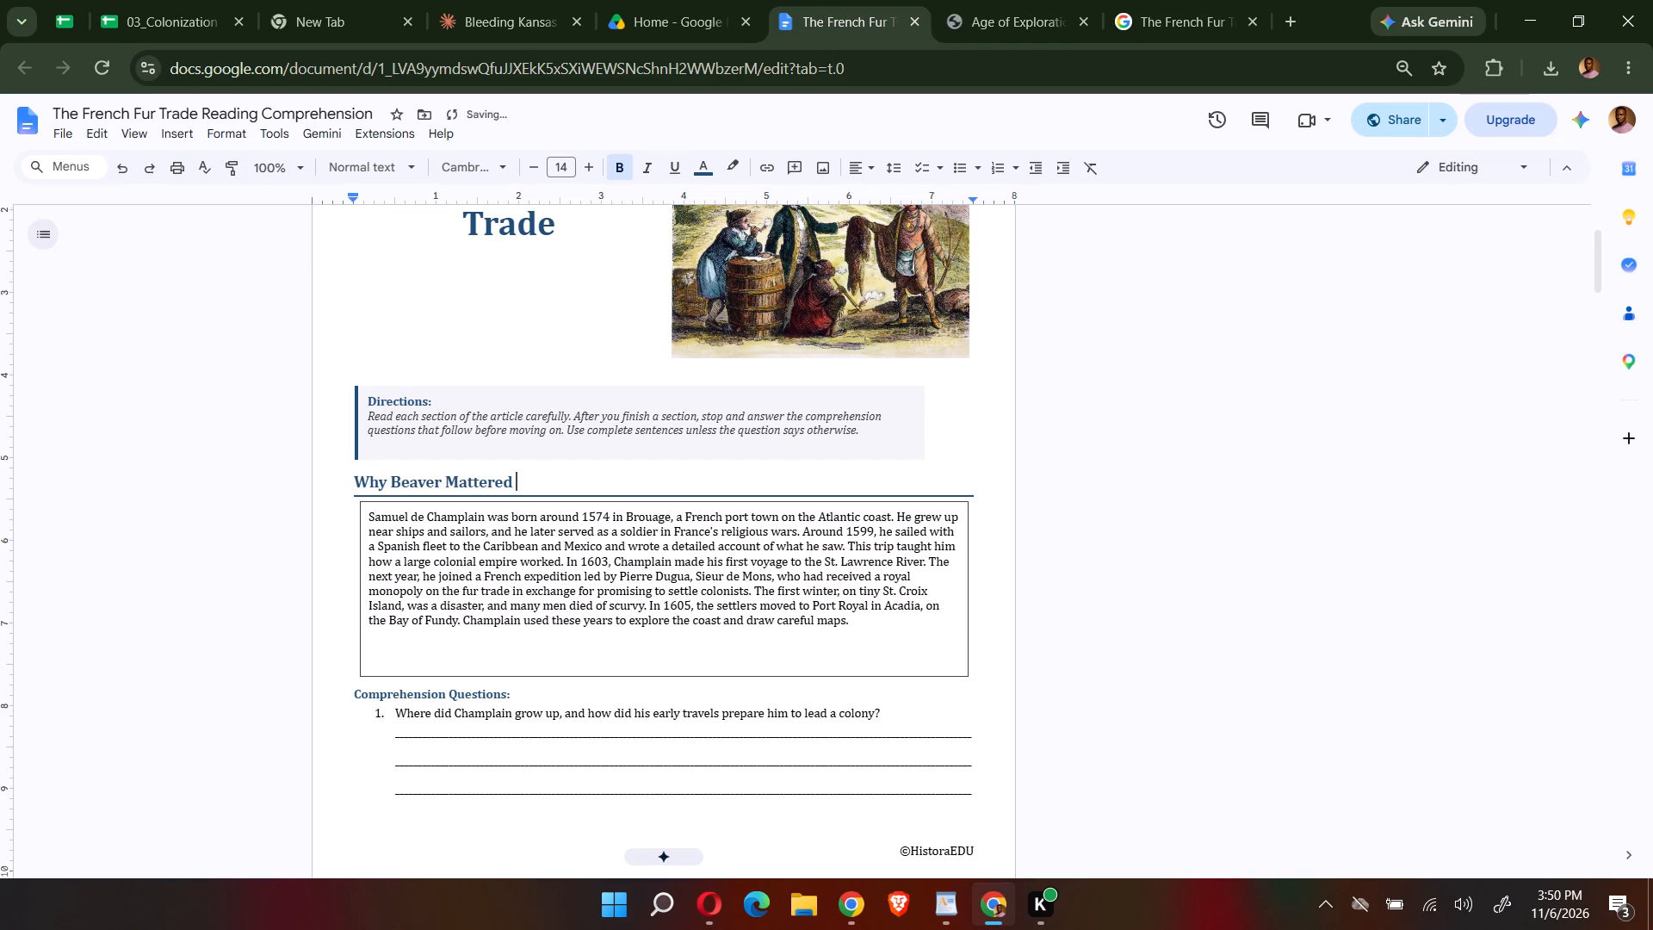
Replace the Champlain passage under Why Beaver Mattered with the full Section 1 reading text from the PDF.
{"action": "left_click_drag", "start_coordinate": [864, 628], "coordinate": [447, 506]}
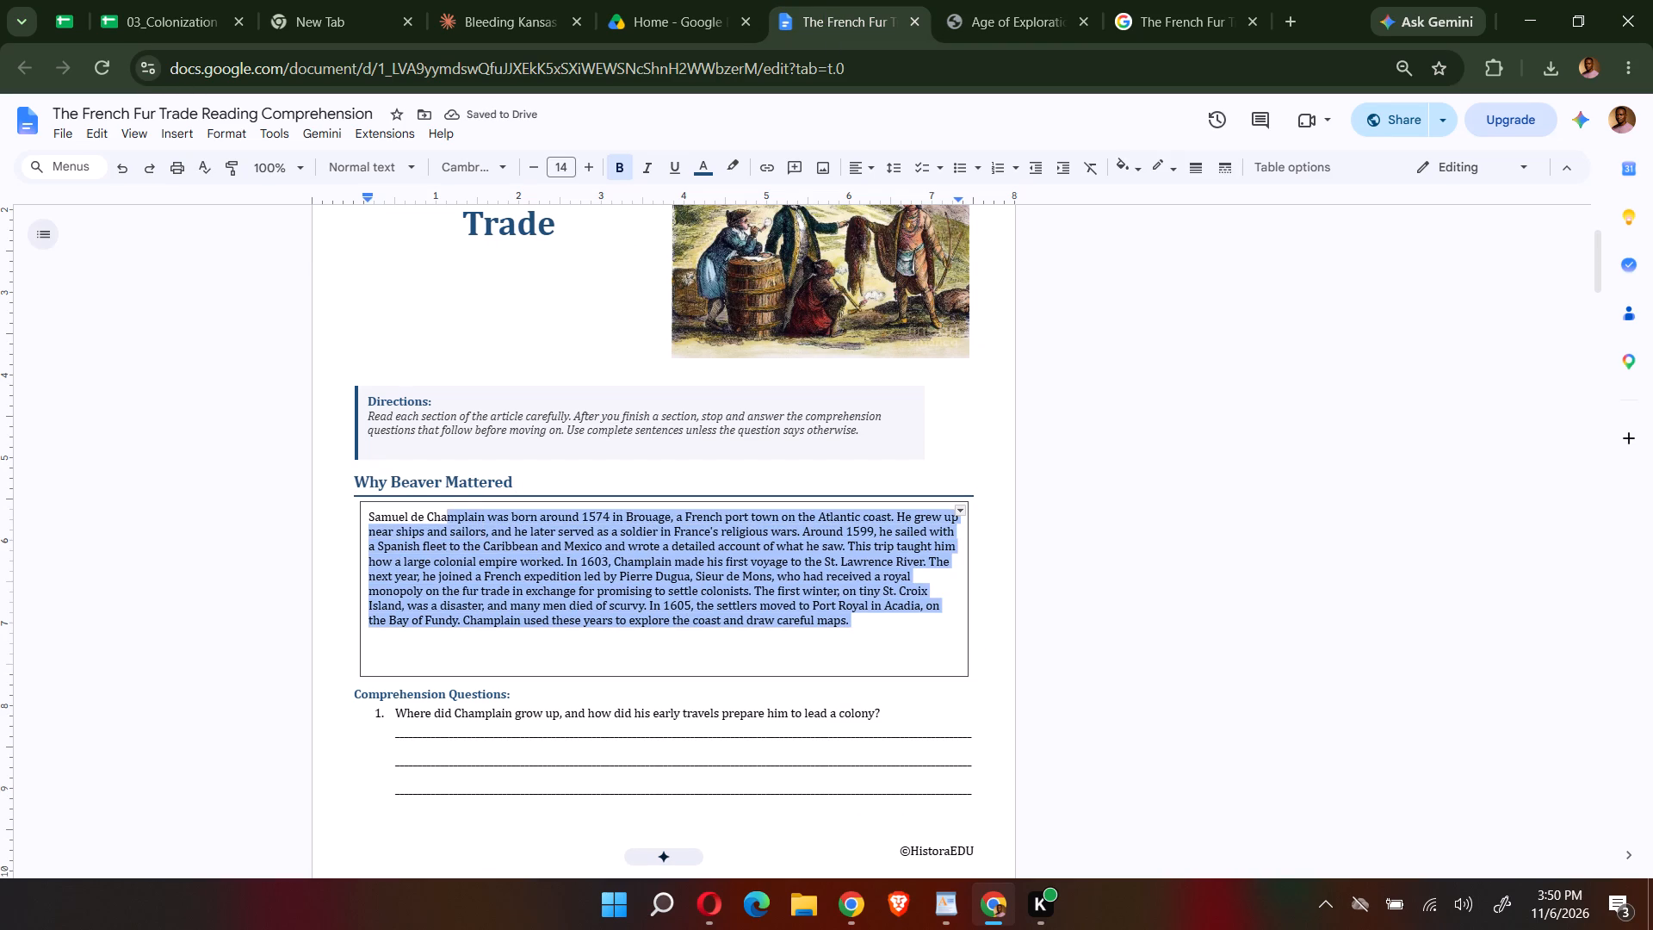
{"action": "left_click_drag", "start_coordinate": [447, 506], "coordinate": [368, 506]}
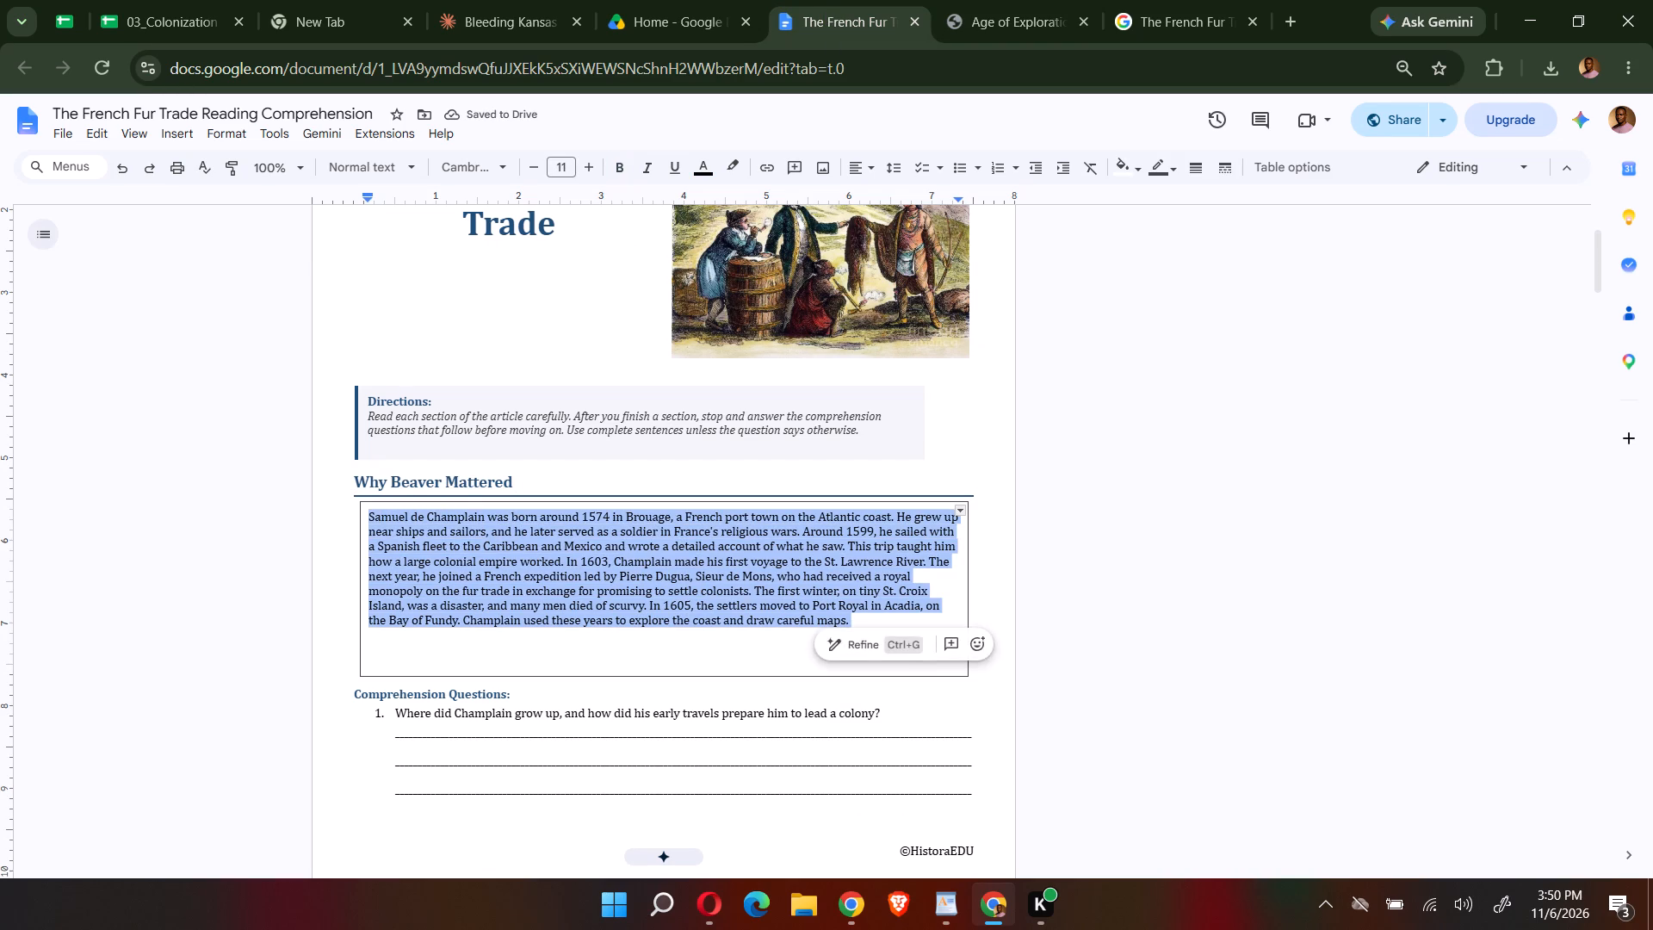
{"action": "key", "text": "BackSpace"}
{"action": "left_click", "coordinate": [1000, 17]}
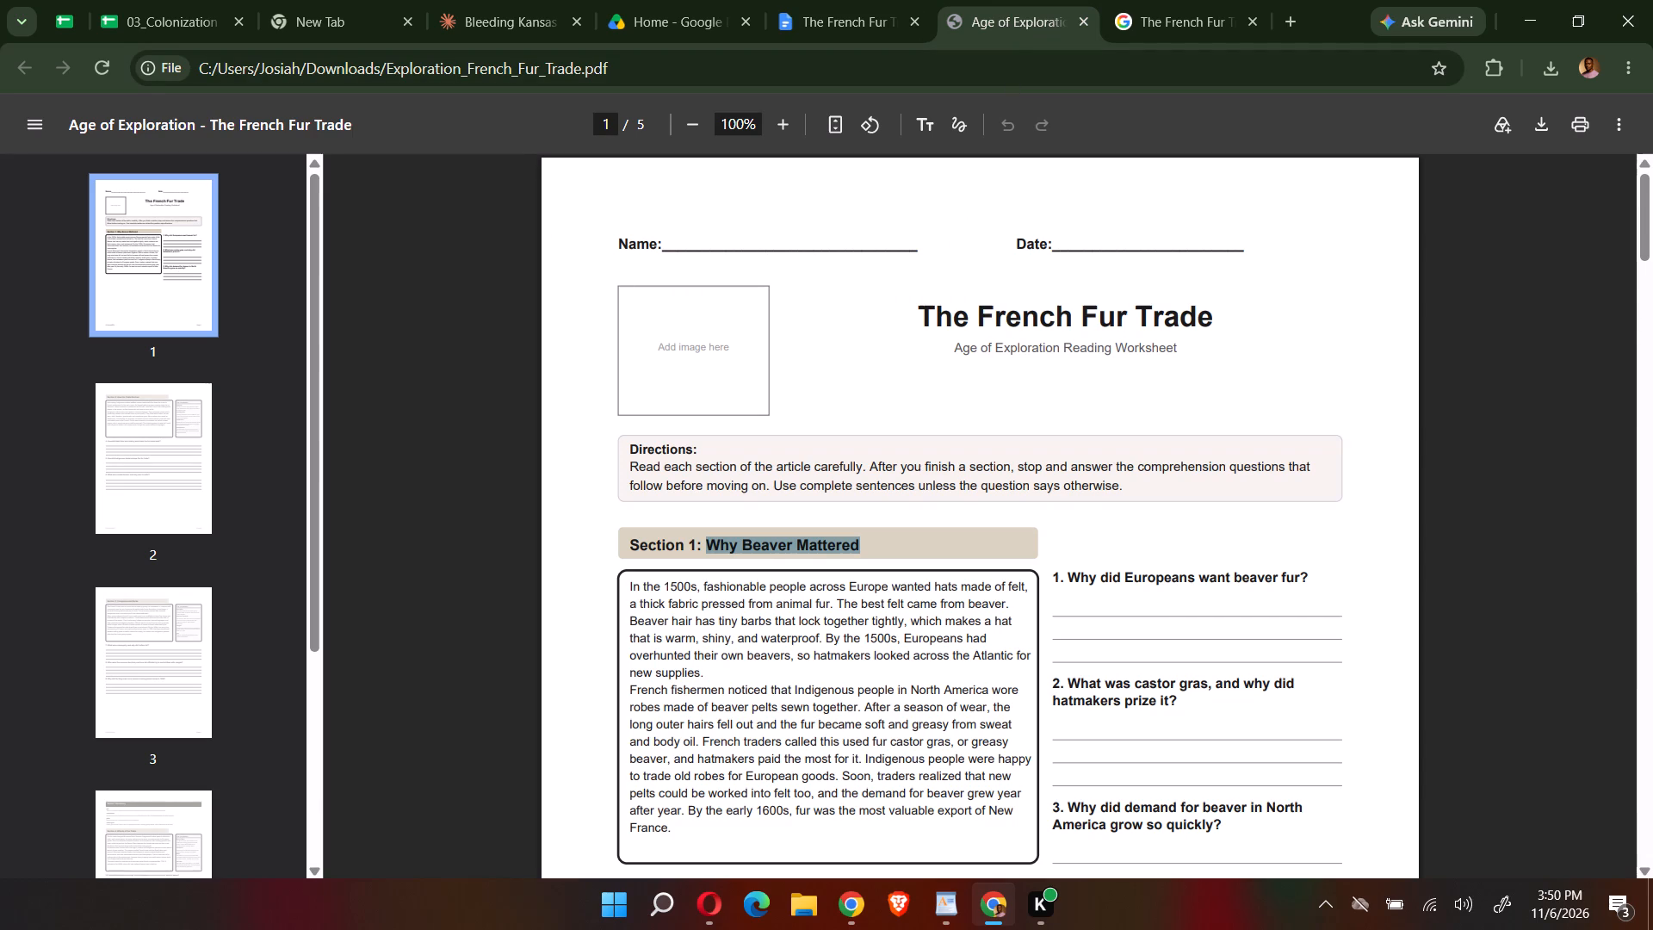
{"action": "scroll", "coordinate": [857, 658], "scroll_direction": "down", "scroll_amount": 2}
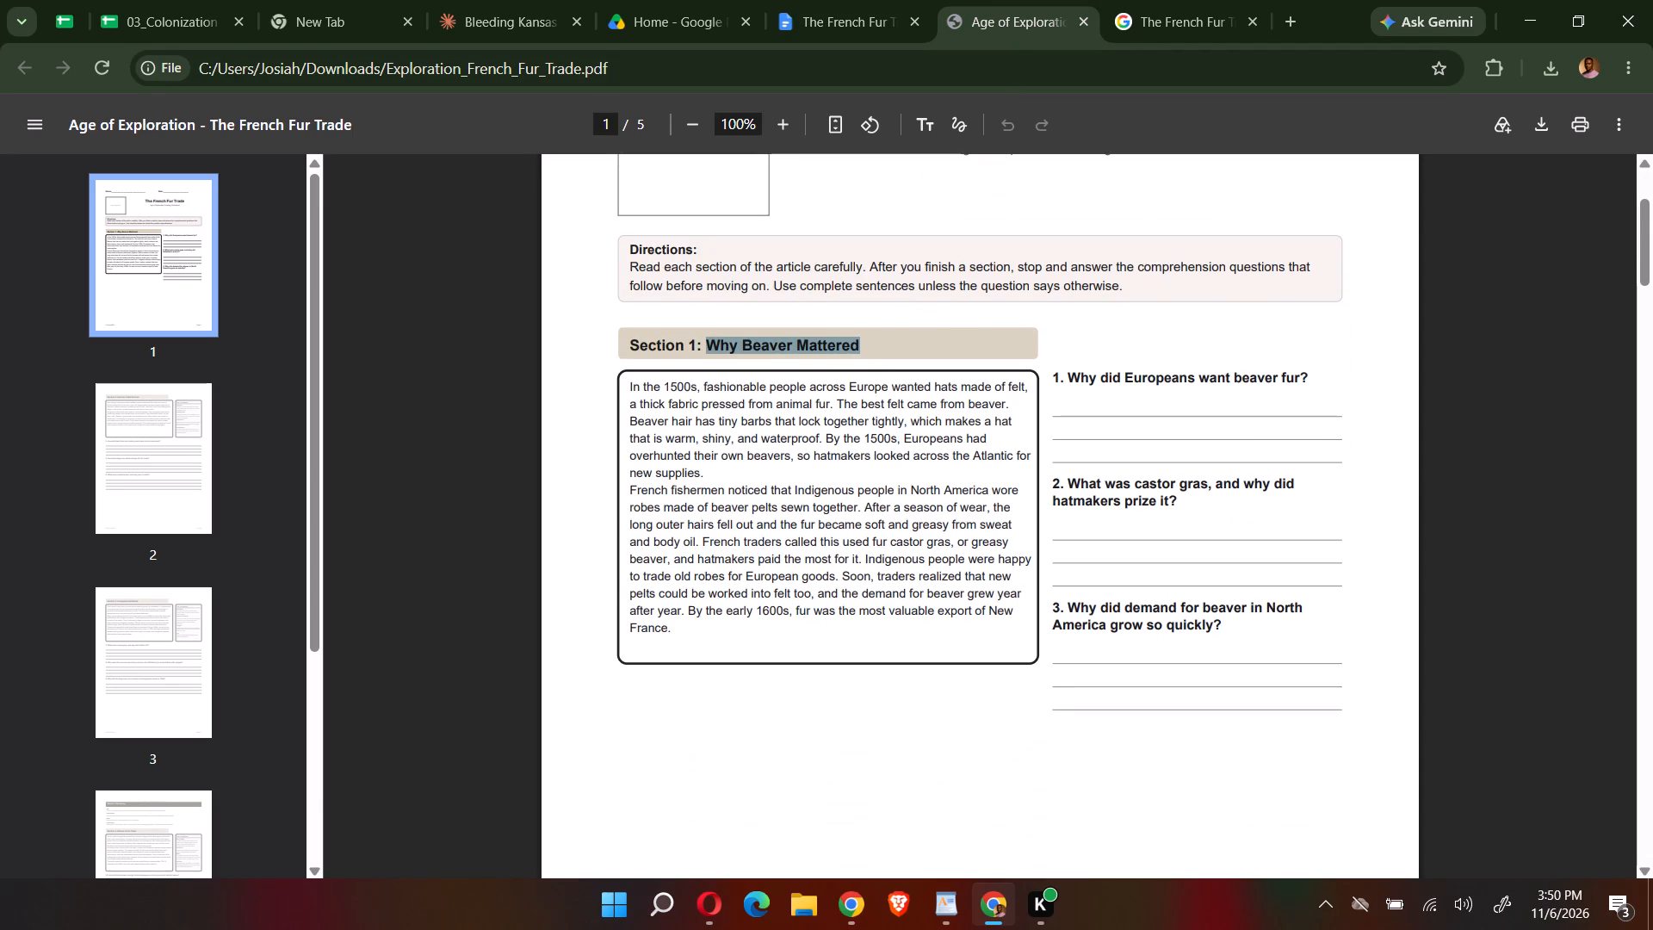
{"action": "left_click_drag", "start_coordinate": [679, 624], "coordinate": [631, 375]}
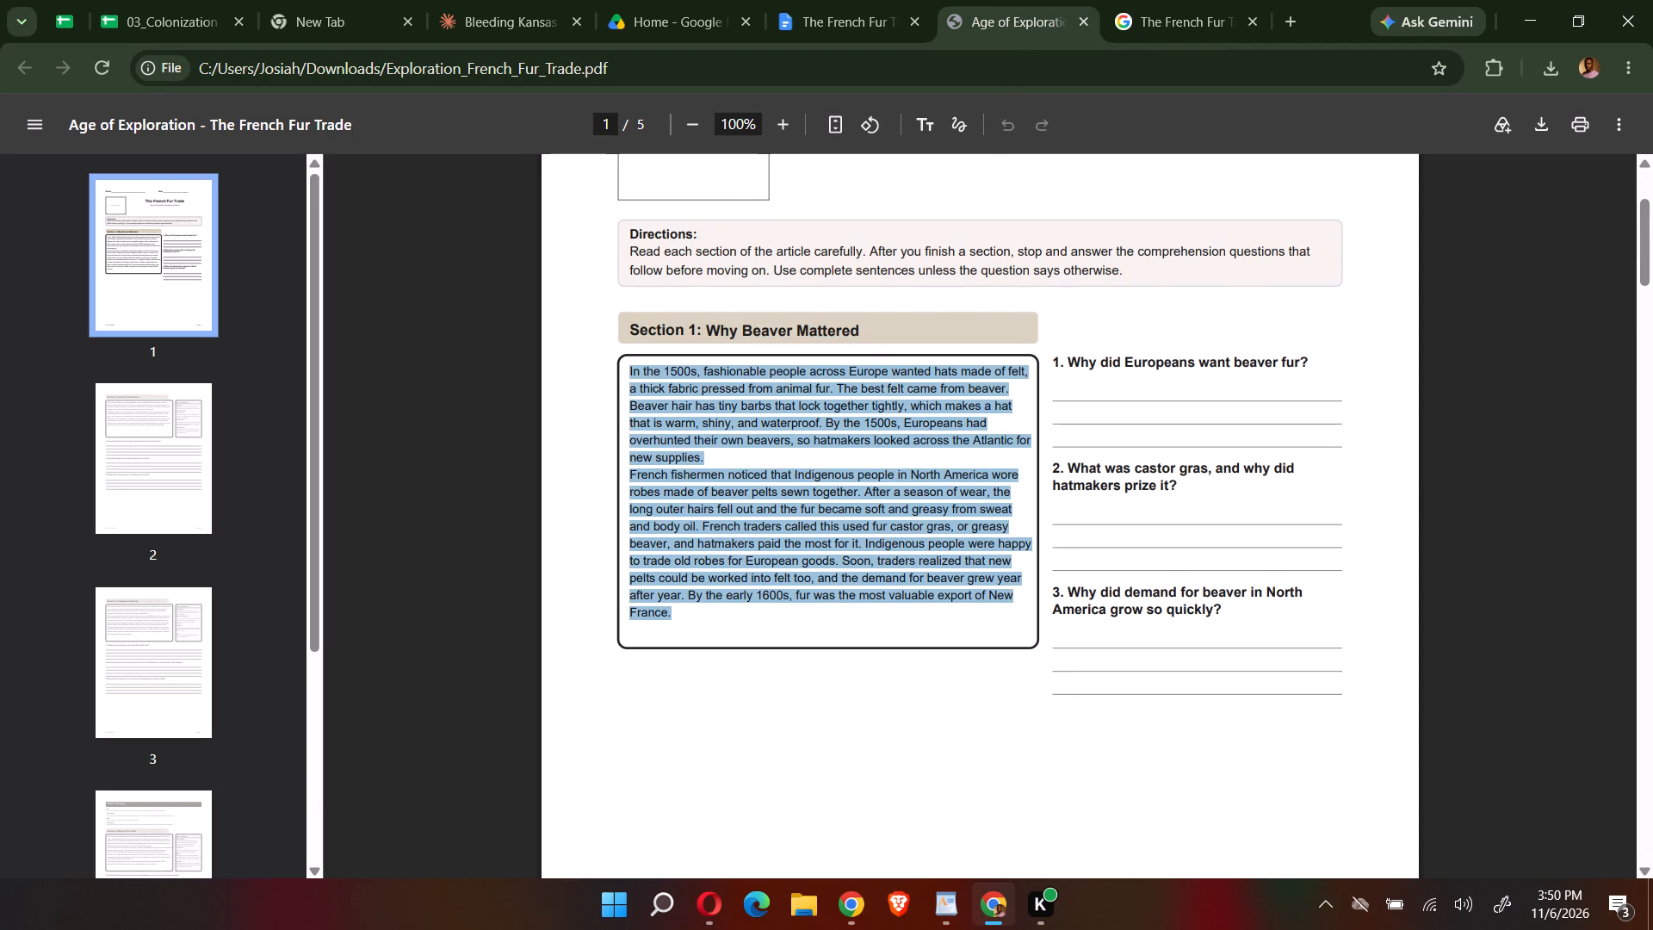
{"action": "key", "text": "ctrl+c"}
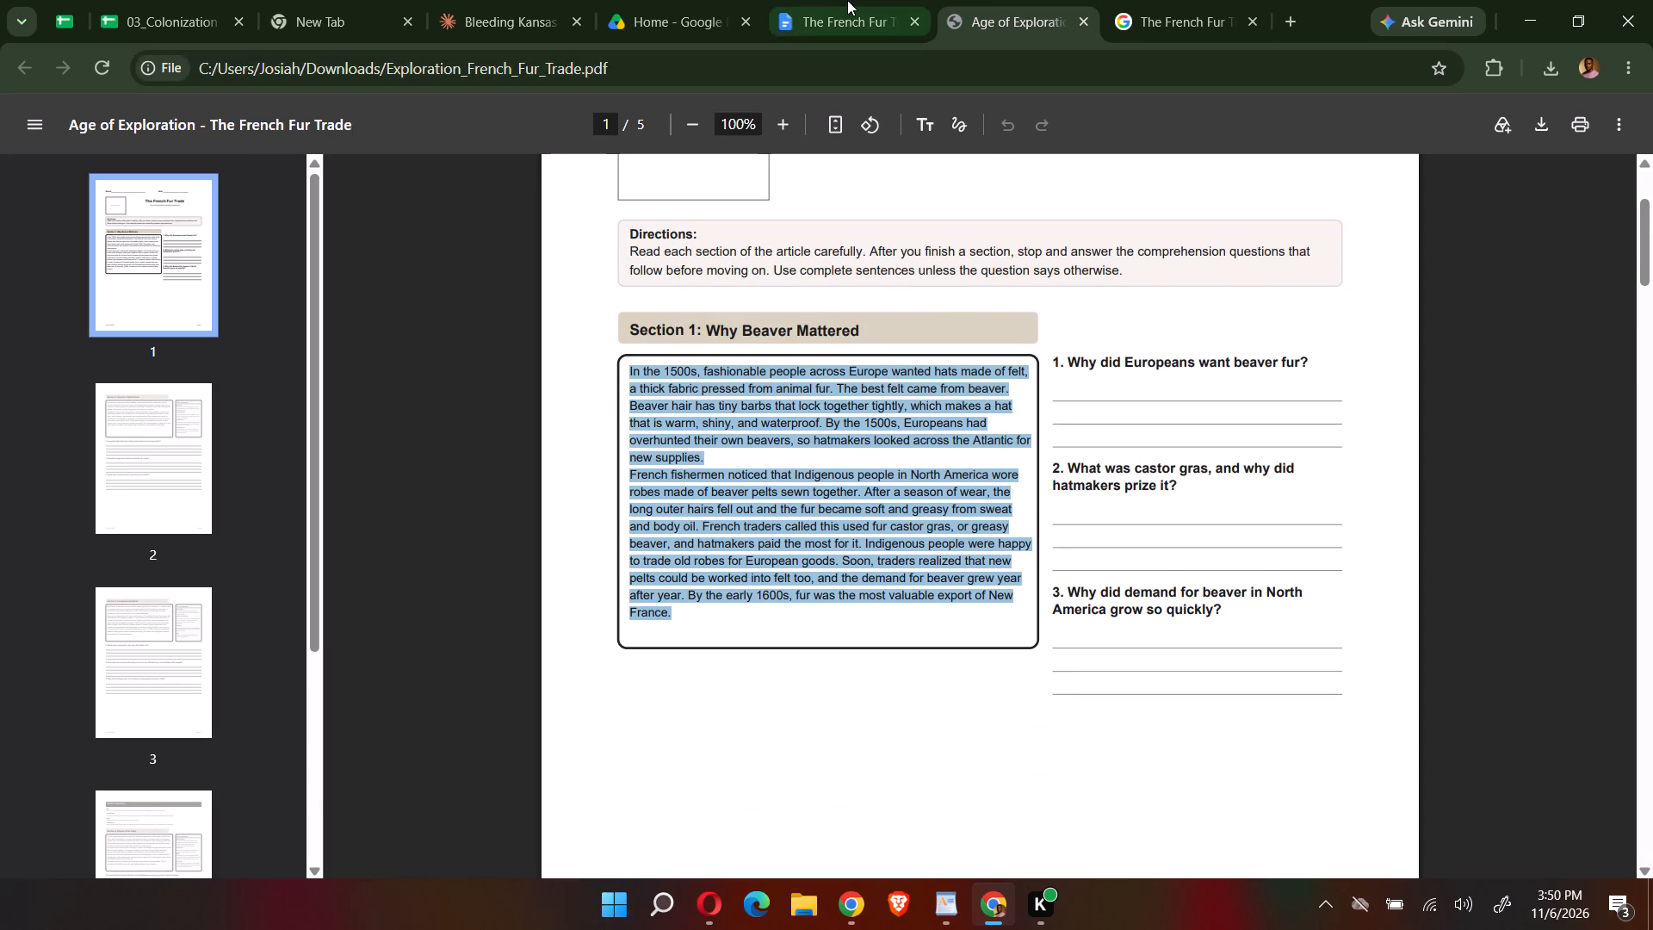
{"action": "left_click", "coordinate": [851, 0]}
{"action": "key", "text": "ctrl+v"}
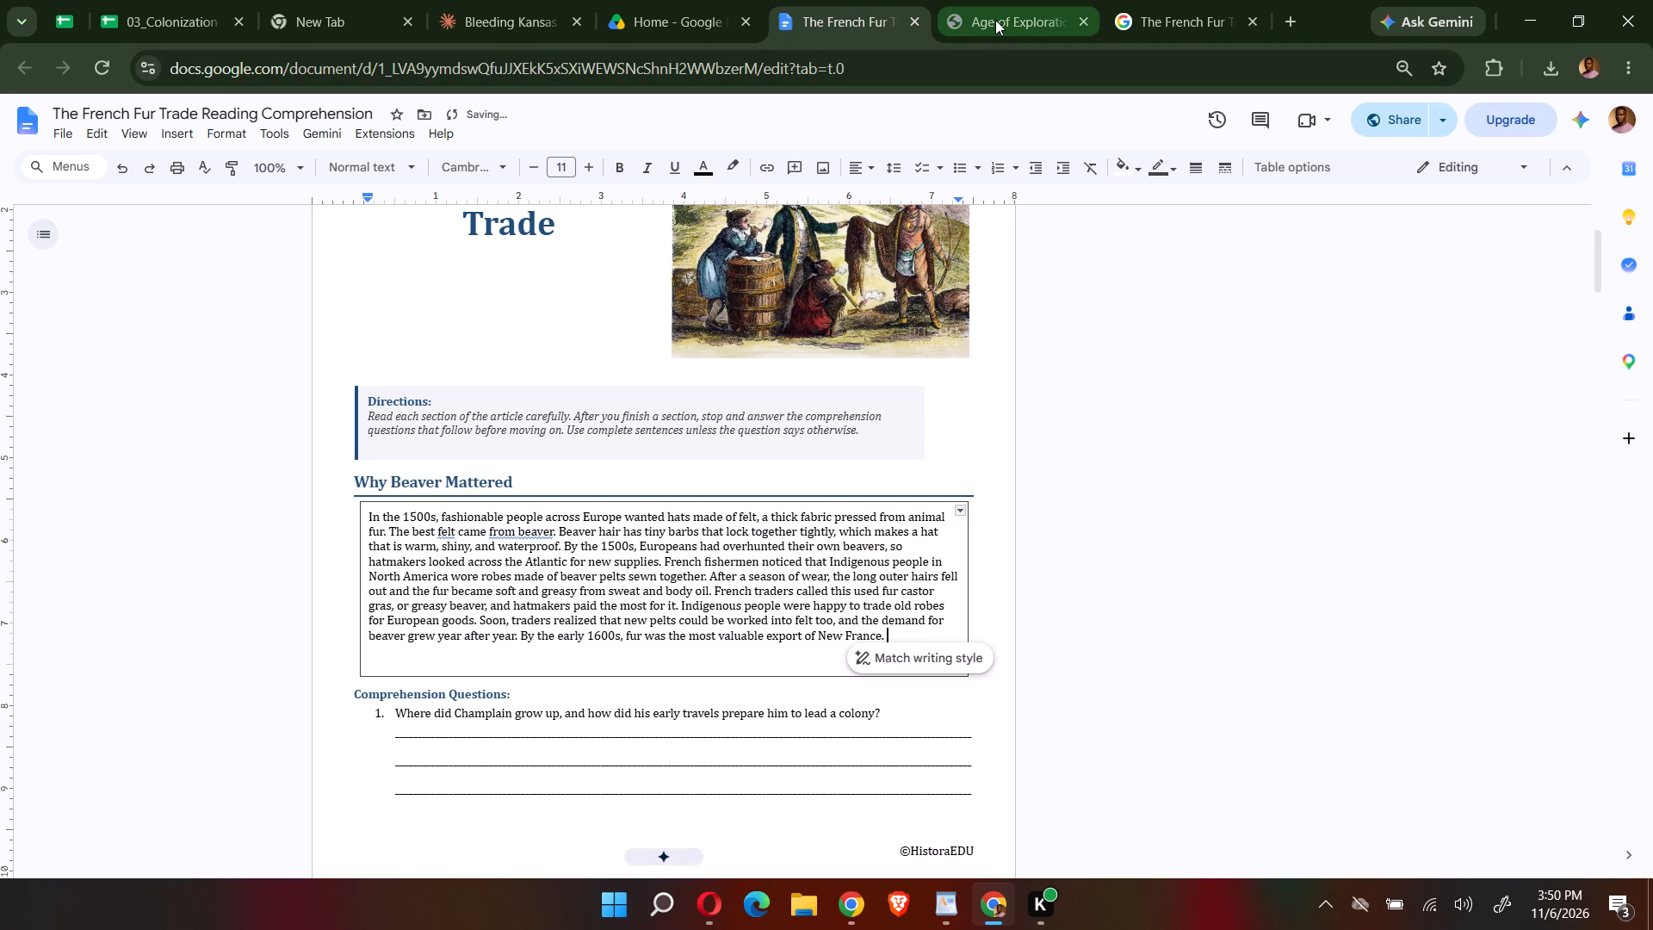
Replace comprehension question 1 under Why Beaver Mattered with "Why did Europeans want beaver fur?", copied from the PDF.
{"action": "scroll", "coordinate": [926, 313], "scroll_direction": "down", "scroll_amount": 1}
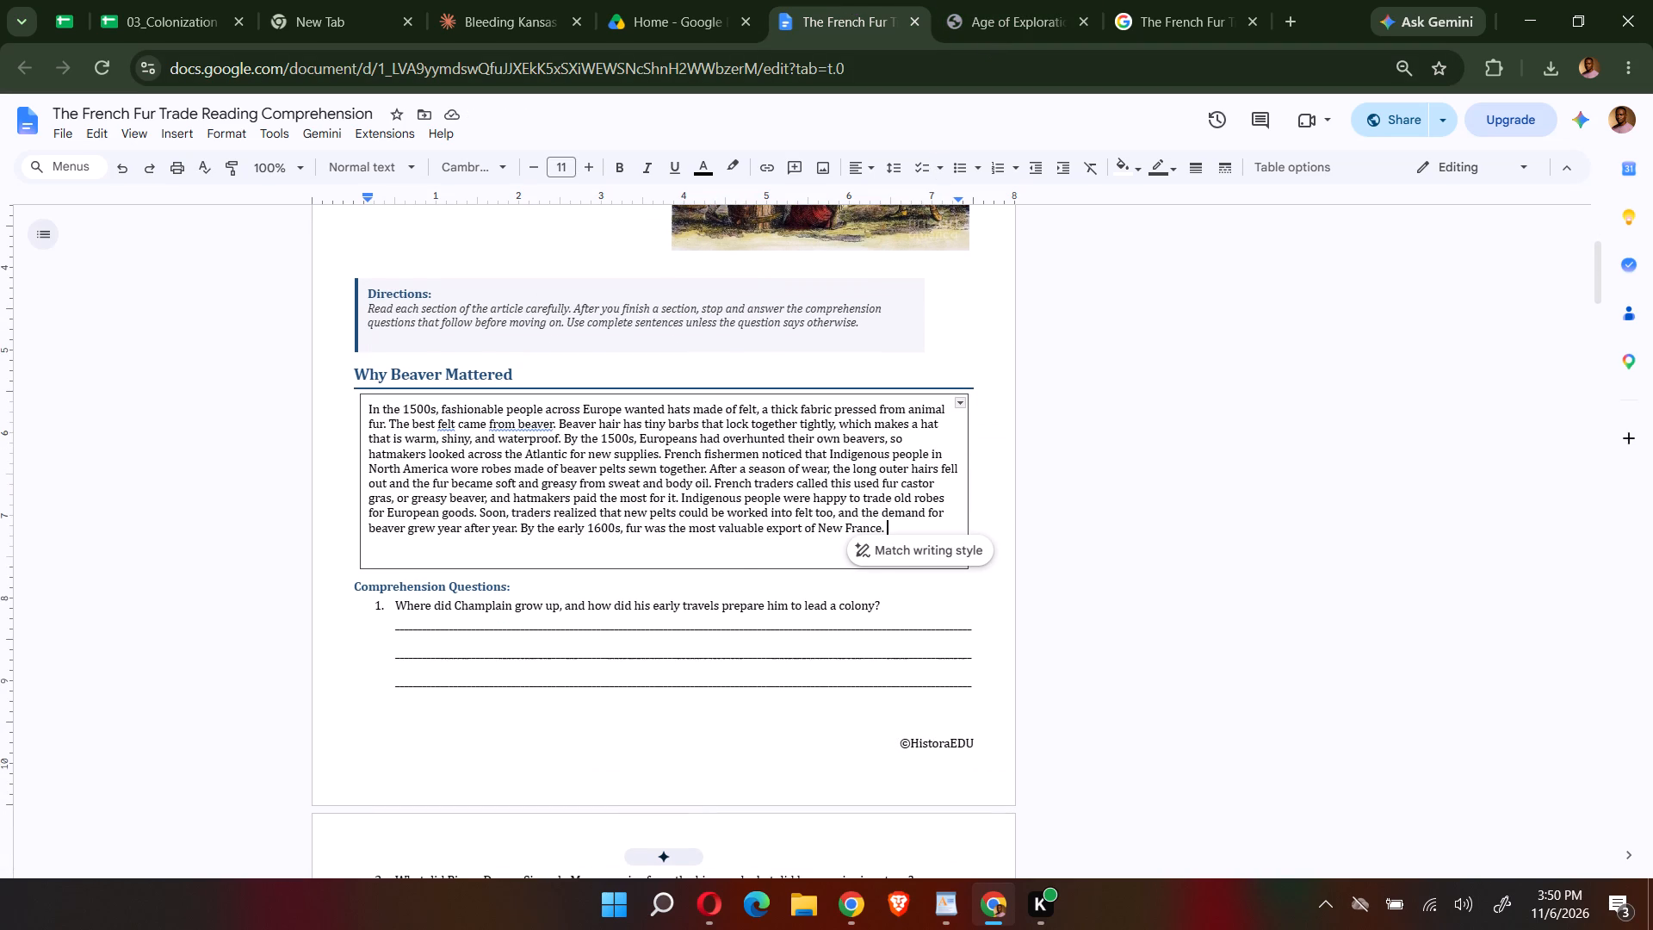
{"action": "left_click_drag", "start_coordinate": [882, 611], "coordinate": [465, 587]}
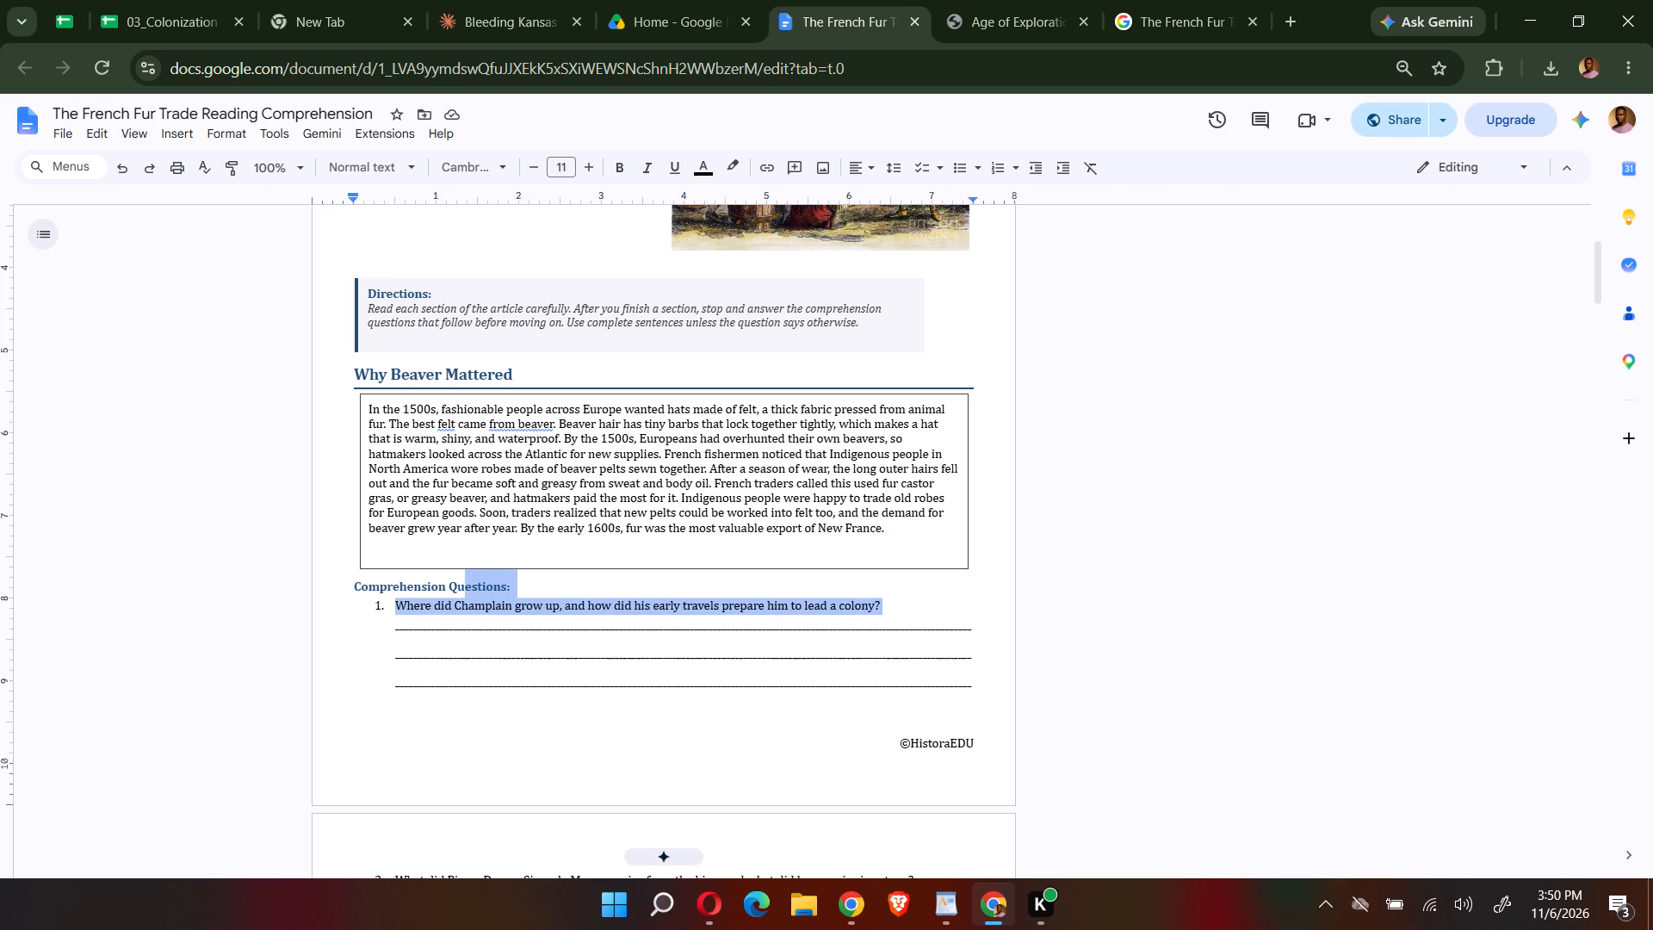
{"action": "left_click_drag", "start_coordinate": [465, 587], "coordinate": [390, 613]}
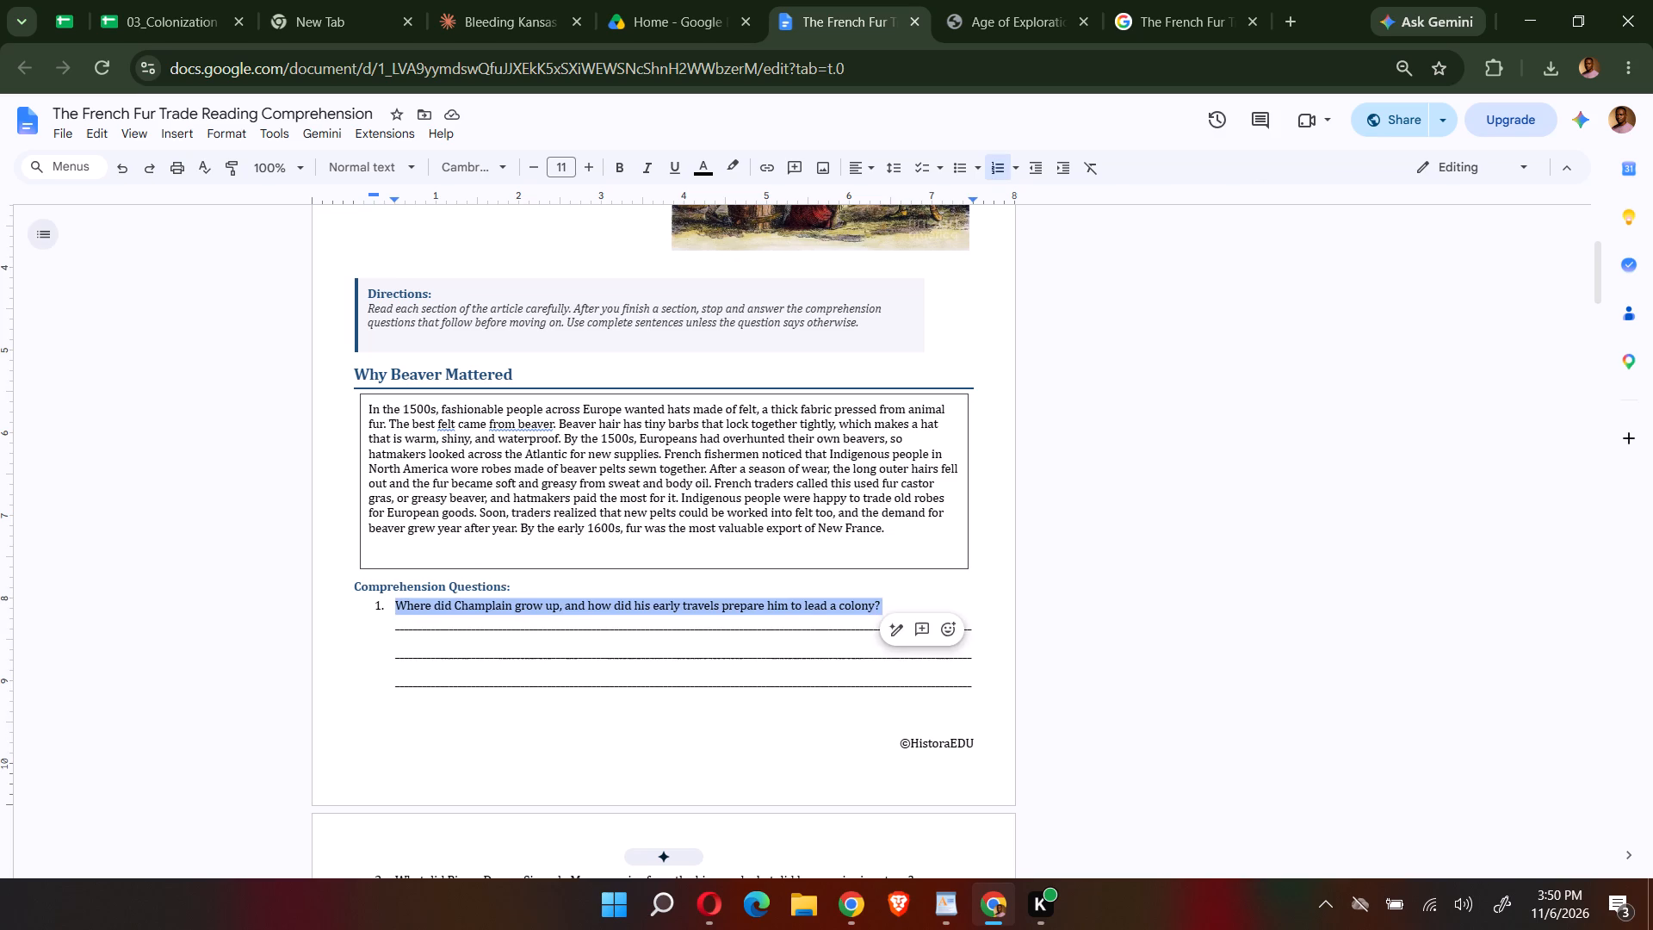
{"action": "key", "text": "BackSpace"}
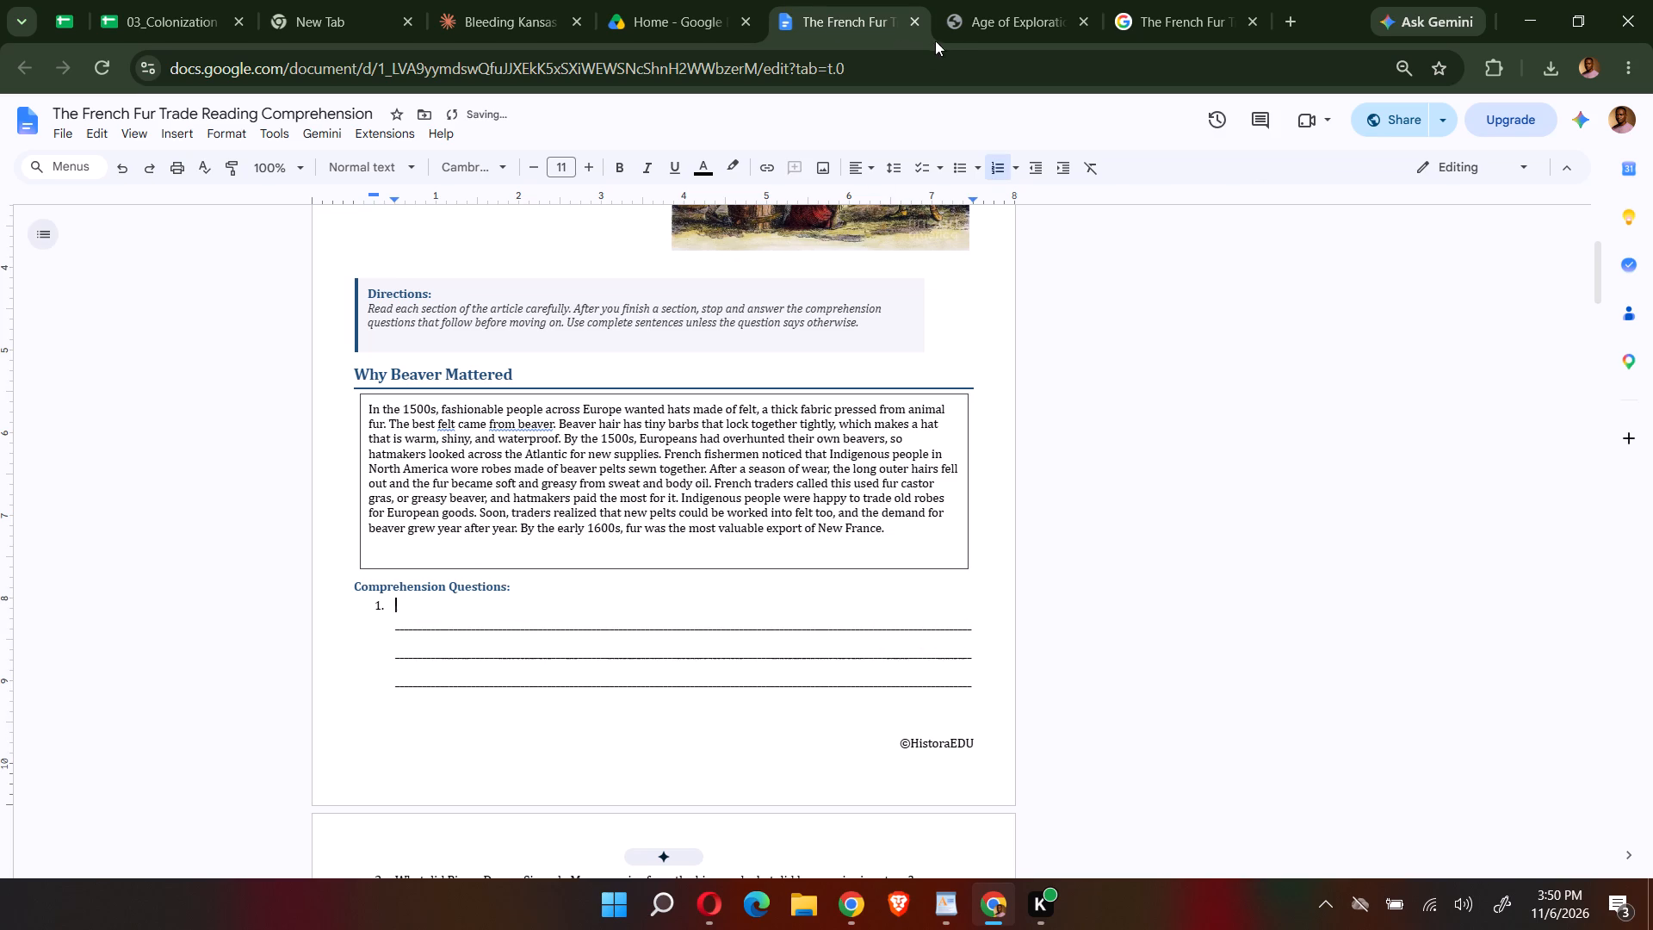
{"action": "left_click", "coordinate": [981, 22]}
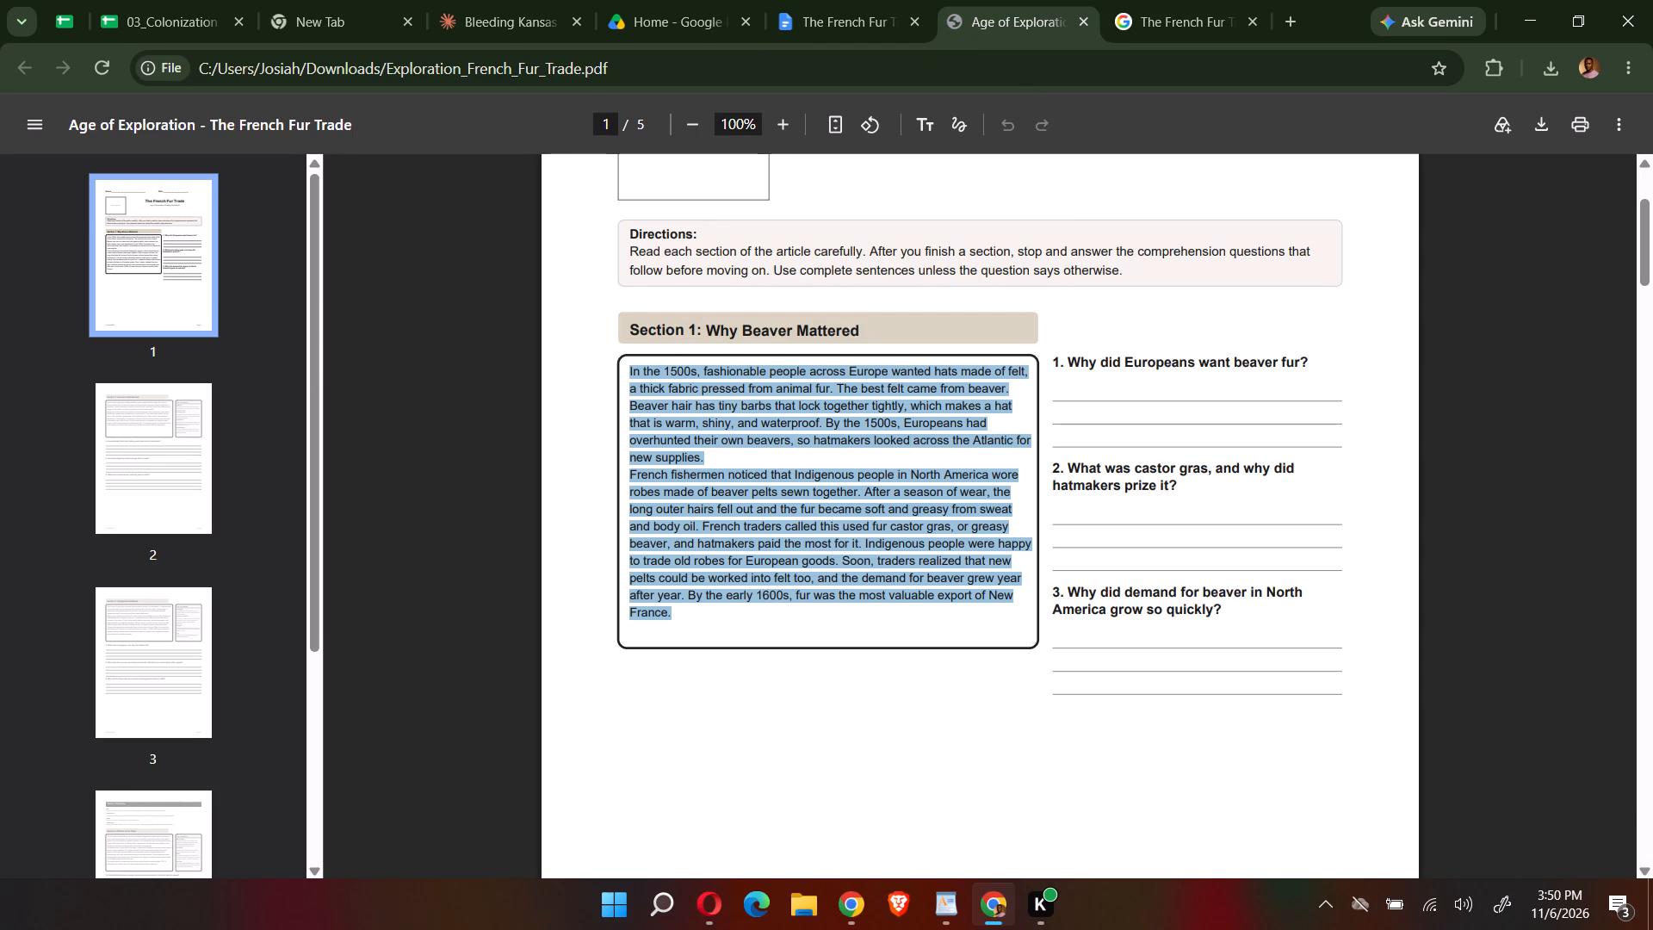
{"action": "left_click_drag", "start_coordinate": [1317, 366], "coordinate": [1076, 370]}
{"action": "left_click_drag", "start_coordinate": [1076, 370], "coordinate": [1079, 348]}
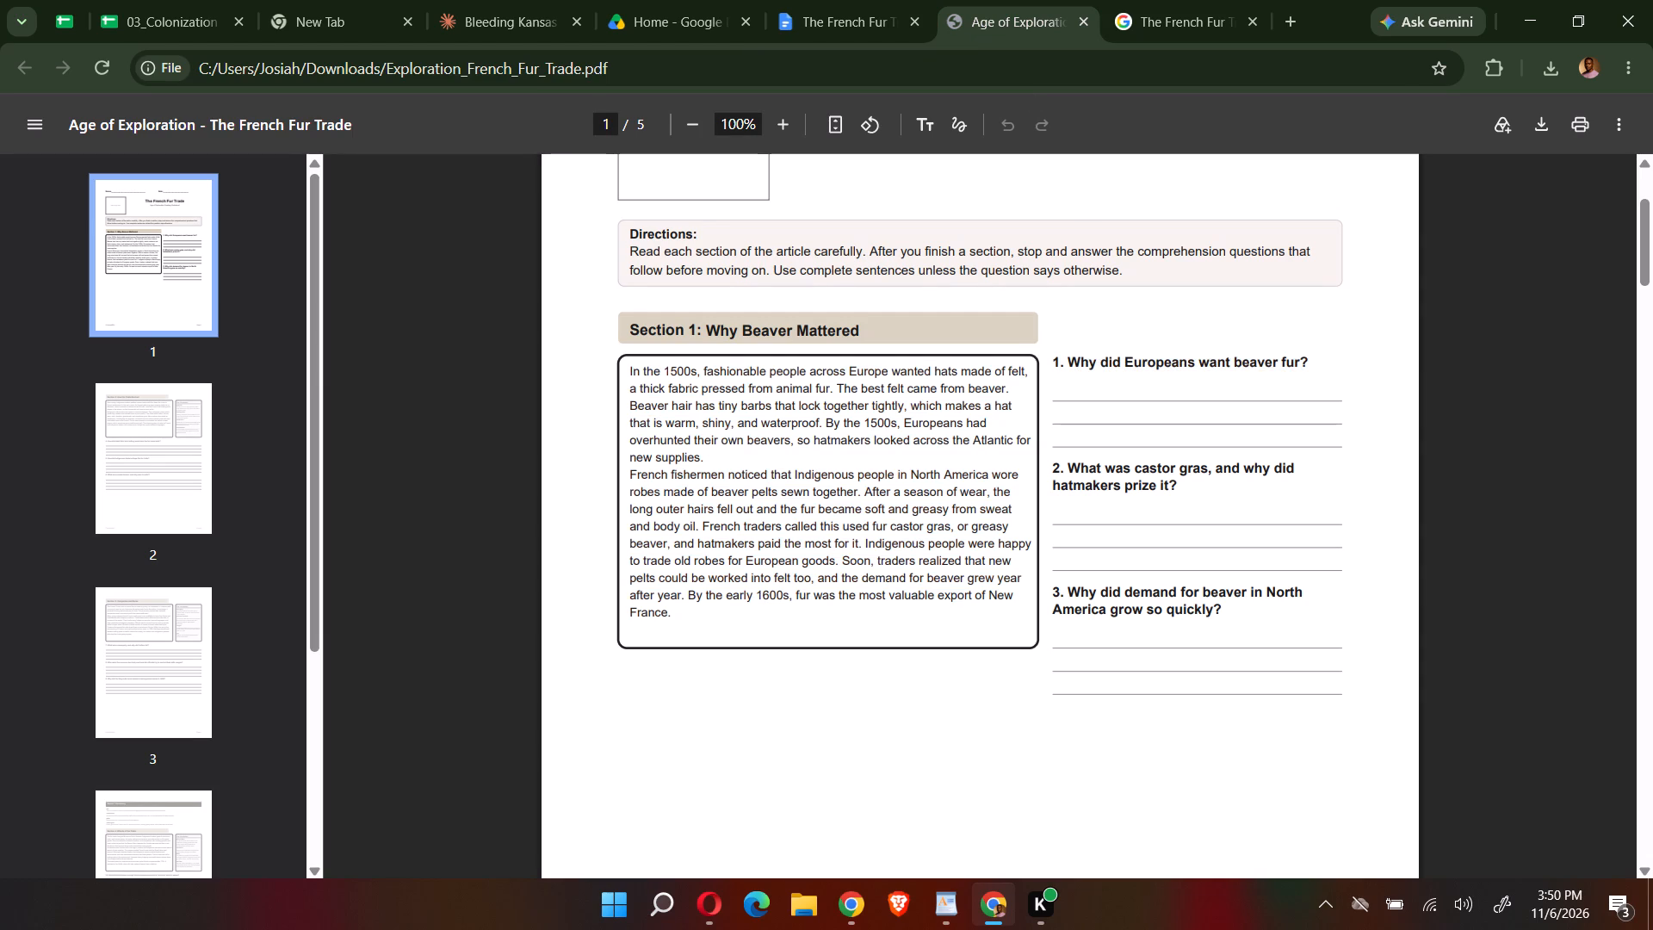
{"action": "left_click_drag", "start_coordinate": [1316, 358], "coordinate": [1079, 365]}
{"action": "left_click_drag", "start_coordinate": [1079, 365], "coordinate": [1075, 365]}
{"action": "left_click_drag", "start_coordinate": [1075, 365], "coordinate": [1173, 359]}
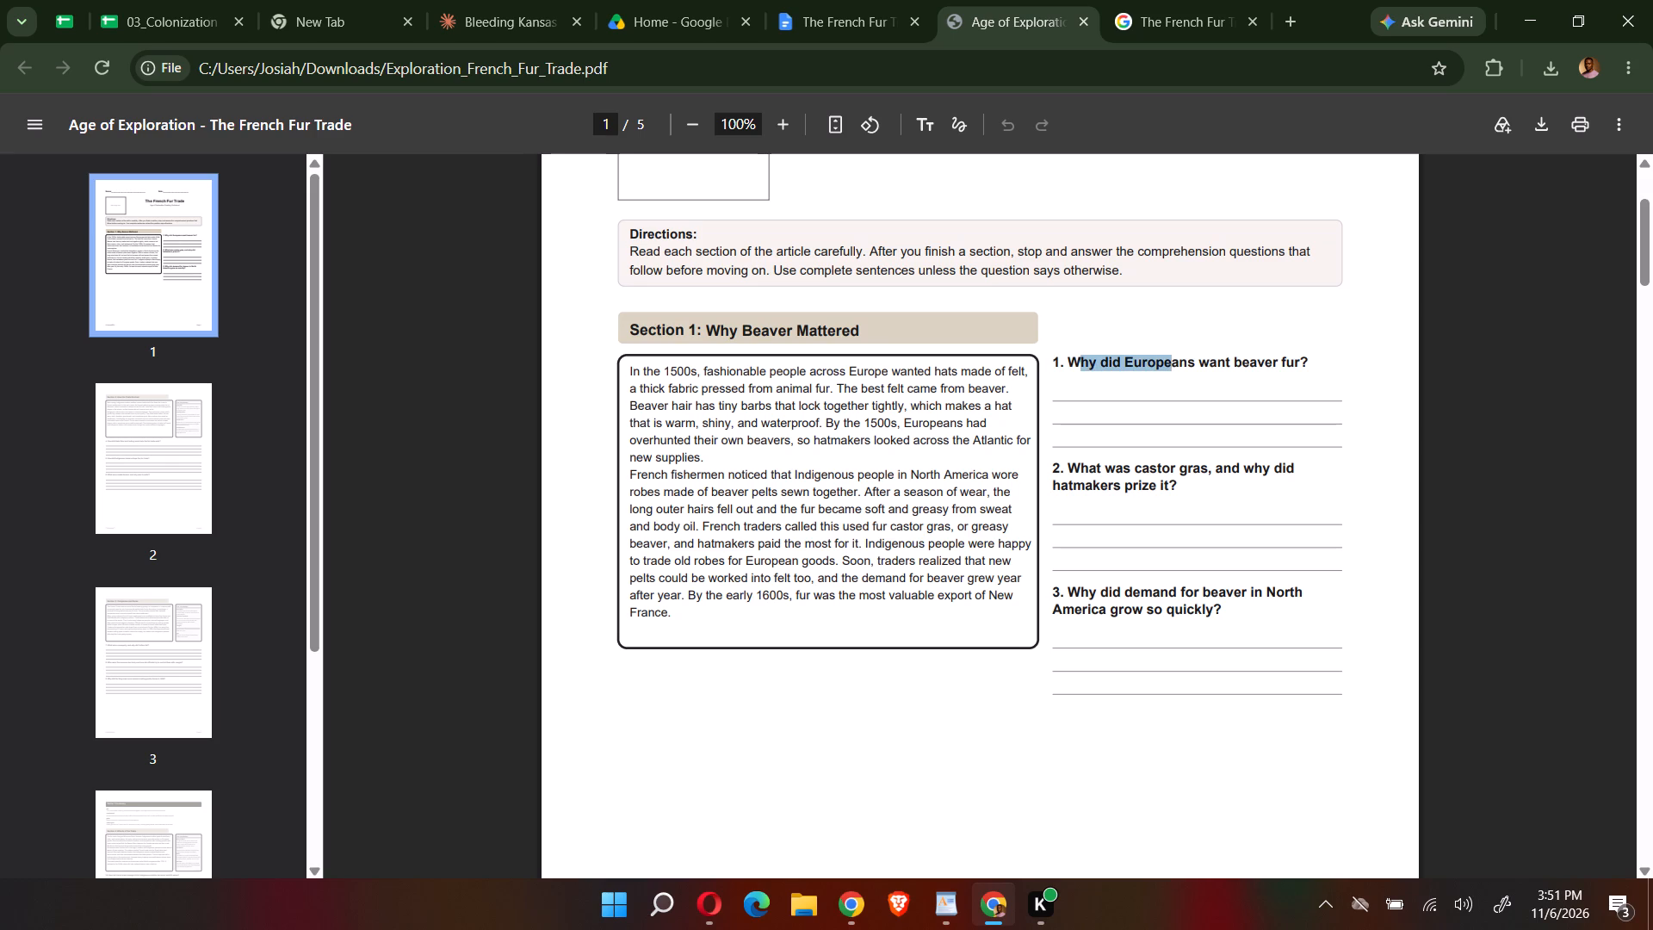
{"action": "left_click_drag", "start_coordinate": [1328, 356], "coordinate": [1320, 356]}
{"action": "left_click_drag", "start_coordinate": [1309, 358], "coordinate": [1160, 358]}
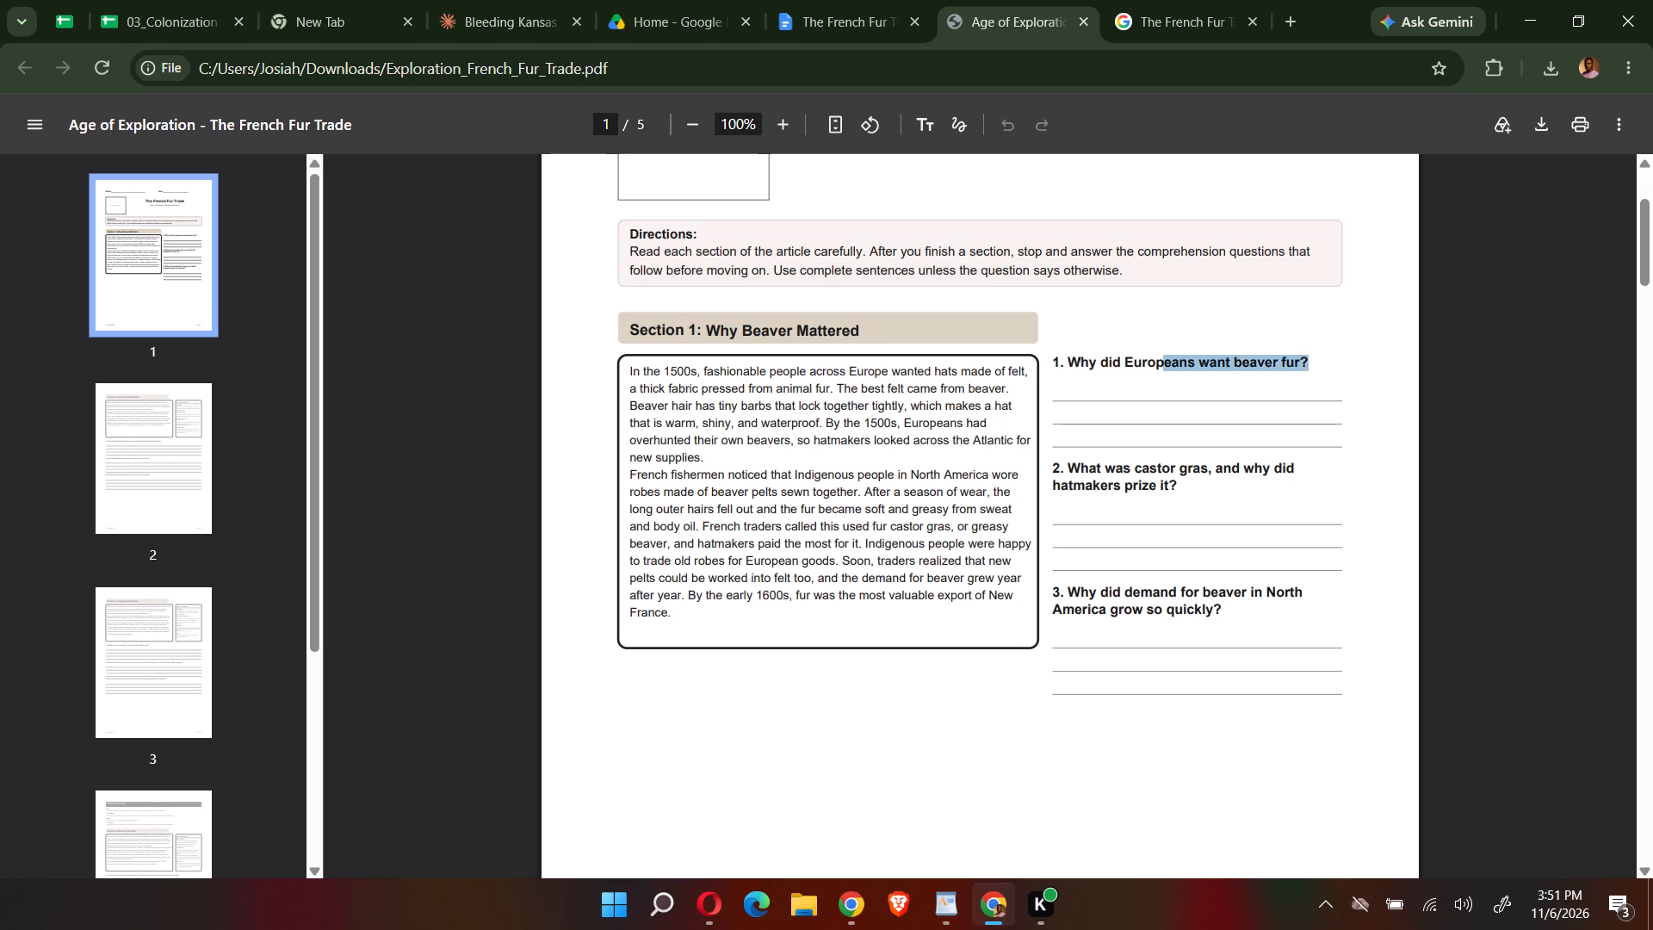
{"action": "left_click_drag", "start_coordinate": [1160, 358], "coordinate": [1074, 364]}
{"action": "key", "text": "ctrl+c"}
{"action": "left_click_drag", "start_coordinate": [796, 0], "coordinate": [832, 15]}
{"action": "key", "text": "ctrl+v"}
Replace comprehension question 2 with "What was castor gras, and why did hatmakers prize it?", copied from Section 1 of the PDF.
{"action": "scroll", "coordinate": [888, 493], "scroll_direction": "down", "scroll_amount": 1}
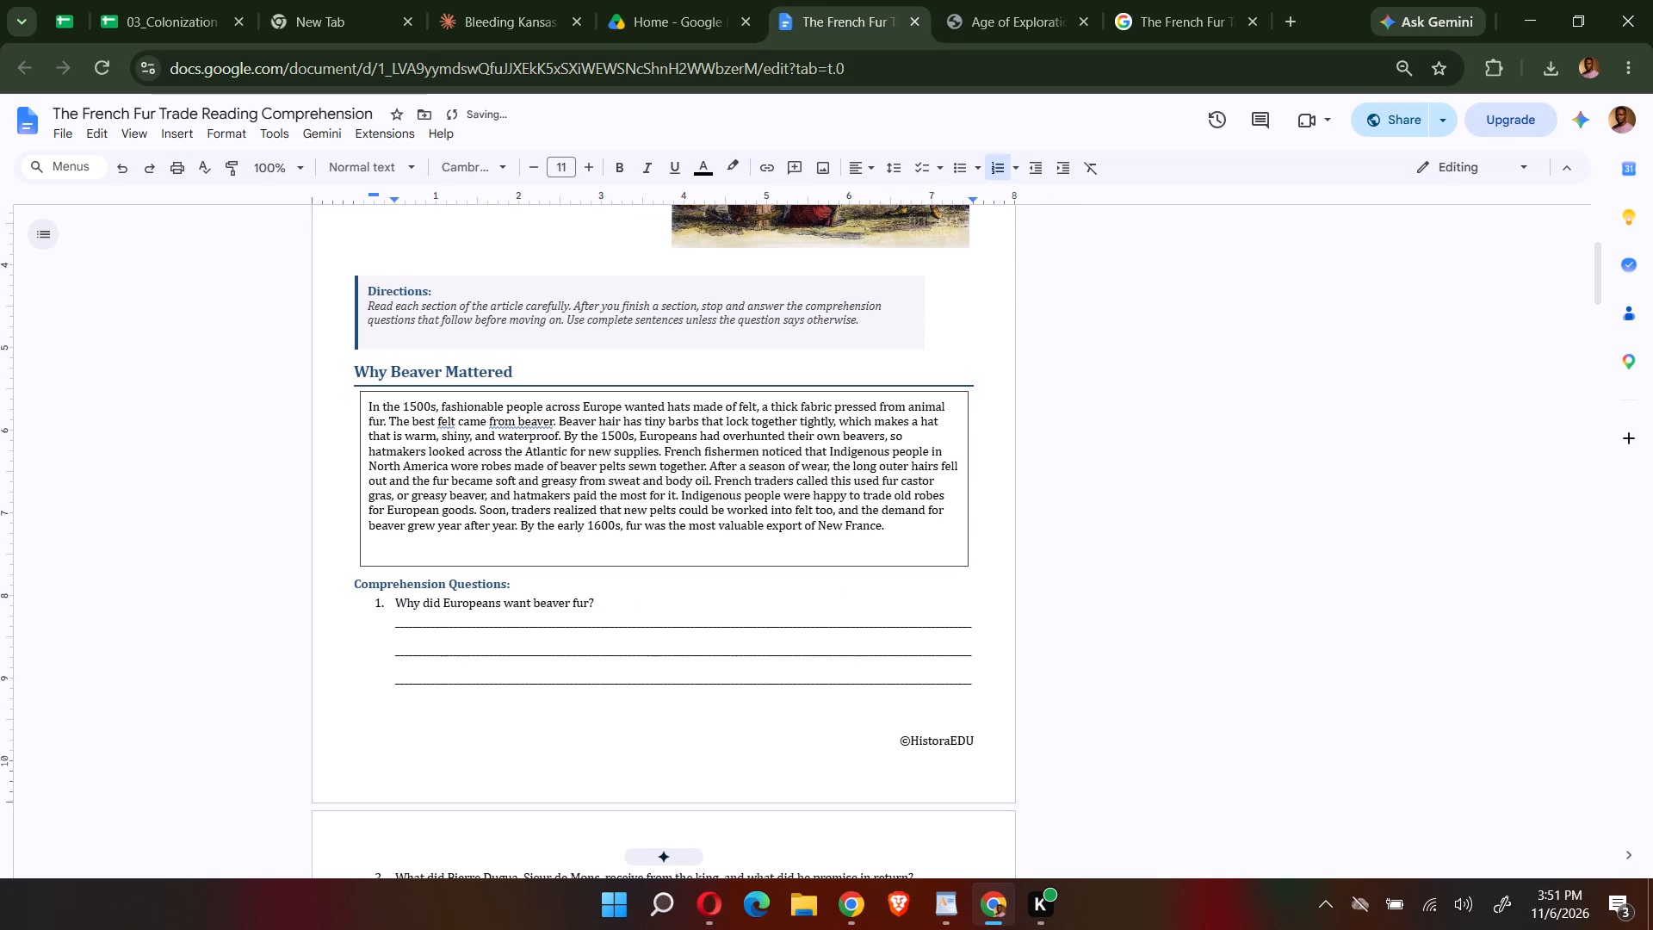
{"action": "scroll", "coordinate": [856, 520], "scroll_direction": "down", "scroll_amount": 2}
{"action": "left_click_drag", "start_coordinate": [916, 550], "coordinate": [904, 553]}
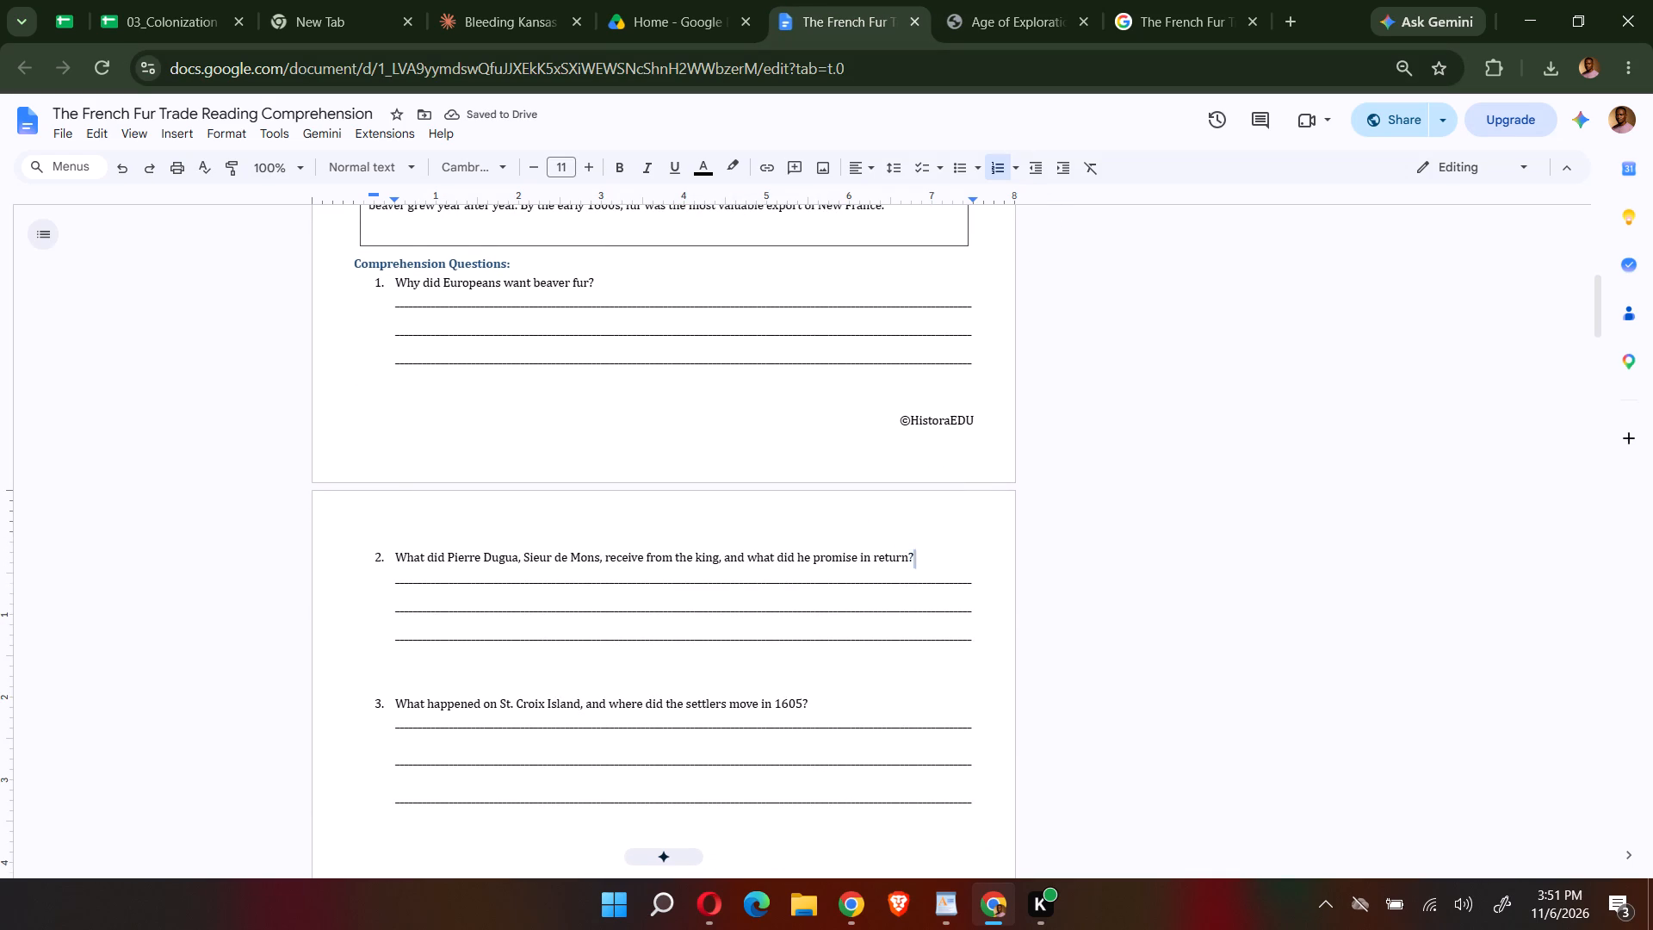
{"action": "left_click_drag", "start_coordinate": [904, 553], "coordinate": [404, 555]}
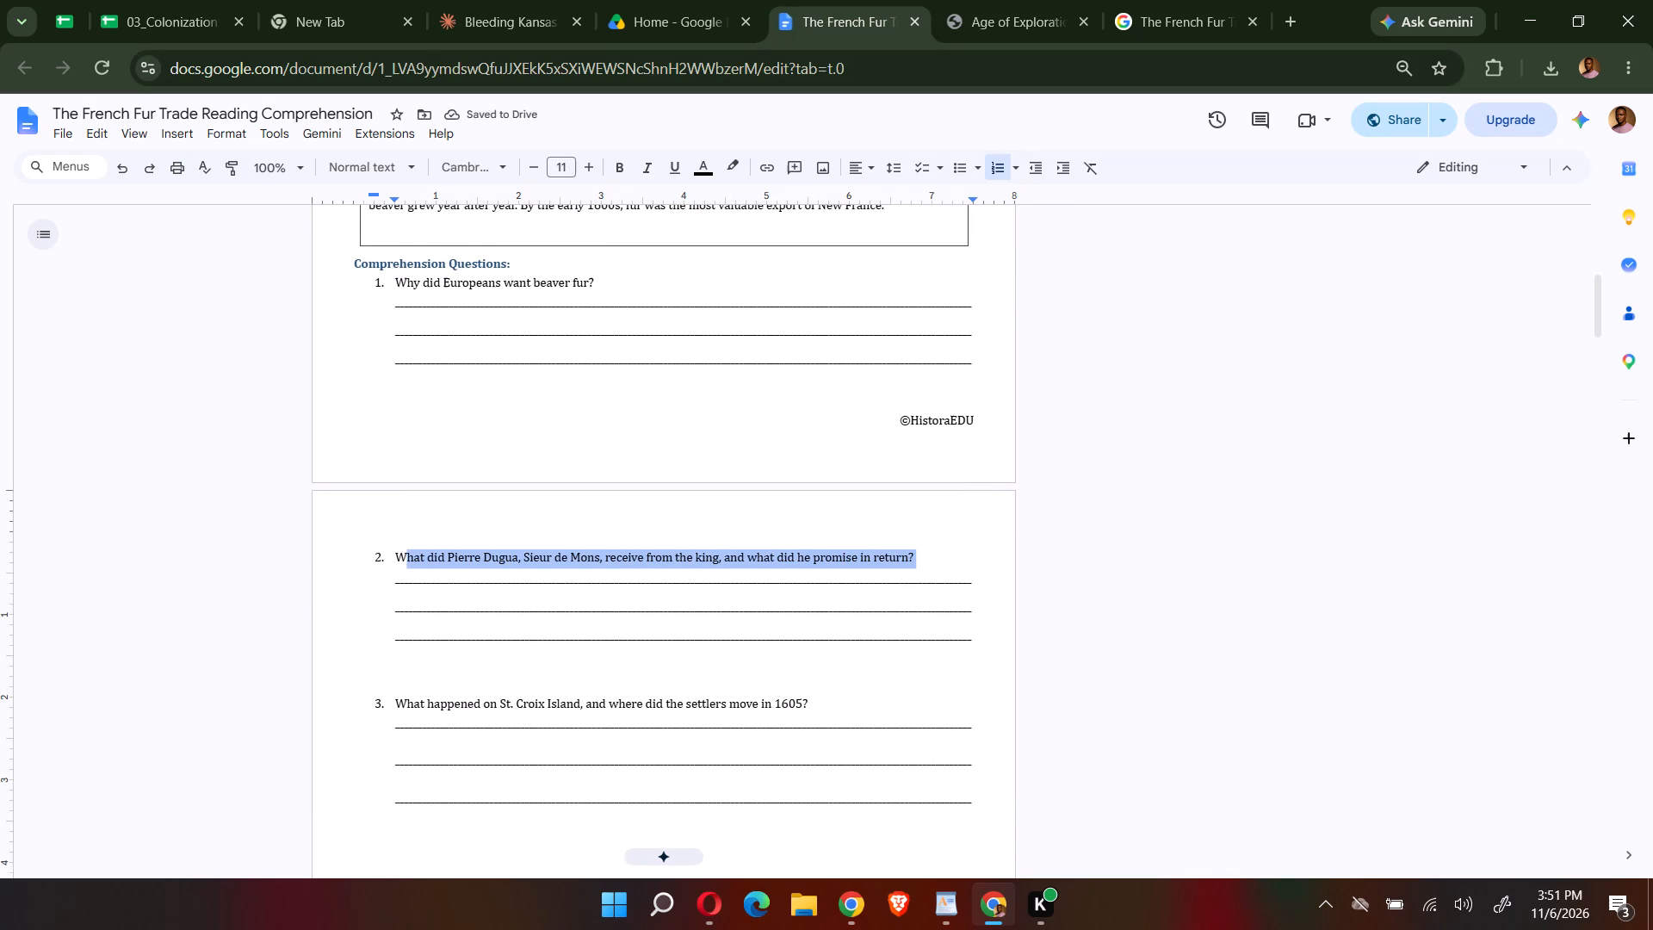
{"action": "left_click_drag", "start_coordinate": [404, 555], "coordinate": [394, 555]}
{"action": "key", "text": "BackSpace"}
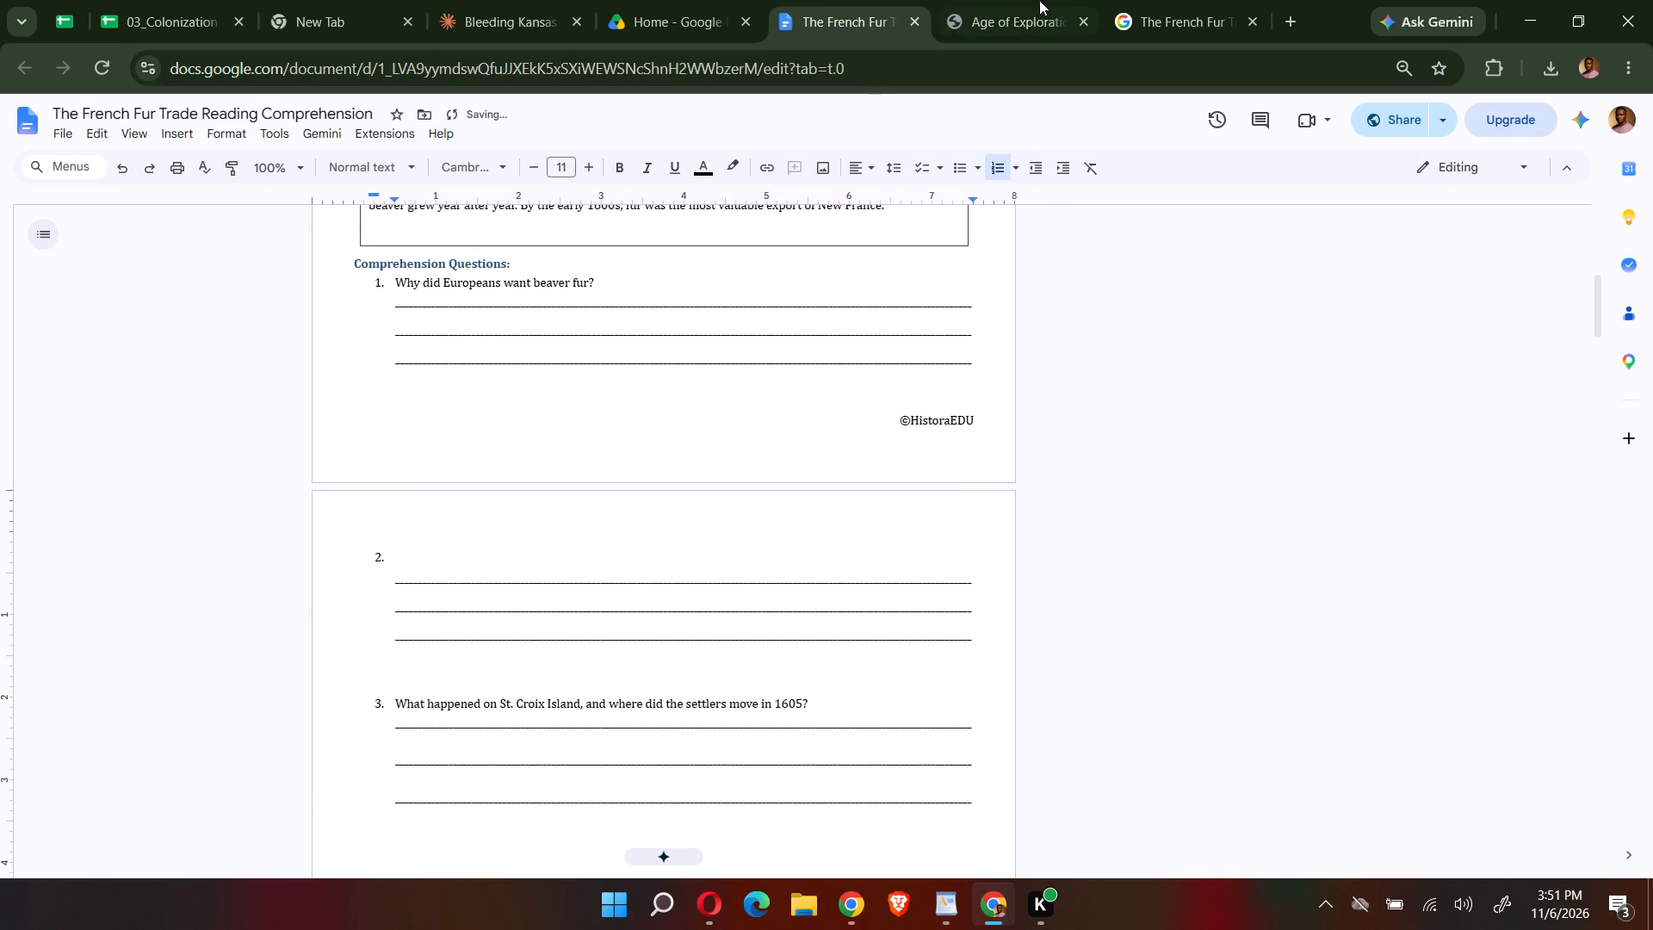
{"action": "left_click", "coordinate": [971, 21]}
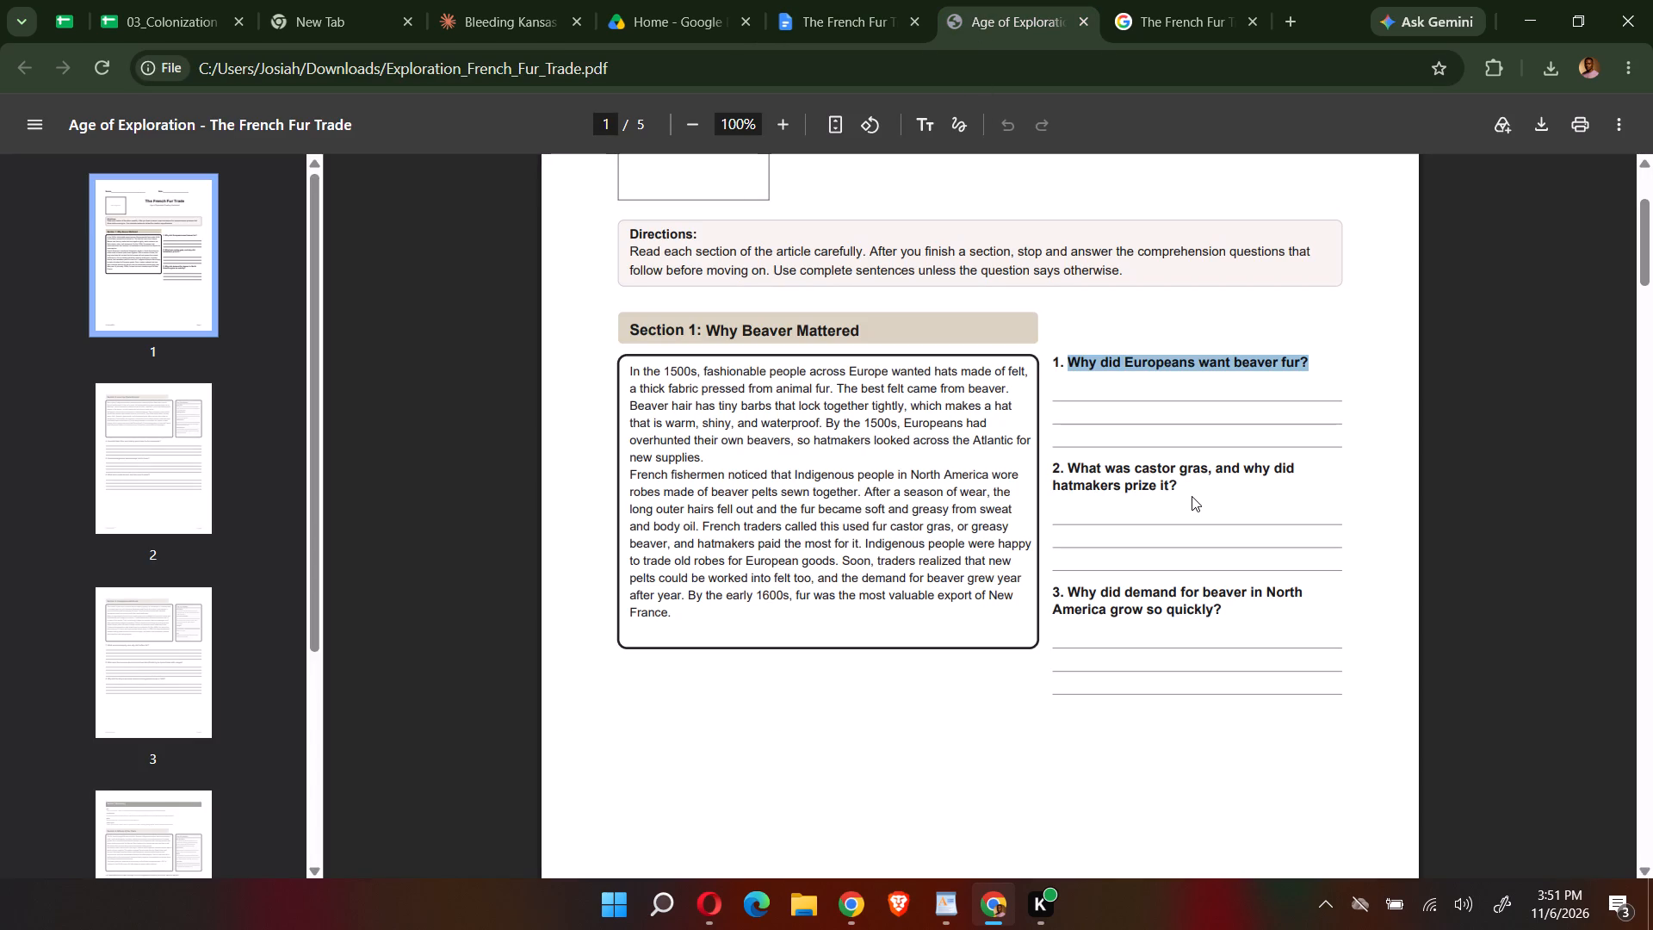
{"action": "left_click_drag", "start_coordinate": [1183, 487], "coordinate": [1064, 460]}
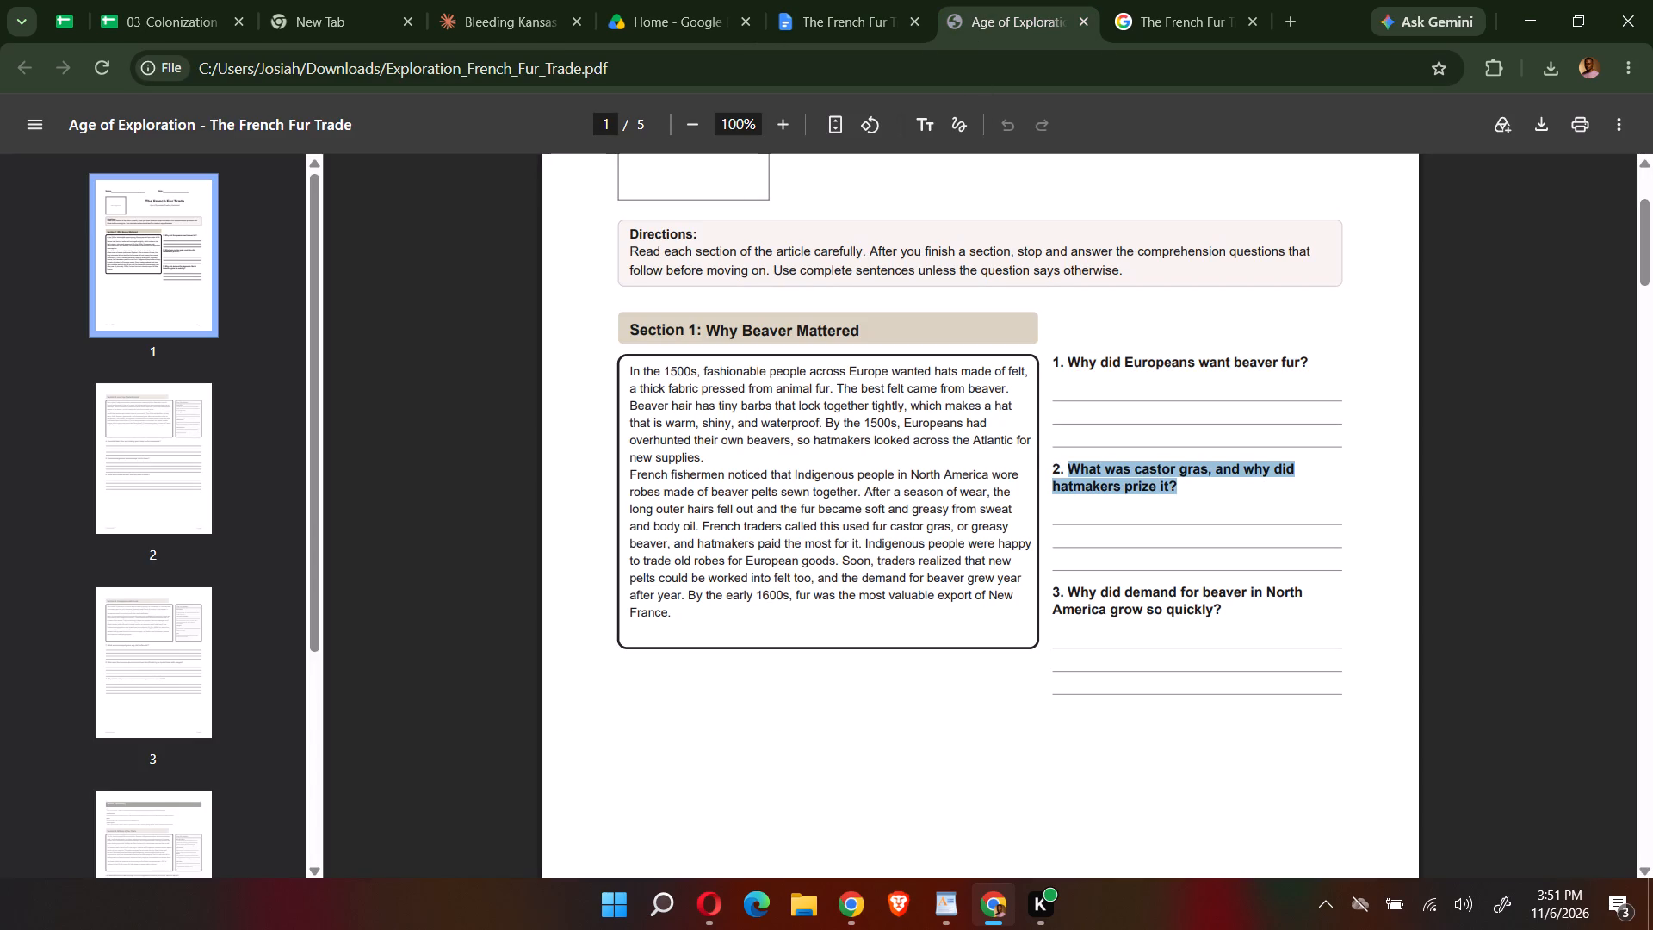
{"action": "key", "text": "ctrl+c"}
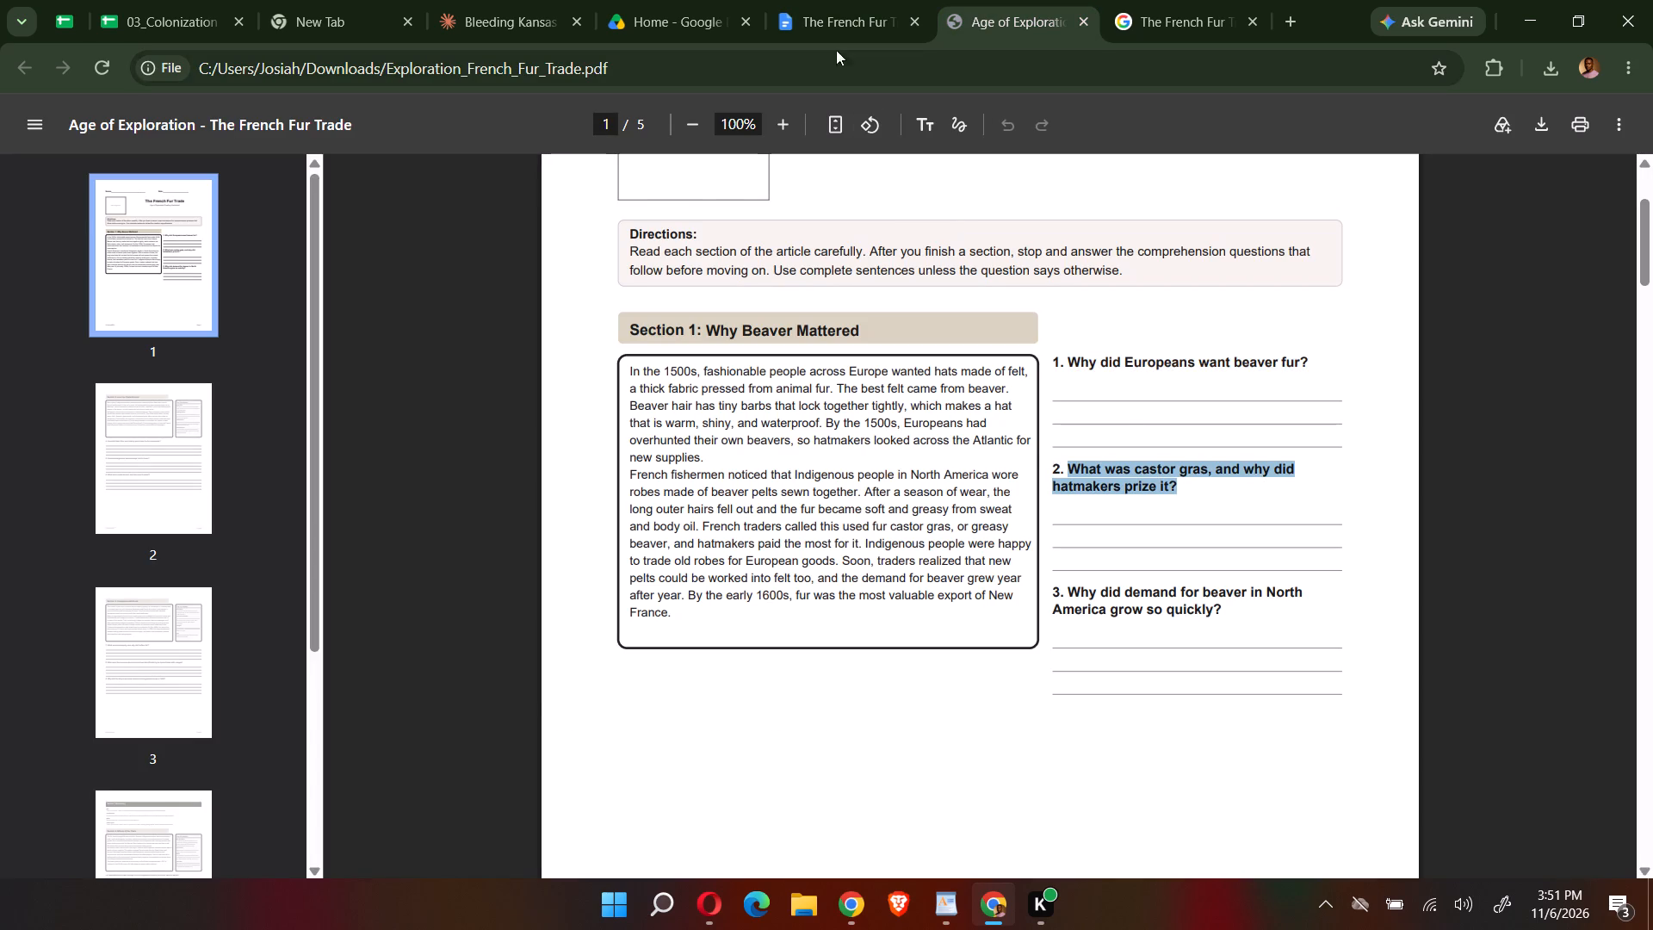
{"action": "left_click", "coordinate": [836, 32]}
{"action": "key", "text": "ctrl+v"}
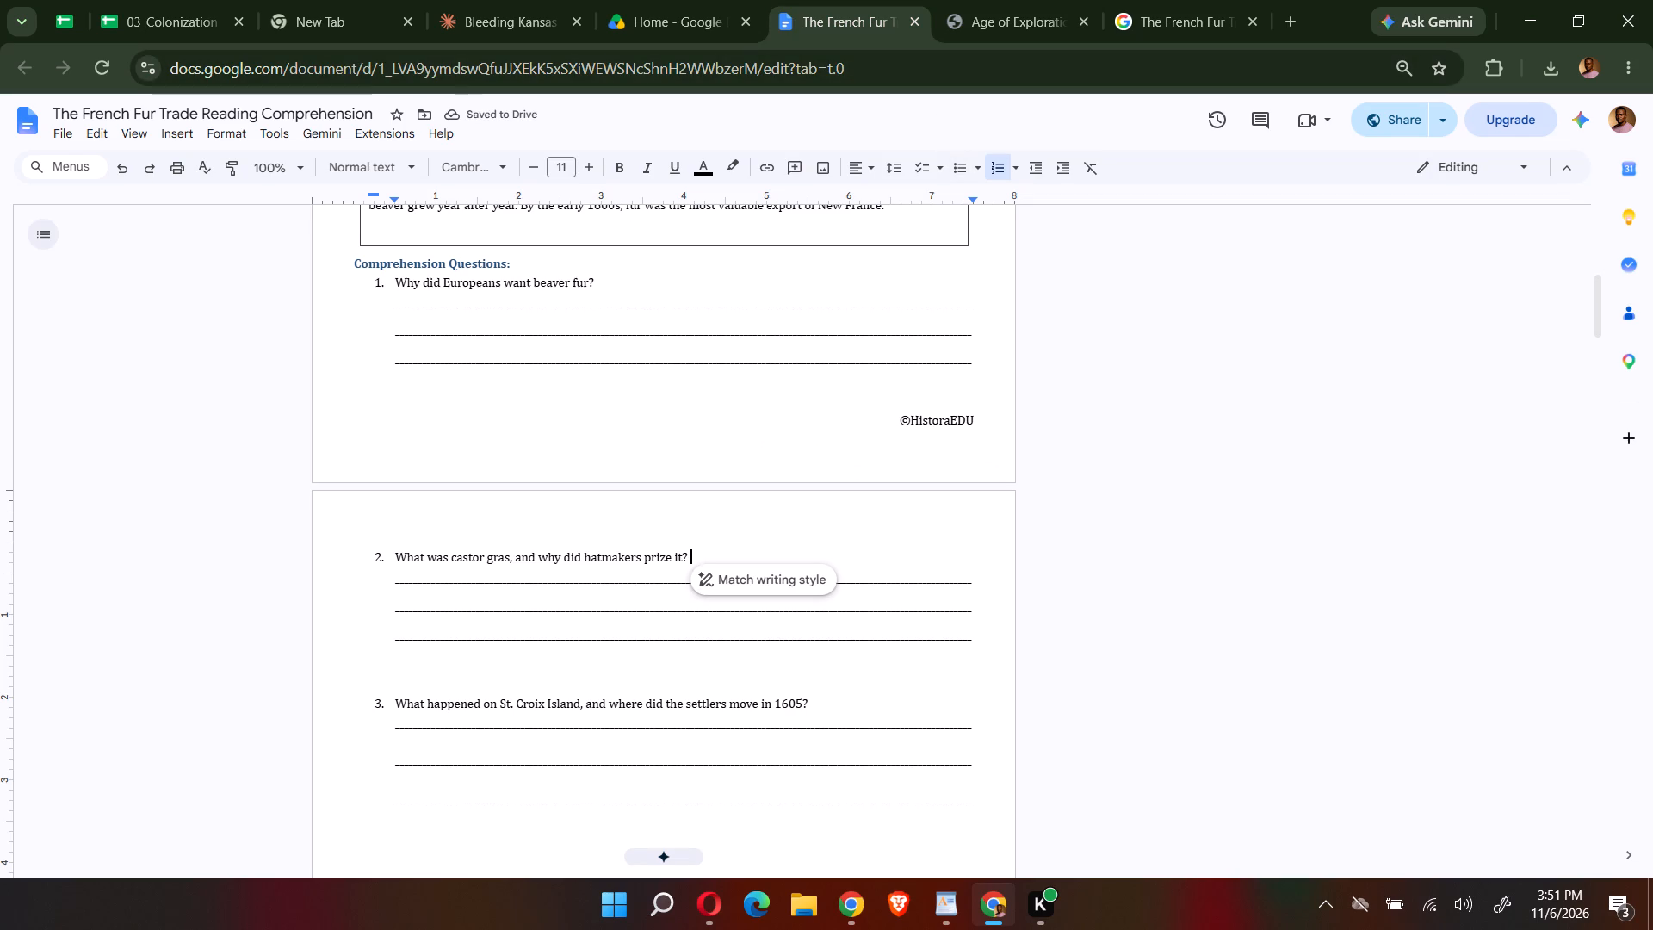
Replace comprehension question 3 with "Why did demand for beaver in North America grow so quickly?", copied from the PDF.
{"action": "left_click_drag", "start_coordinate": [815, 700], "coordinate": [462, 681]}
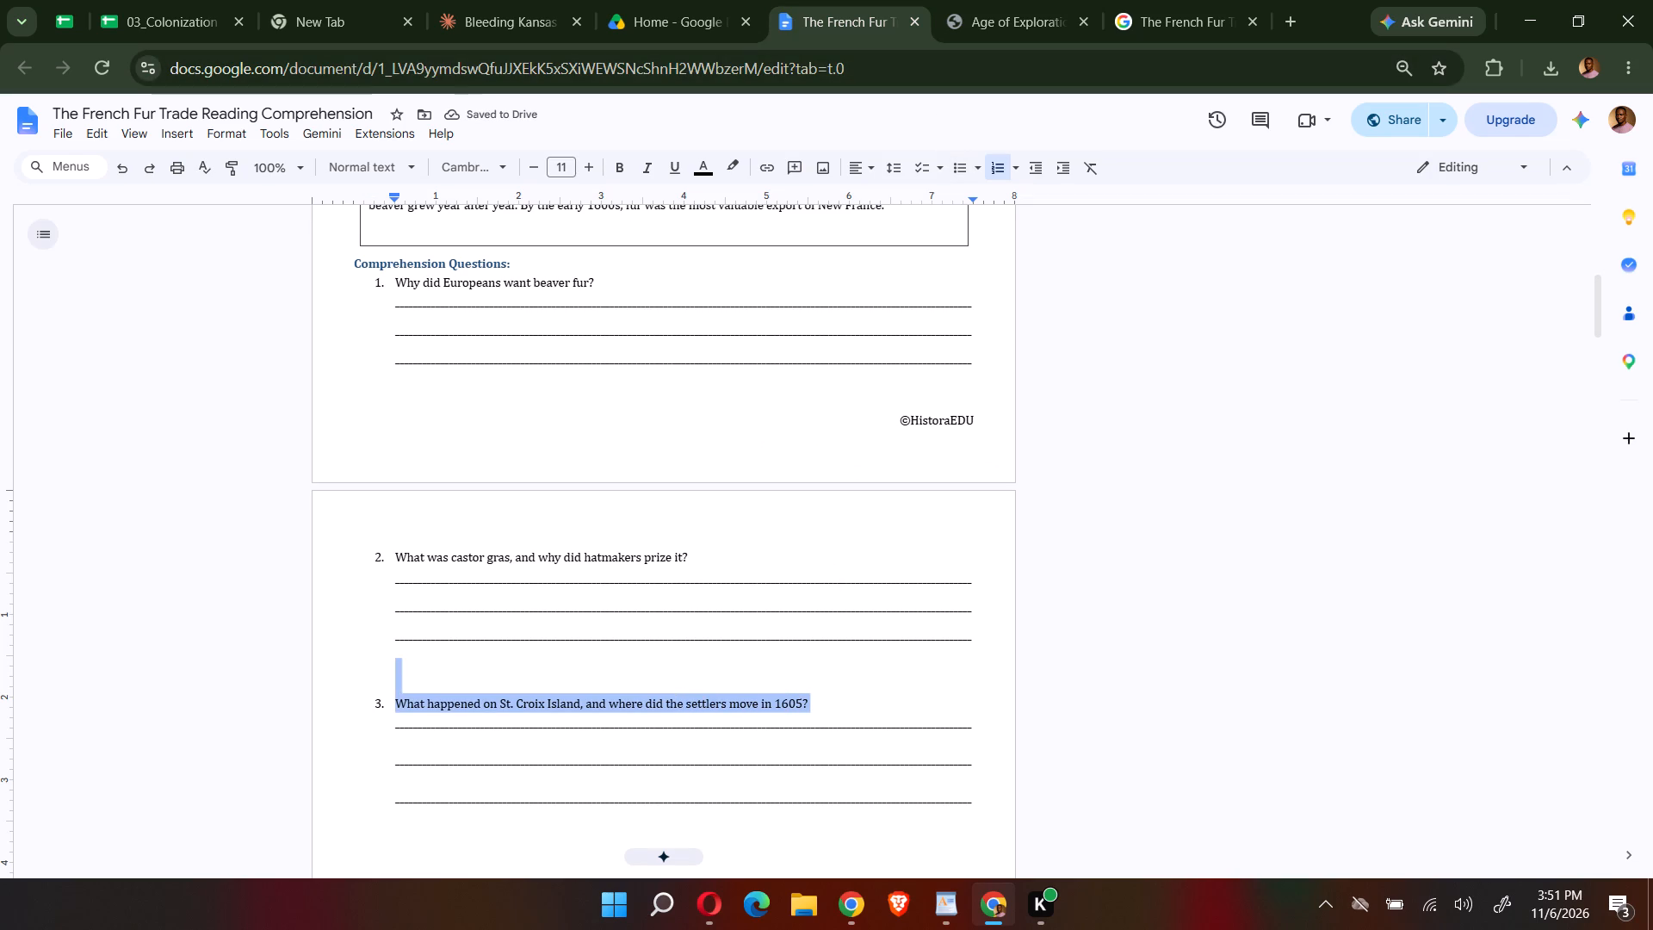
{"action": "left_click_drag", "start_coordinate": [462, 681], "coordinate": [390, 711]}
{"action": "key", "text": "BackSpace"}
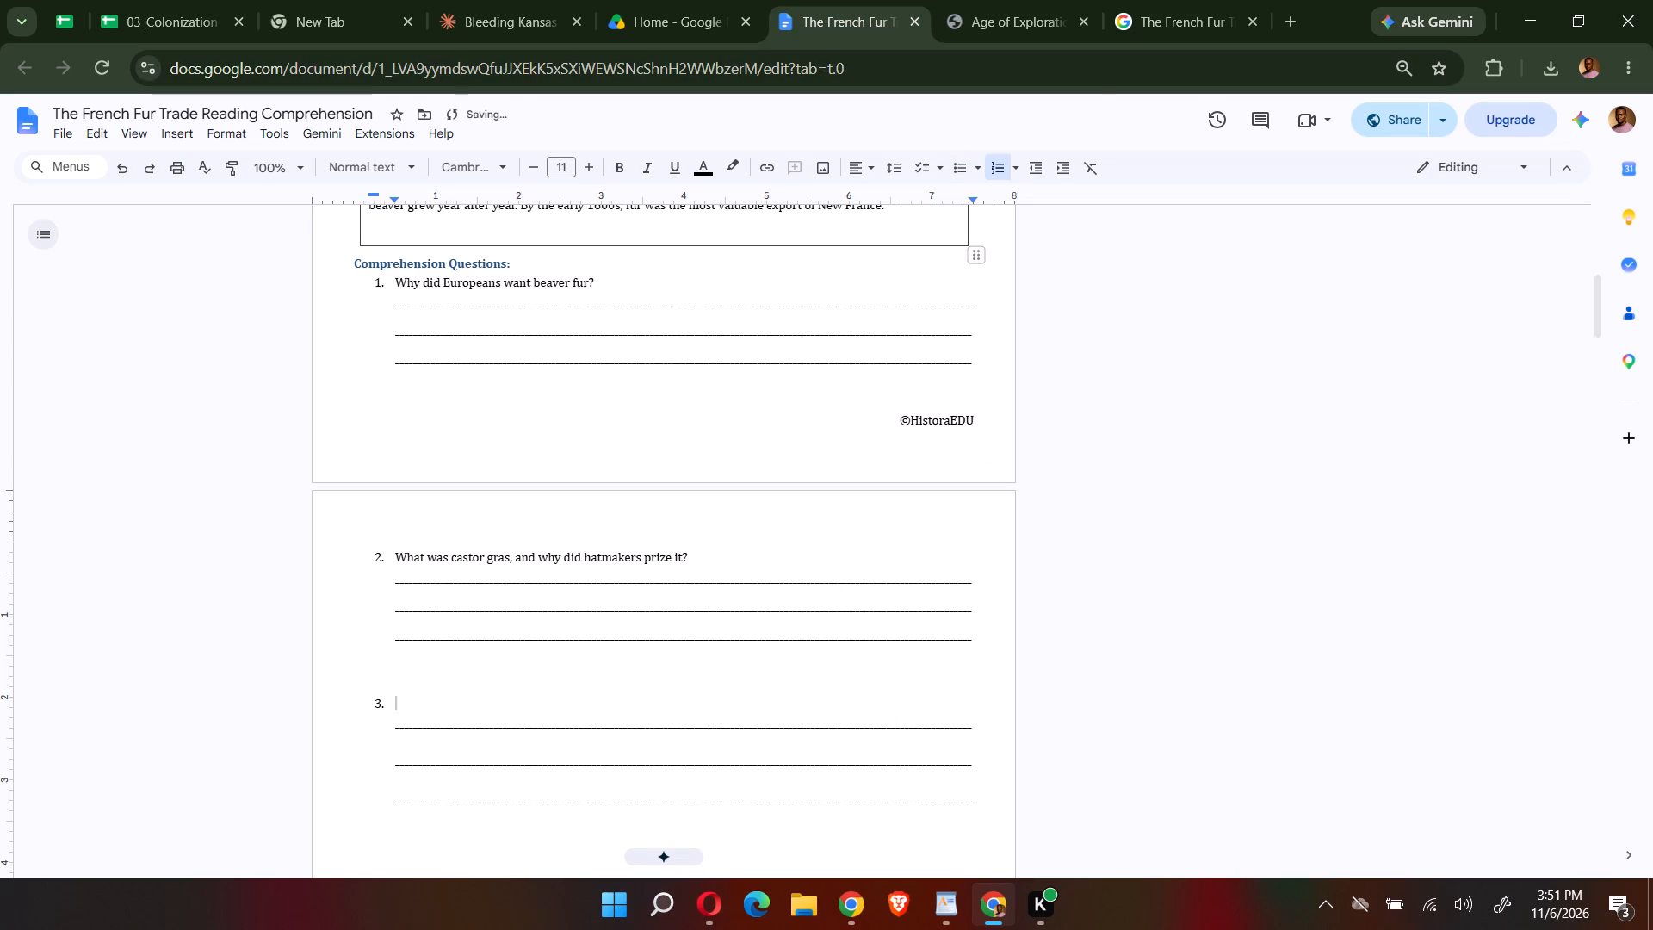
{"action": "left_click", "coordinate": [979, 0]}
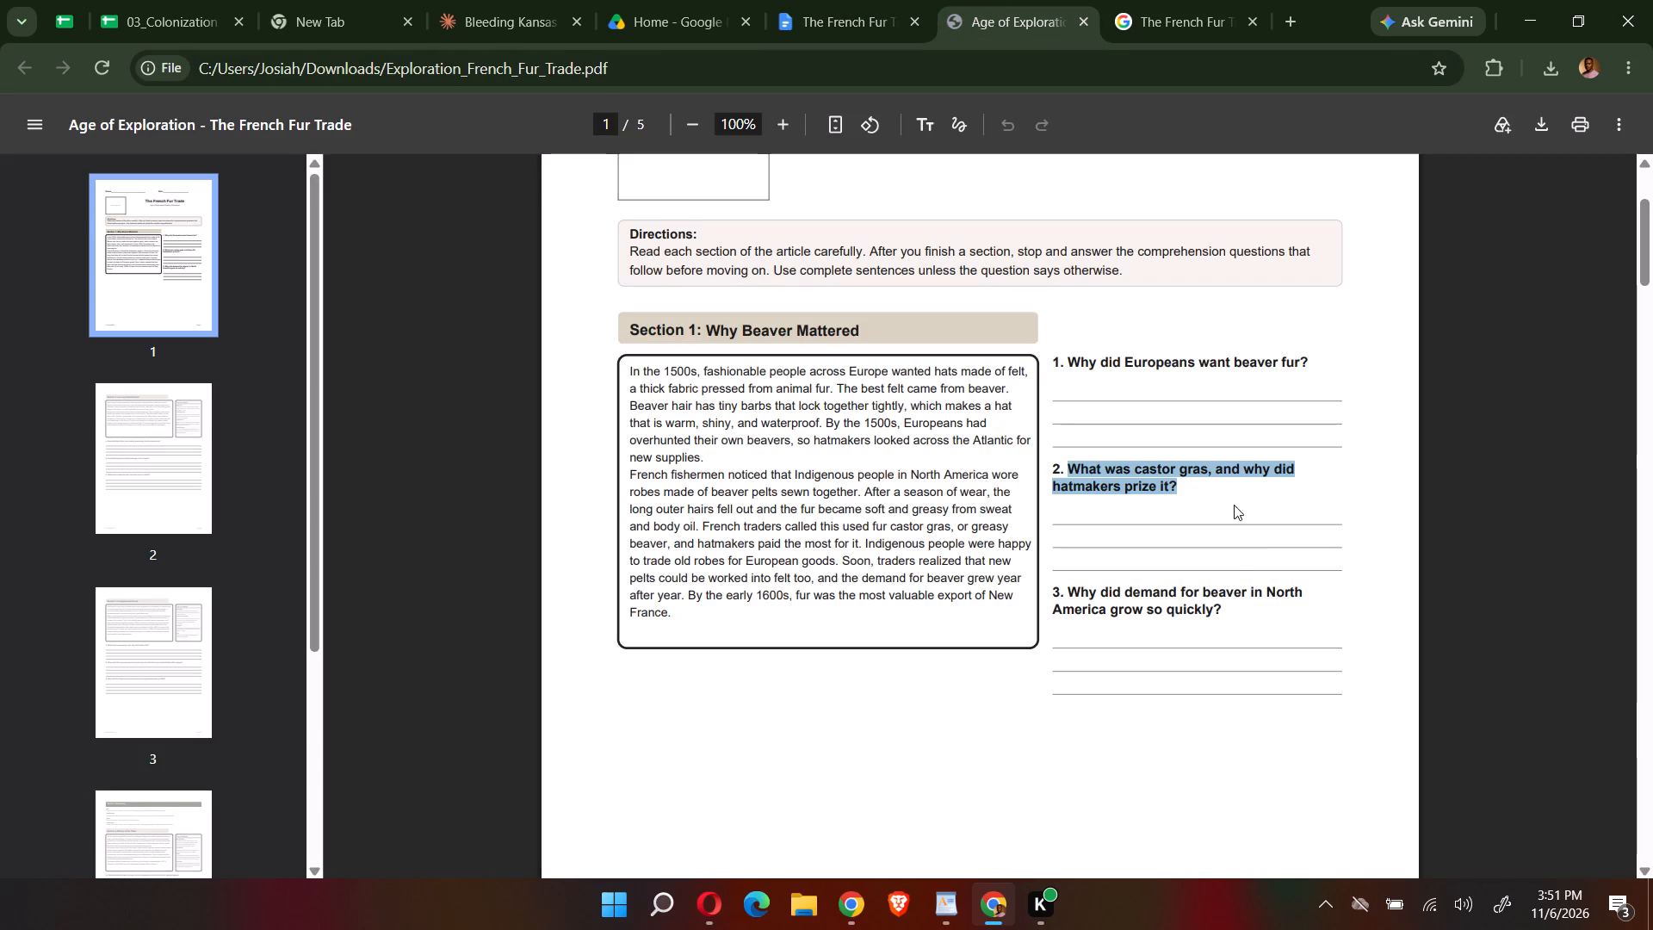
{"action": "left_click_drag", "start_coordinate": [1238, 609], "coordinate": [1161, 597]}
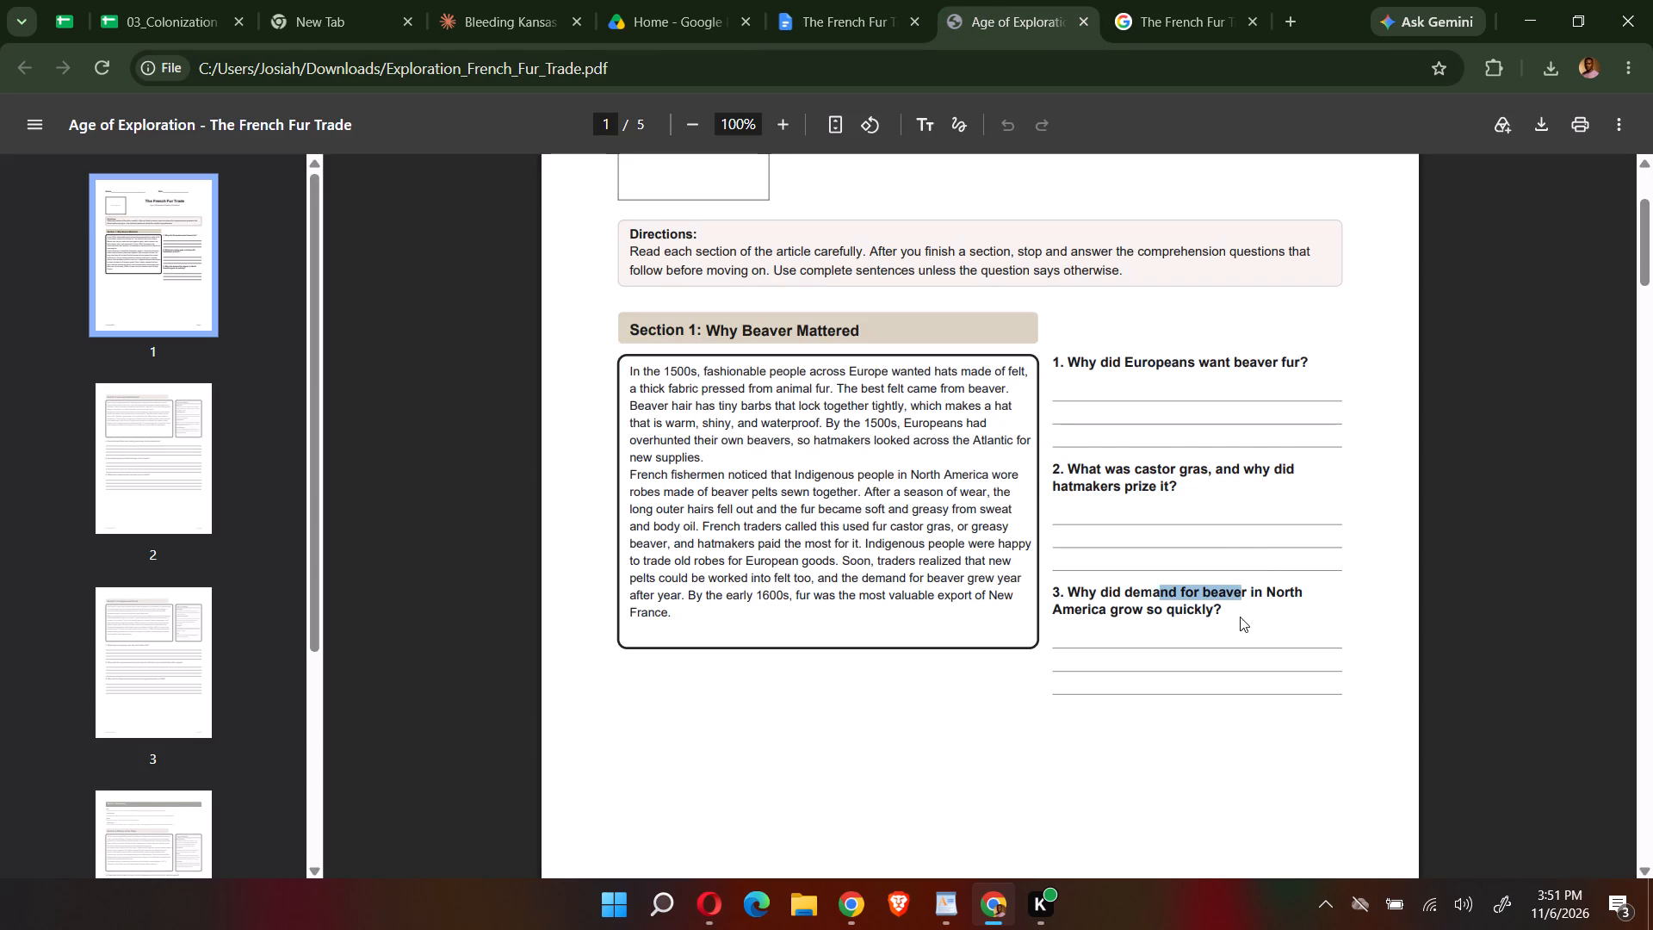
{"action": "left_click", "coordinate": [1223, 611]}
{"action": "left_click_drag", "start_coordinate": [1223, 611], "coordinate": [1167, 607]}
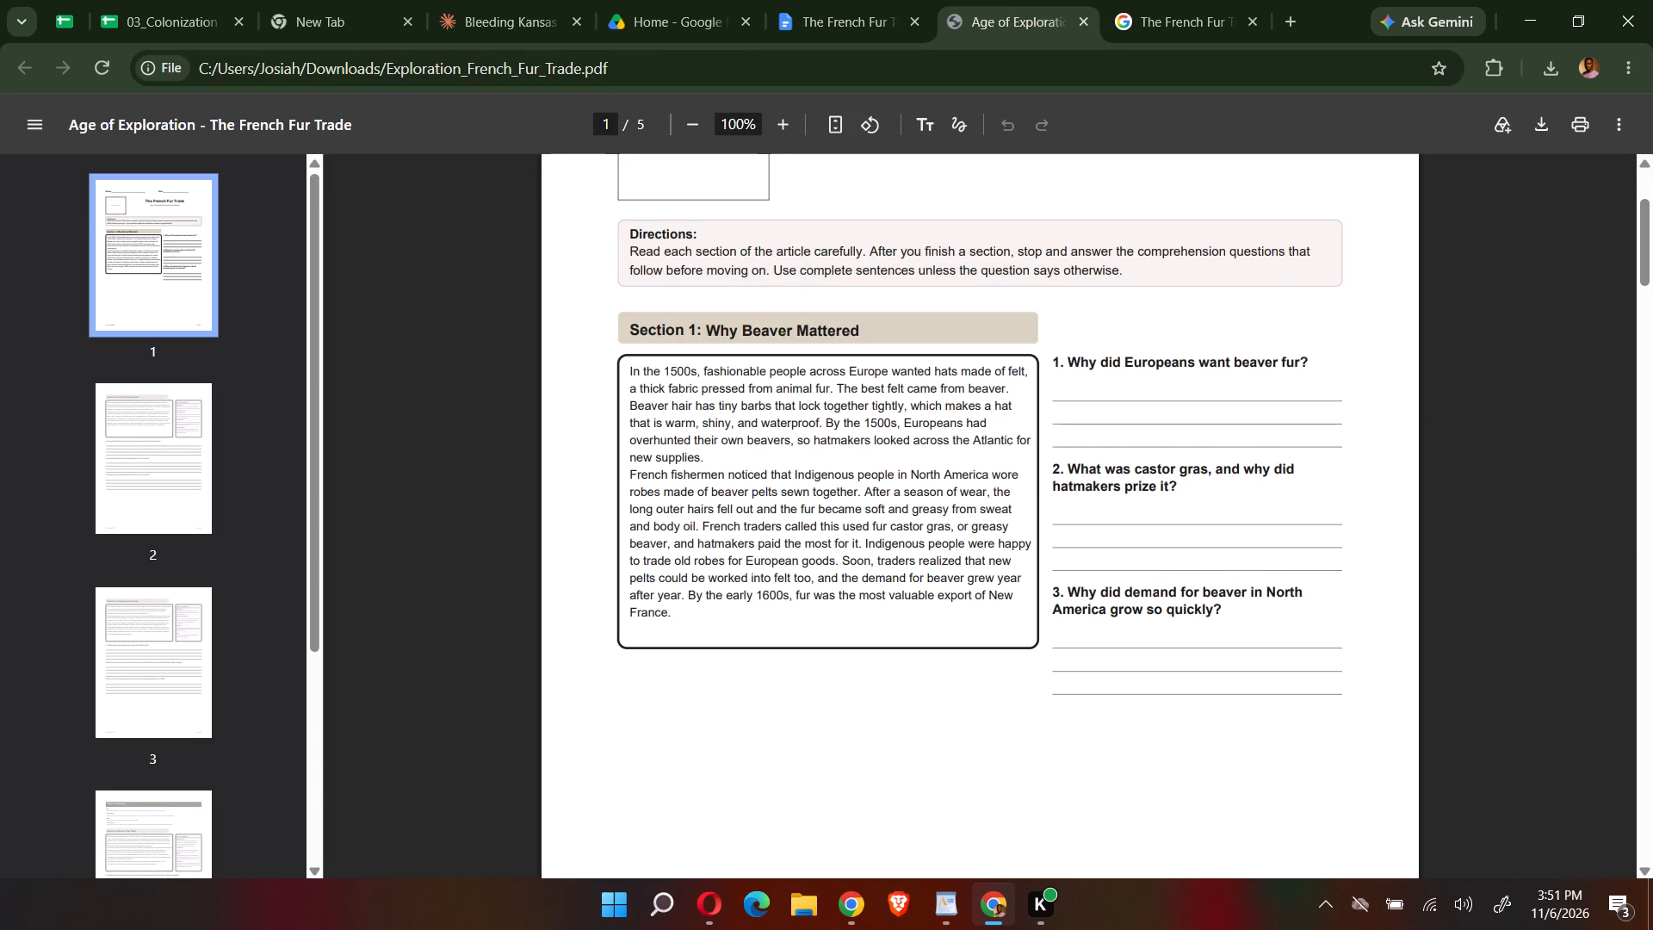
{"action": "left_click_drag", "start_coordinate": [1228, 611], "coordinate": [1064, 585]}
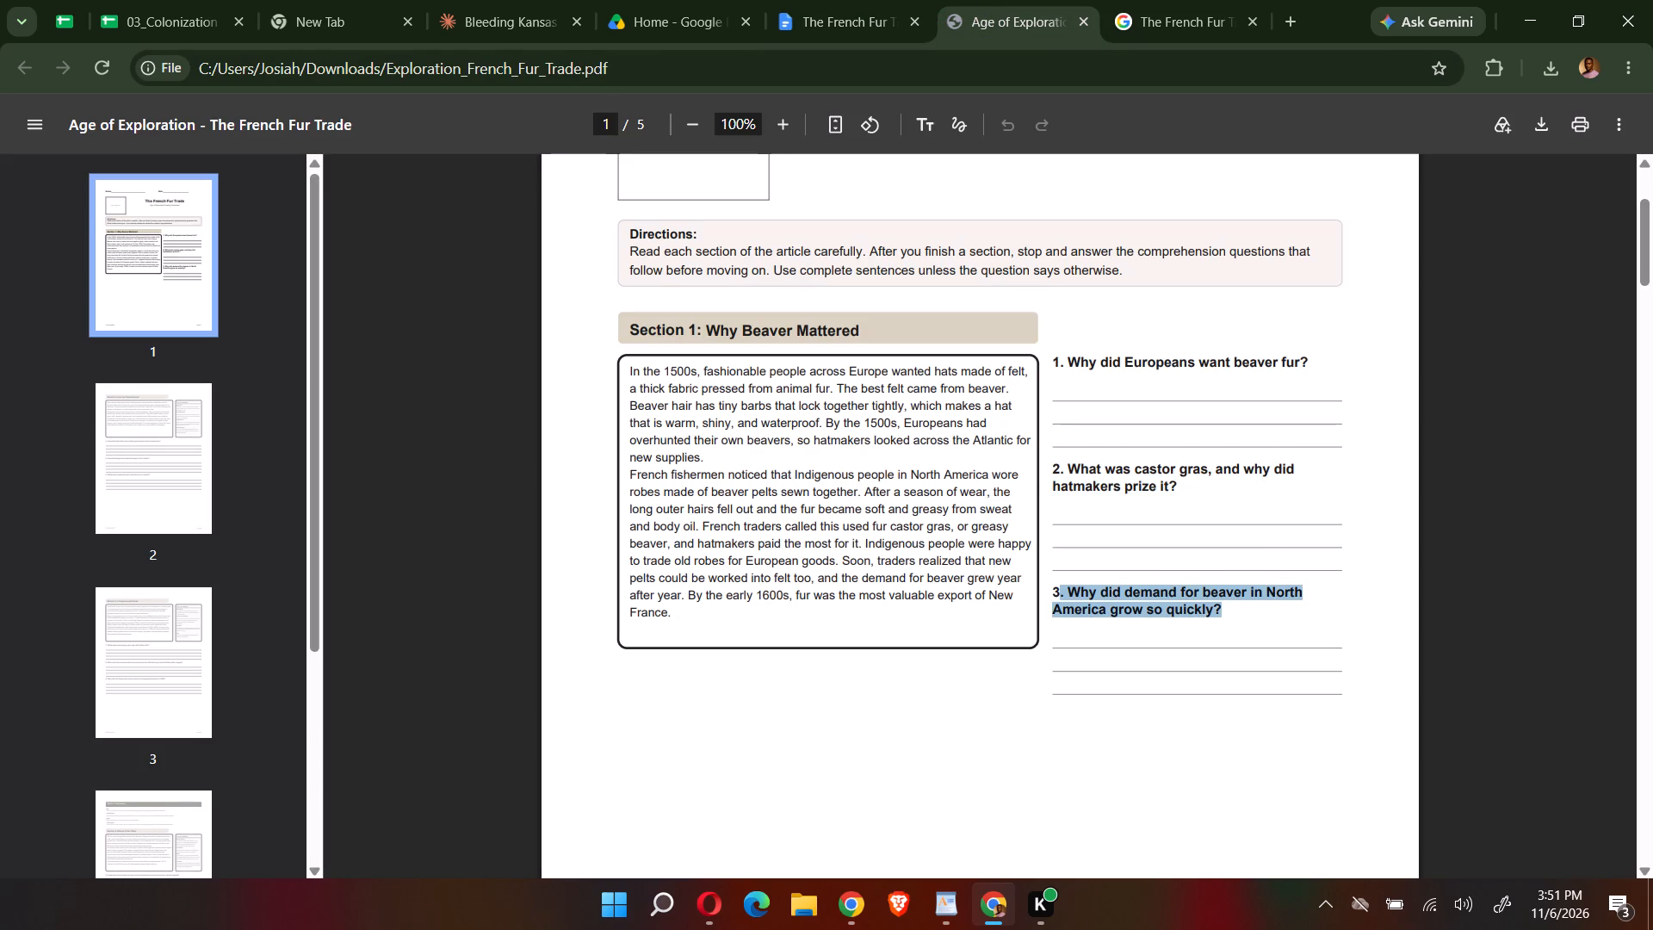
{"action": "left_click_drag", "start_coordinate": [1064, 585], "coordinate": [1067, 585]}
{"action": "key", "text": "ctrl+c"}
{"action": "left_click", "coordinate": [807, 0]}
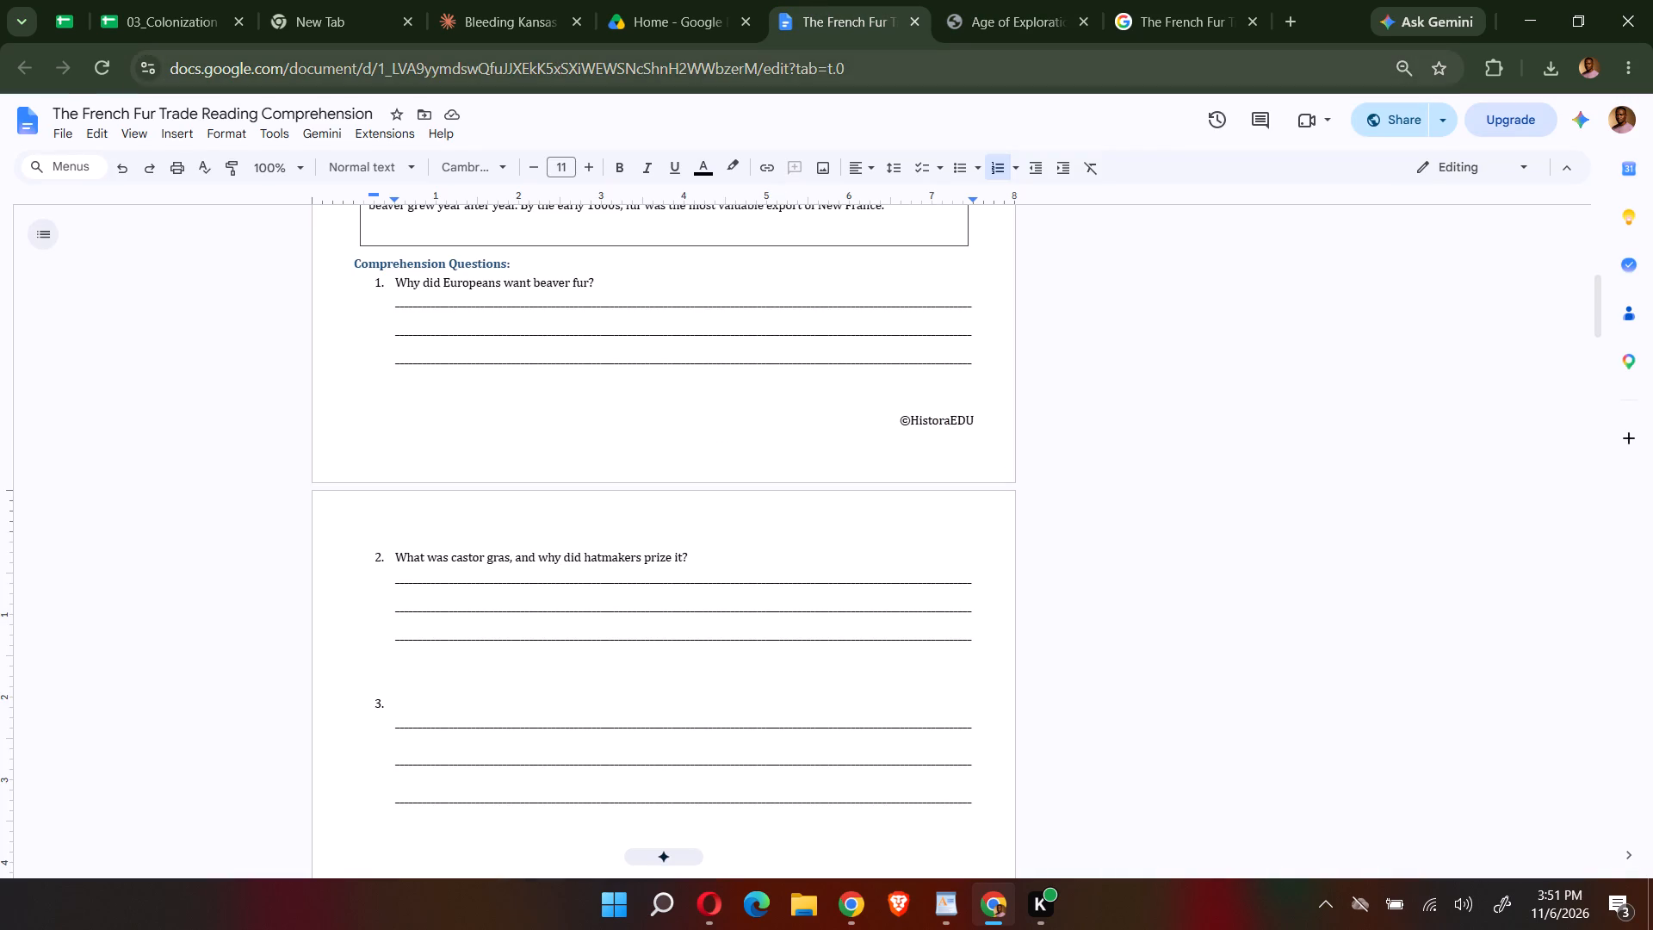
{"action": "key", "text": "ctrl+v"}
Replace the "Founding Quebec" heading with "How the Trade Worked", copied from Section 2 of the PDF.
{"action": "scroll", "coordinate": [826, 137], "scroll_direction": "down", "scroll_amount": 3}
{"action": "scroll", "coordinate": [805, 444], "scroll_direction": "down", "scroll_amount": 2}
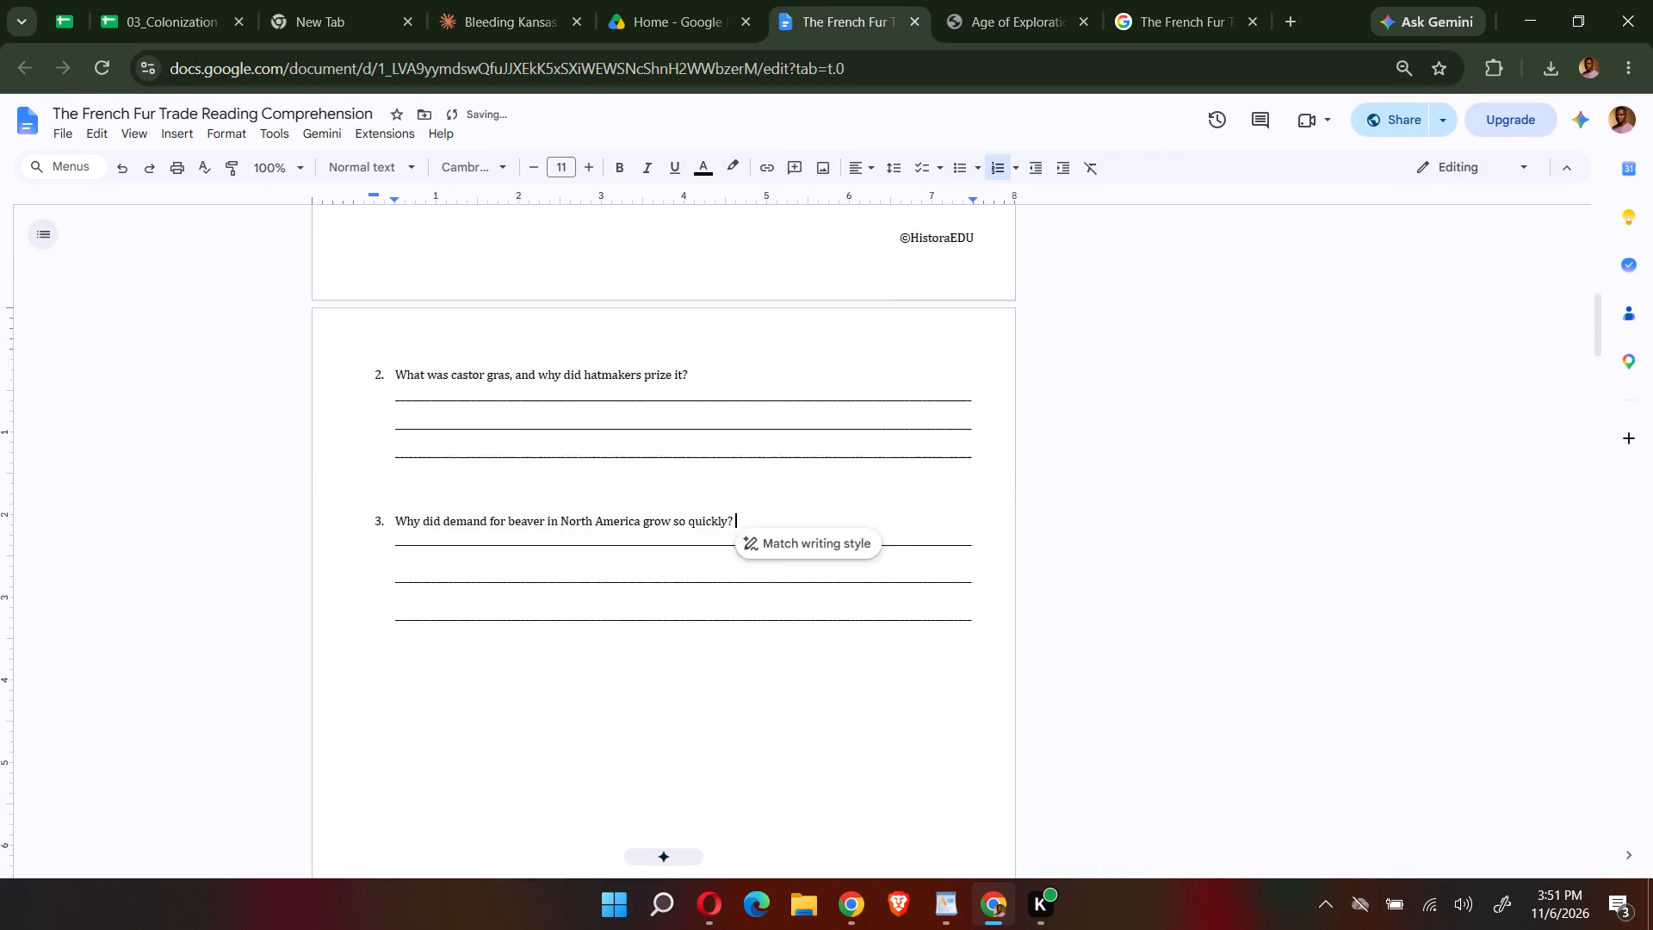
{"action": "scroll", "coordinate": [807, 461], "scroll_direction": "down", "scroll_amount": 6}
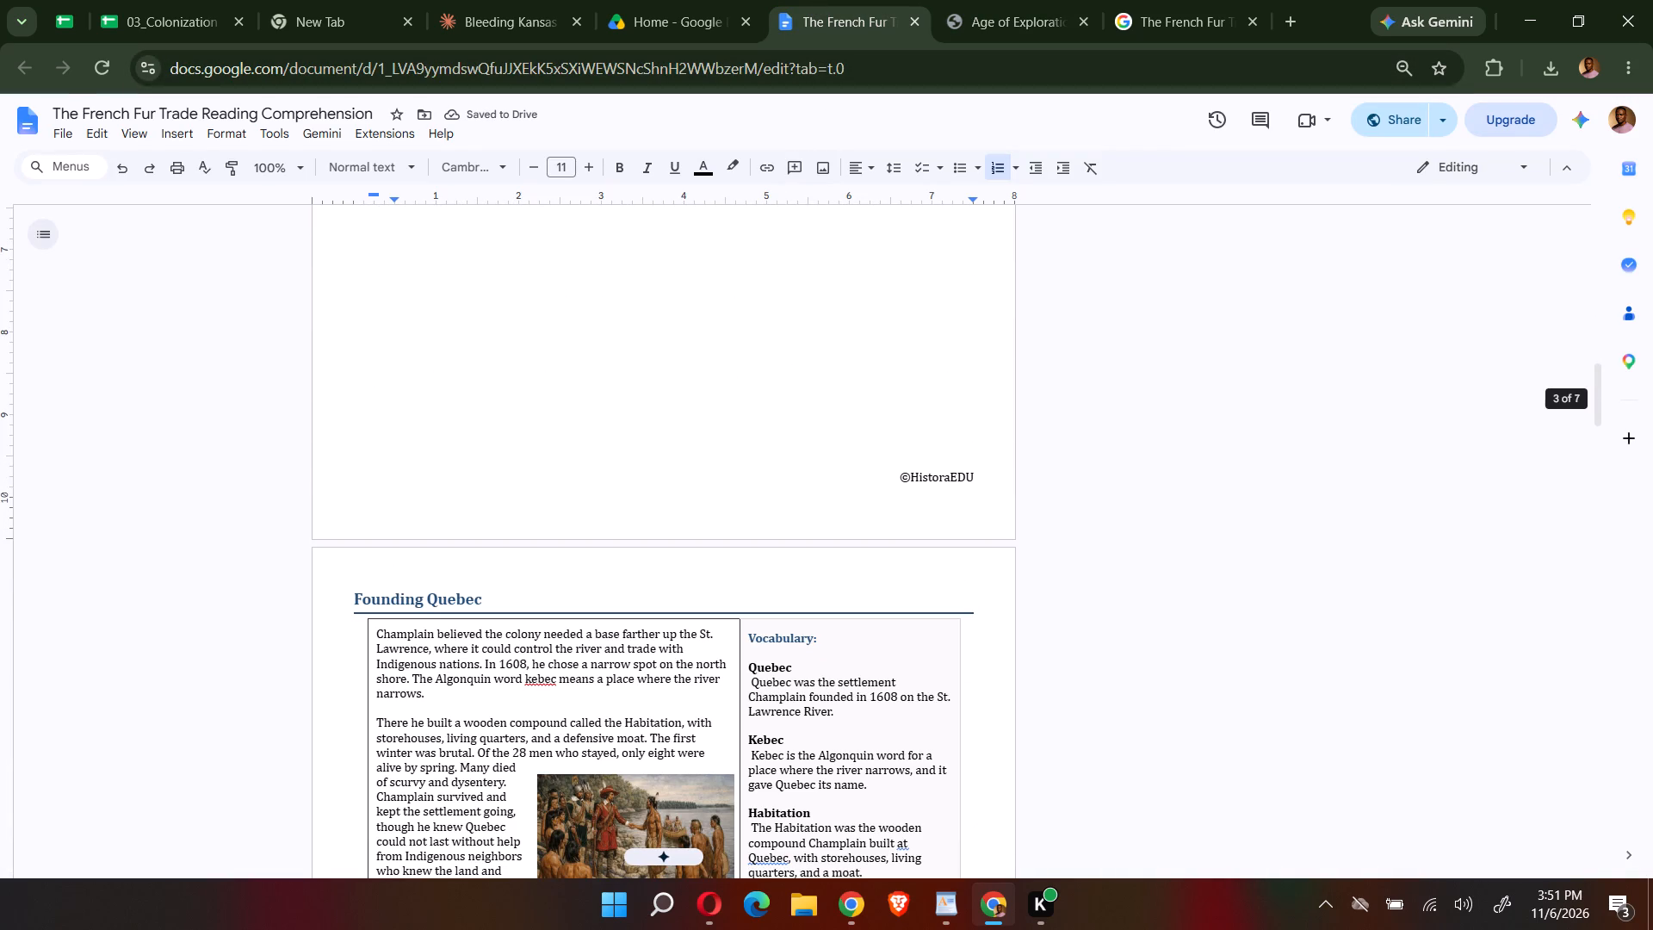
{"action": "left_click_drag", "start_coordinate": [492, 598], "coordinate": [334, 603]}
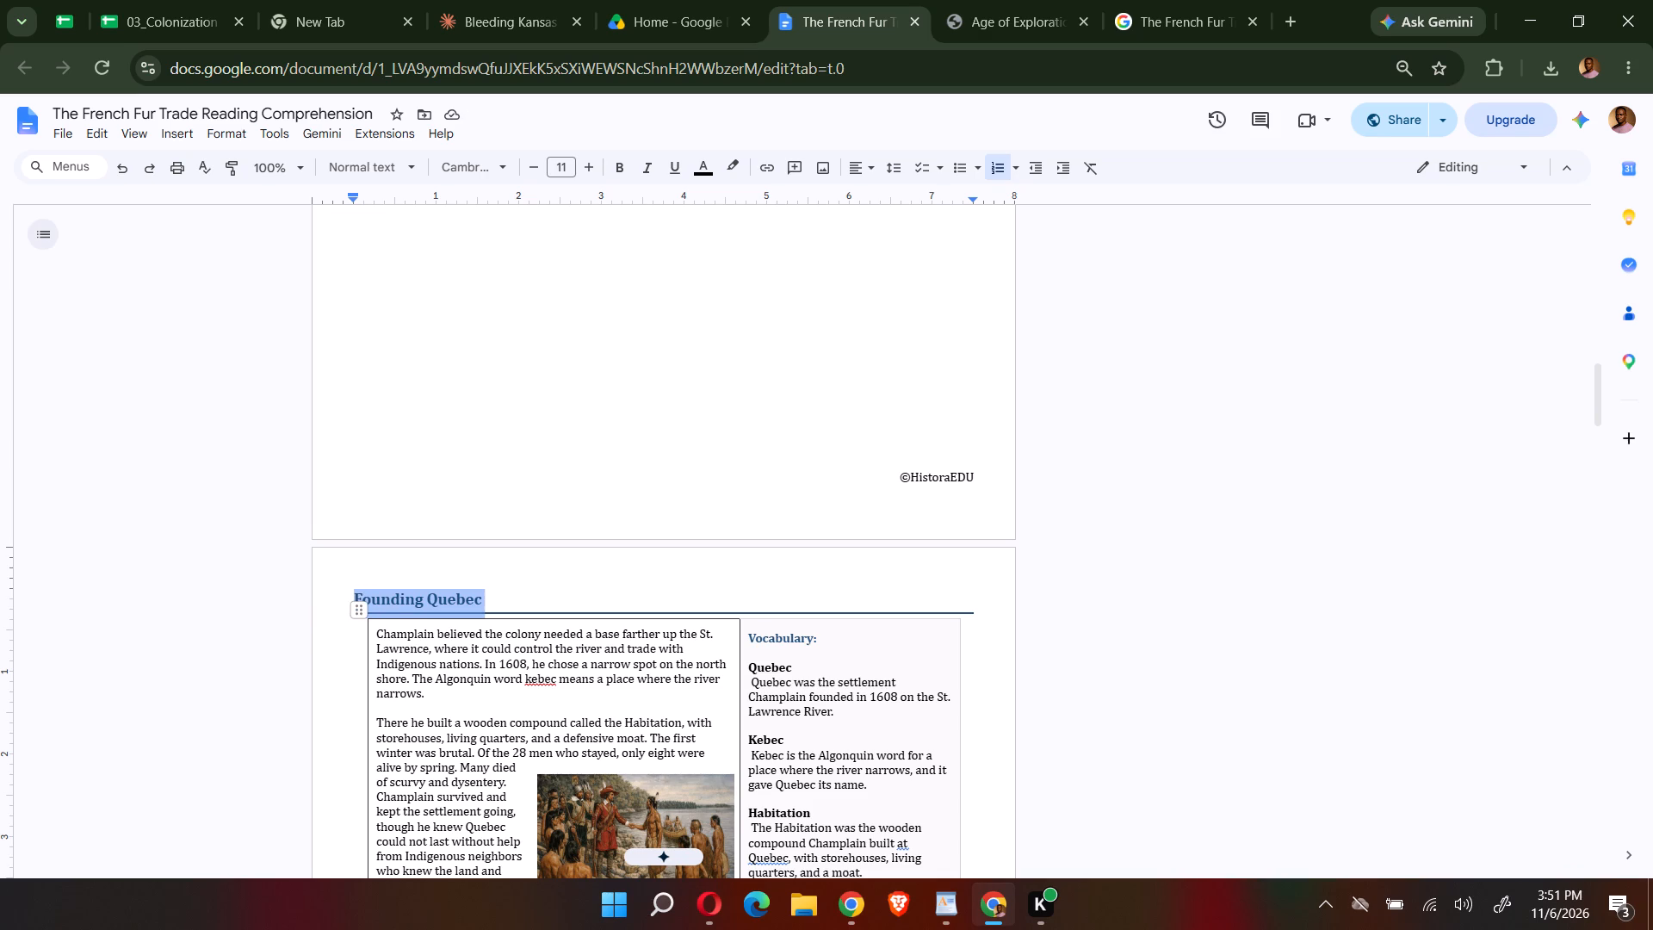
{"action": "left_click_drag", "start_coordinate": [334, 603], "coordinate": [334, 600]}
{"action": "key", "text": "BackSpace"}
{"action": "left_click", "coordinate": [954, 0]}
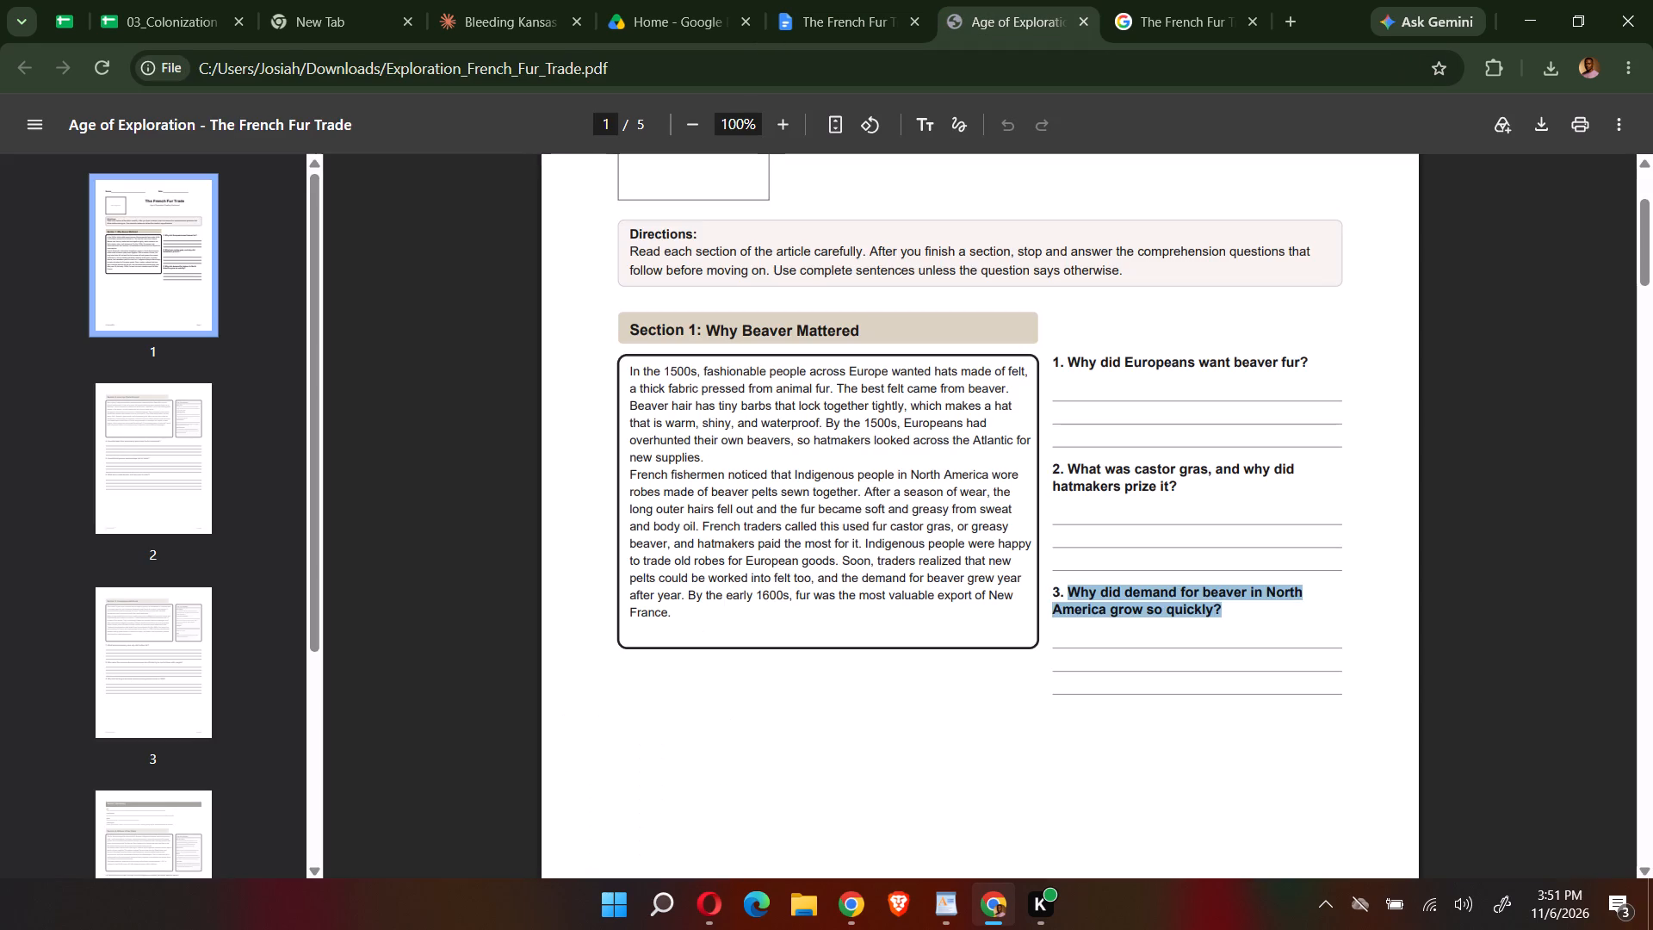
{"action": "scroll", "coordinate": [901, 439], "scroll_direction": "down", "scroll_amount": 5}
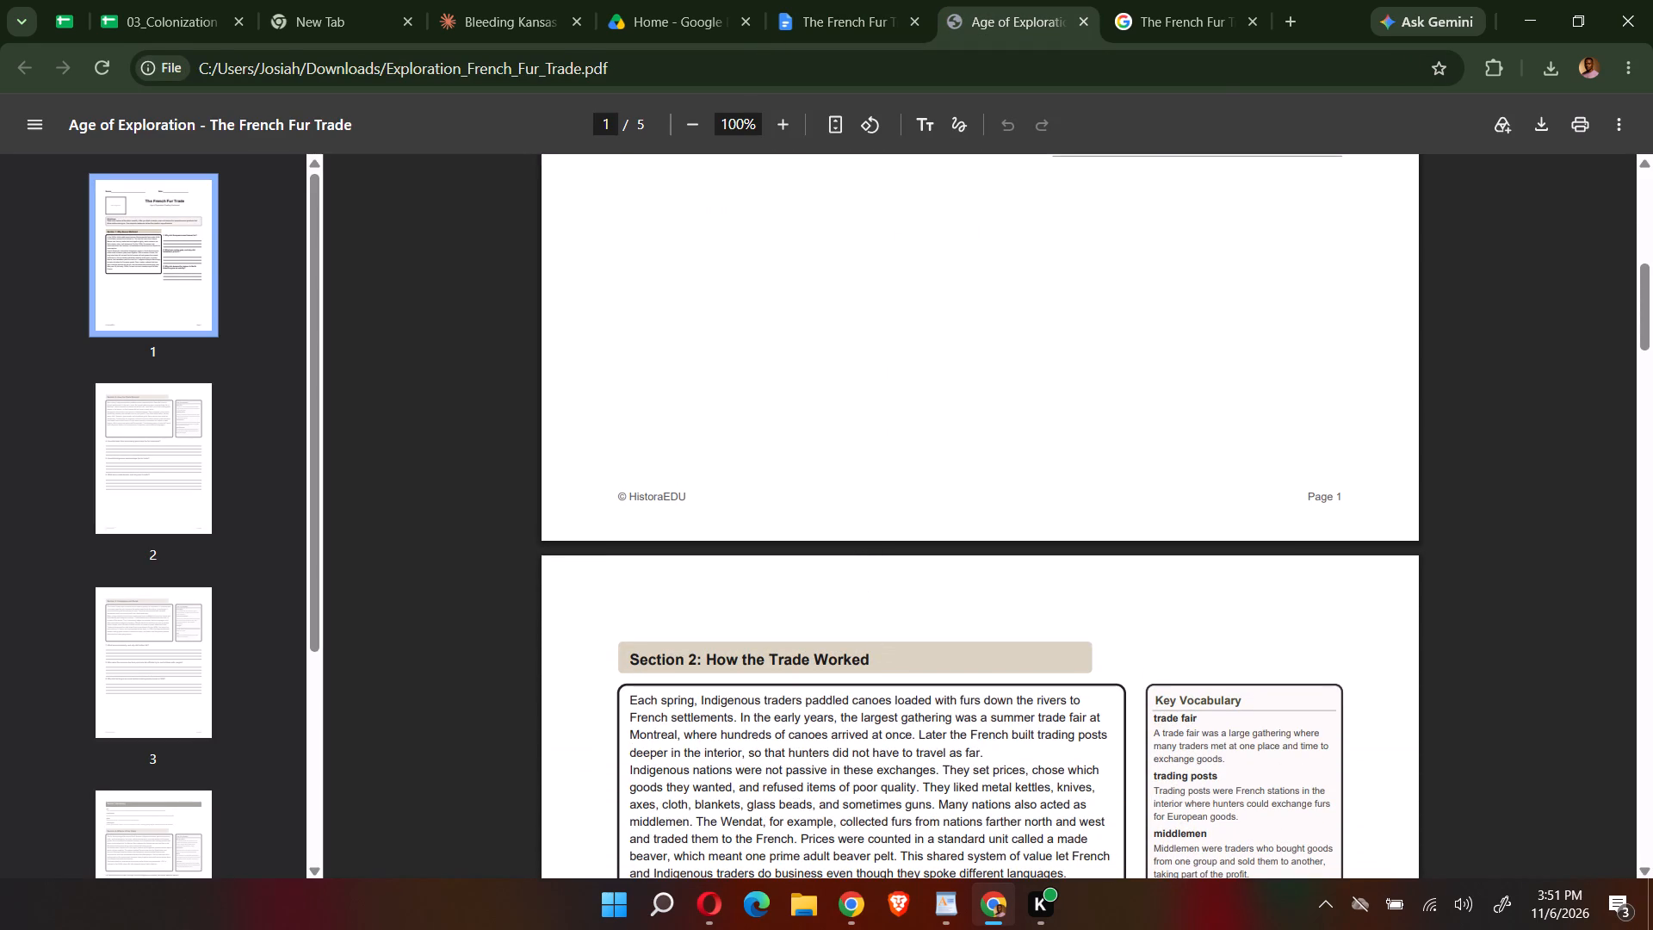
{"action": "left_click_drag", "start_coordinate": [877, 662], "coordinate": [715, 659]}
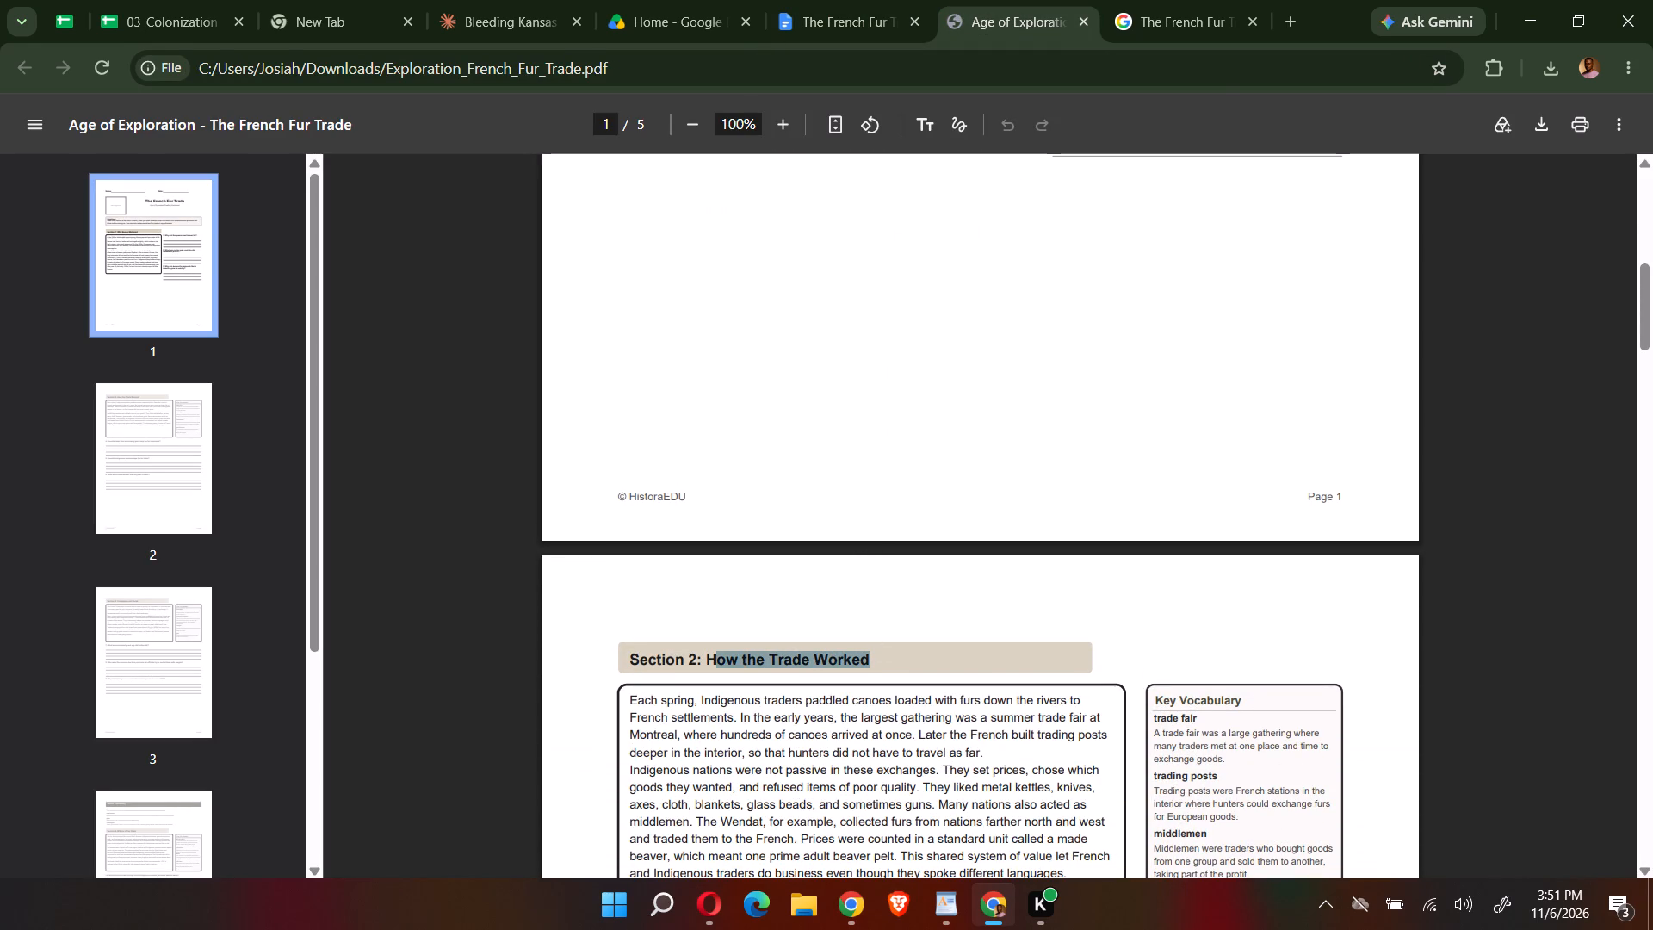
{"action": "left_click_drag", "start_coordinate": [715, 659], "coordinate": [704, 659]}
{"action": "key", "text": "ctrl+c"}
{"action": "left_click", "coordinate": [827, 34]}
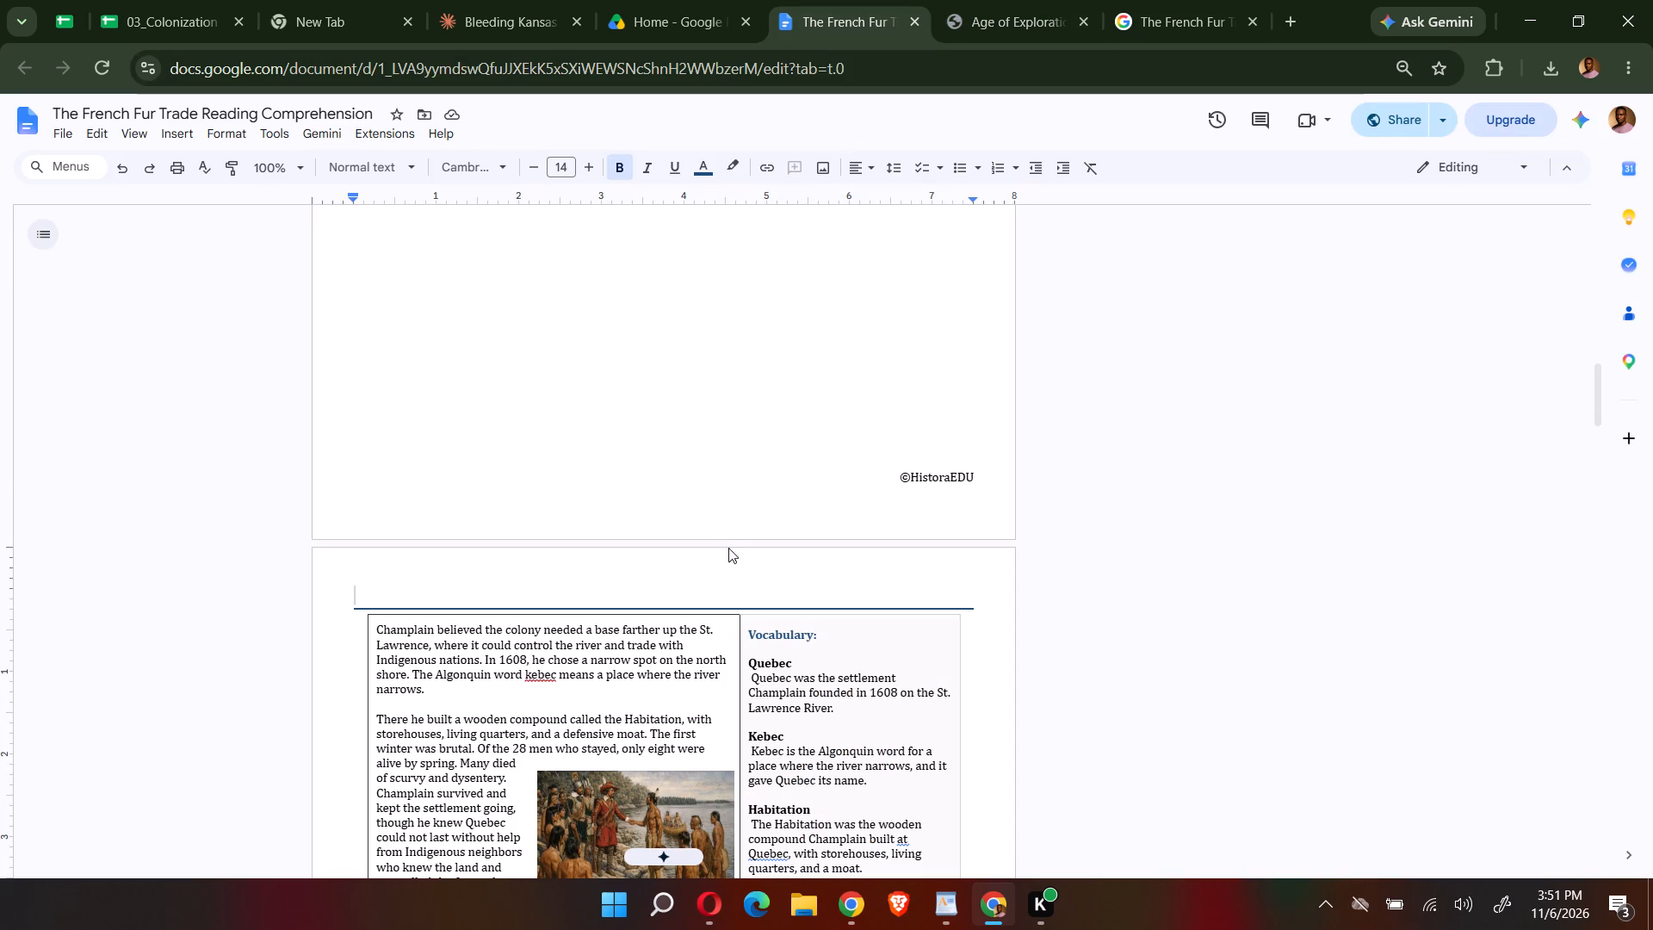
{"action": "key", "text": "ctrl+v"}
{"action": "scroll", "coordinate": [703, 554], "scroll_direction": "down", "scroll_amount": 2}
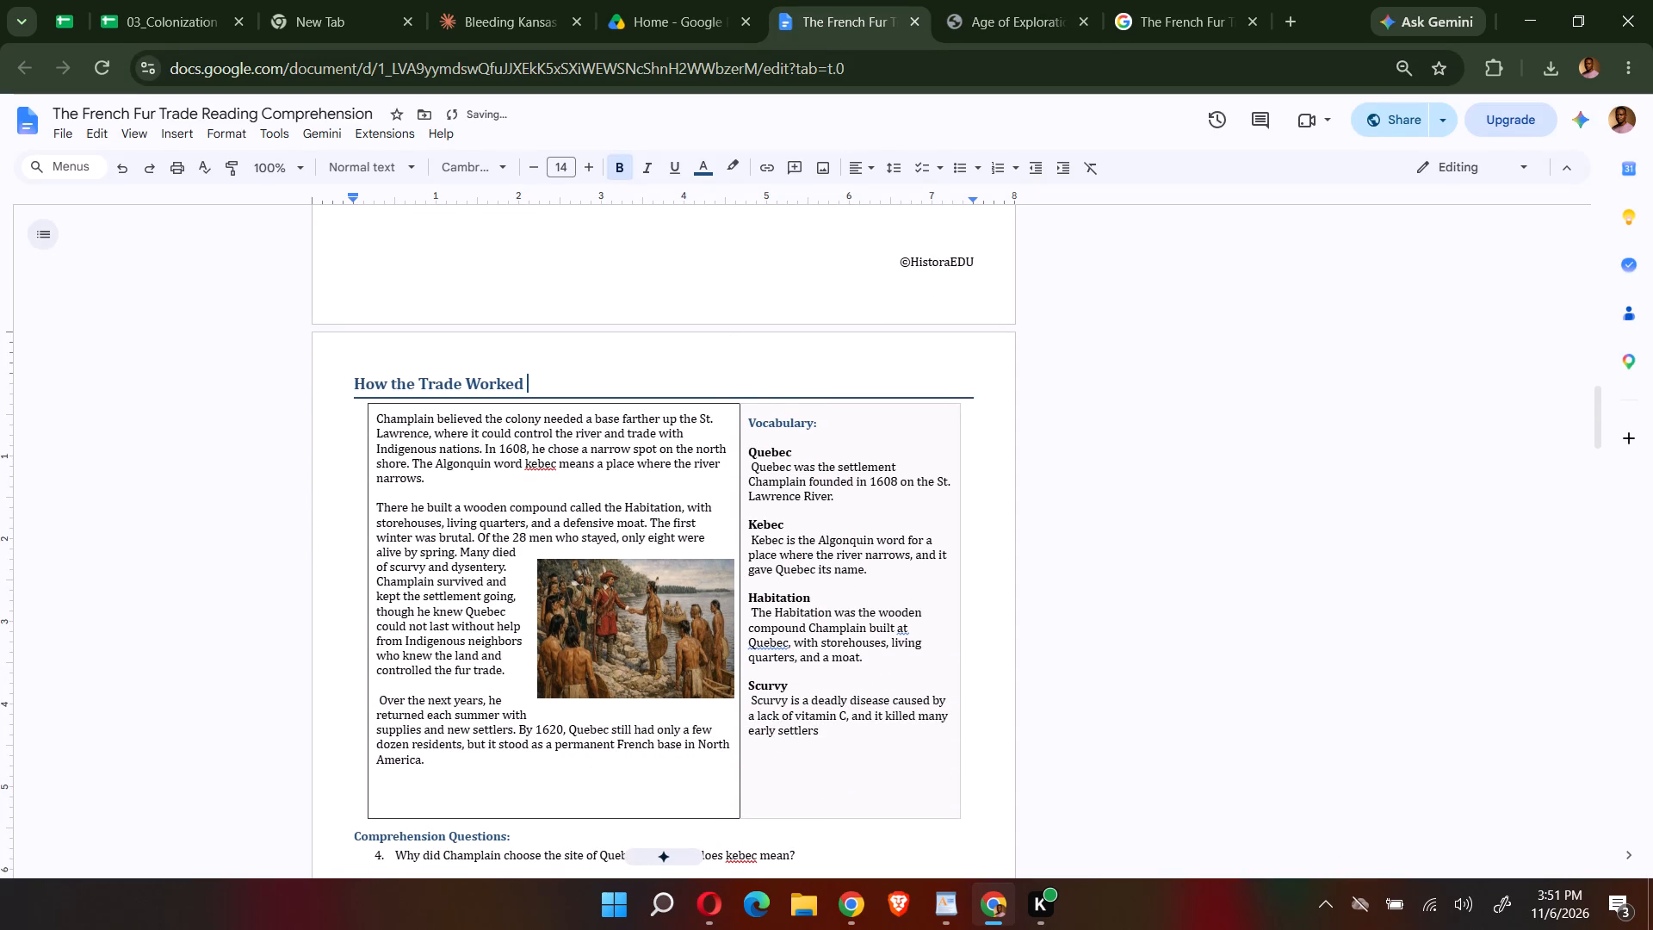
Replace the Champlain passage under How the Trade Worked with the Section 2 passage copied from the PDF, beginning "Each spring, Indigenous traders".
{"action": "left_click_drag", "start_coordinate": [518, 774], "coordinate": [378, 452]}
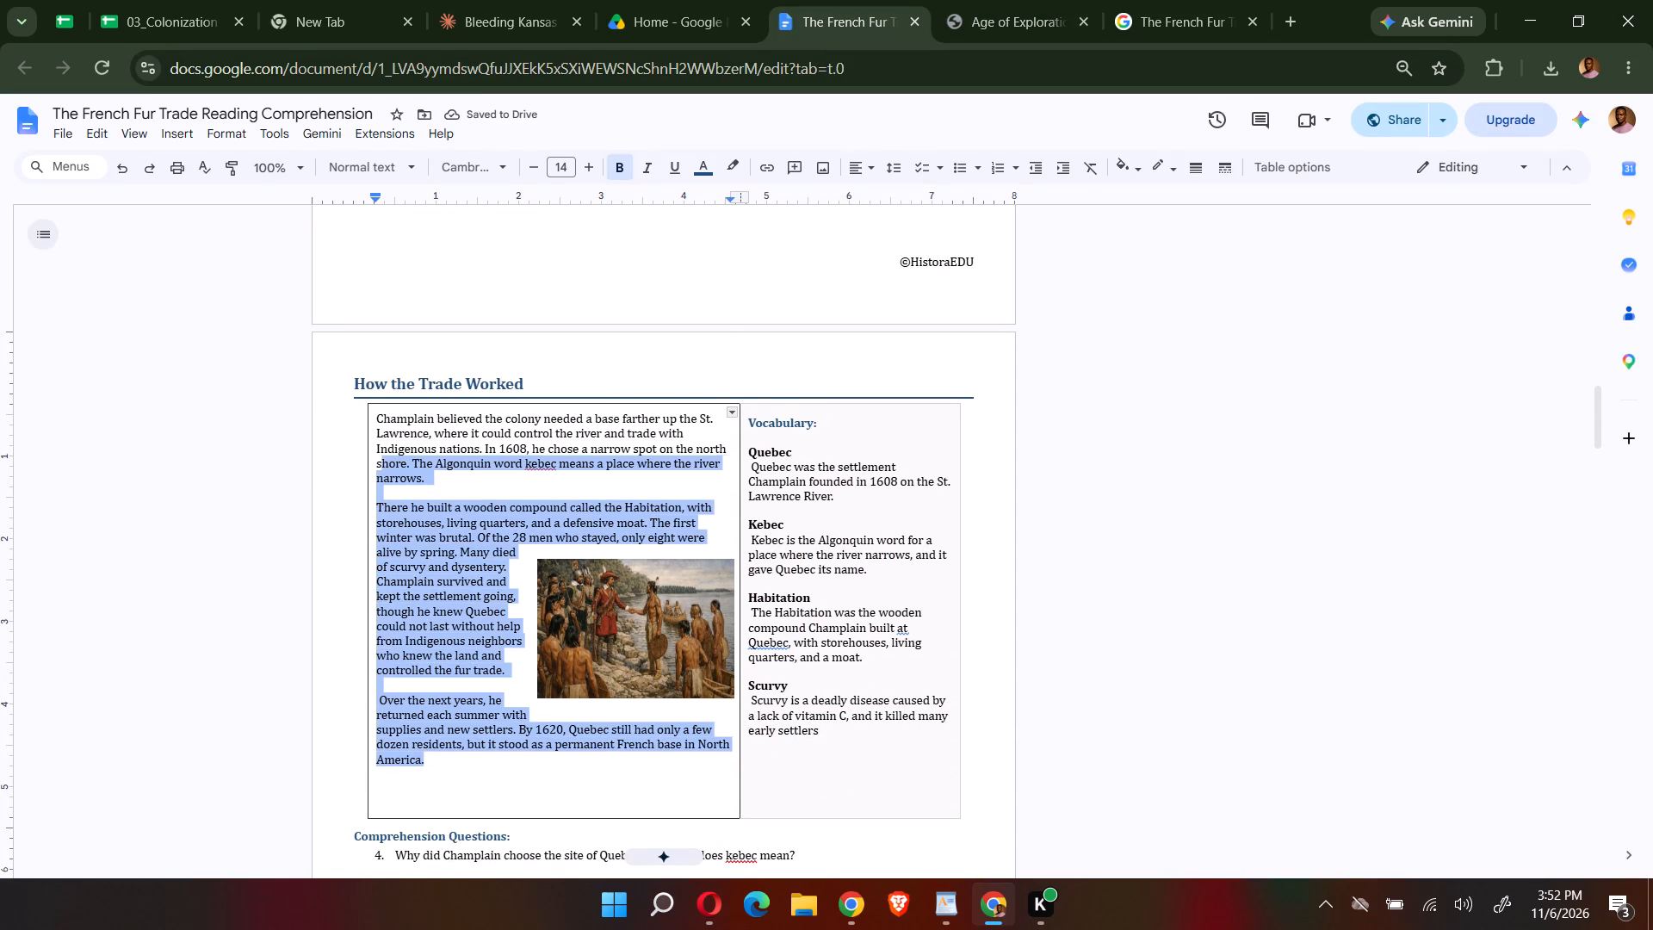
{"action": "left_click_drag", "start_coordinate": [378, 452], "coordinate": [366, 424]}
{"action": "key", "text": "BackSpace"}
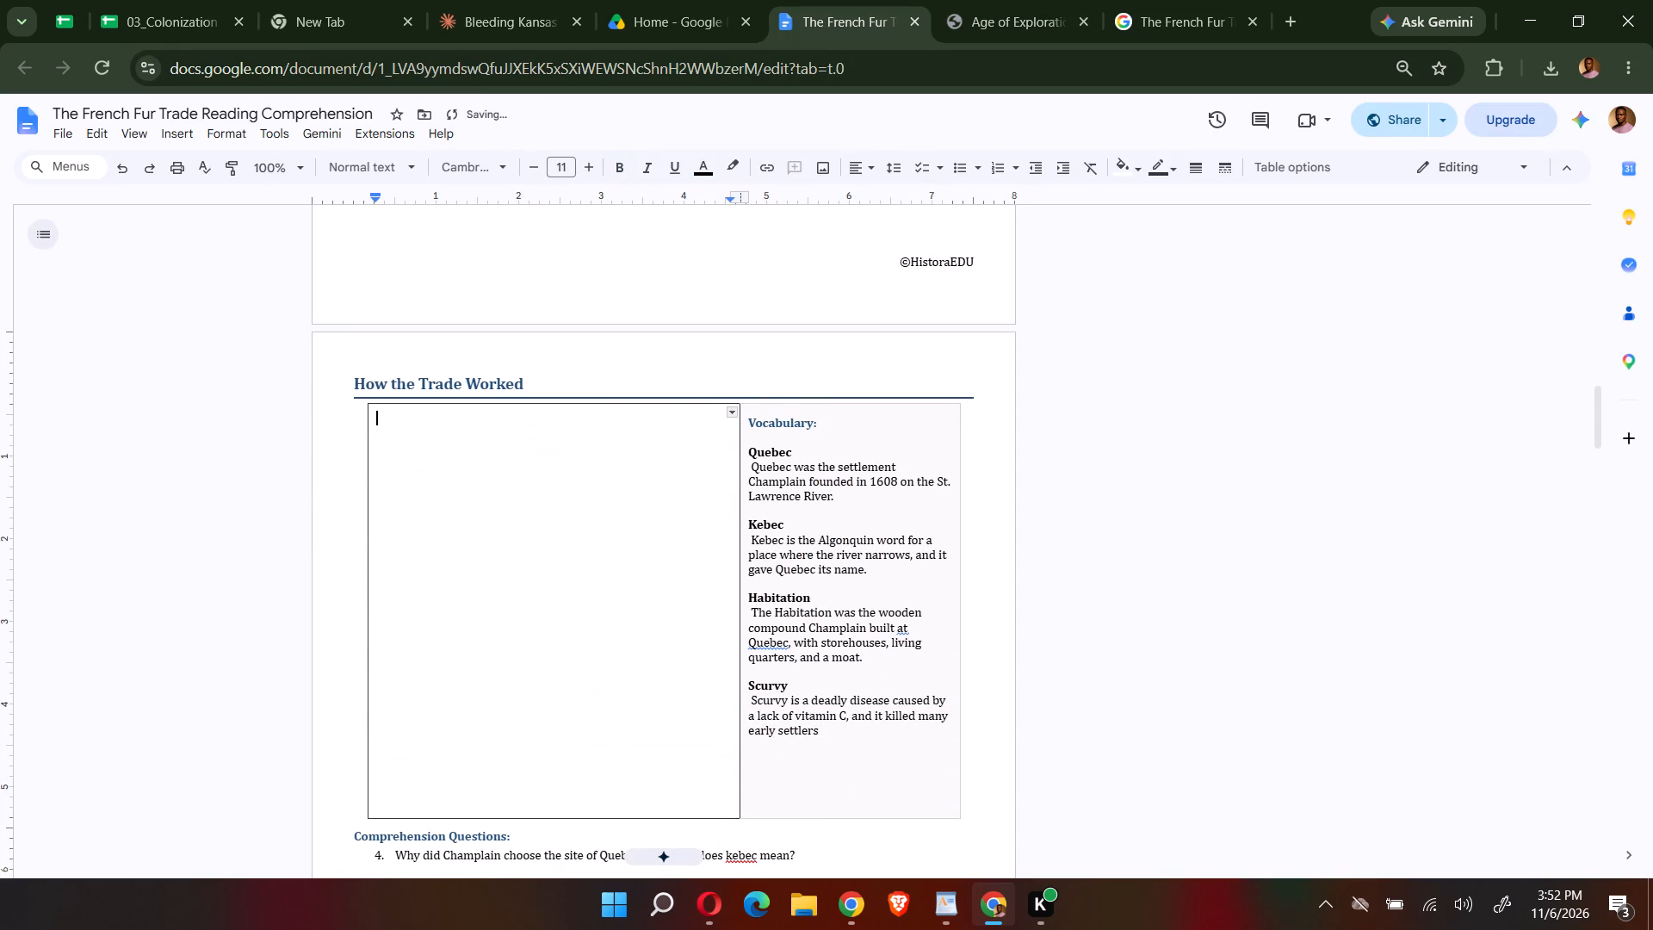
{"action": "left_click", "coordinate": [1035, 0]}
{"action": "scroll", "coordinate": [861, 687], "scroll_direction": "down", "scroll_amount": 2}
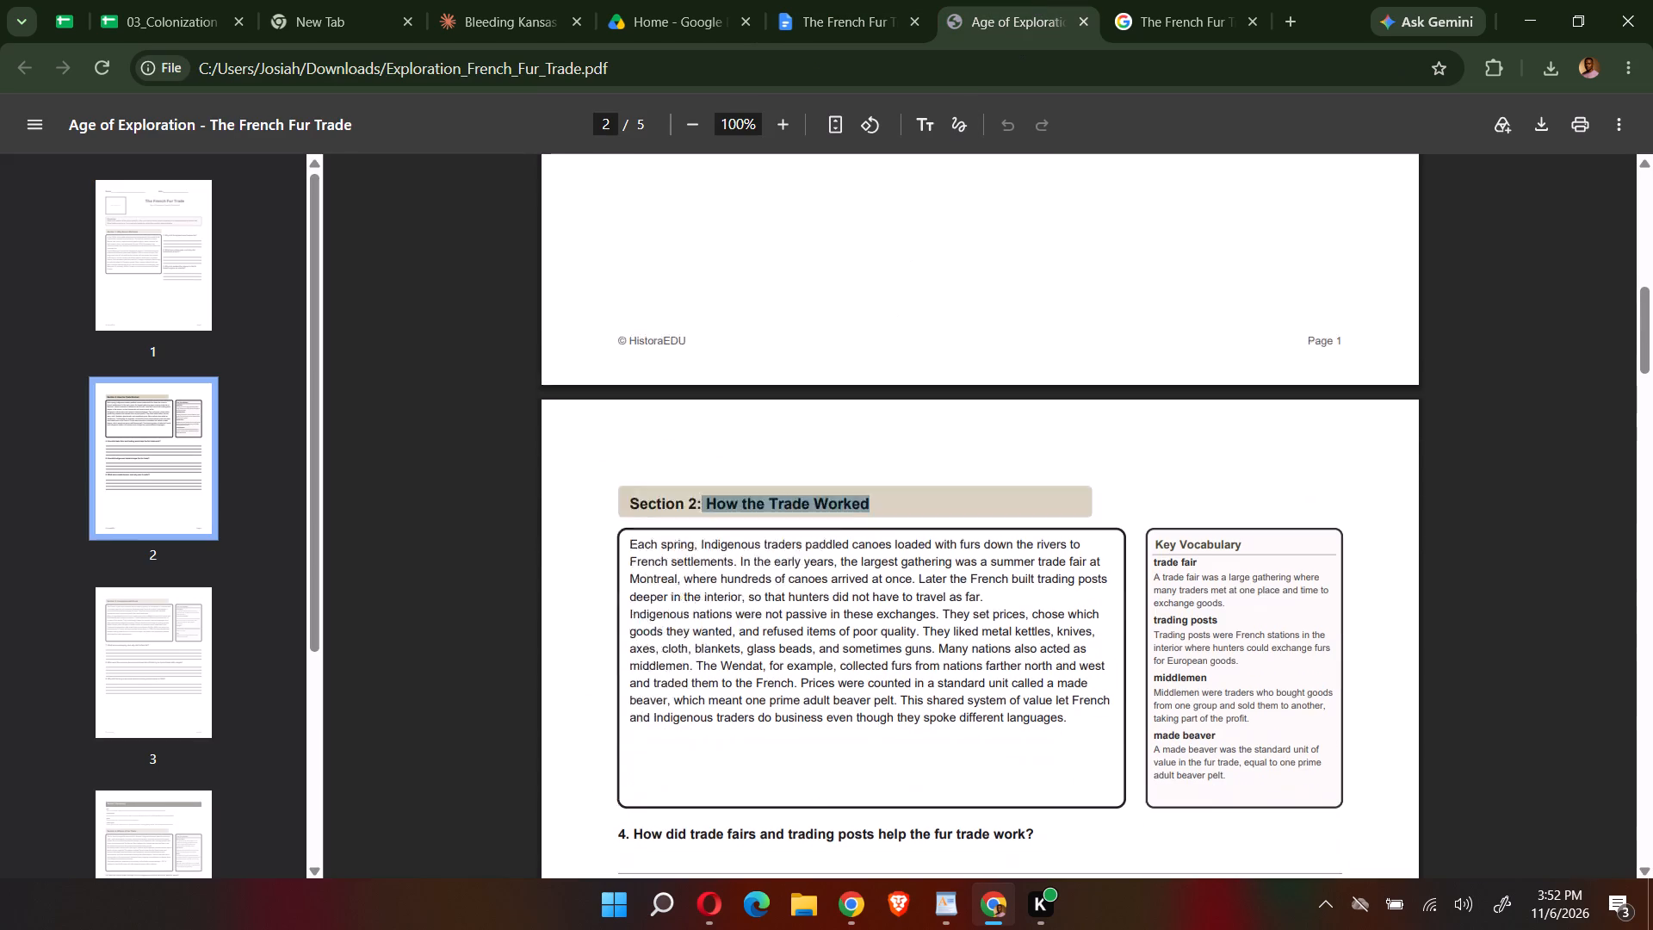
{"action": "left_click_drag", "start_coordinate": [1066, 667], "coordinate": [984, 639]}
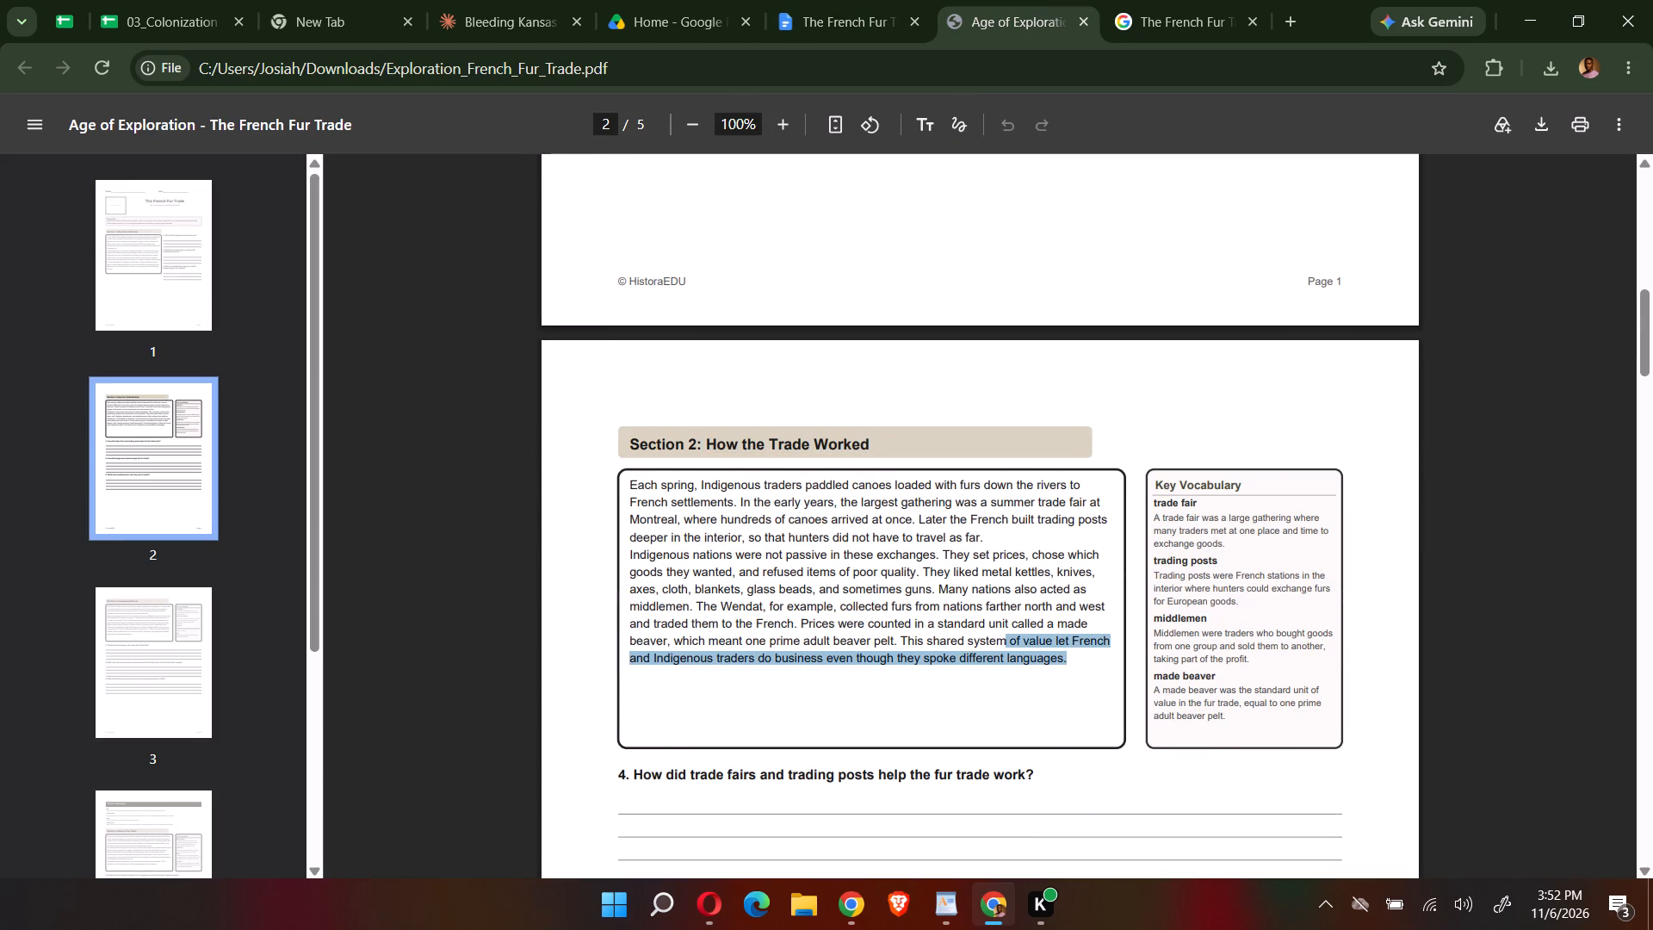
{"action": "left_click_drag", "start_coordinate": [984, 639], "coordinate": [619, 464]}
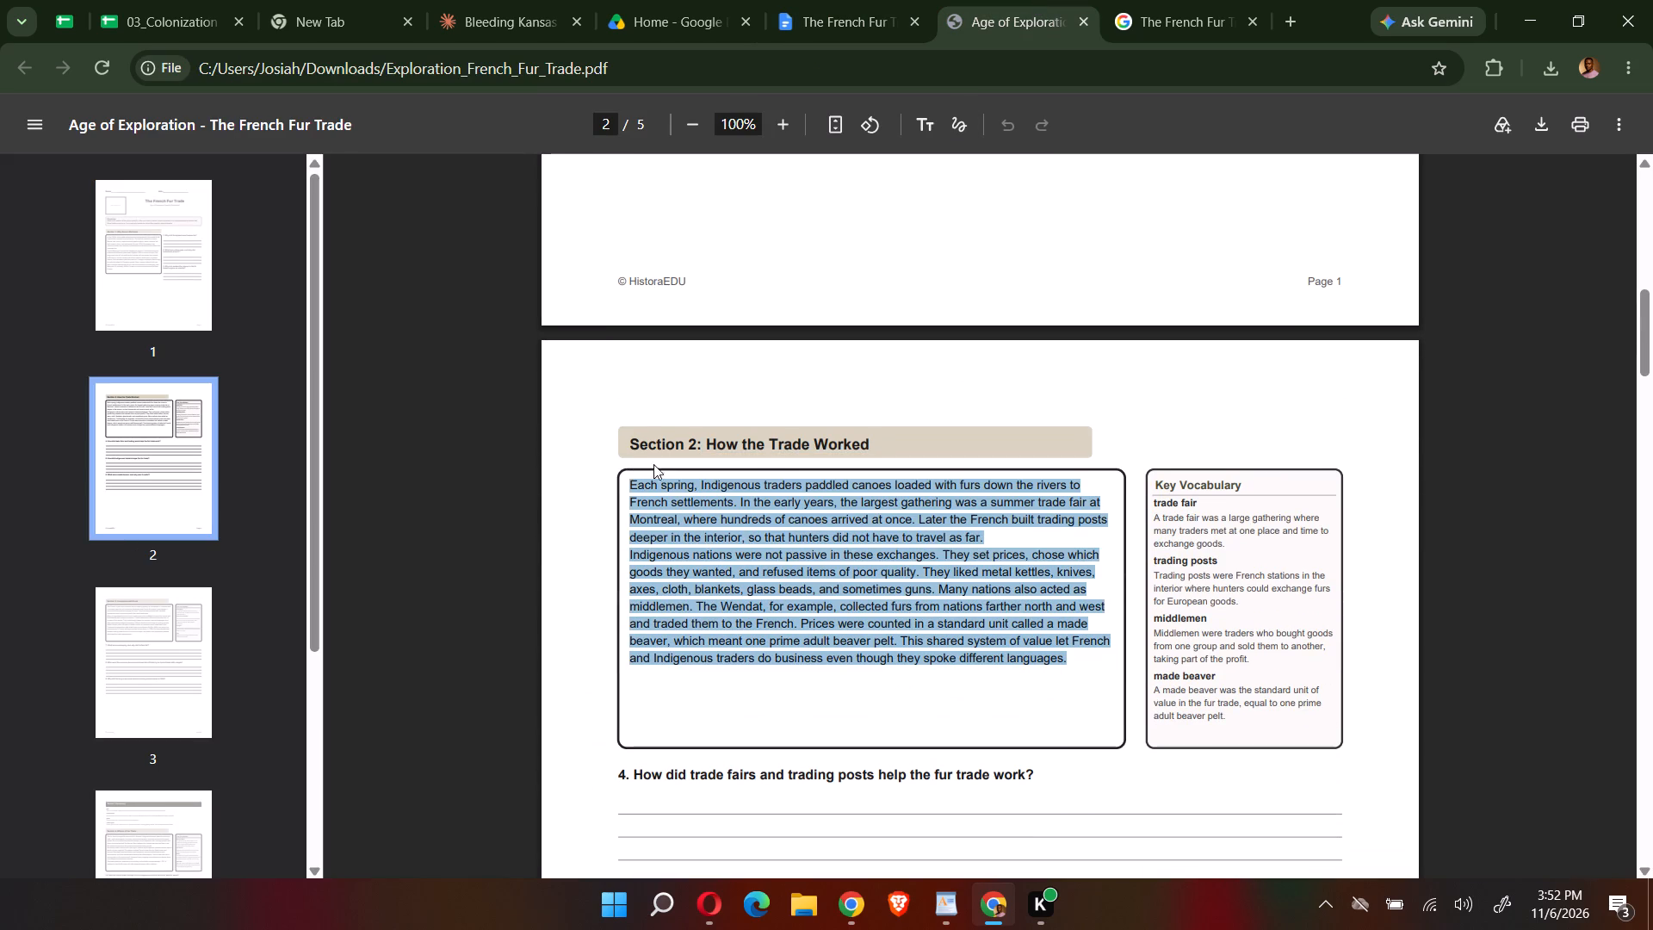
{"action": "key", "text": "ctrl+c"}
{"action": "left_click", "coordinate": [822, 0]}
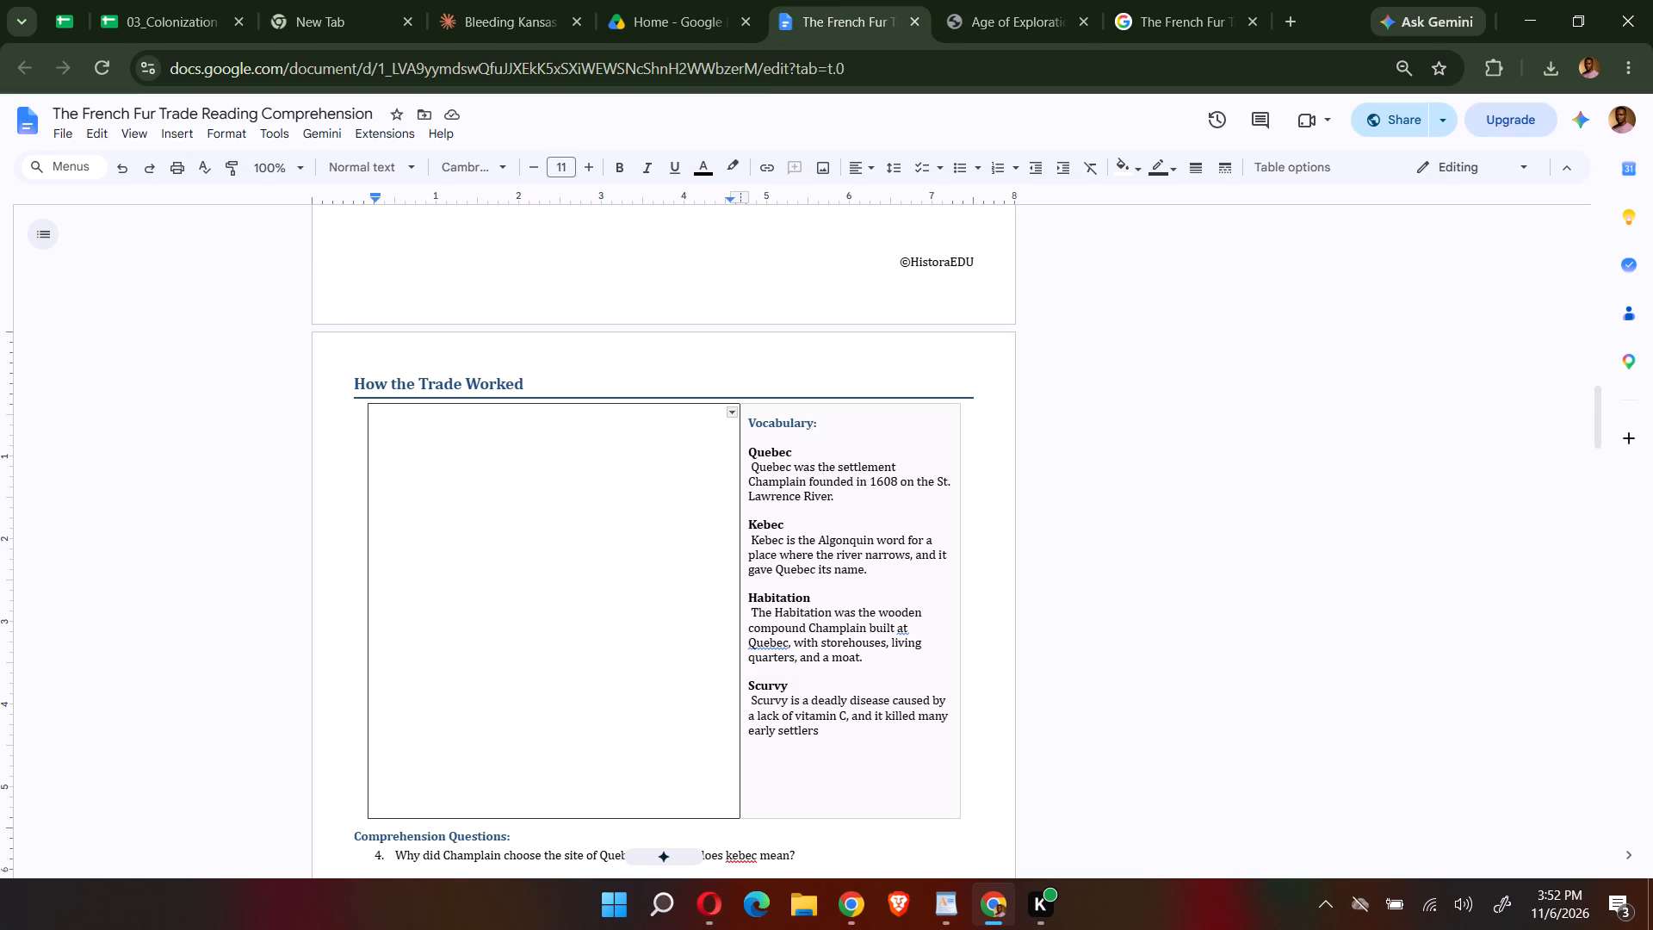
{"action": "key", "text": "ctrl+v"}
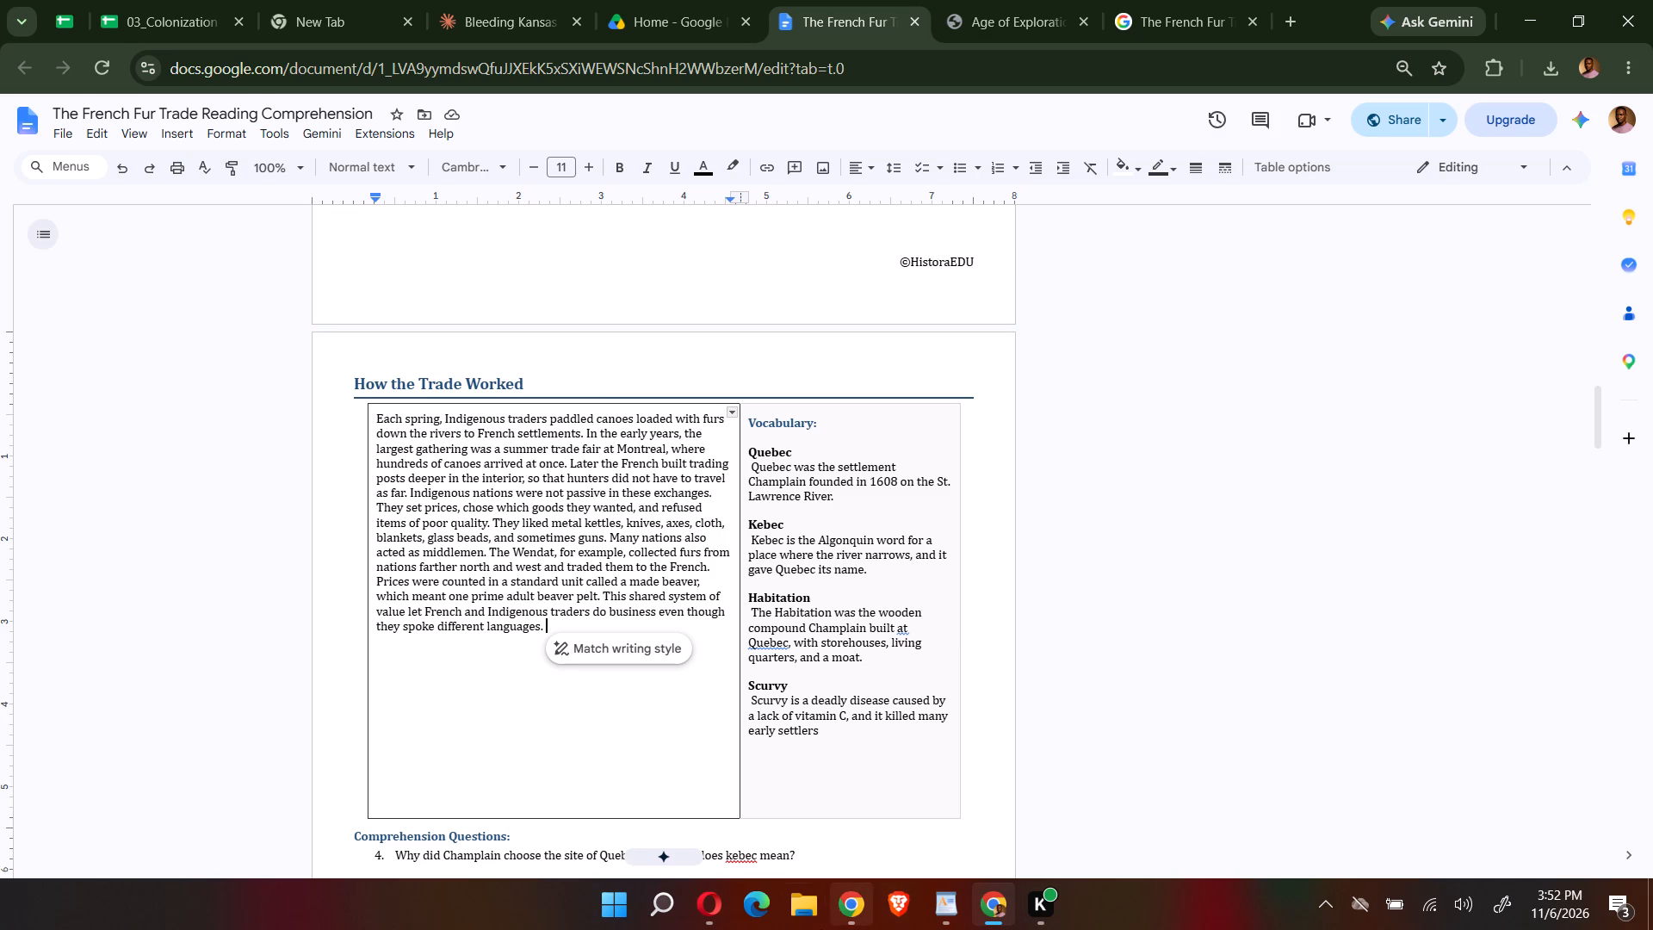
Switch to the Chrome window playing the Dark & Chill Vol. 3 hip hop mix on YouTube and pause the video.
{"action": "left_click", "coordinate": [688, 908]}
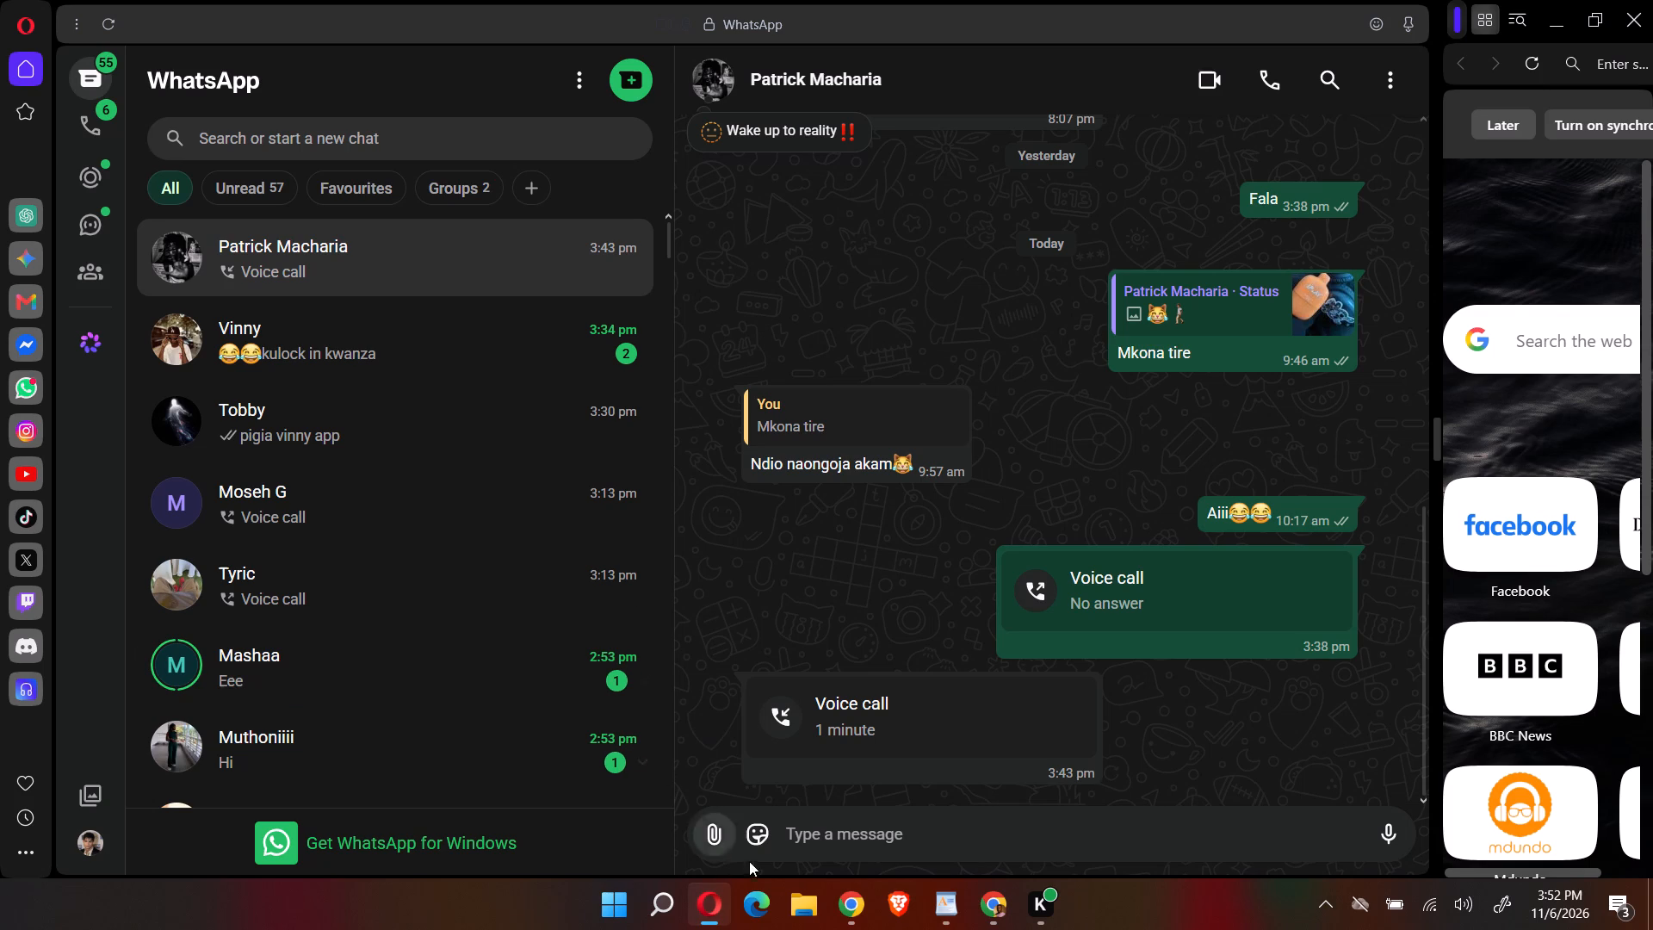
{"action": "left_click", "coordinate": [838, 914]}
{"action": "left_click_drag", "start_coordinate": [603, 481], "coordinate": [607, 497]}
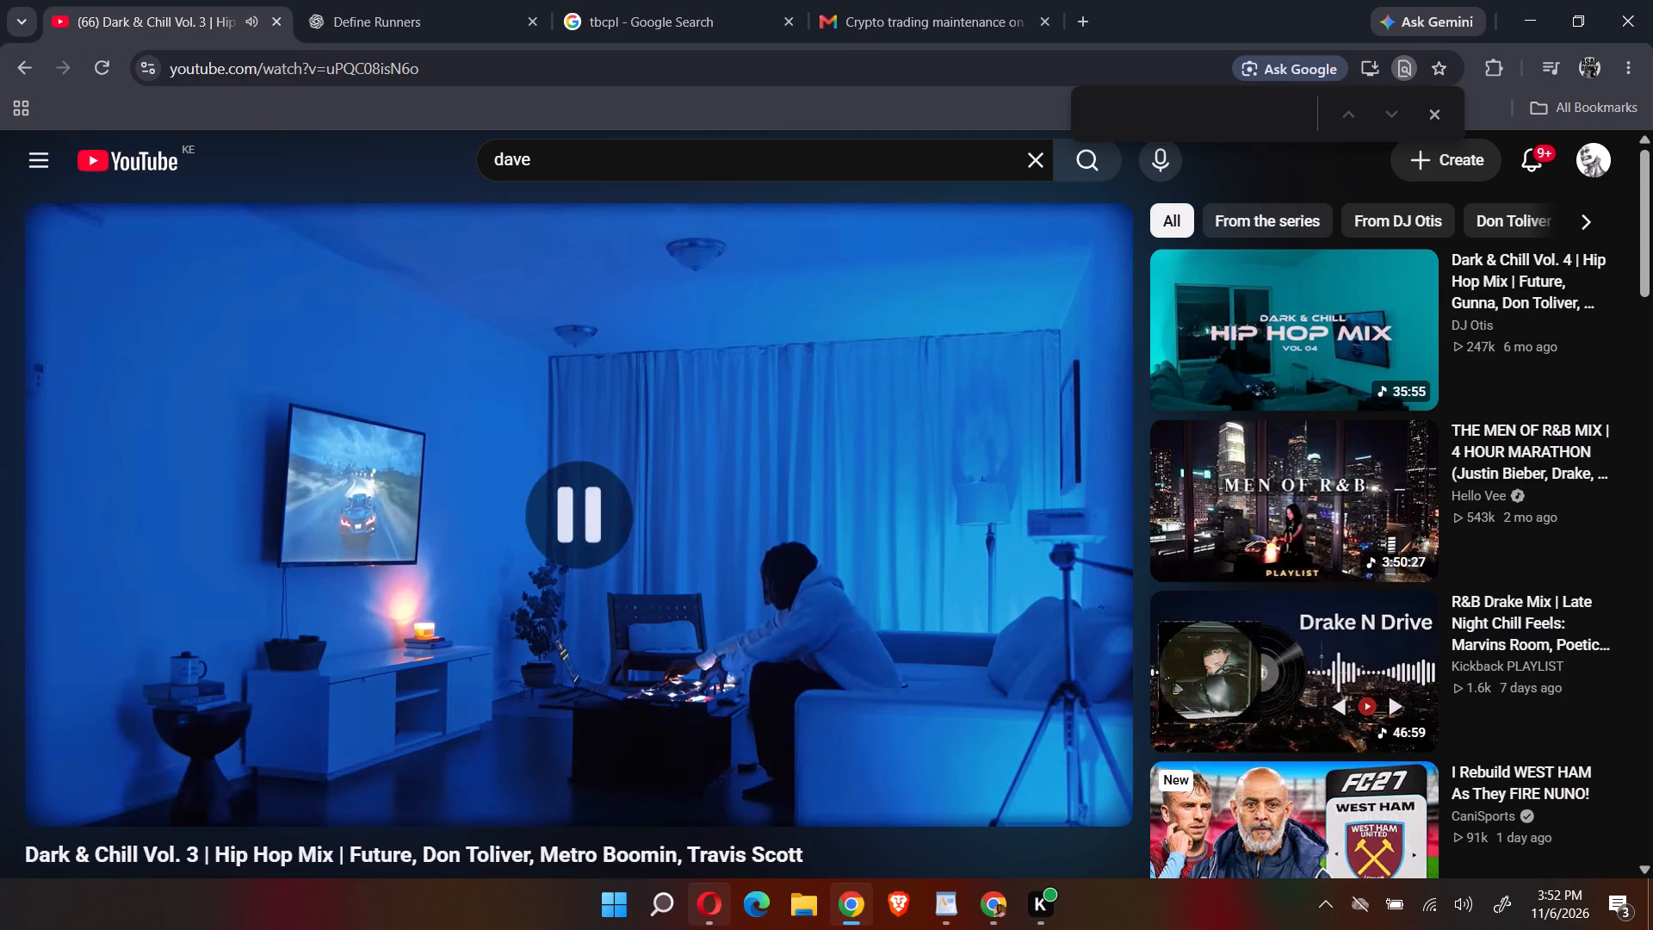
Switch to WhatsApp in Opera and send "you good" to the contact whose unread message reads "Hi", leaving the chat closed.
{"action": "left_click", "coordinate": [705, 925]}
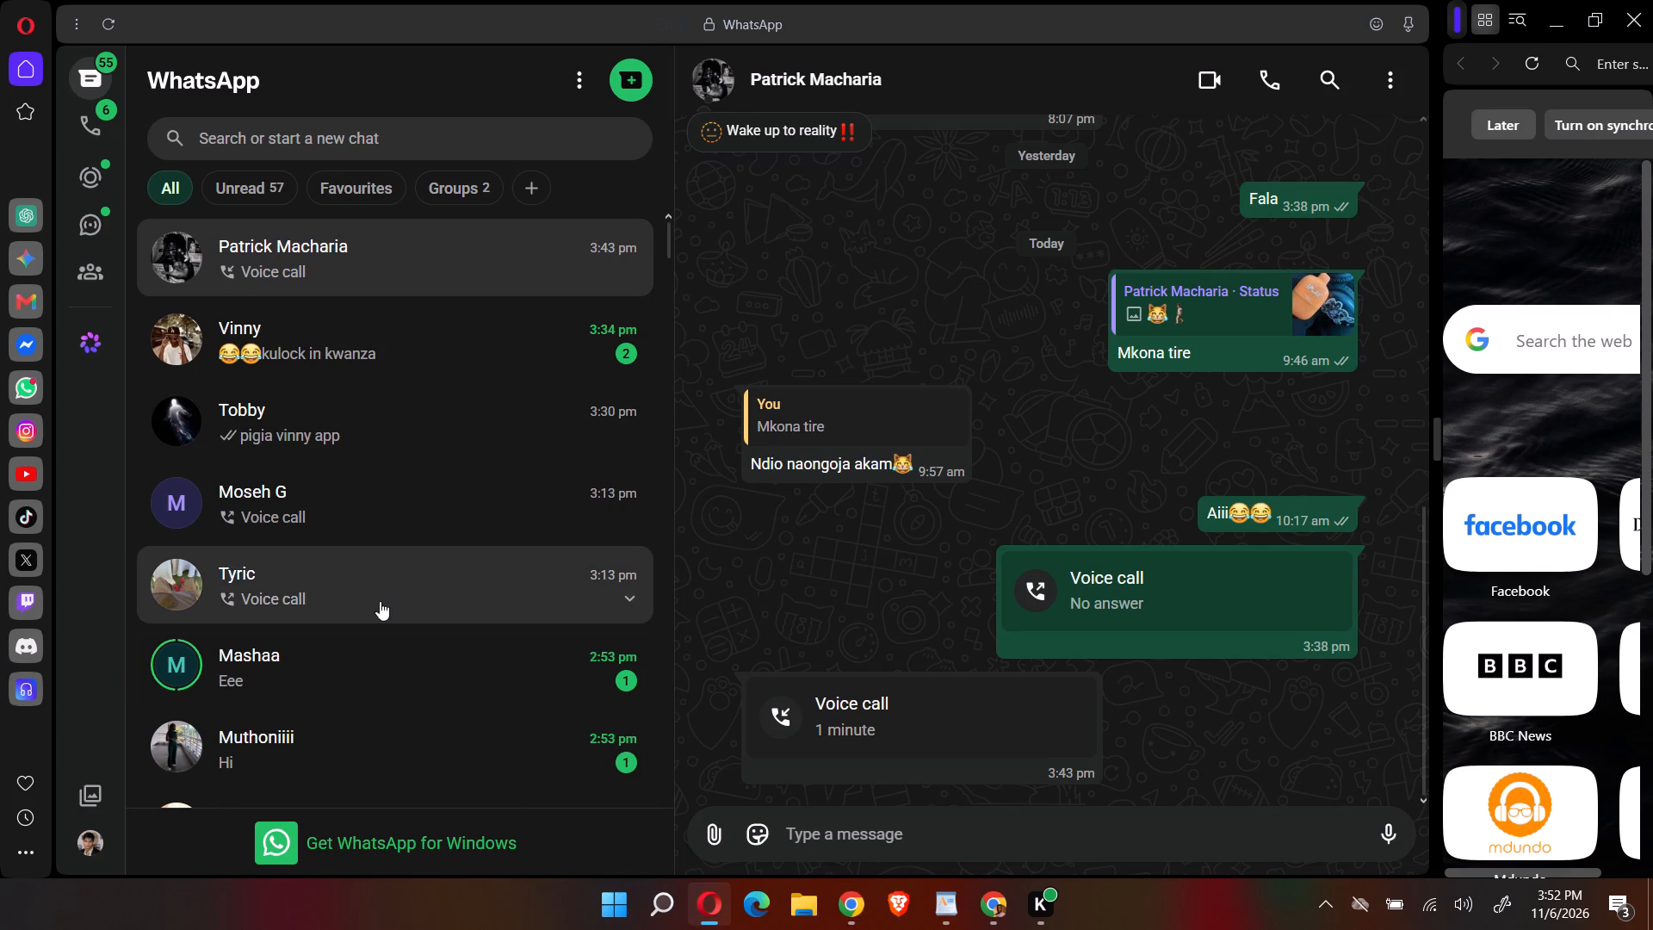
{"action": "scroll", "coordinate": [375, 625], "scroll_direction": "down", "scroll_amount": 2}
{"action": "left_click", "coordinate": [406, 533]}
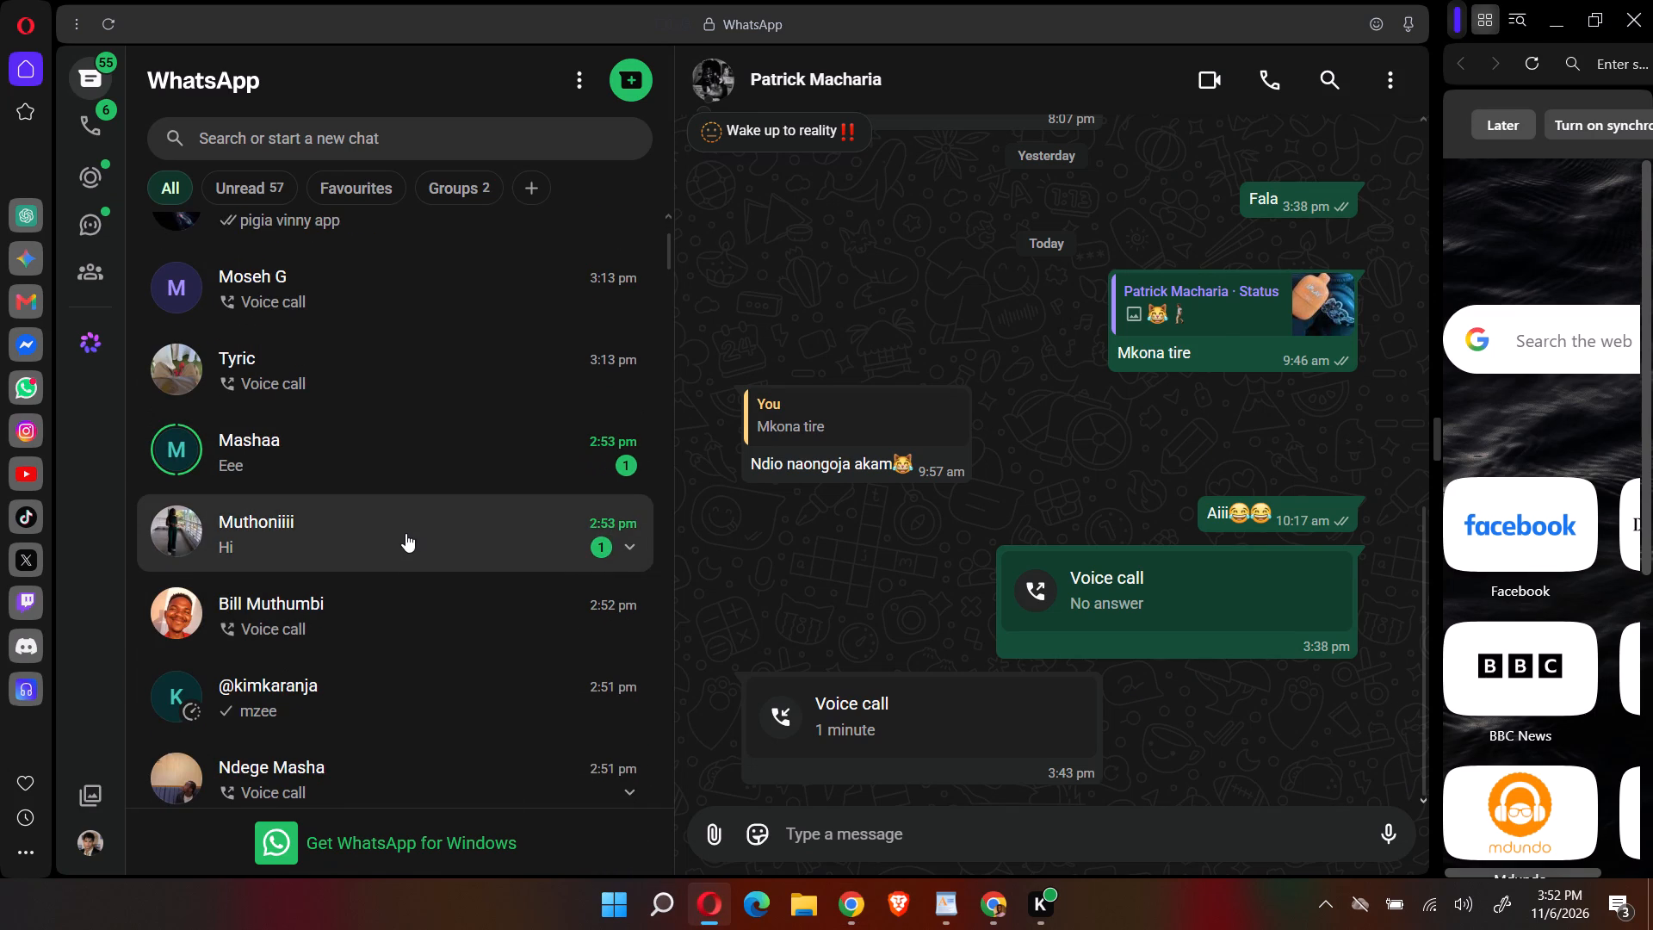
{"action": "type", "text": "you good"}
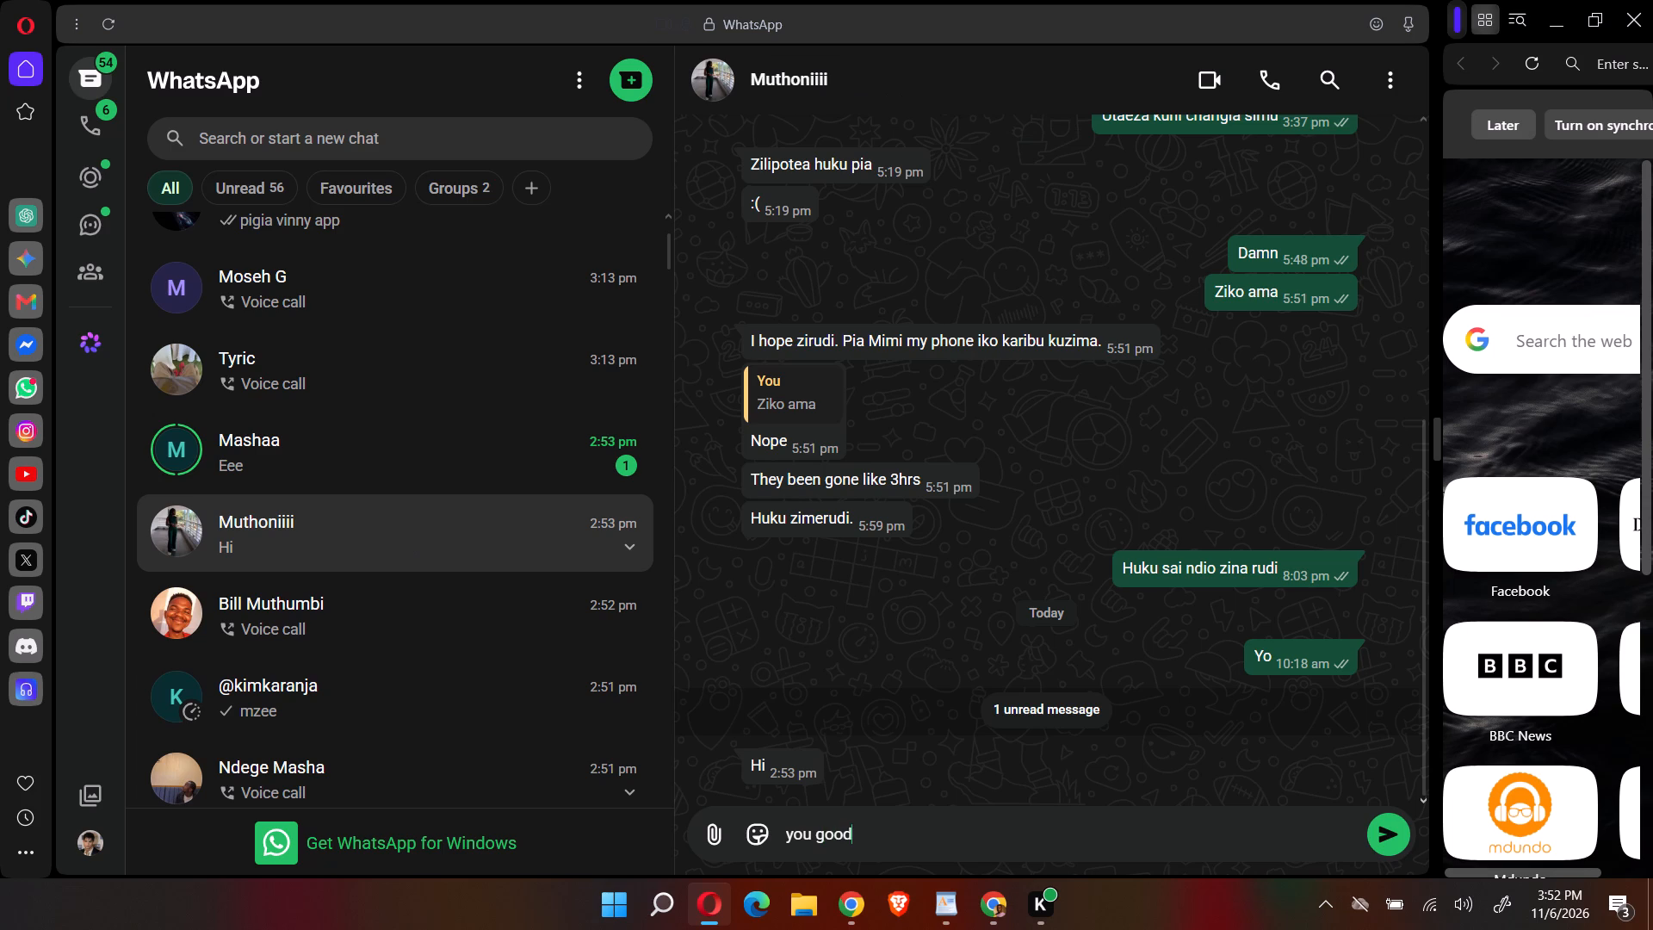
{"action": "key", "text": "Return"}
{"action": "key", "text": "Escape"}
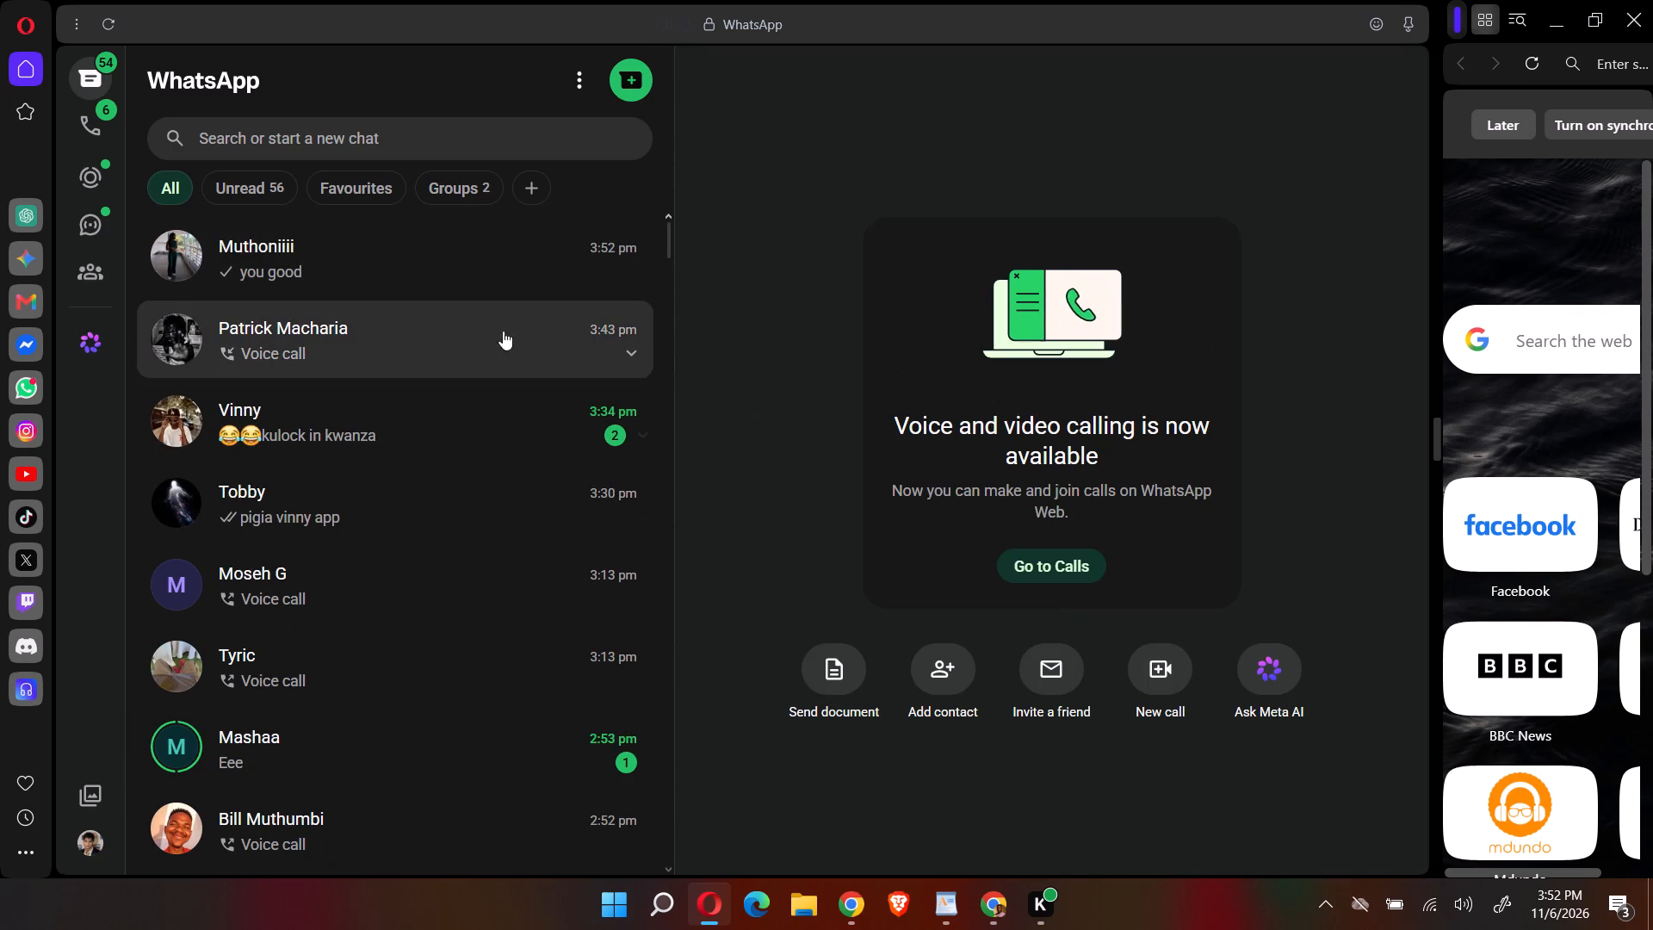
Find the chat with Moseh in the WhatsApp chat list, start a voice call, and minimize the Opera window.
{"action": "scroll", "coordinate": [480, 496], "scroll_direction": "down", "scroll_amount": 1}
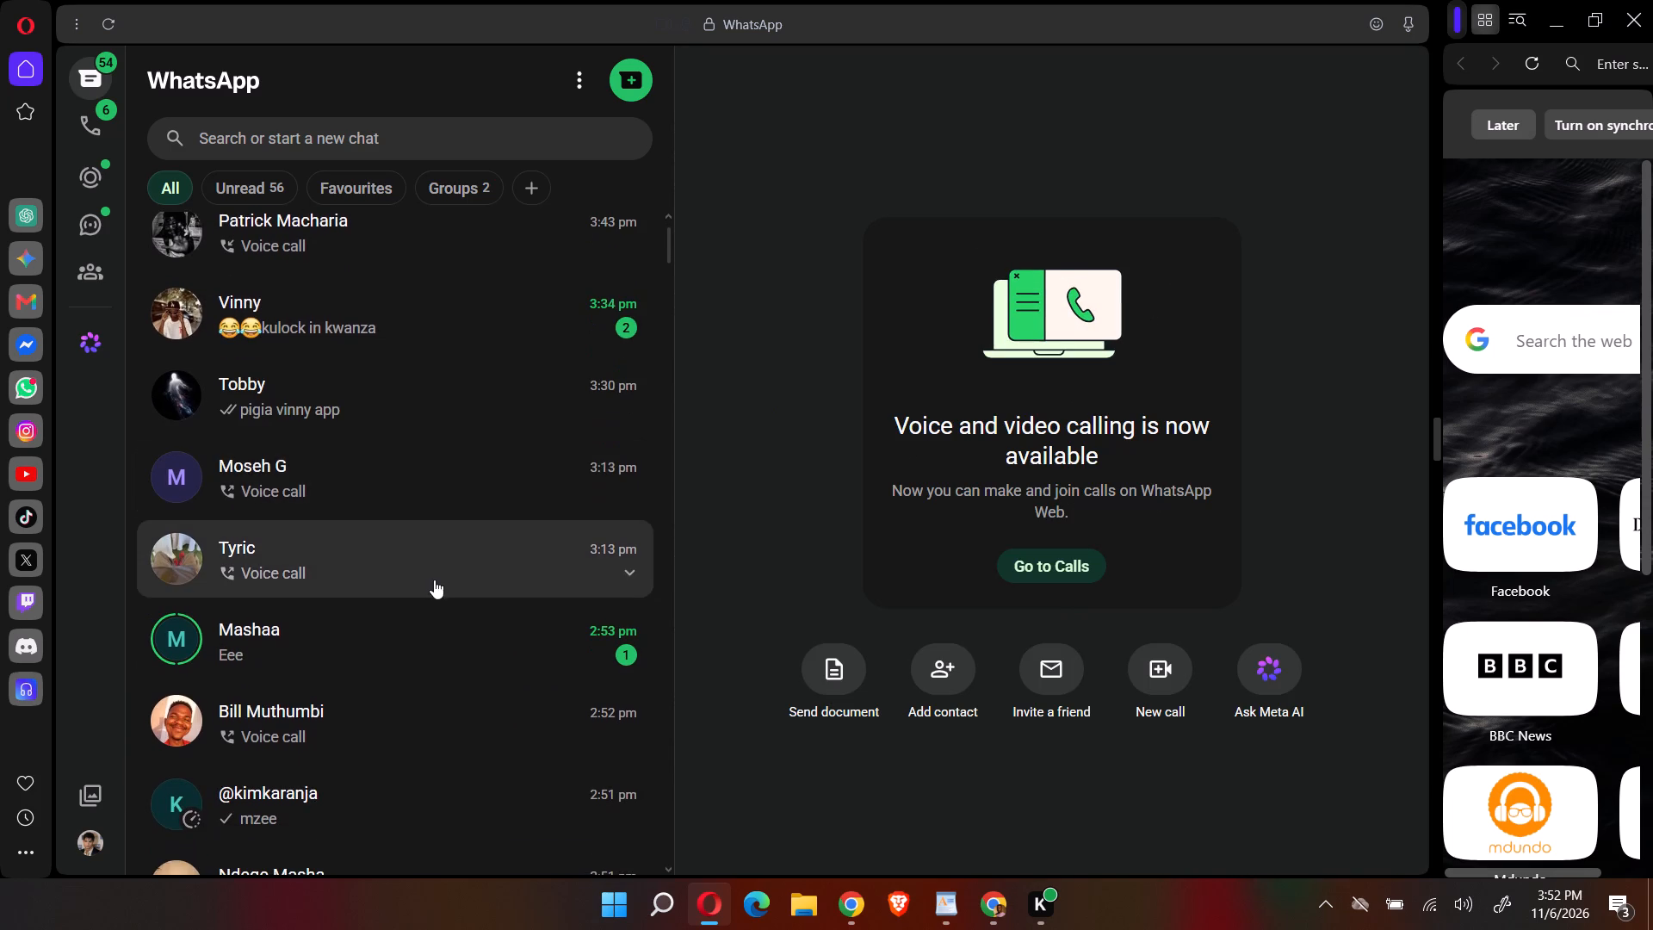
{"action": "scroll", "coordinate": [434, 596], "scroll_direction": "down", "scroll_amount": 4}
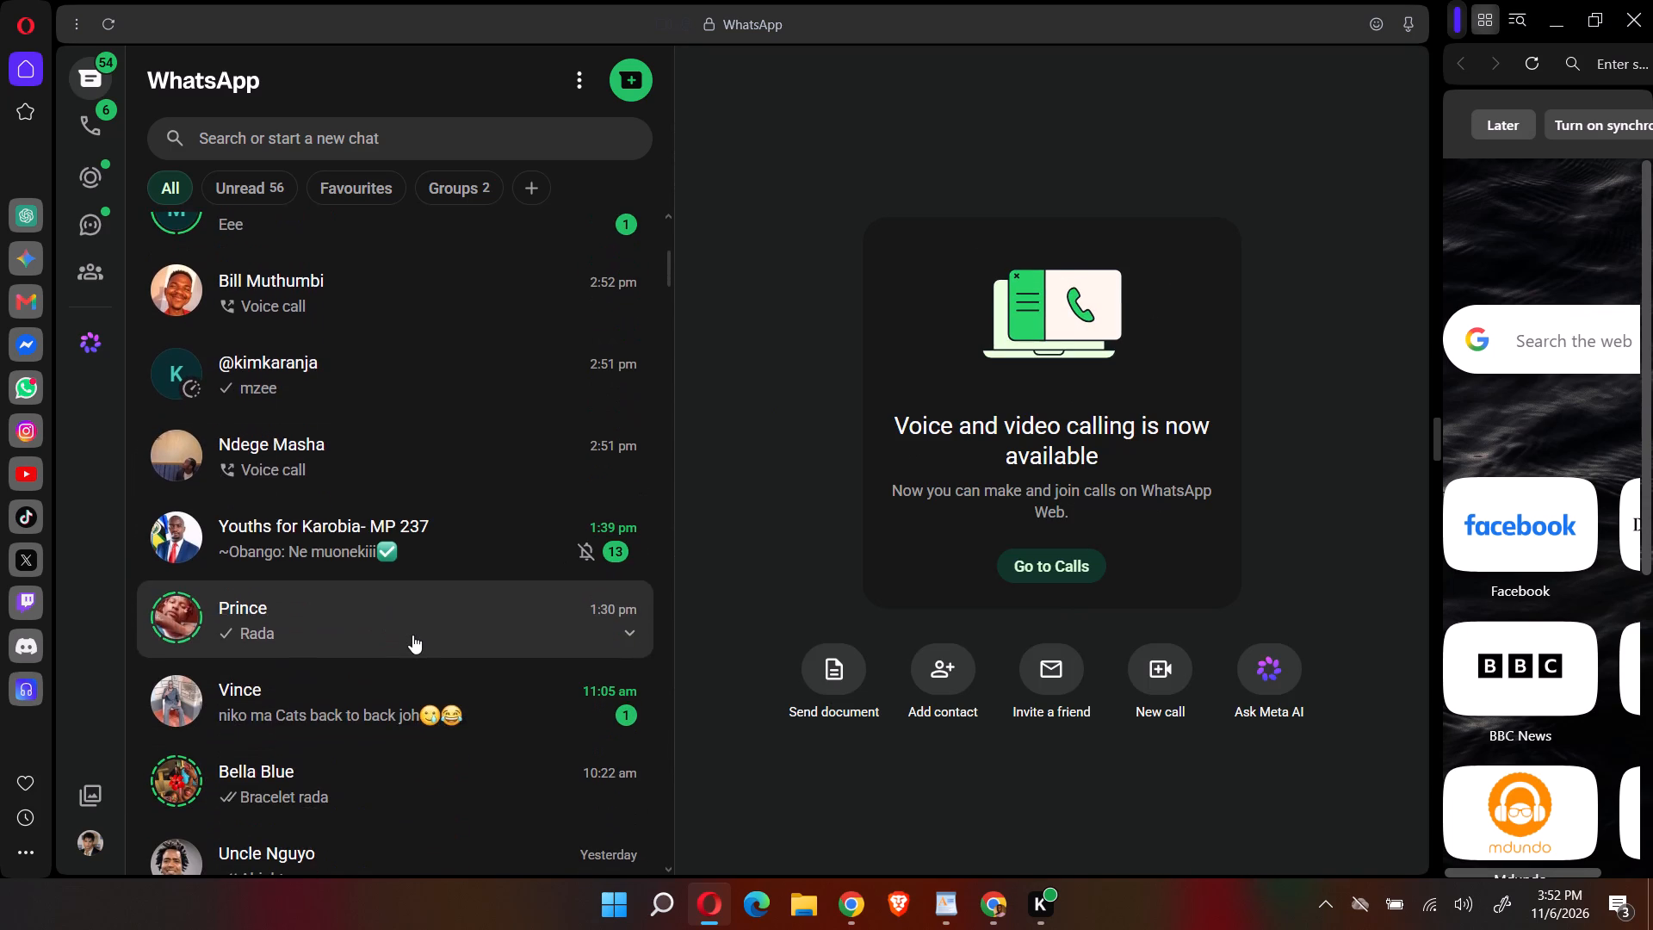
{"action": "scroll", "coordinate": [412, 635], "scroll_direction": "down", "scroll_amount": 1}
{"action": "scroll", "coordinate": [412, 635], "scroll_direction": "up", "scroll_amount": 3}
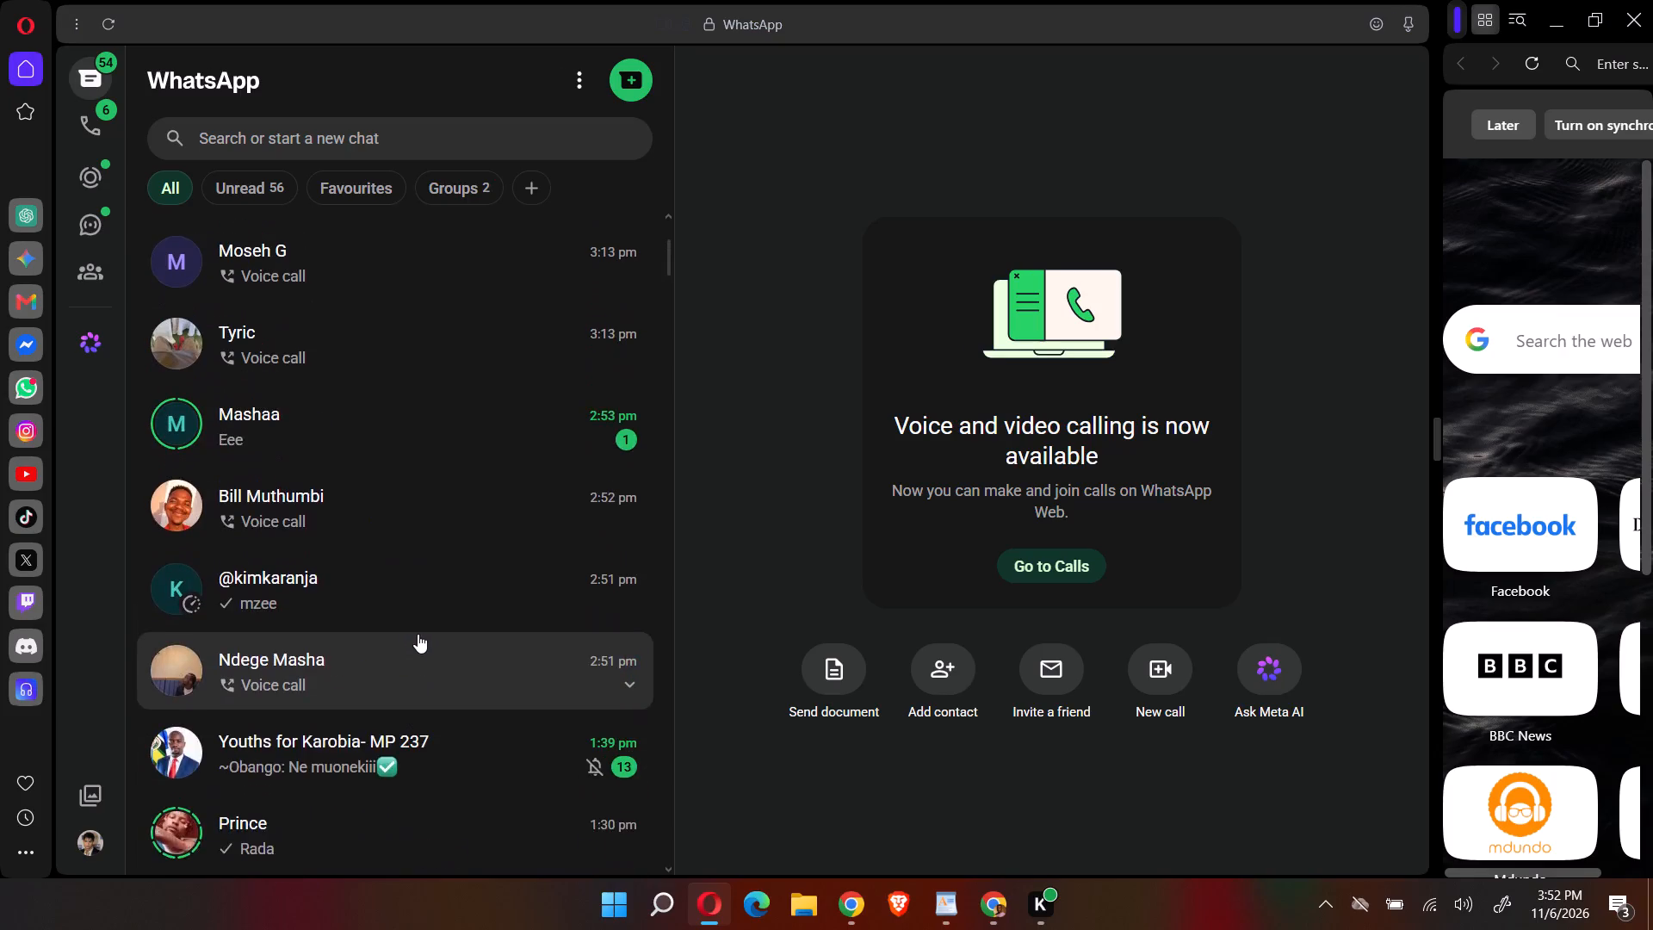
{"action": "scroll", "coordinate": [418, 634], "scroll_direction": "up", "scroll_amount": 1}
{"action": "left_click", "coordinate": [438, 375]}
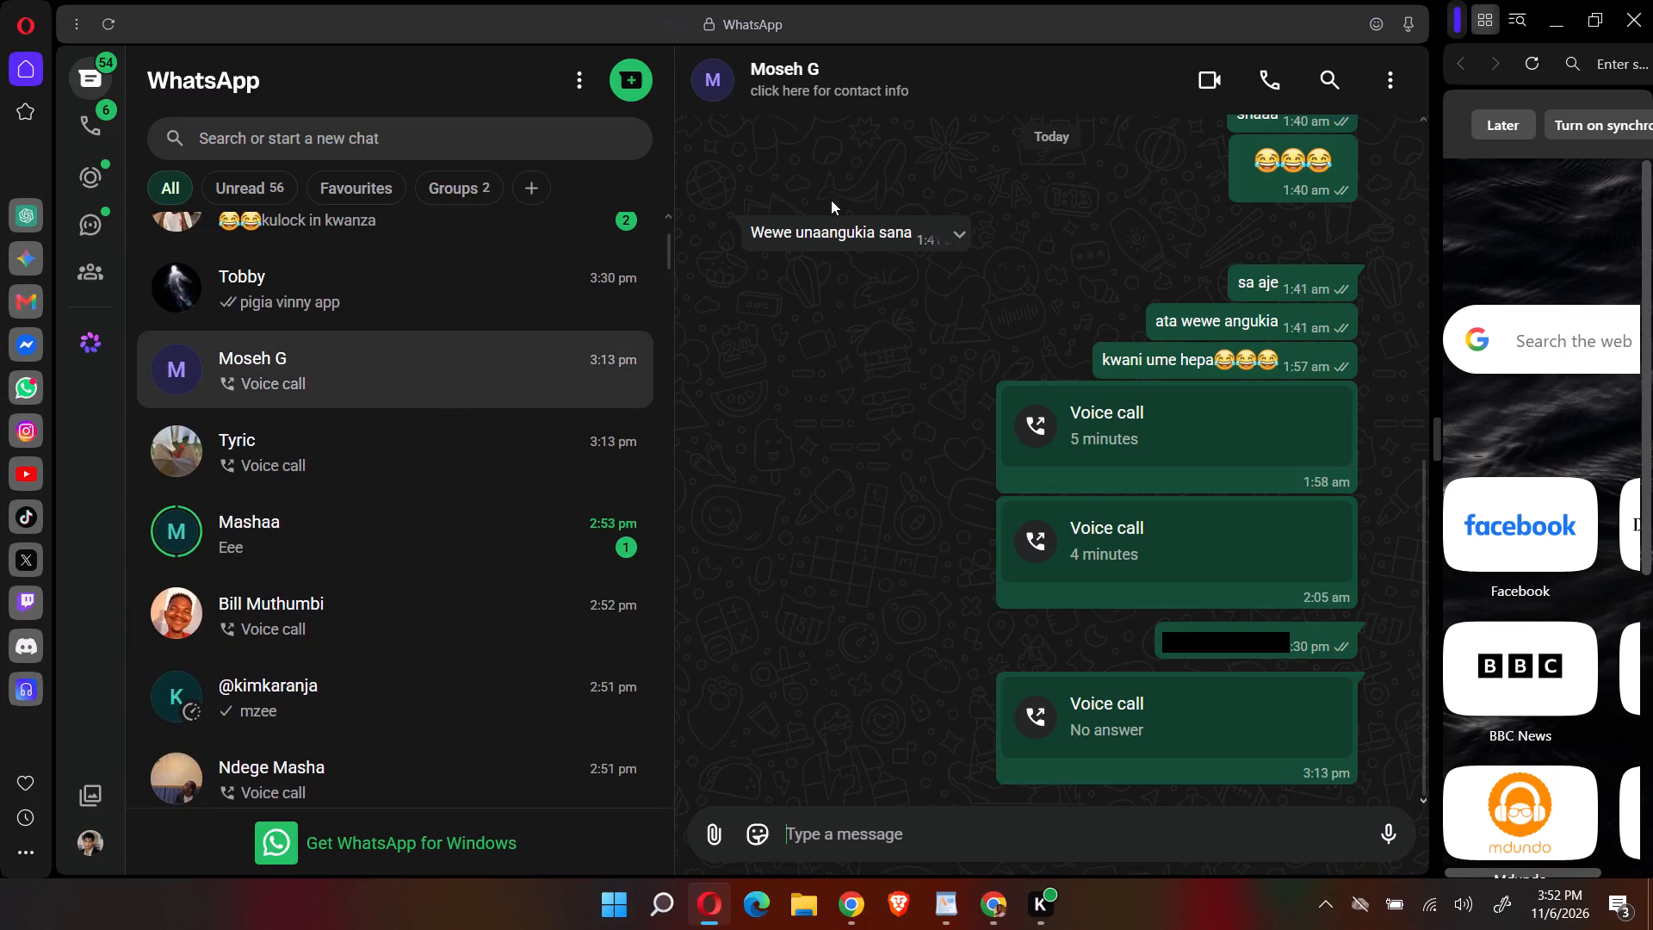
{"action": "left_click", "coordinate": [1263, 81]}
{"action": "left_click", "coordinate": [1560, 4]}
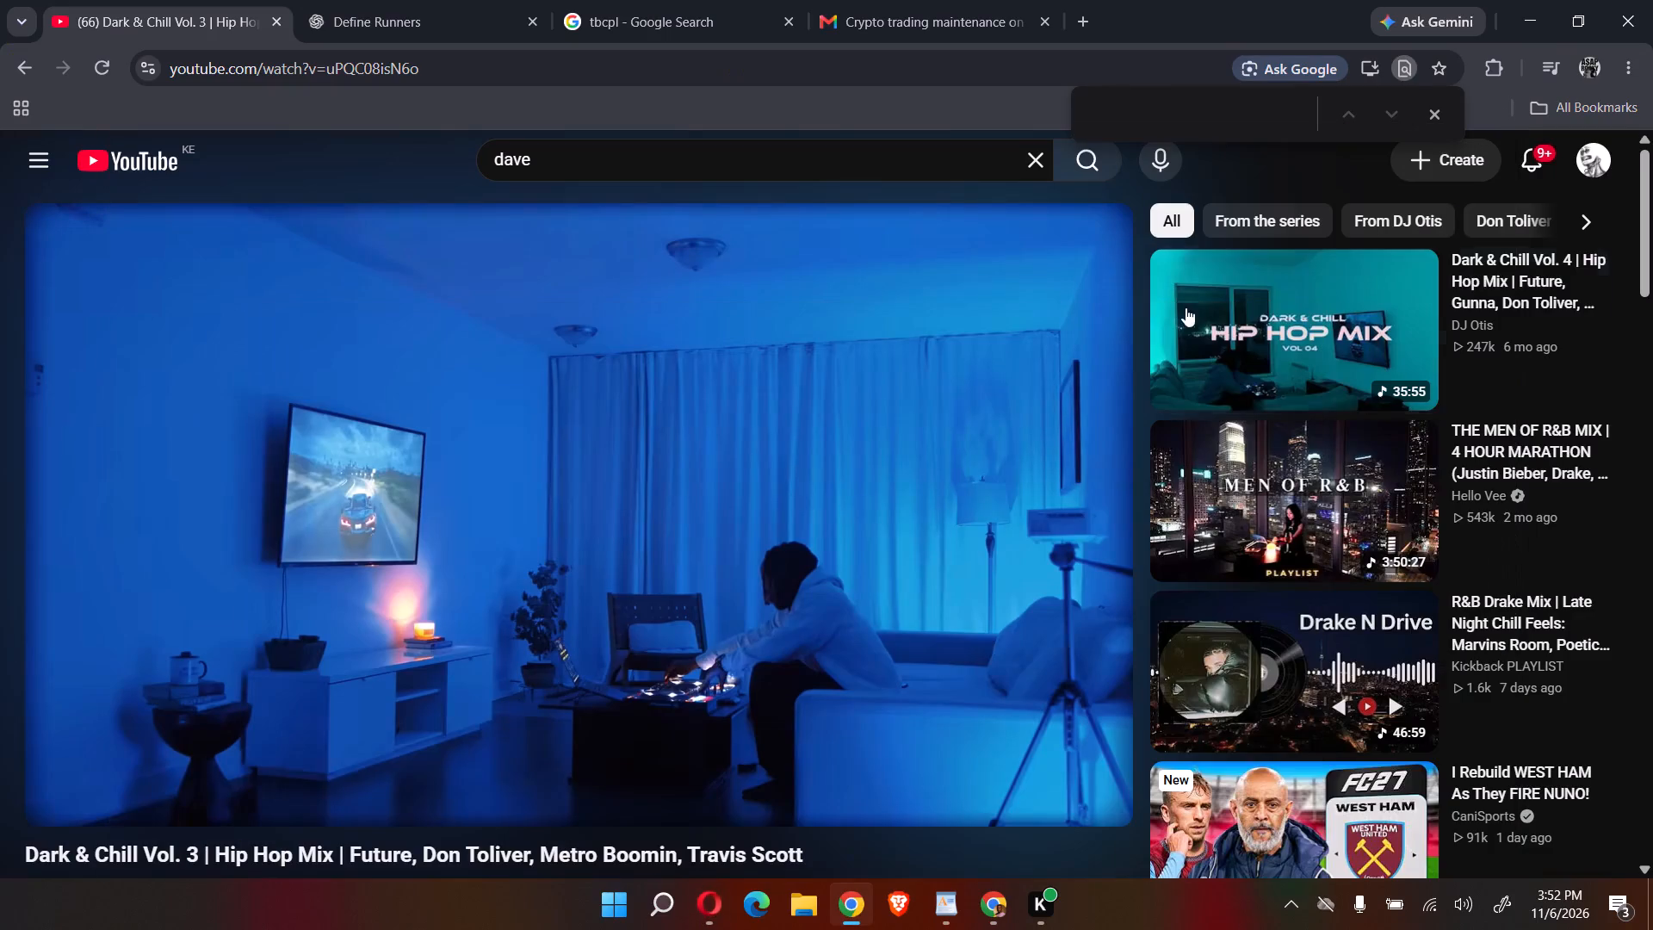
Back in the Google Docs worksheet, split the How the Trade Worked passage into three paragraphs, breaking after "arrived at once" and before "Many nations also acted".
{"action": "left_click", "coordinate": [999, 915]}
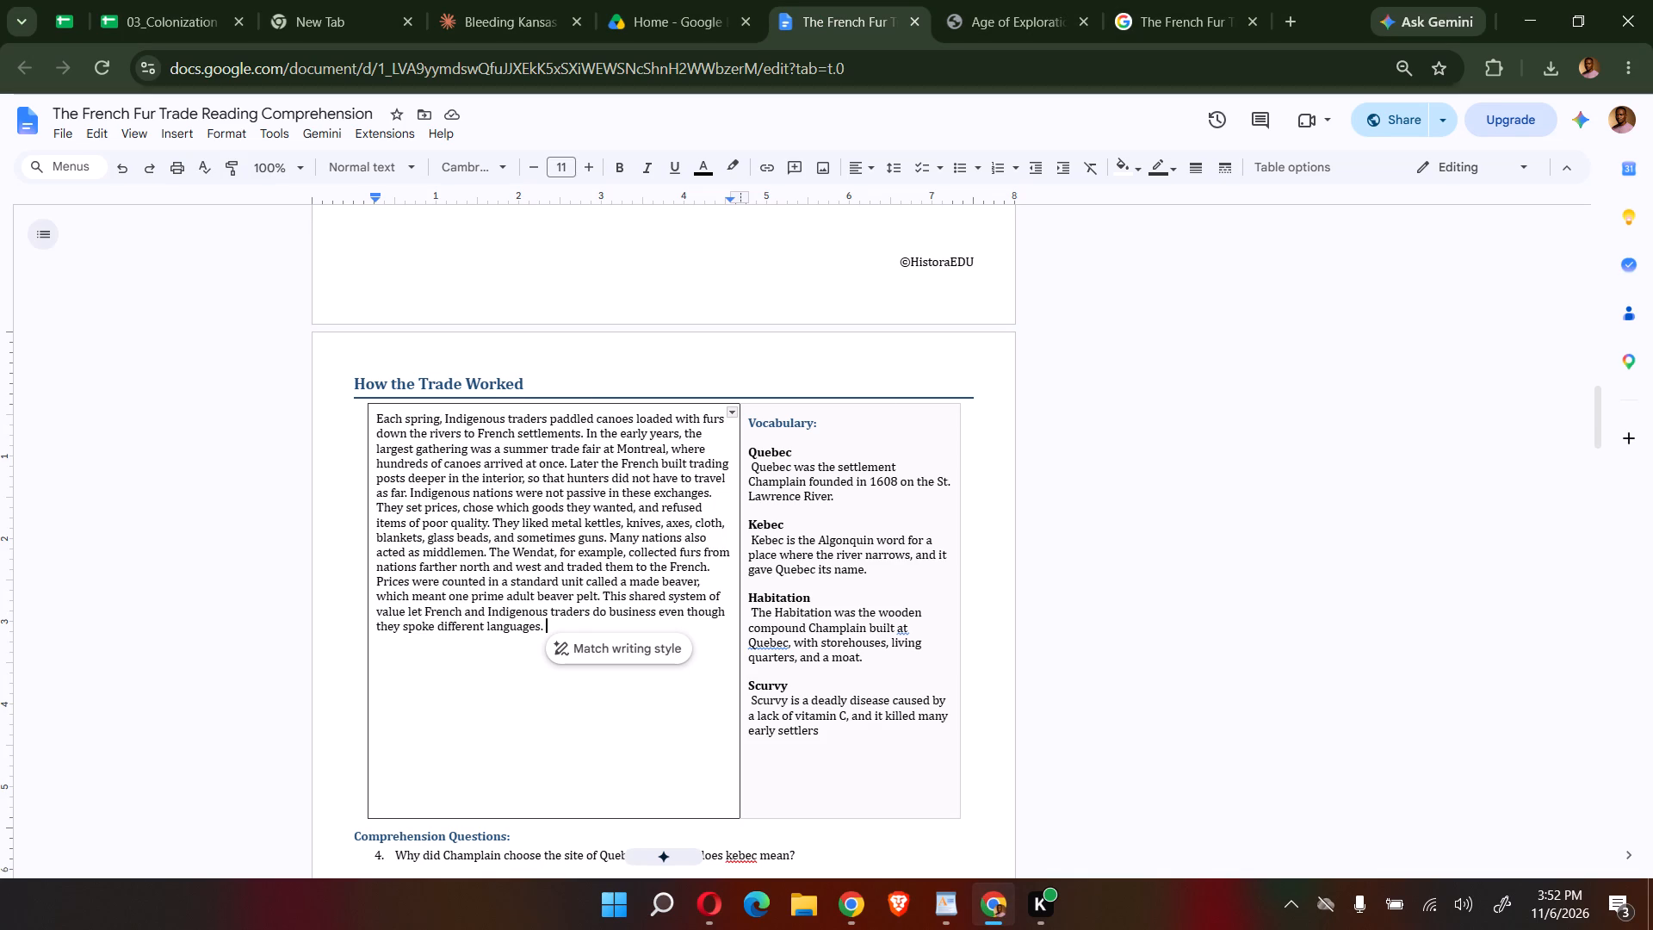
{"action": "left_click", "coordinate": [565, 461]}
{"action": "key", "text": "Return"}
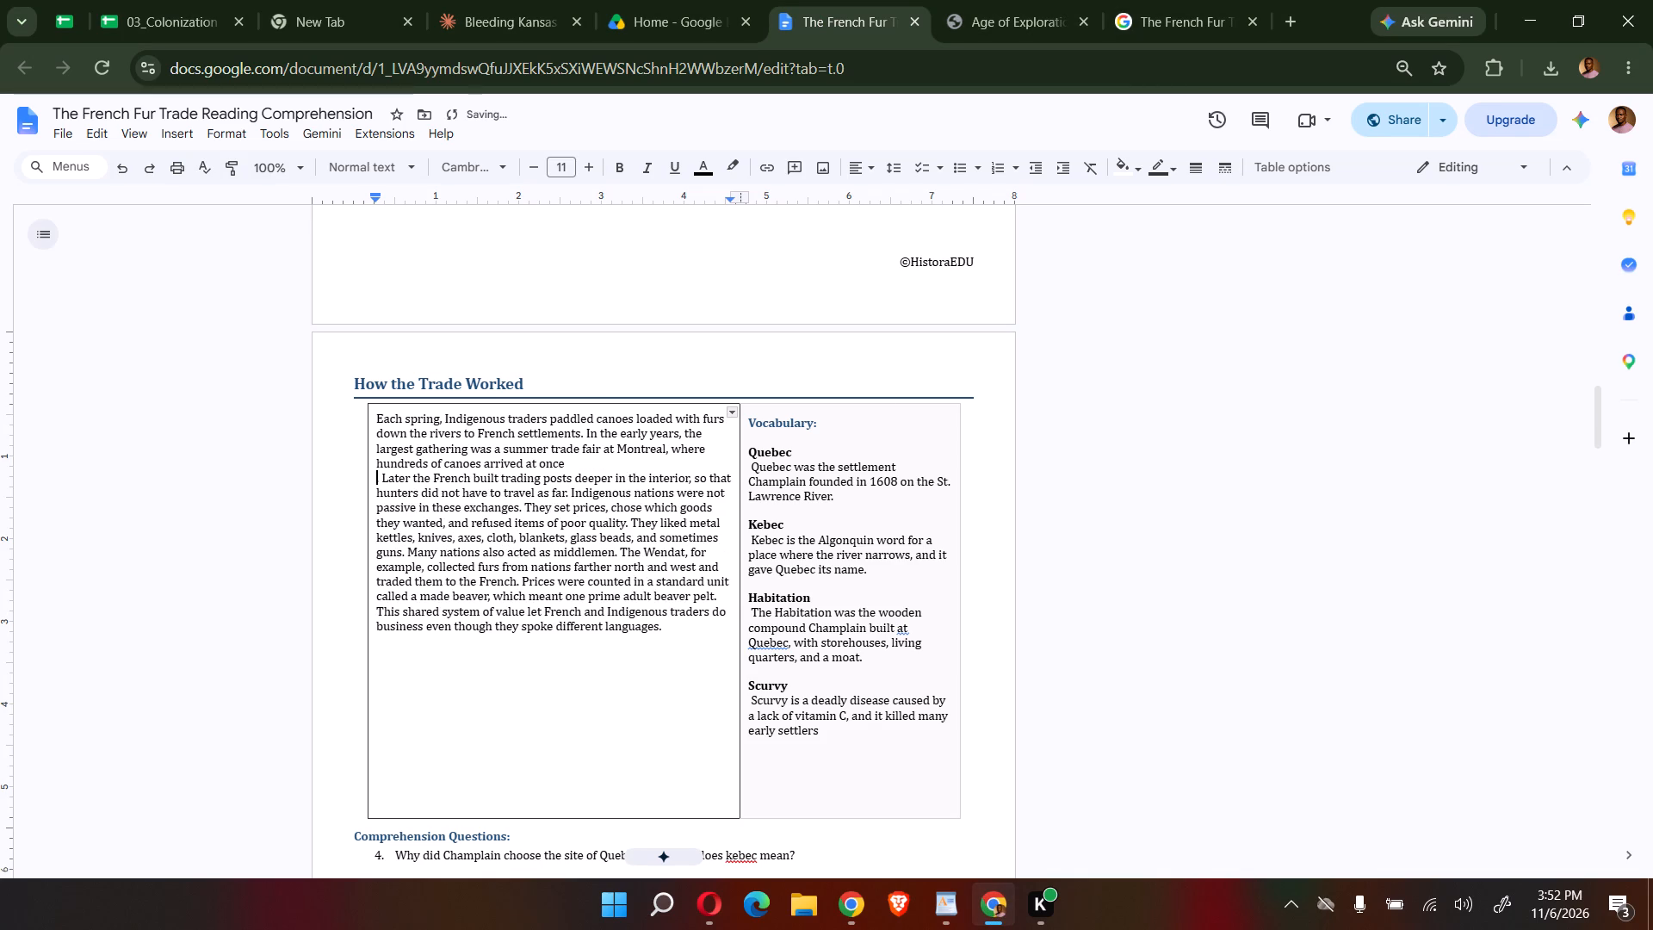
{"action": "key", "text": "Return"}
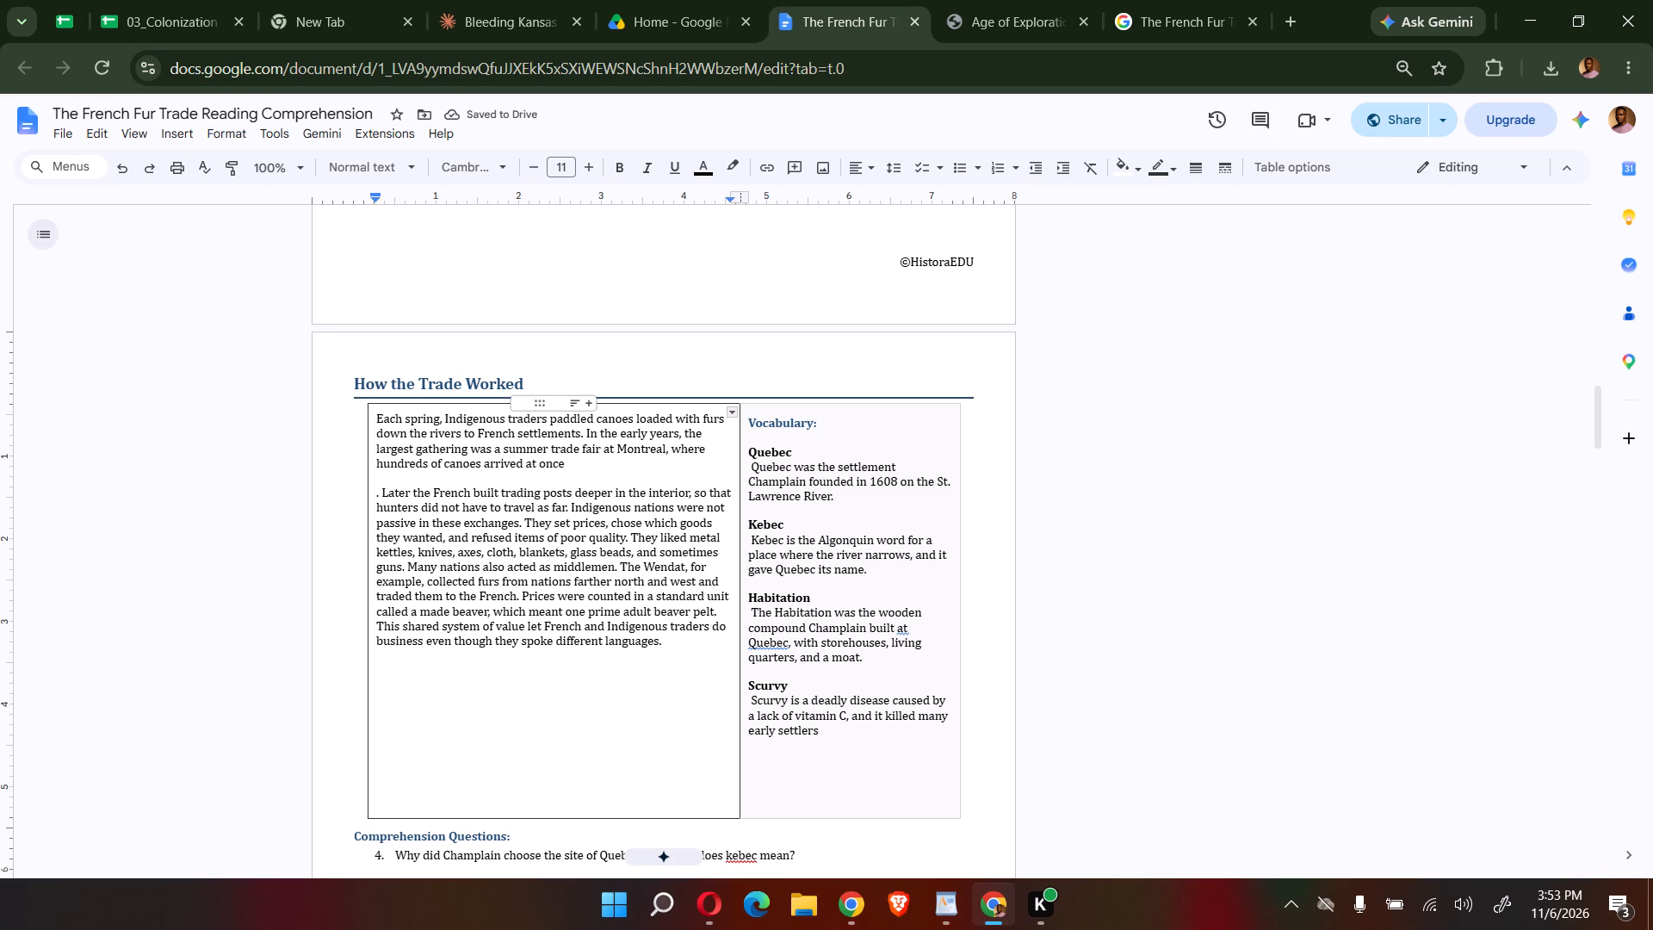
{"action": "left_click", "coordinate": [404, 565]}
{"action": "key", "text": "Return"}
{"action": "key", "text": "Return"}
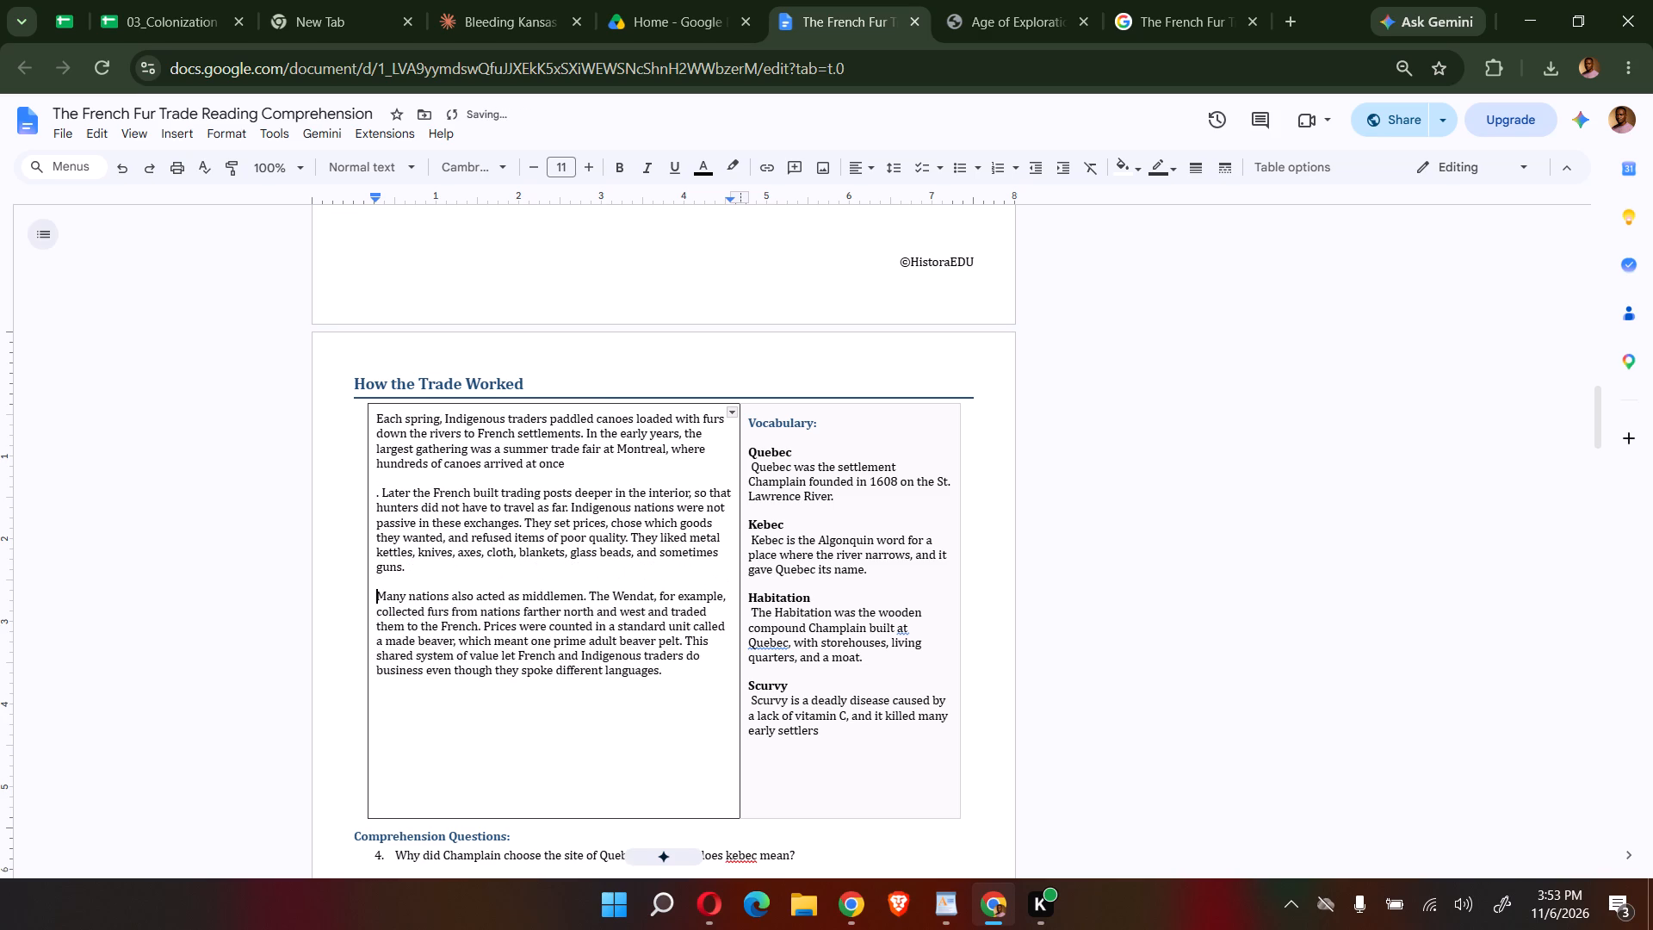
Copy the whole three-paragraph passage under How the Trade Worked.
{"action": "left_click_drag", "start_coordinate": [678, 687], "coordinate": [667, 690]}
{"action": "left_click_drag", "start_coordinate": [667, 690], "coordinate": [377, 425]}
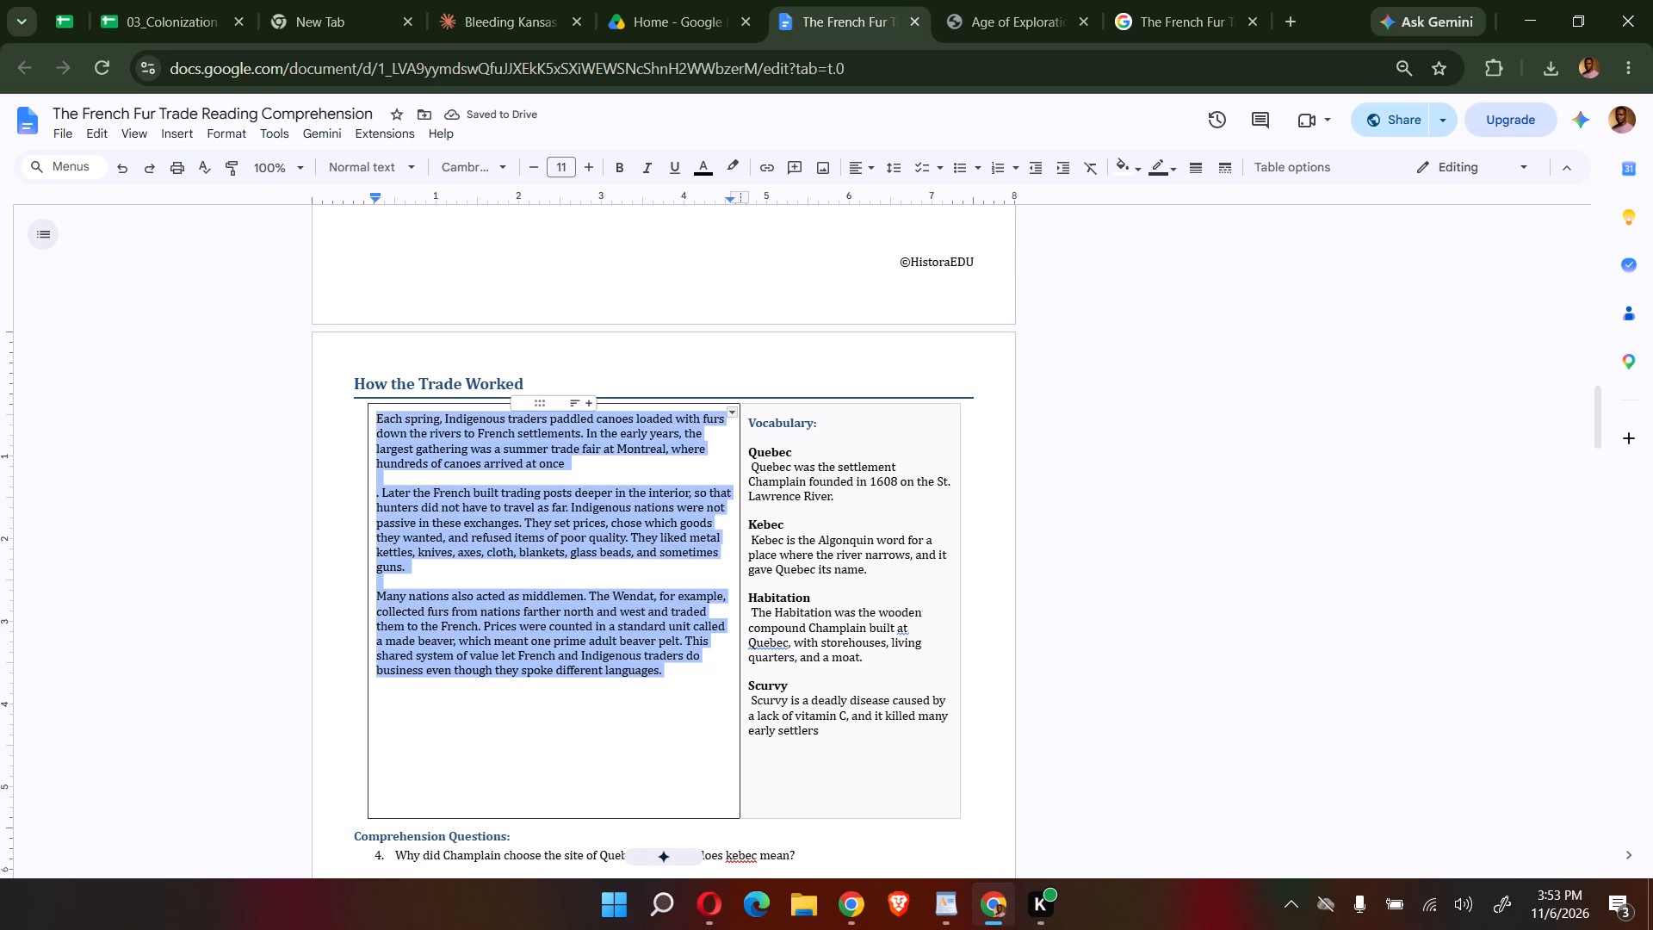
{"action": "key", "text": "ctrl+c"}
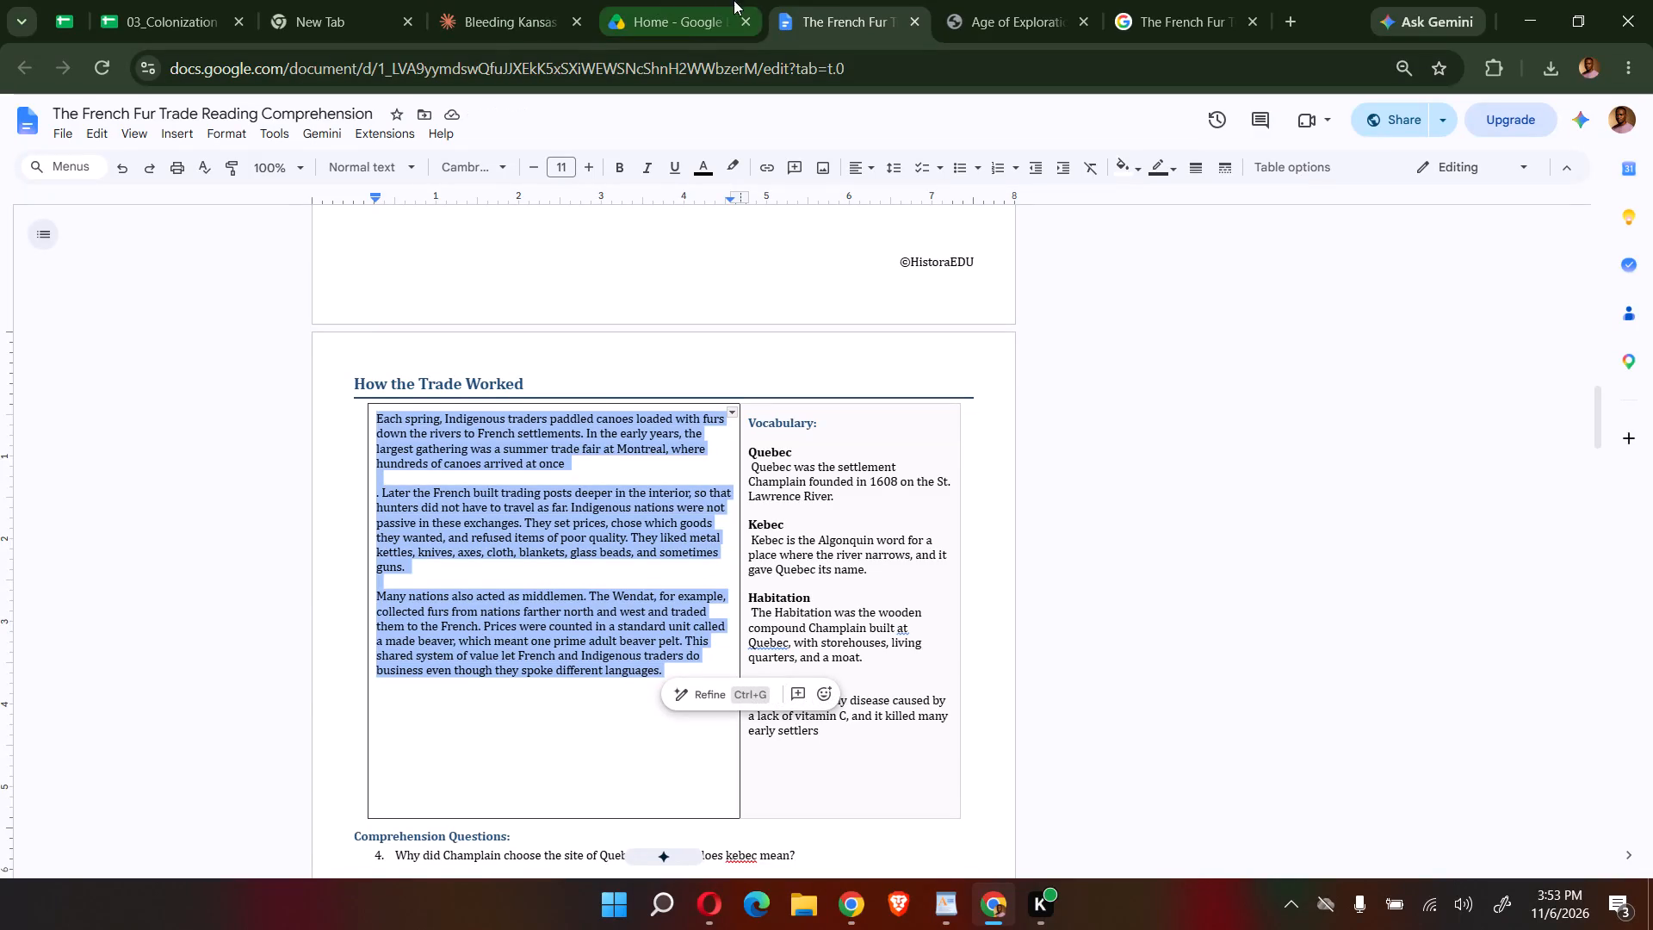
Search Google Images with the copied Section 2 passage and copy the picture titled "Sir Alexander Mackenzie's journey across Canada".
{"action": "left_click_drag", "start_coordinate": [1161, 0], "coordinate": [1161, 8]}
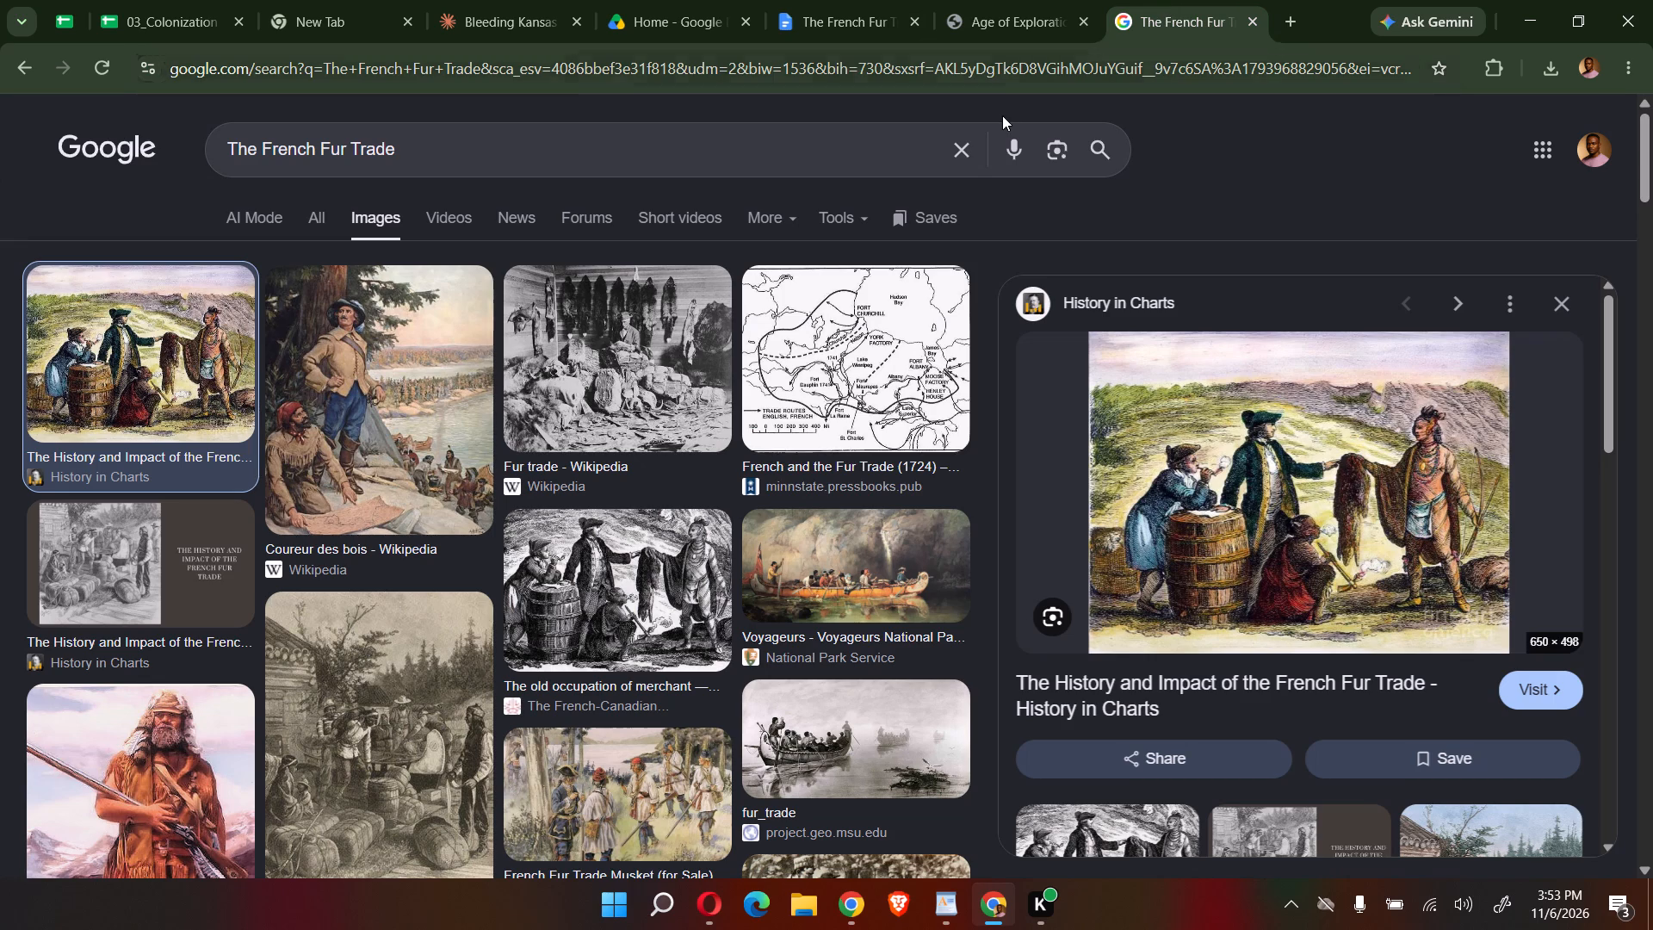
{"action": "left_click", "coordinate": [966, 149]}
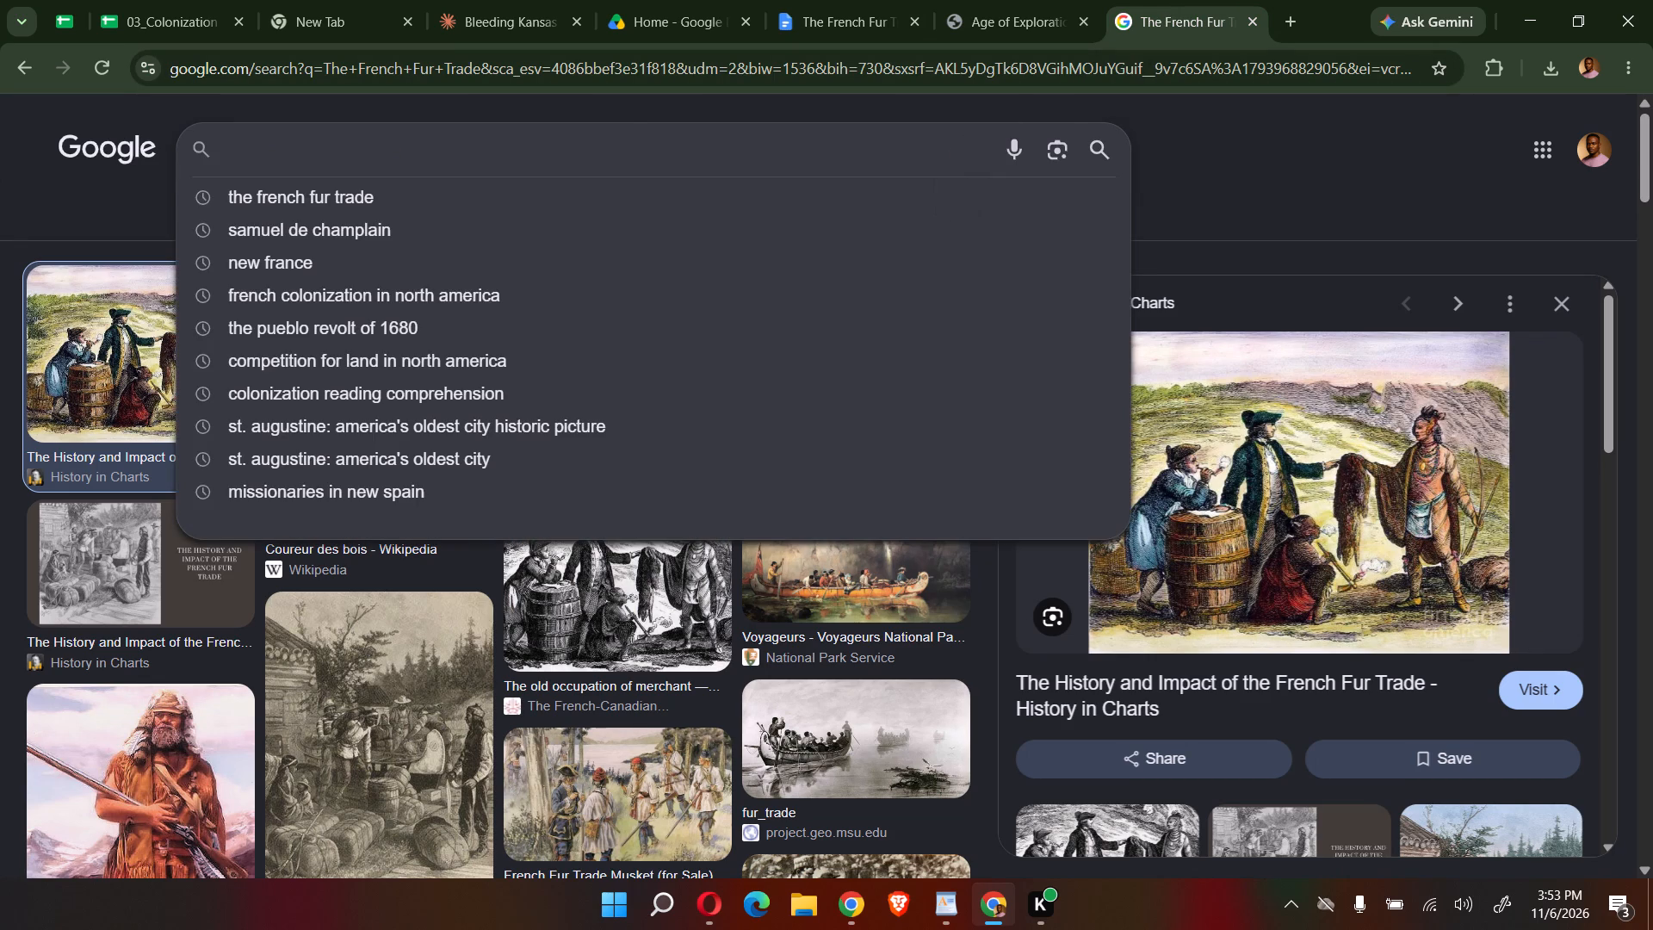
{"action": "key", "text": "ctrl+v"}
{"action": "key", "text": "Return"}
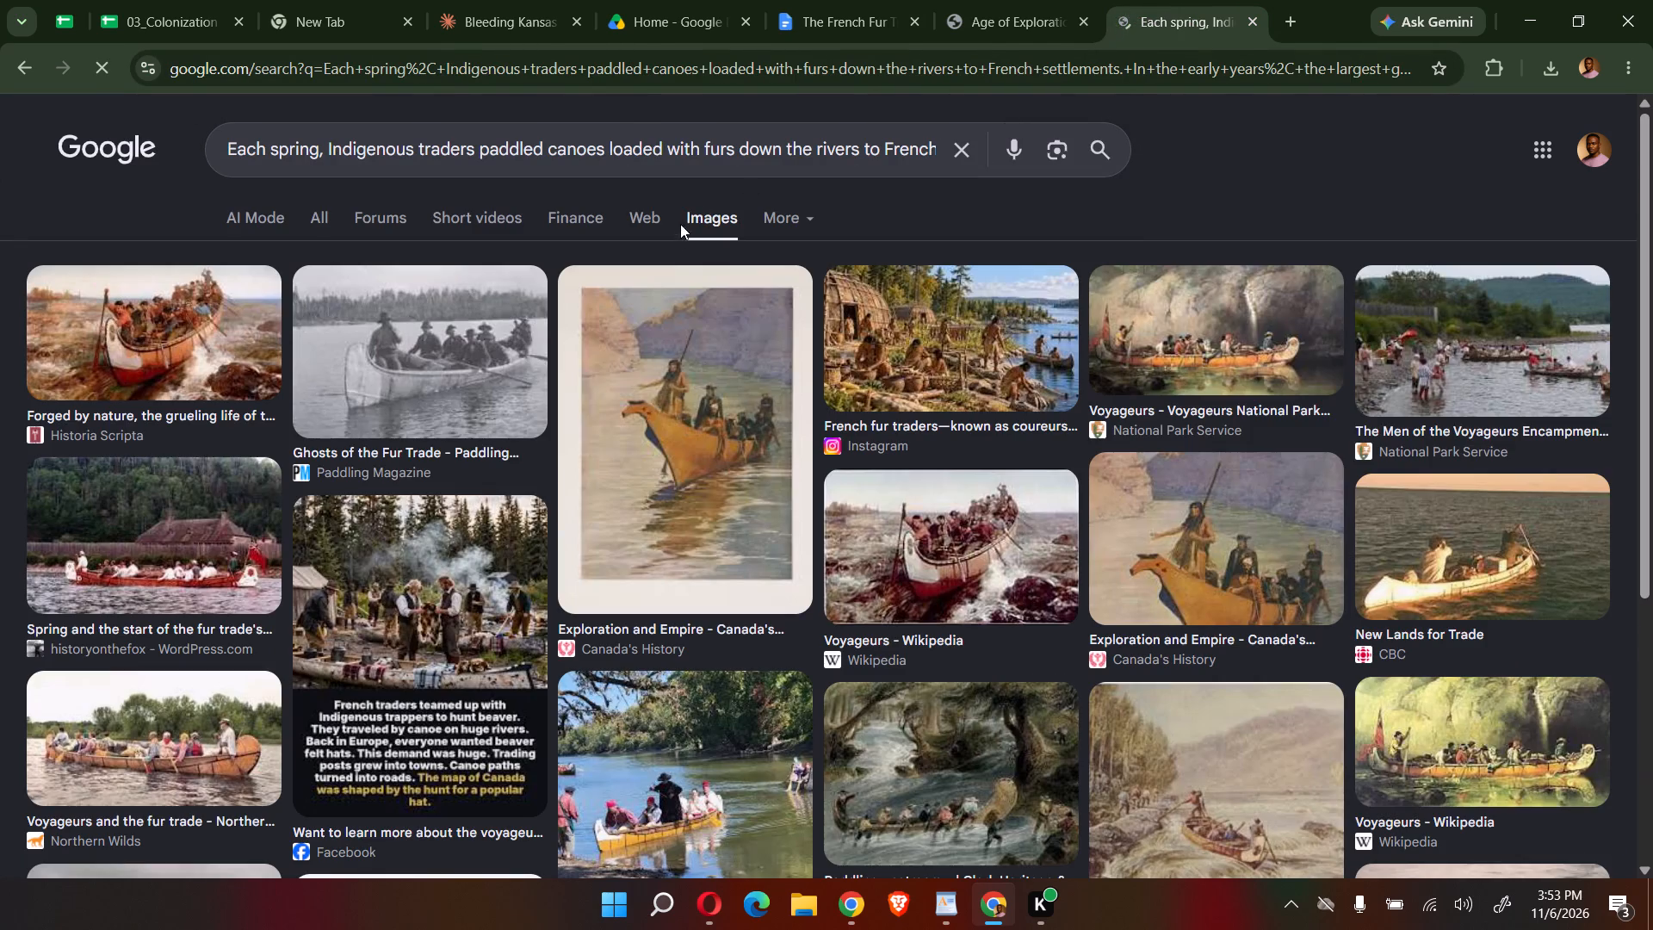
{"action": "left_click", "coordinate": [669, 431]}
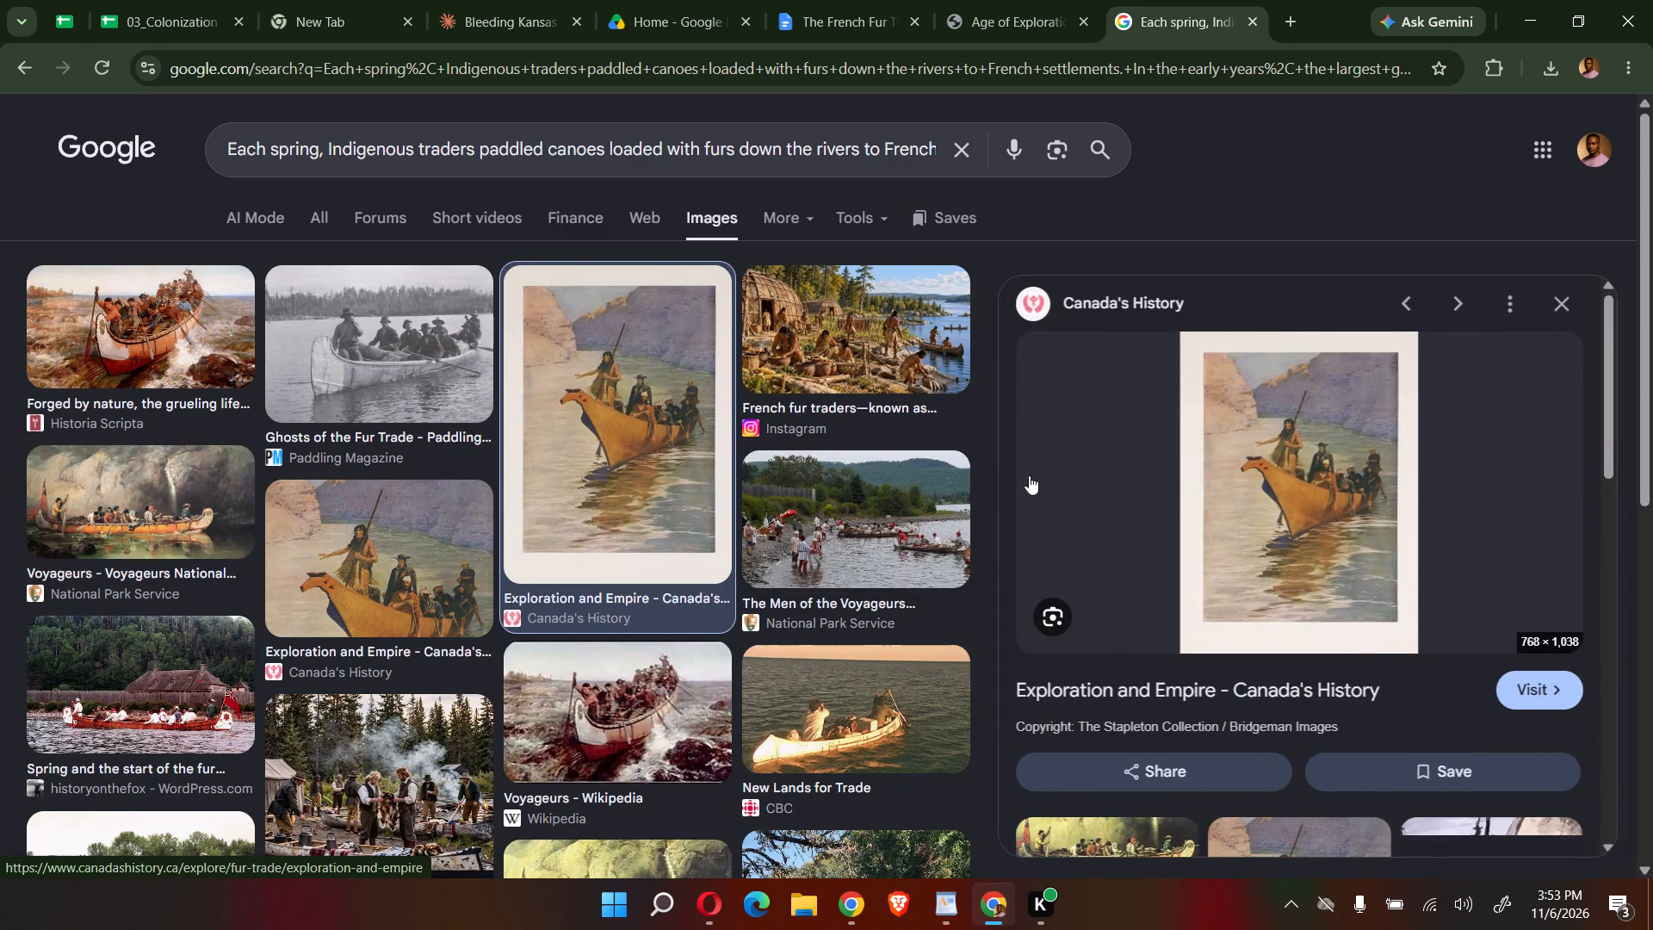
{"action": "scroll", "coordinate": [1091, 474], "scroll_direction": "down", "scroll_amount": 3}
{"action": "scroll", "coordinate": [1273, 537], "scroll_direction": "down", "scroll_amount": 2}
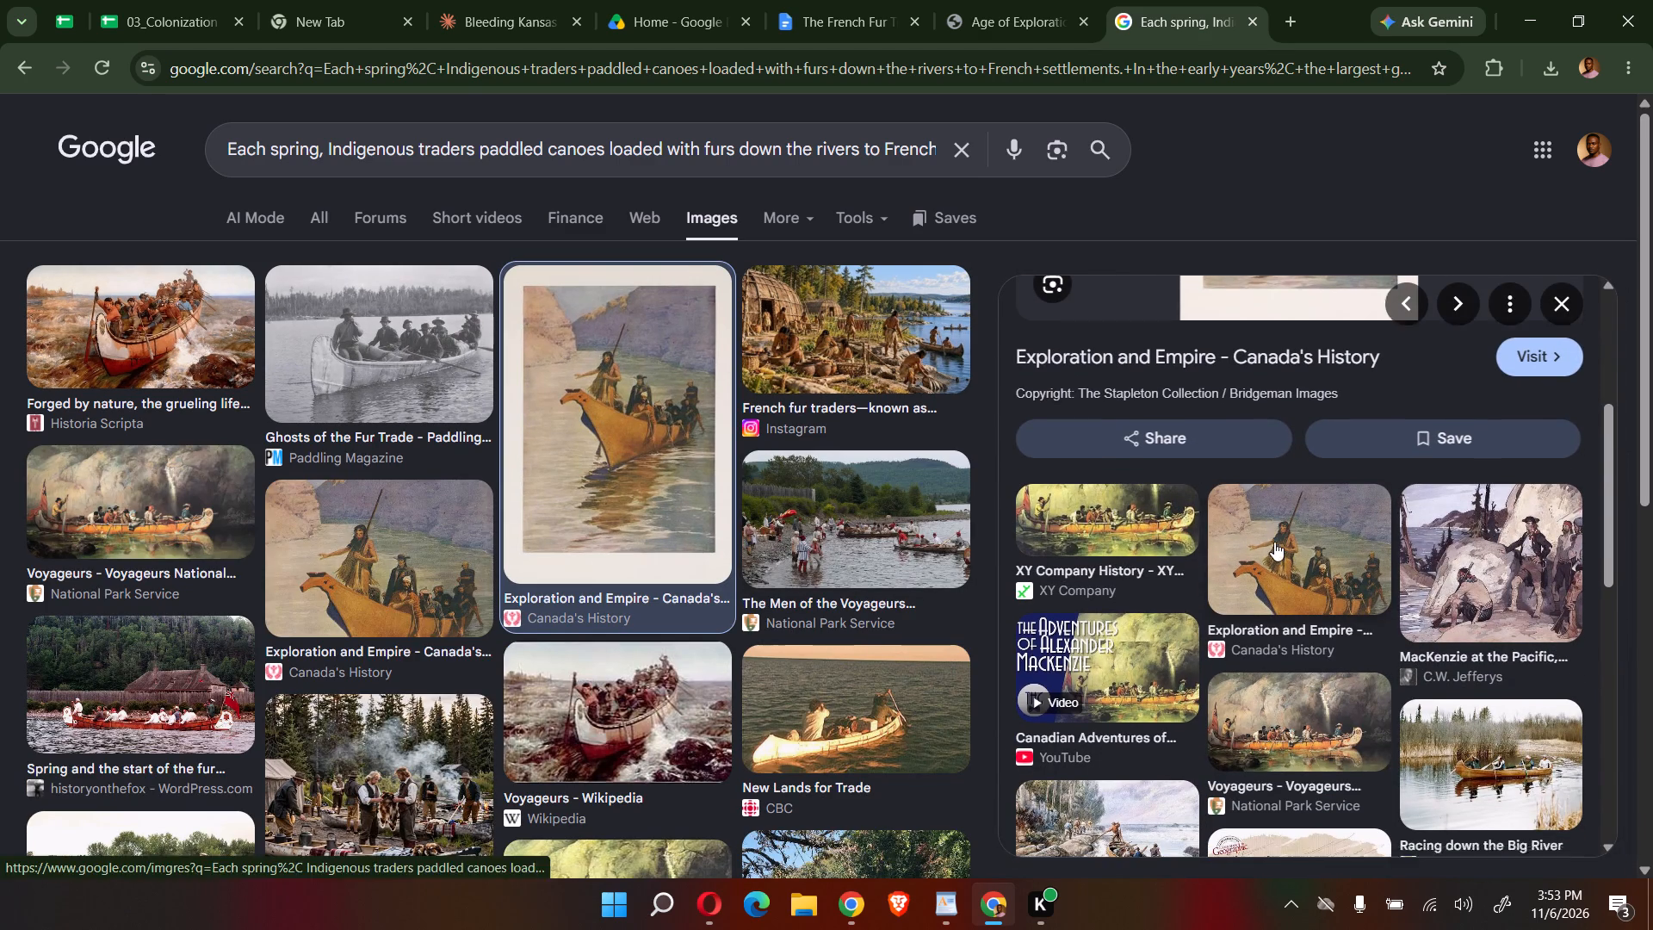
{"action": "scroll", "coordinate": [1296, 542], "scroll_direction": "down", "scroll_amount": 1}
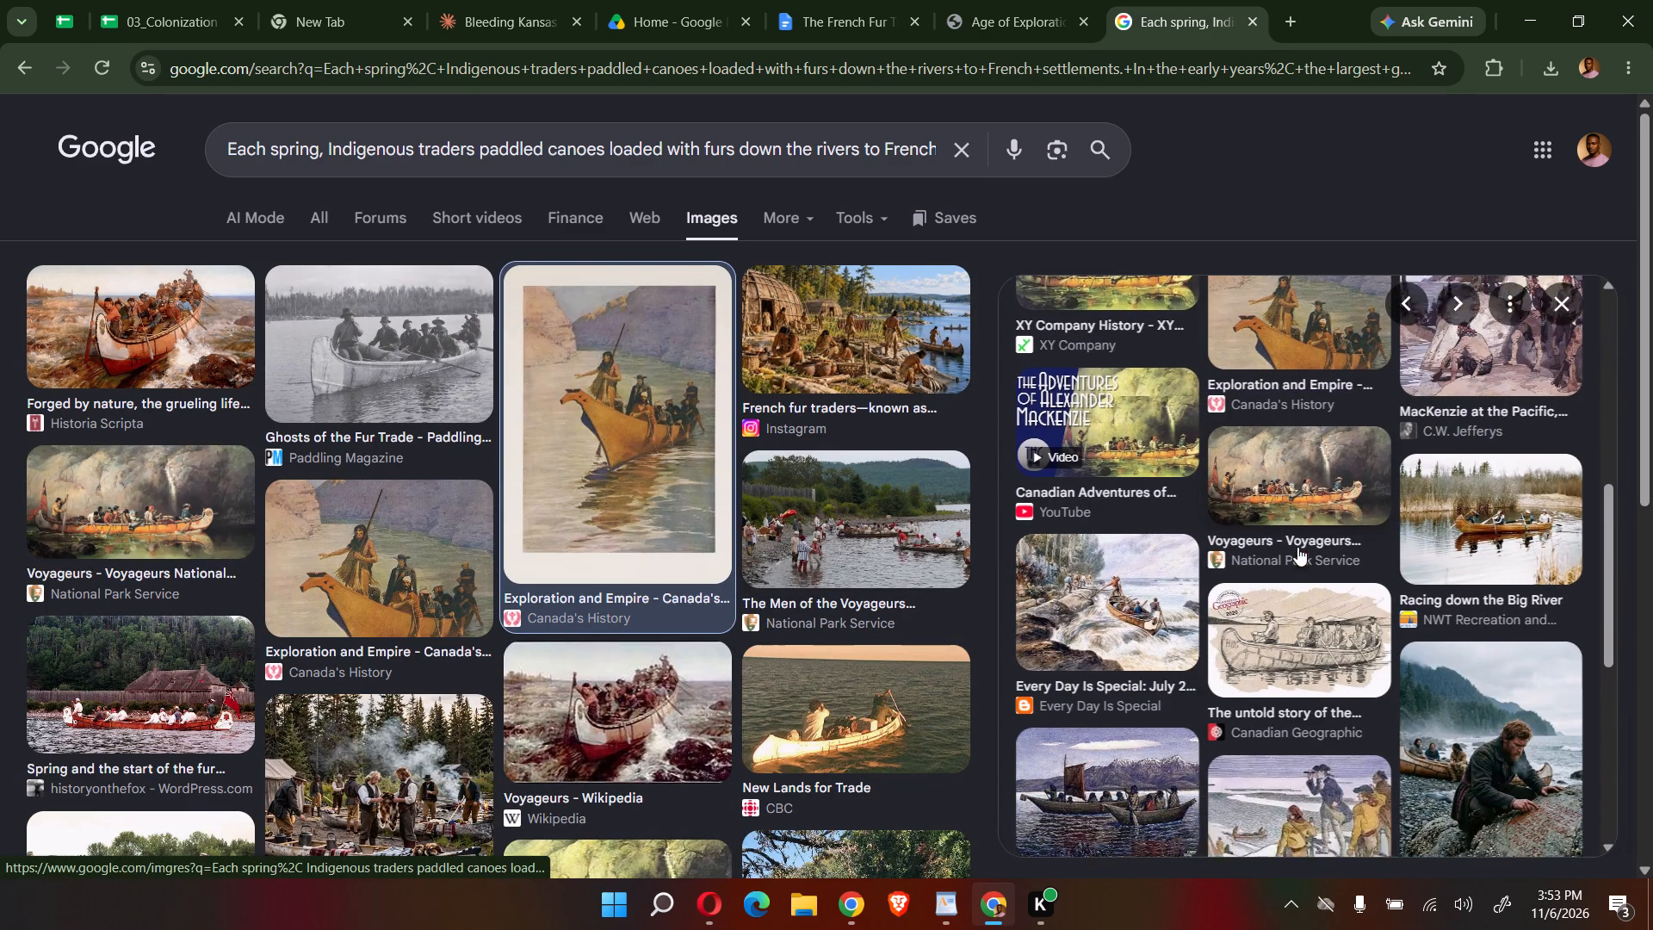
{"action": "scroll", "coordinate": [1297, 547], "scroll_direction": "down", "scroll_amount": 2}
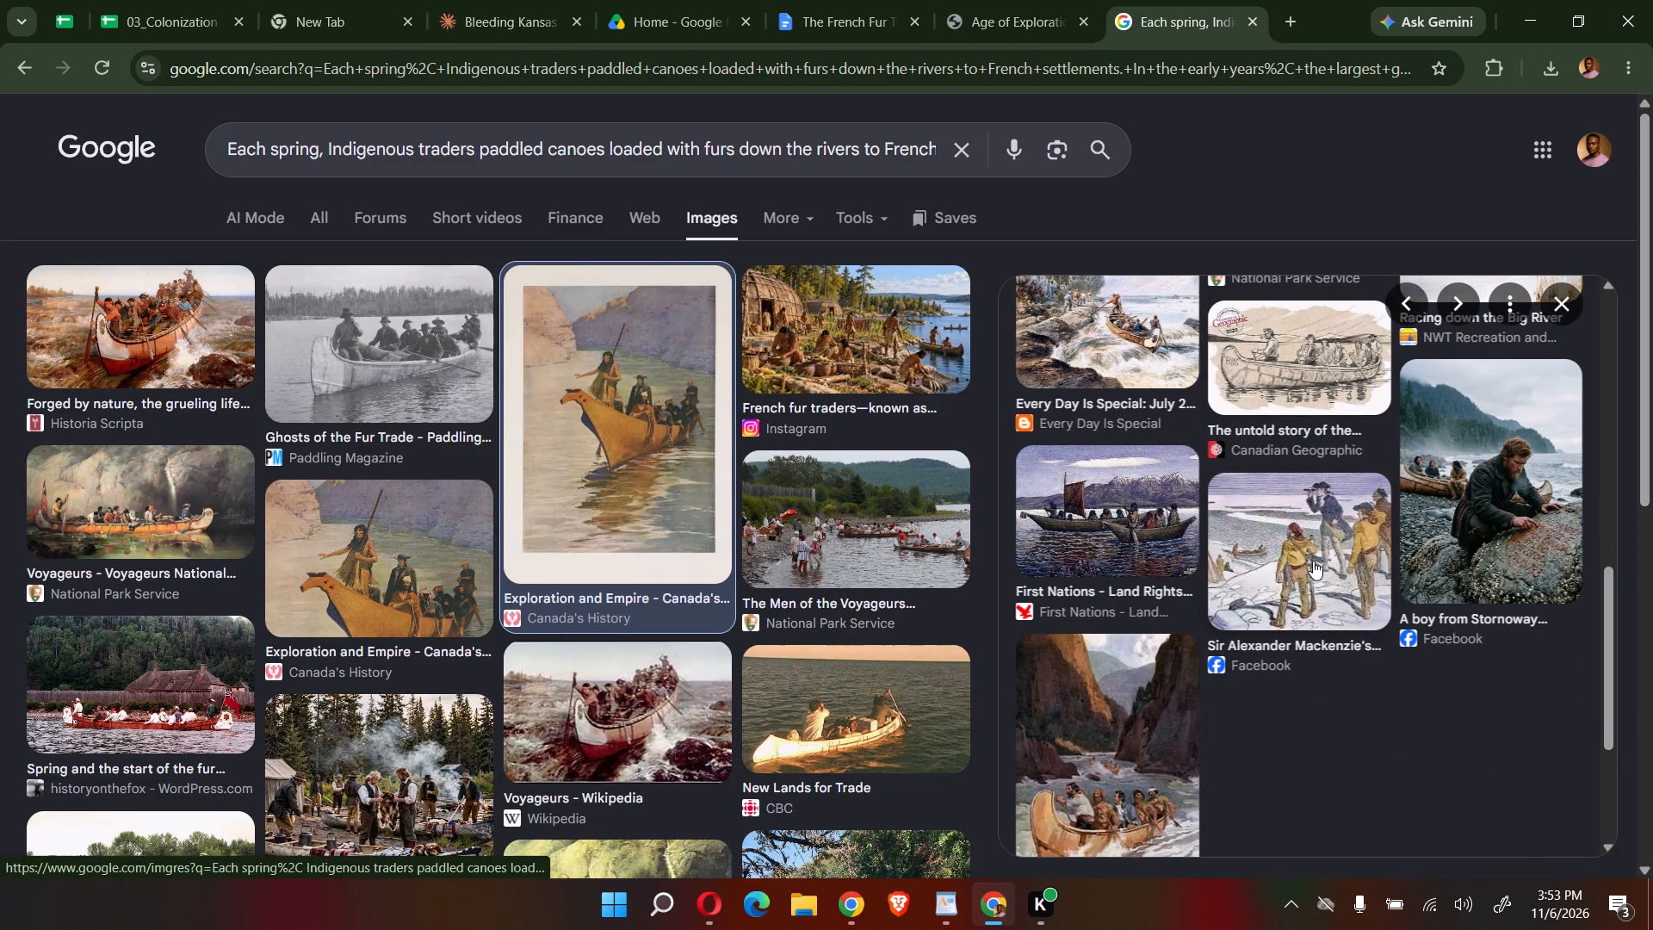
{"action": "left_click", "coordinate": [1315, 561]}
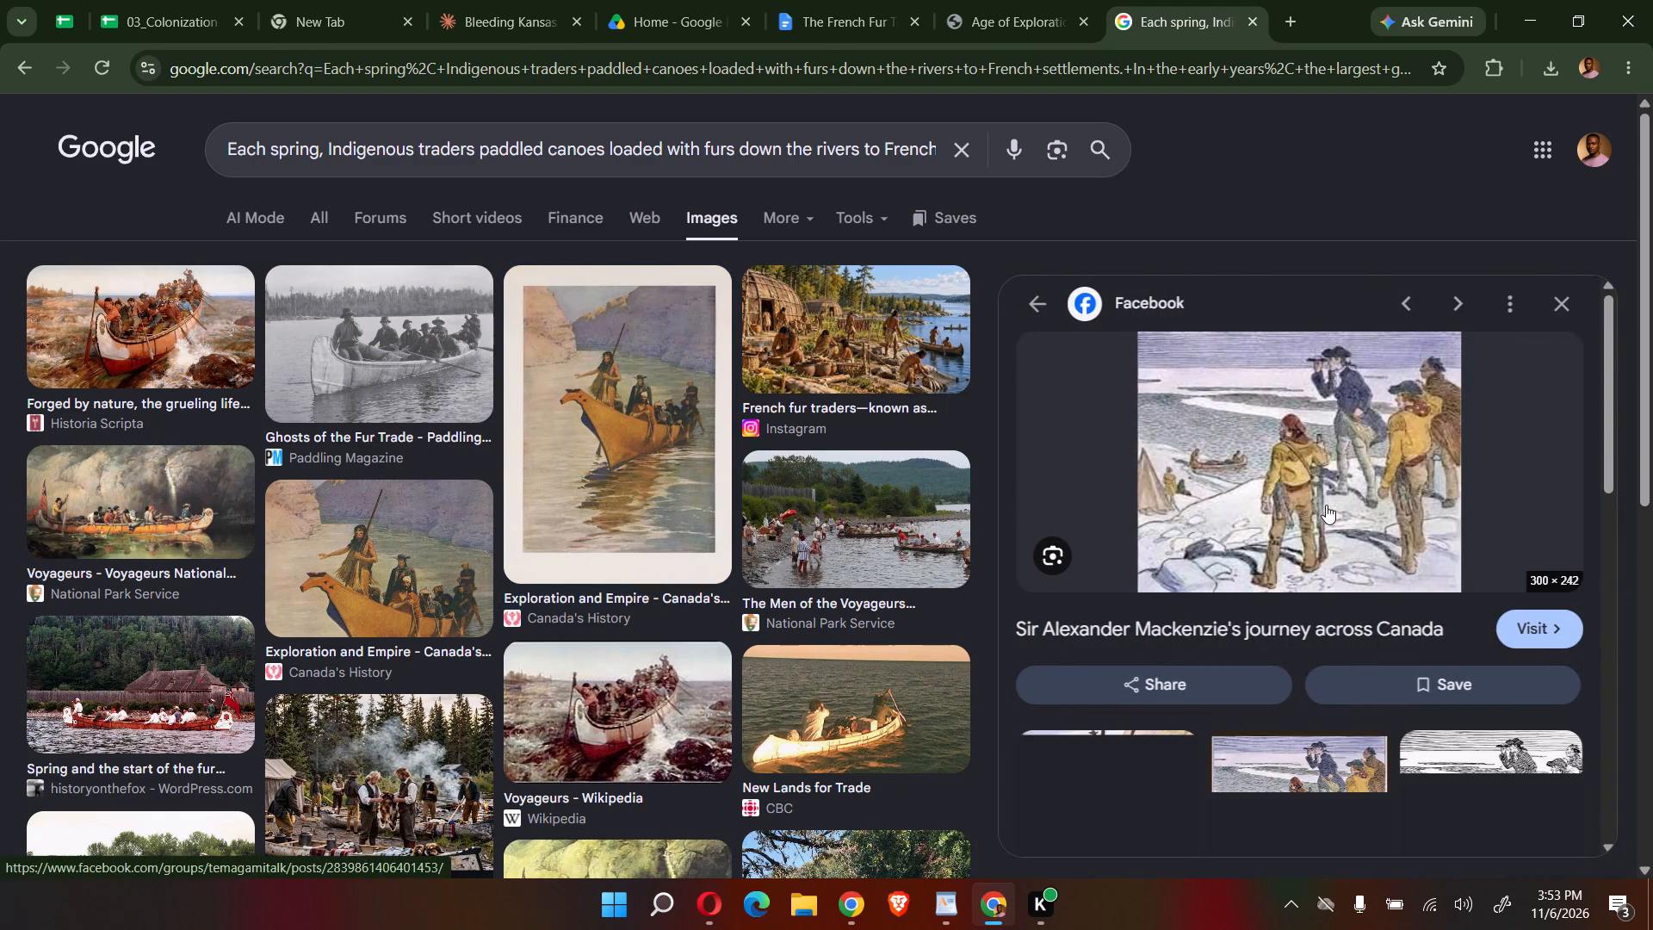
{"action": "right_click", "coordinate": [1324, 505]}
{"action": "left_click", "coordinate": [1428, 737]}
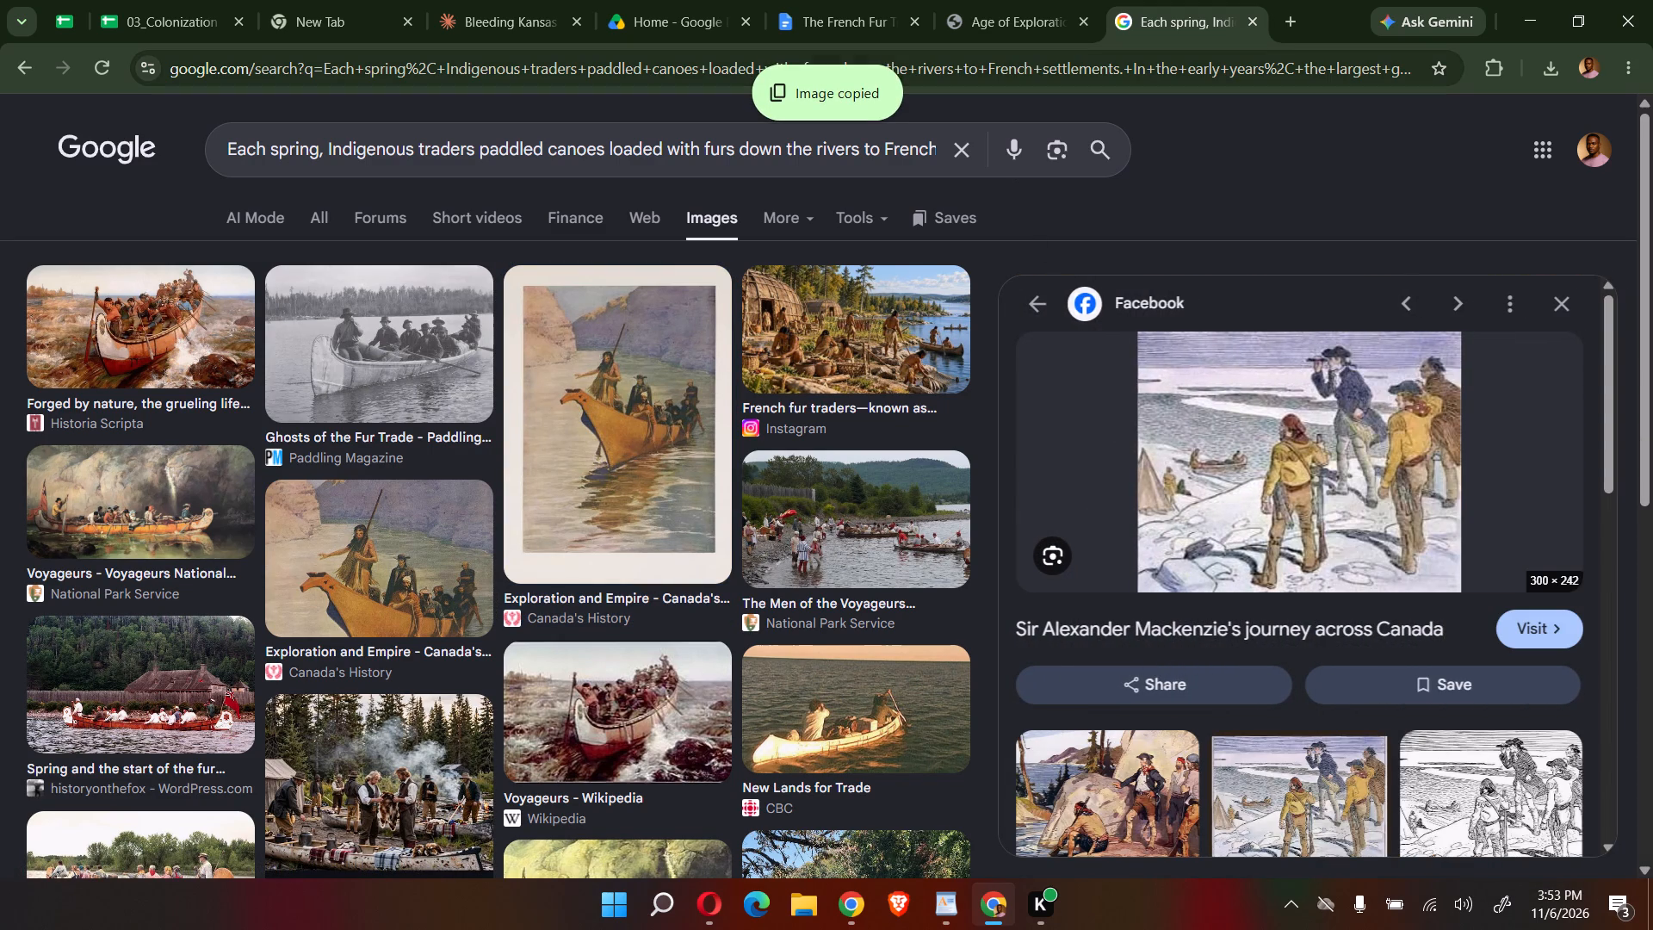
Insert the copied picture into the How the Trade Worked passage in the document and set it to wrap text.
{"action": "left_click", "coordinate": [851, 0]}
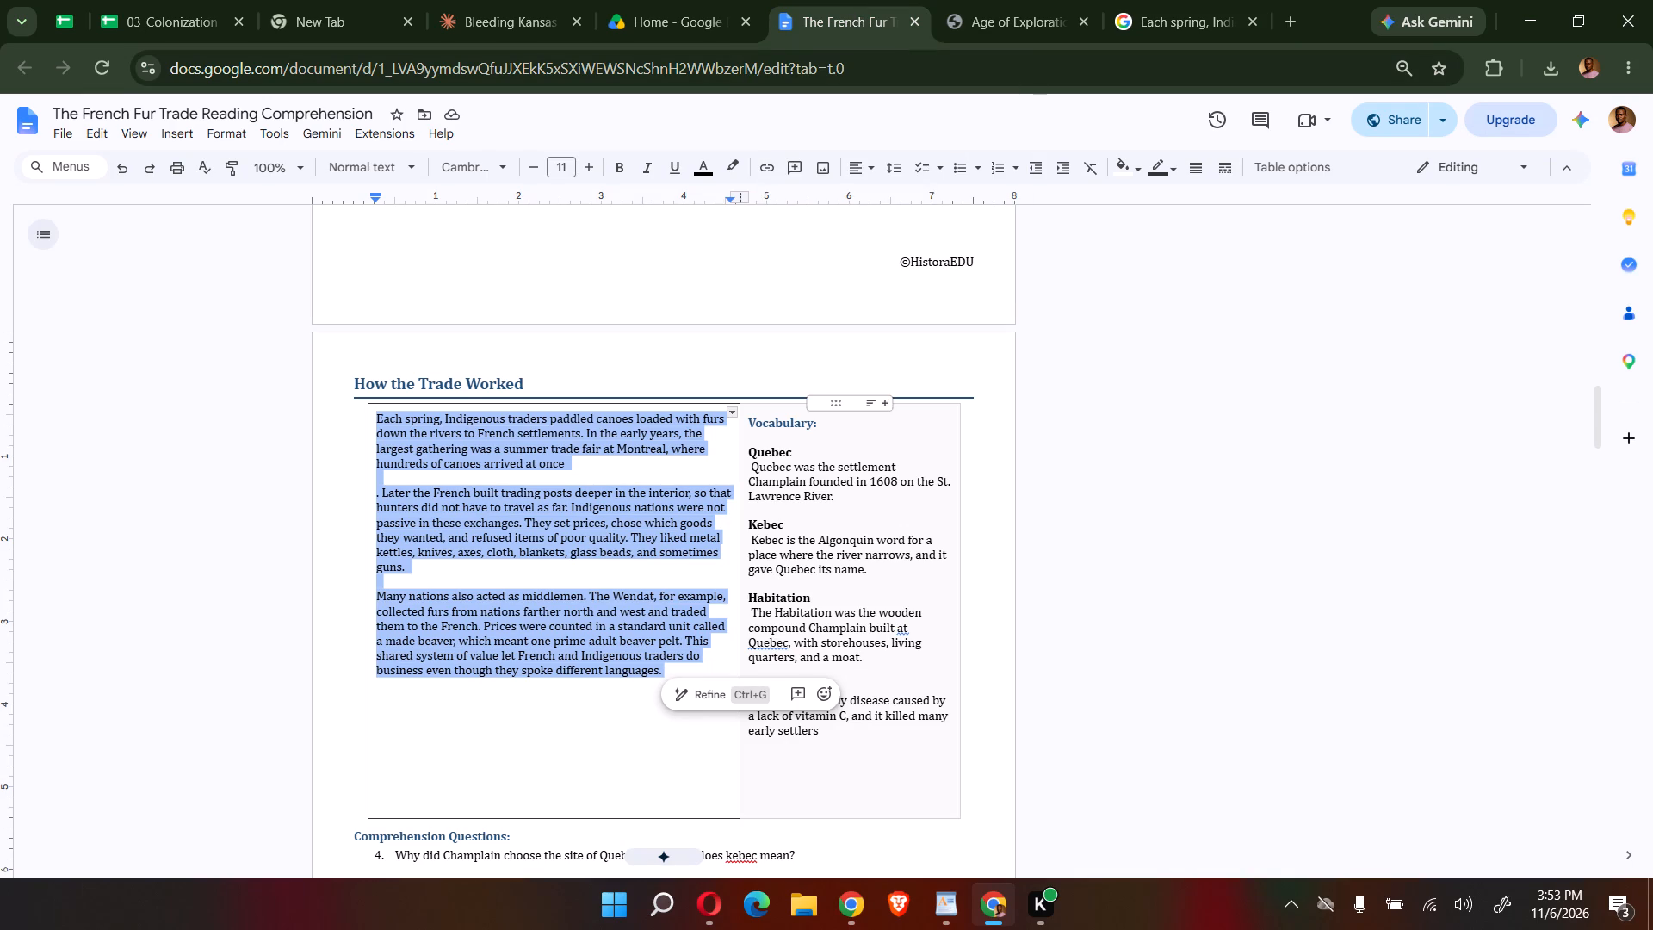
{"action": "left_click", "coordinate": [725, 558]}
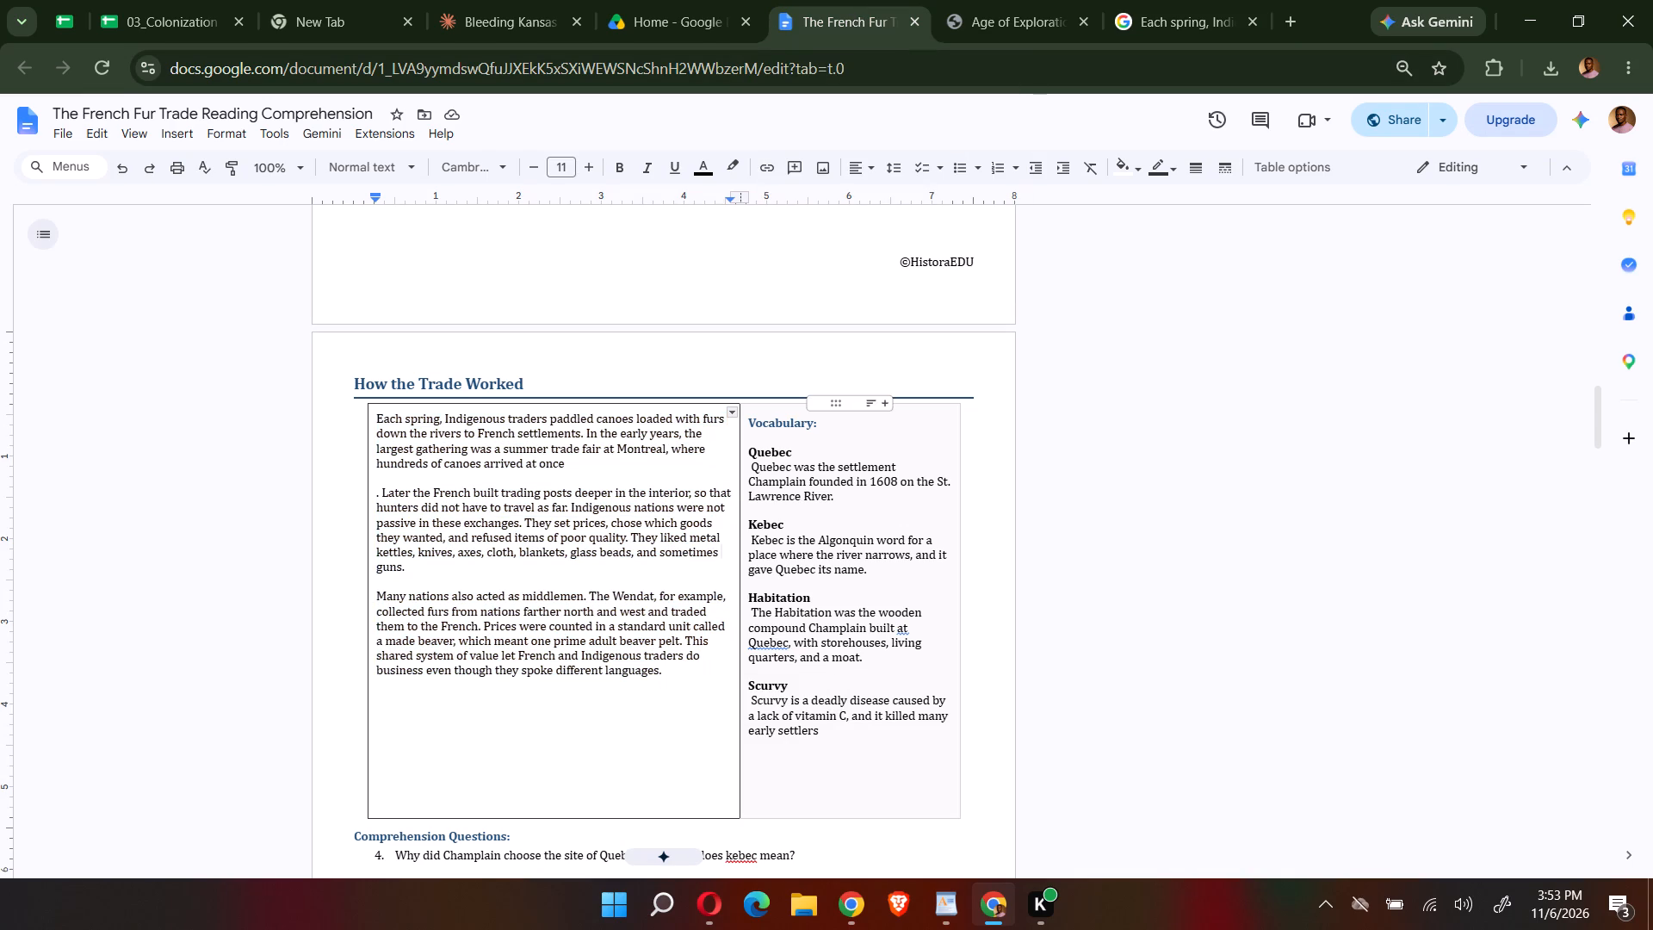
{"action": "key", "text": "ctrl+v"}
{"action": "left_click", "coordinate": [511, 654]}
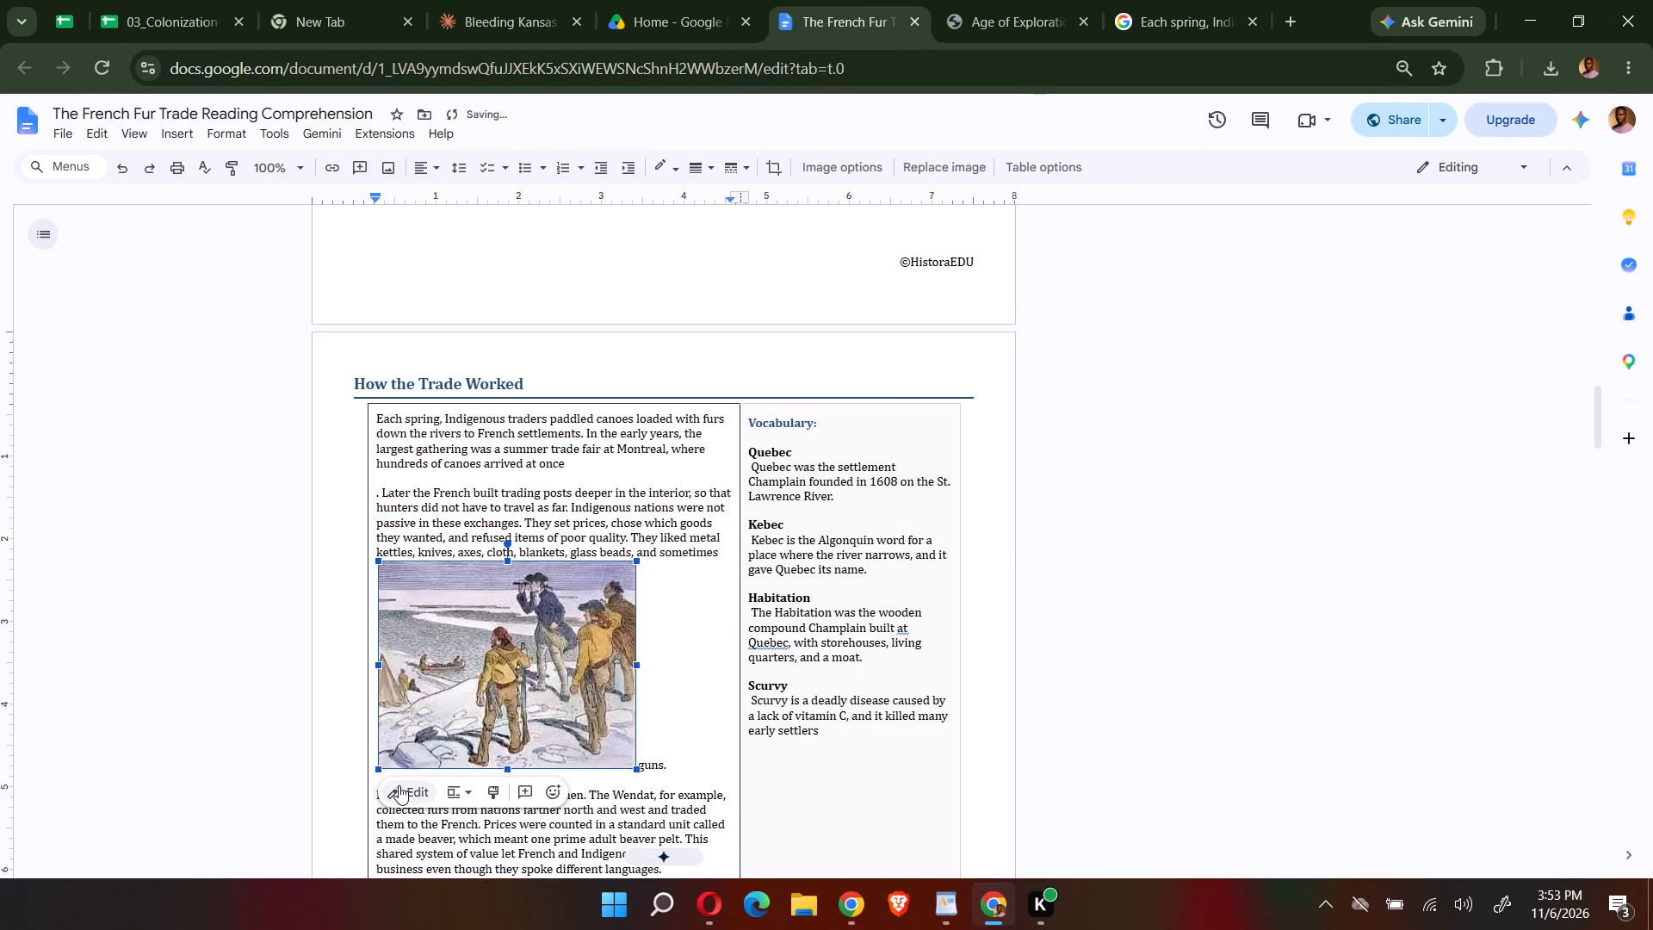
{"action": "left_click", "coordinate": [455, 791]}
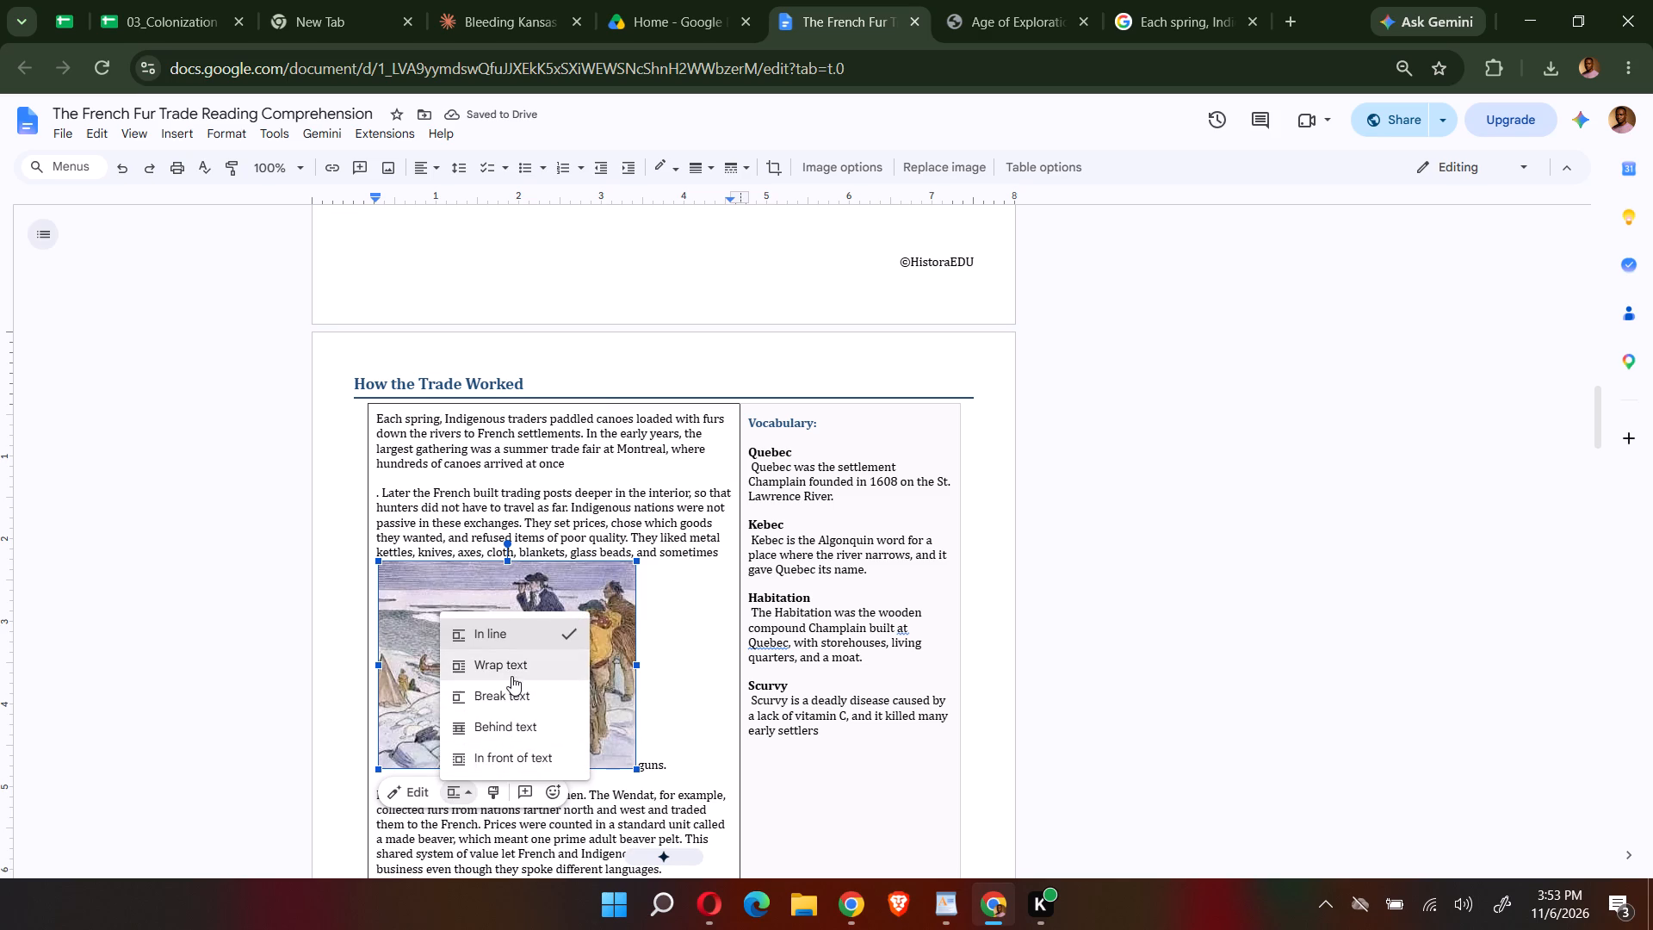
{"action": "left_click", "coordinate": [513, 669]}
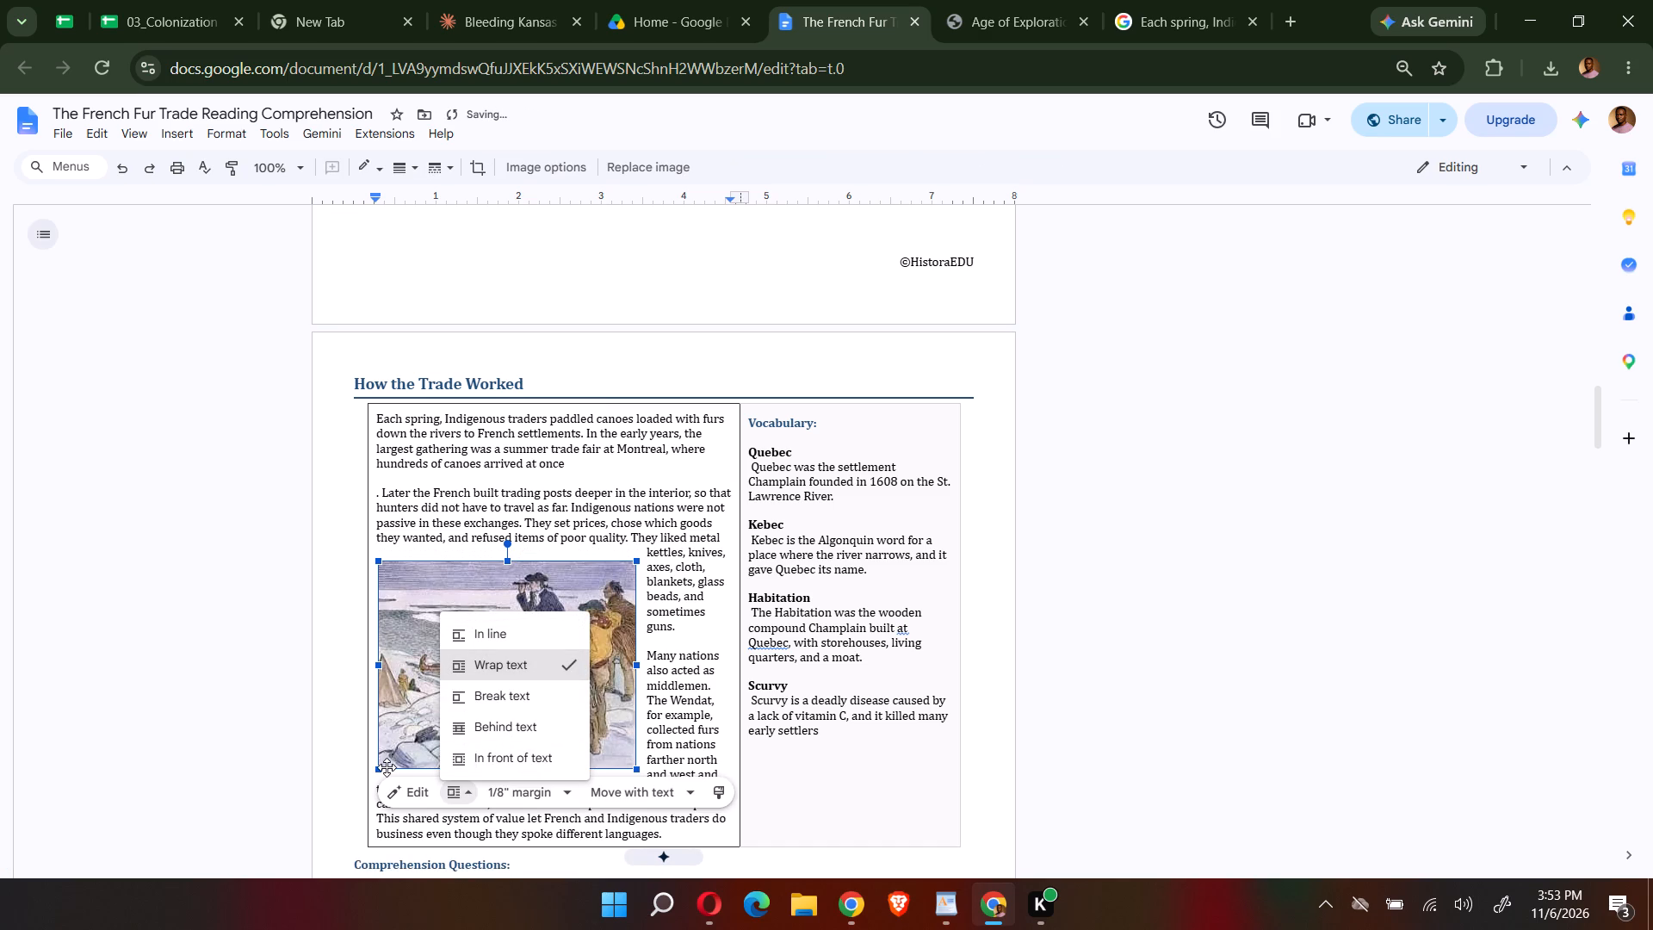
Shrink the picture and place it against the passage cell's right border, beside the second and third paragraphs.
{"action": "left_click_drag", "start_coordinate": [379, 767], "coordinate": [480, 703]}
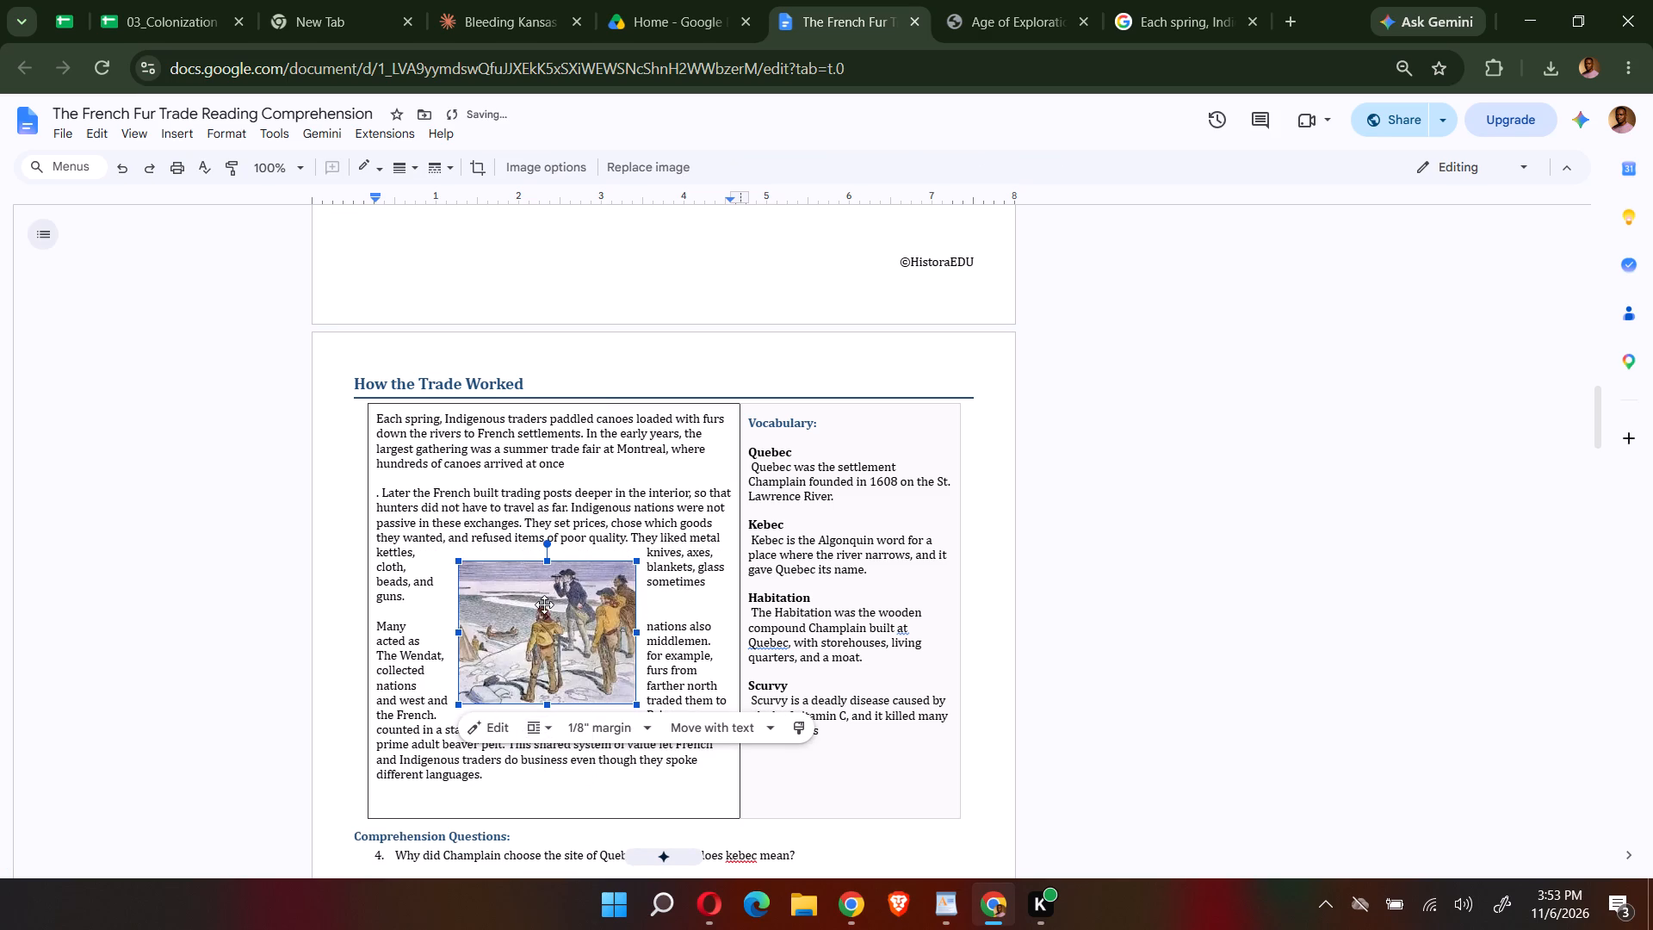
{"action": "left_click_drag", "start_coordinate": [544, 604], "coordinate": [666, 603]}
{"action": "left_click_drag", "start_coordinate": [644, 598], "coordinate": [619, 596]}
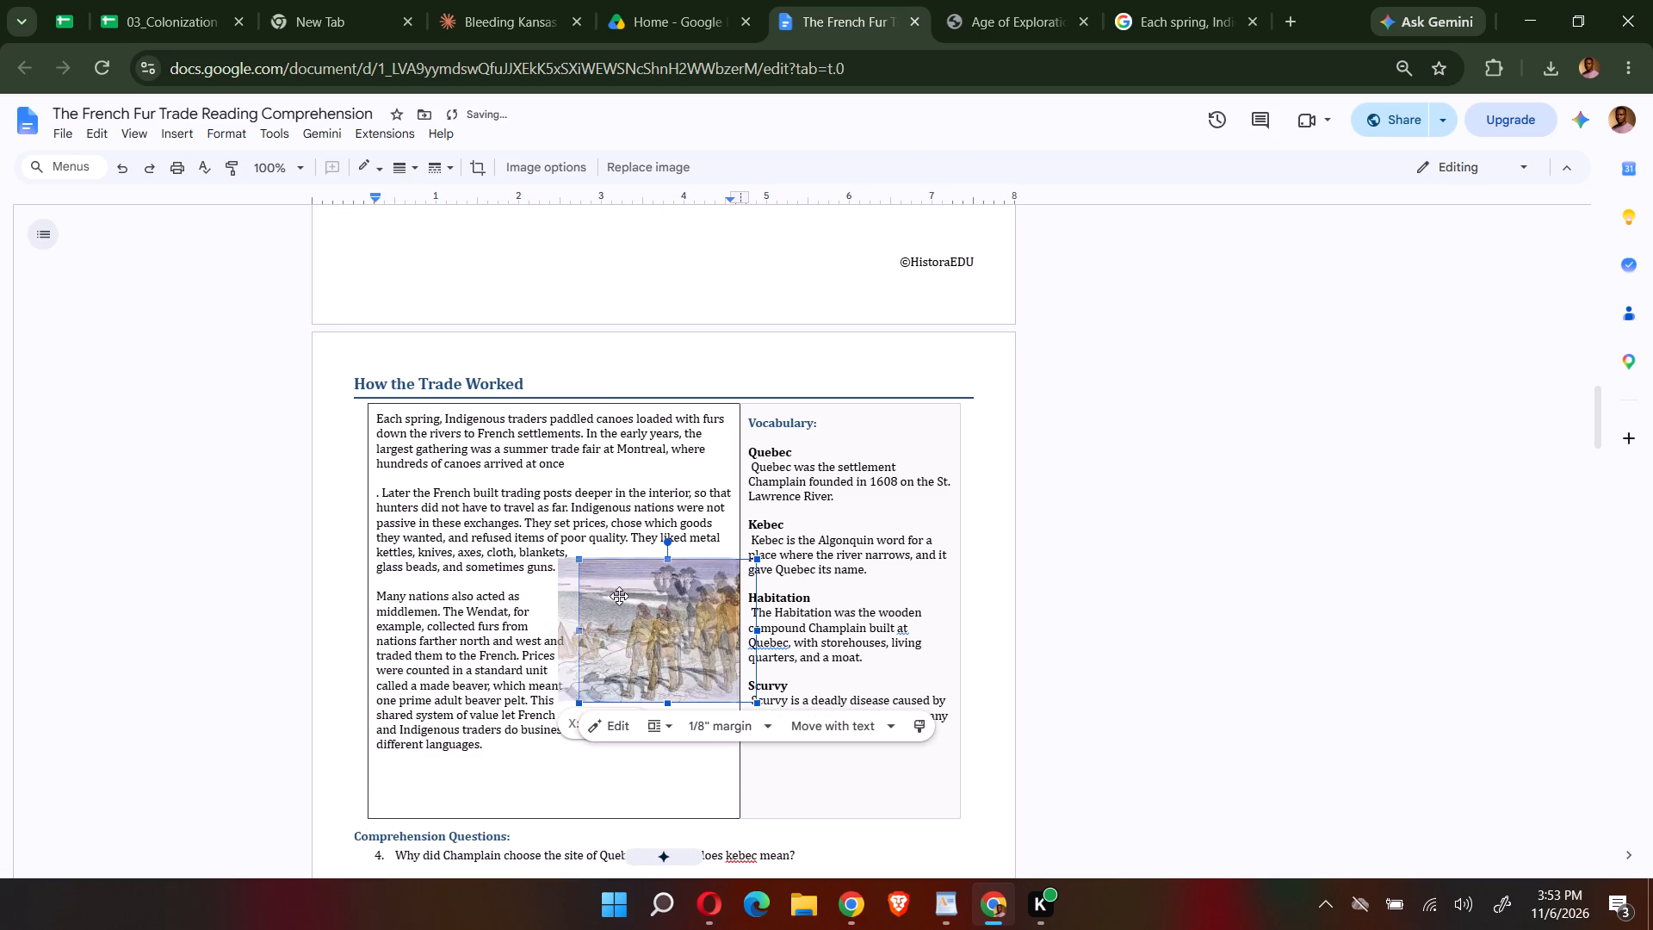
{"action": "left_click_drag", "start_coordinate": [619, 596], "coordinate": [616, 580]}
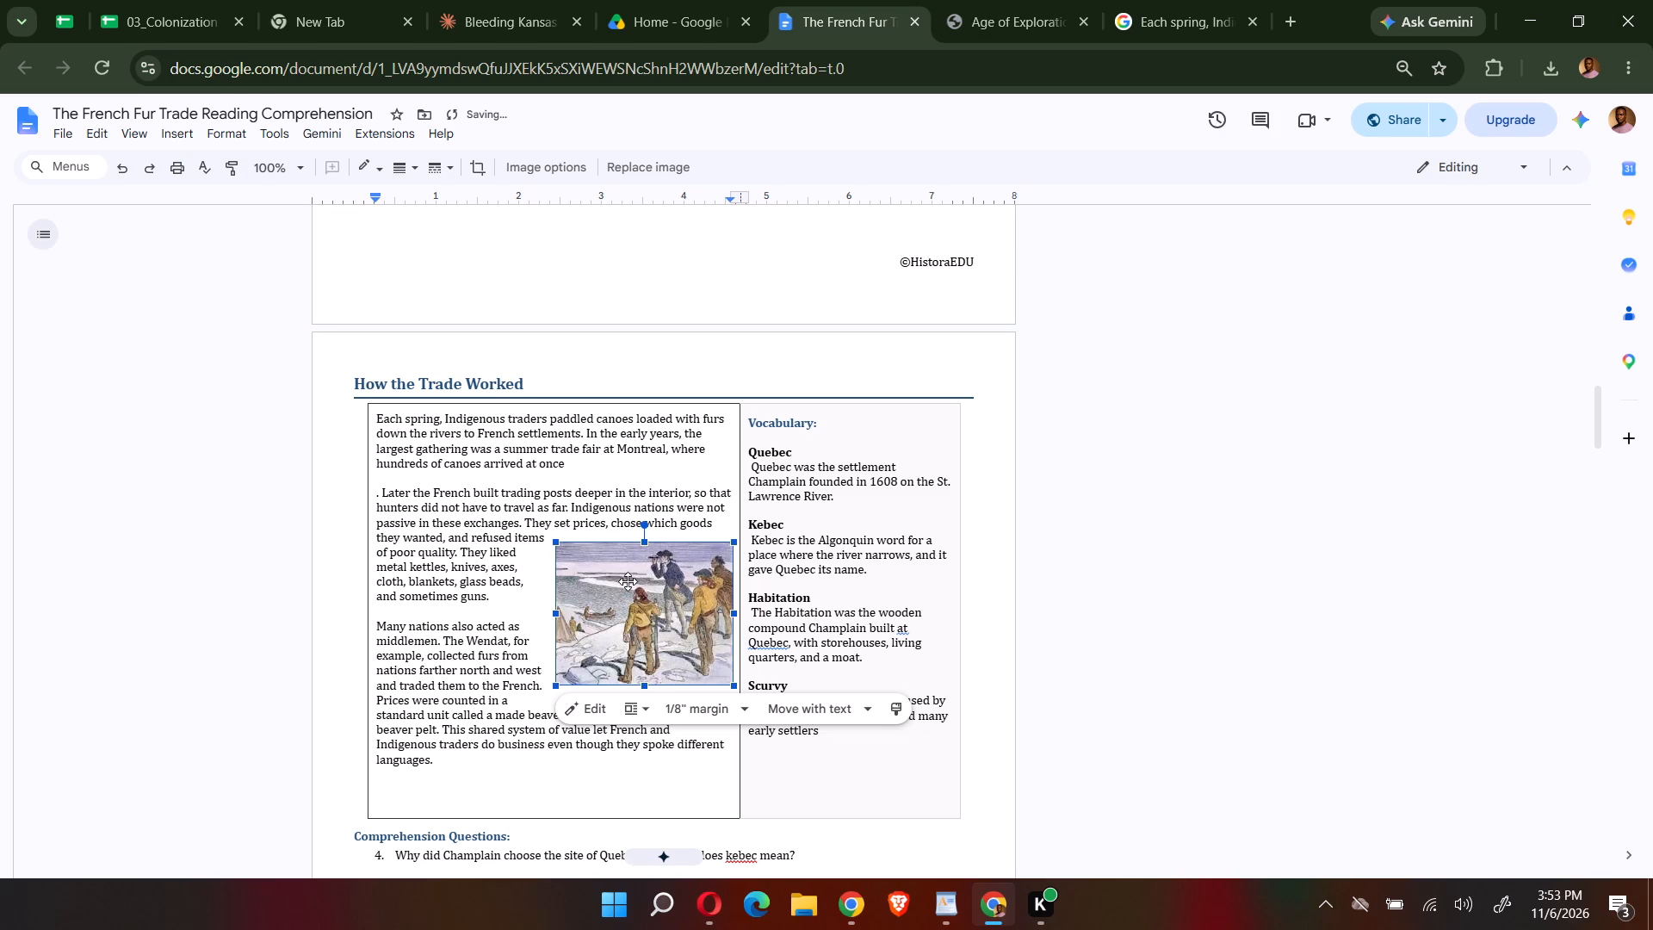
{"action": "left_click", "coordinate": [1007, 700]}
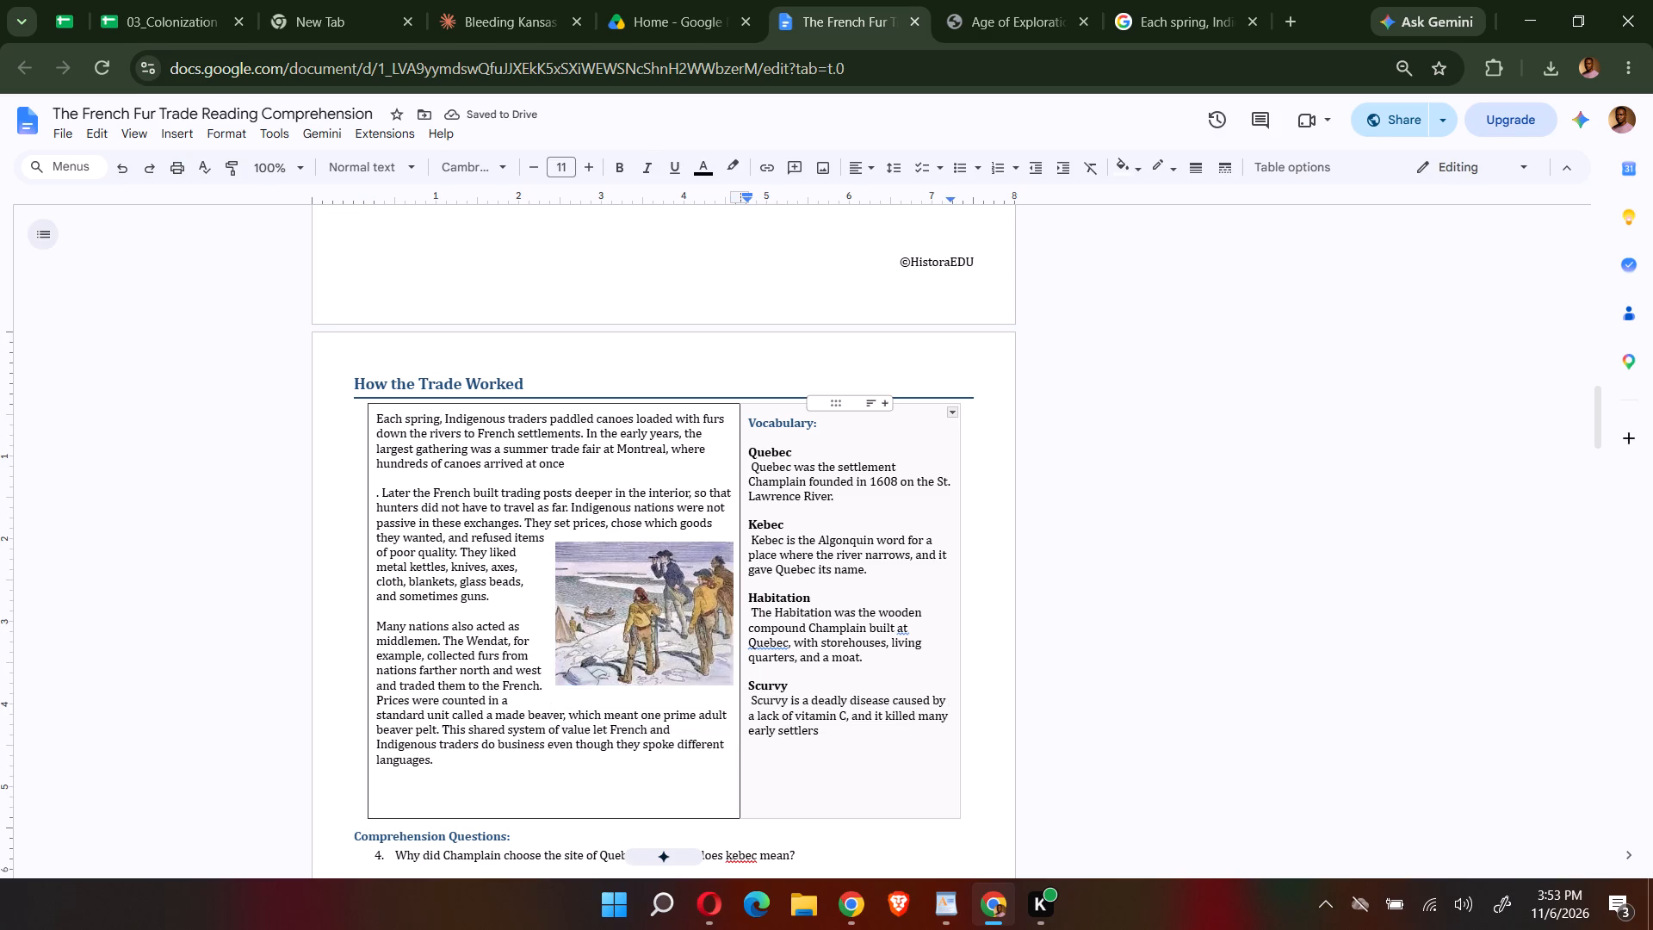
Replace the Quebec, Kebec, Habitation and Scurvy vocabulary entries with the trade fair term and definition copied from the PDF's Section 2.
{"action": "left_click_drag", "start_coordinate": [857, 753], "coordinate": [753, 456]}
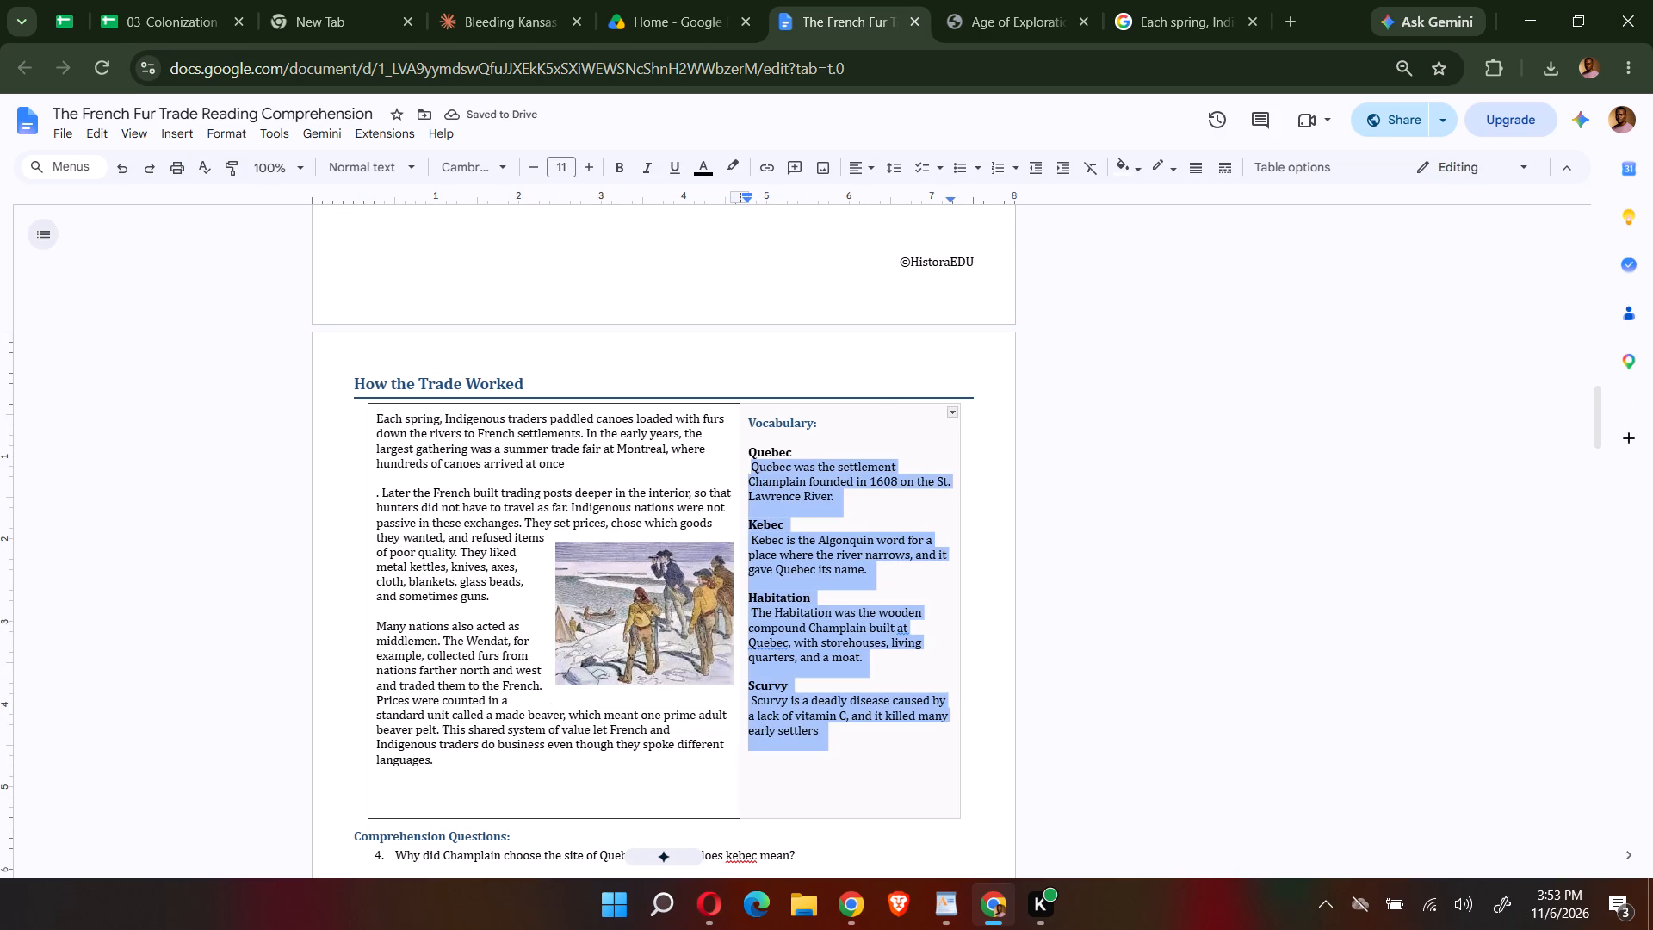
{"action": "left_click_drag", "start_coordinate": [753, 456], "coordinate": [743, 449]}
{"action": "key", "text": "BackSpace"}
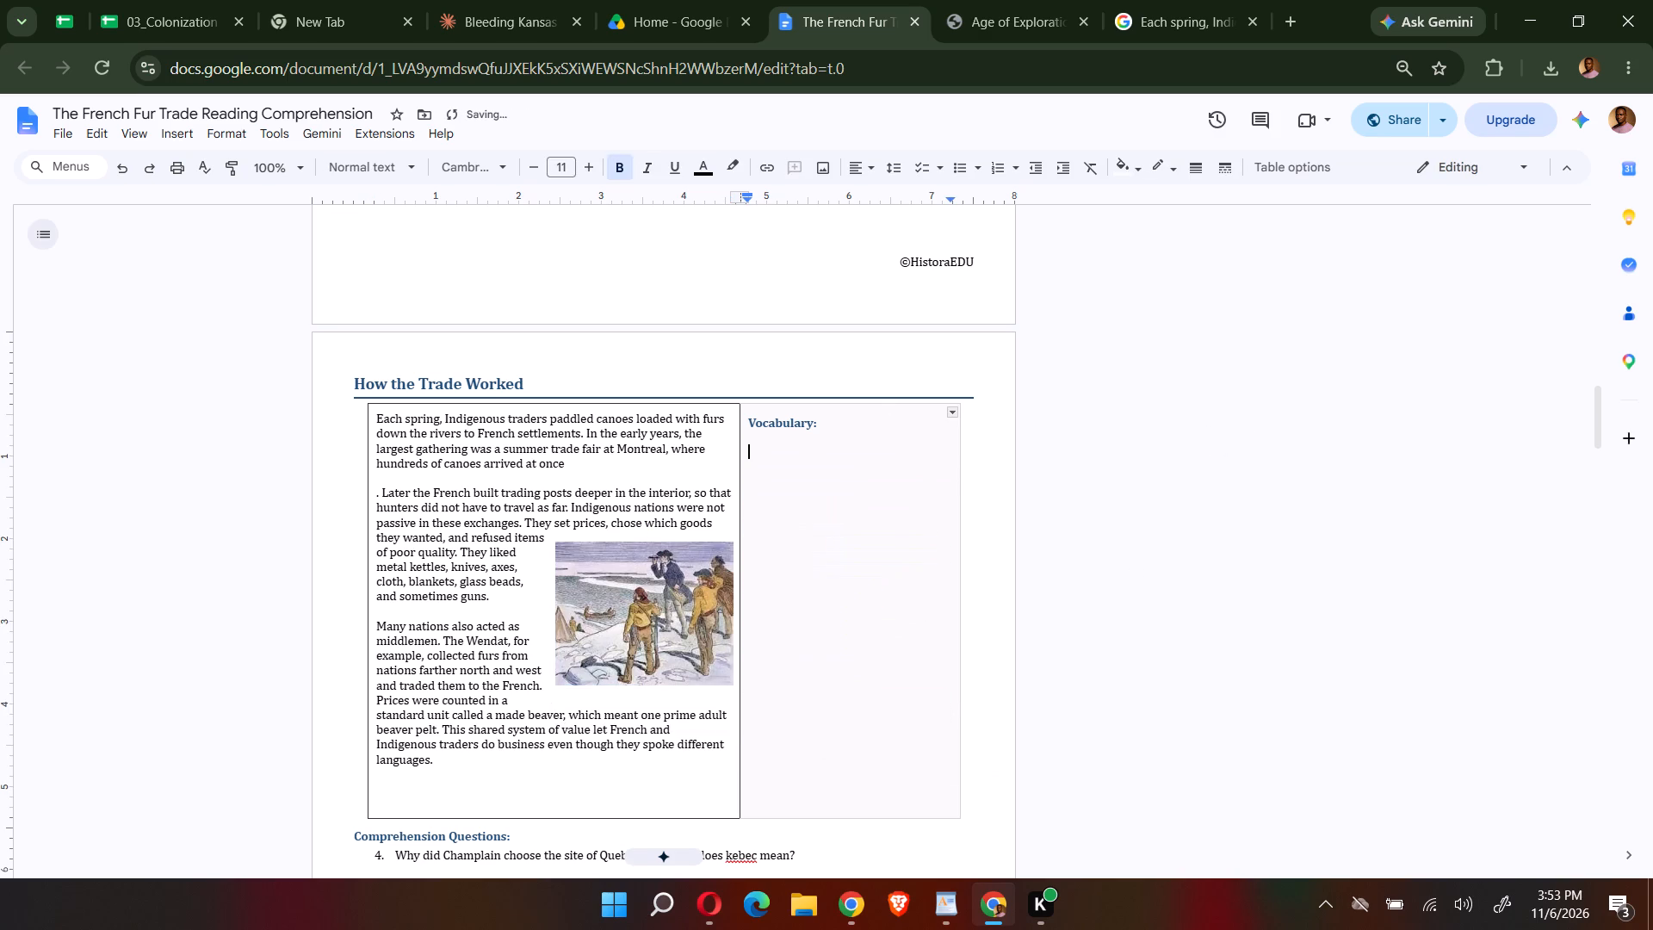
{"action": "left_click", "coordinate": [997, 40]}
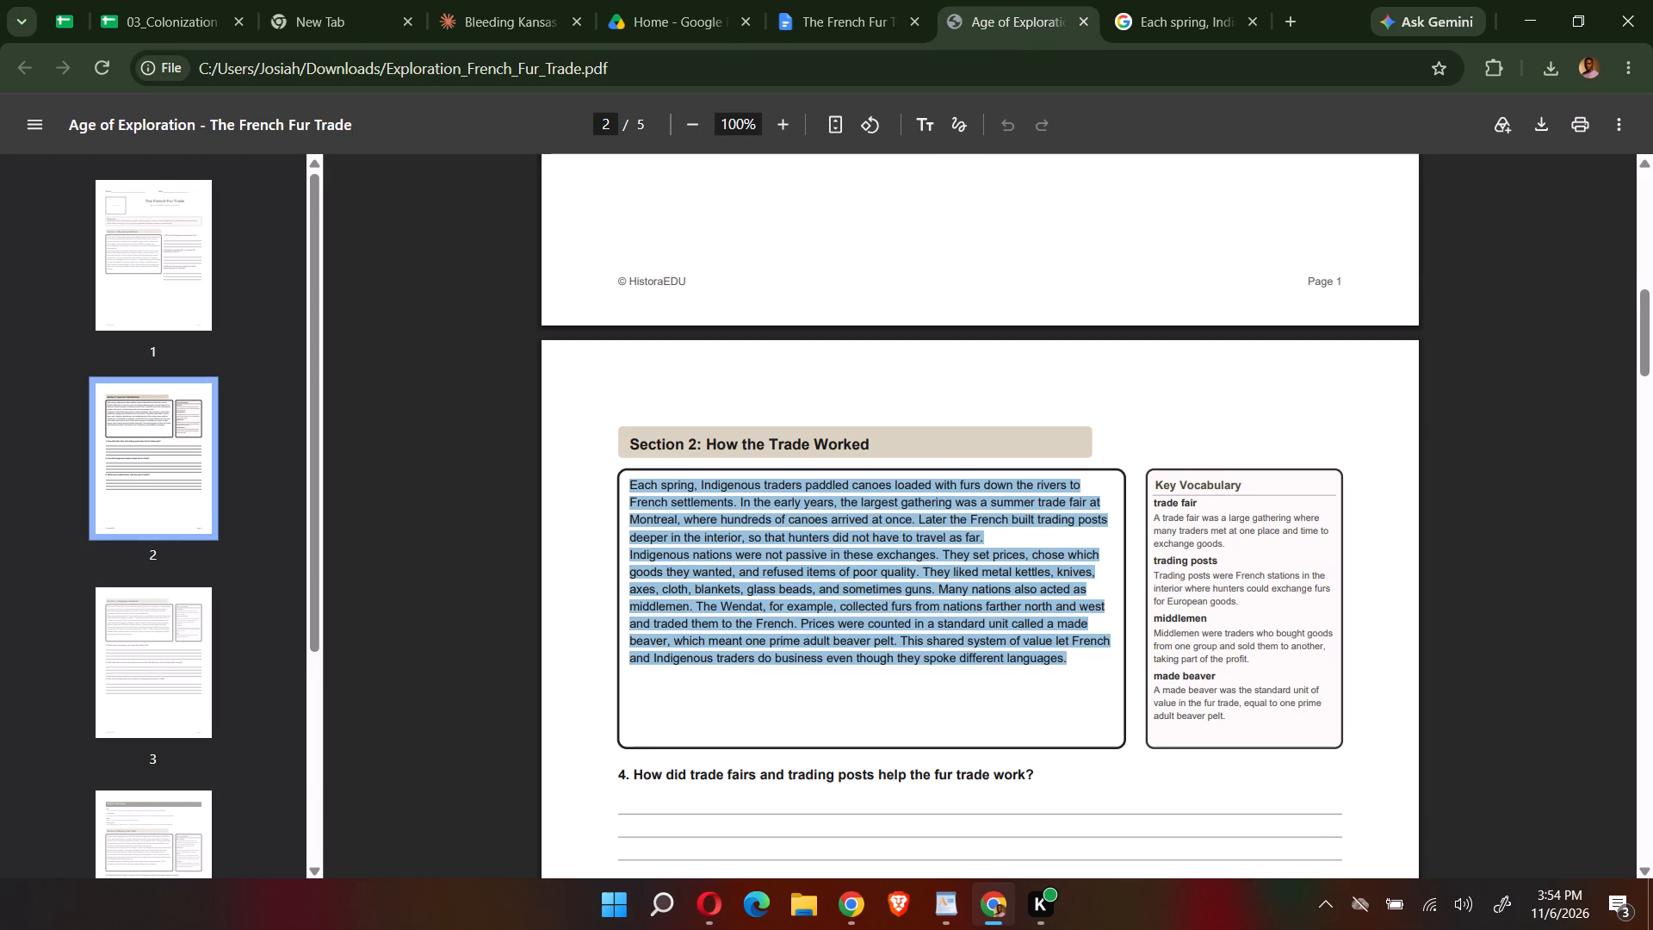
{"action": "left_click_drag", "start_coordinate": [1227, 542], "coordinate": [1152, 505]}
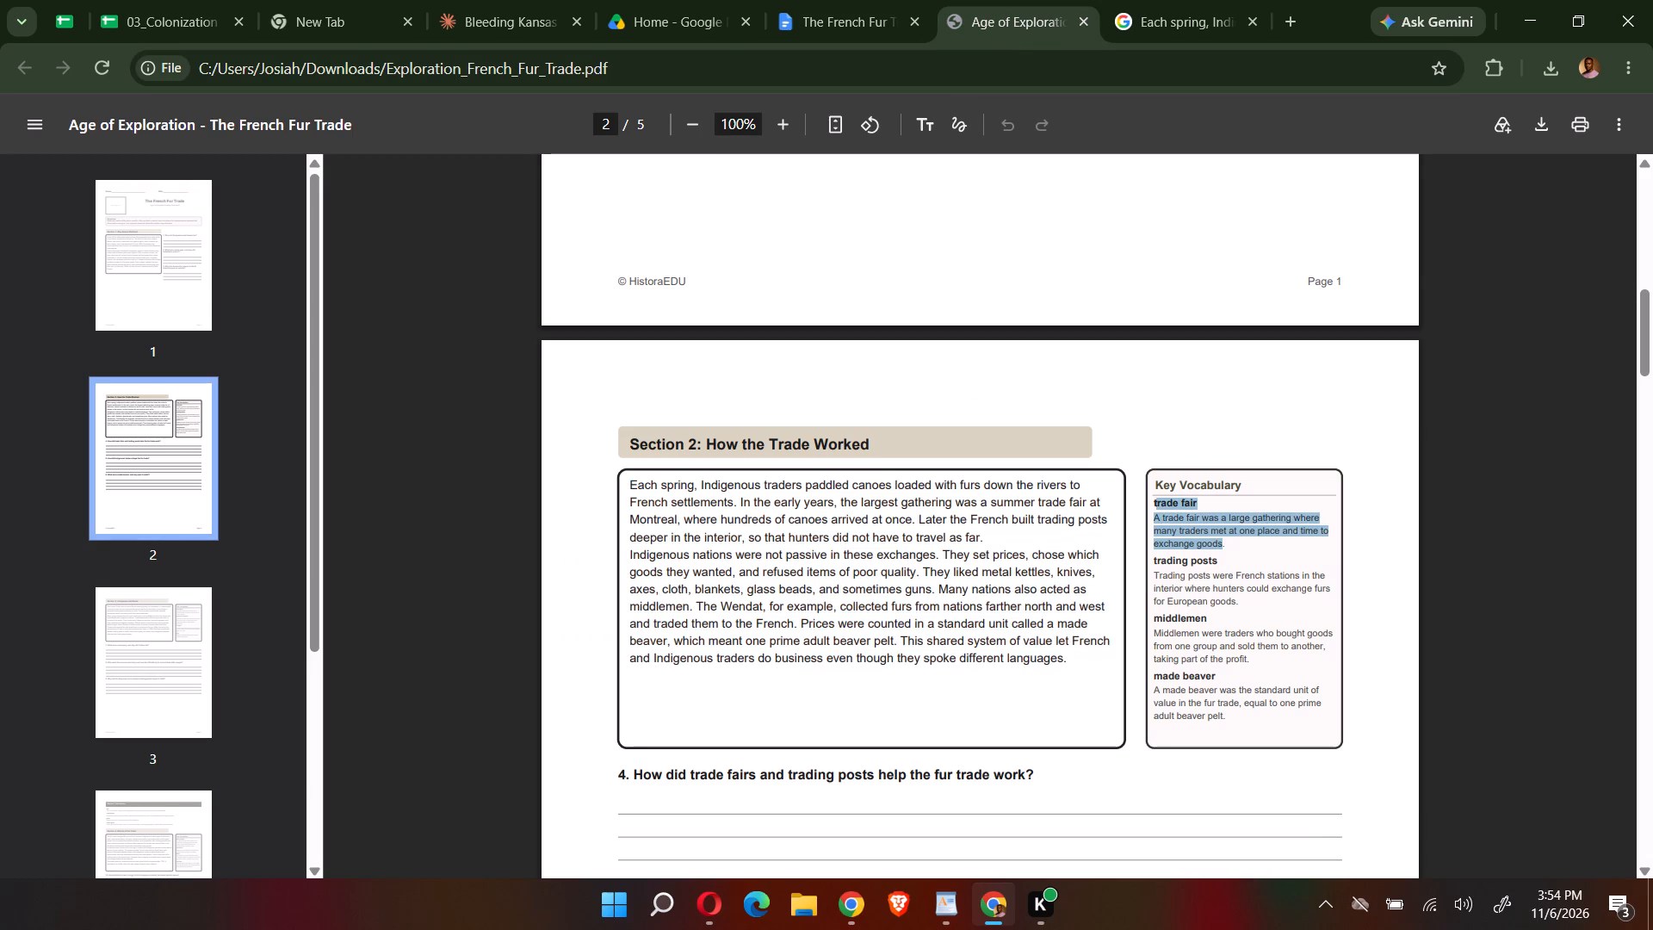
{"action": "key", "text": "ctrl+v"}
{"action": "key", "text": "ctrl+c"}
{"action": "left_click", "coordinate": [827, 21]}
{"action": "key", "text": "ctrl+v"}
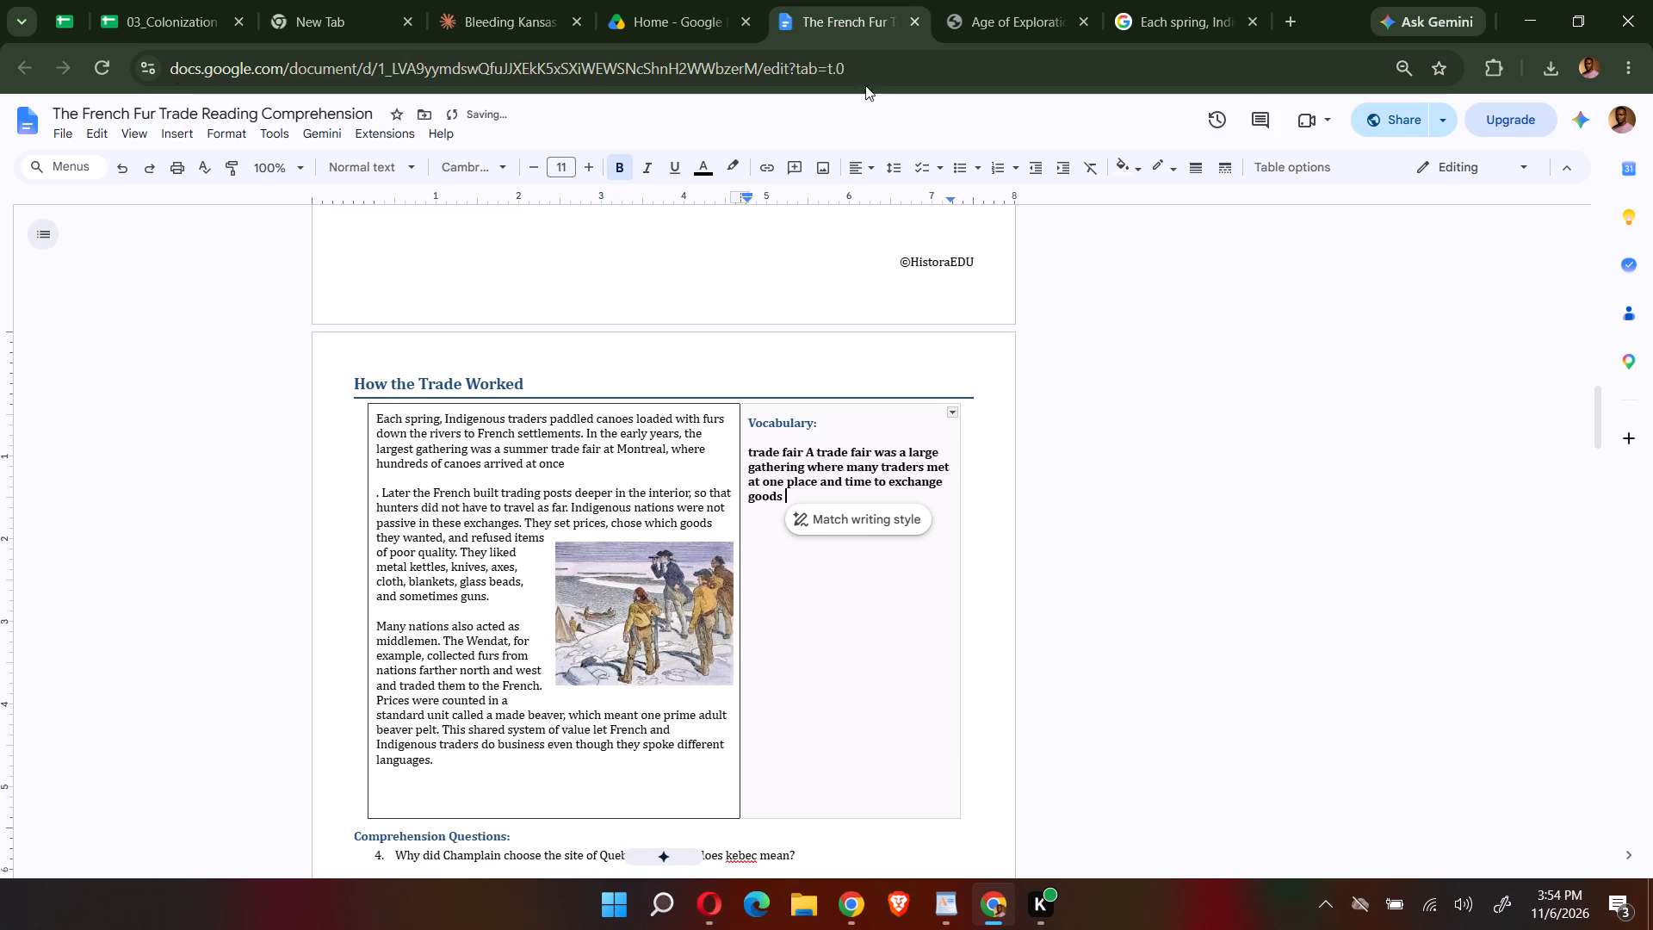
Remove the bold formatting from the trade fair definition in the How the Trade Worked vocabulary cell, leaving the term bold.
{"action": "left_click_drag", "start_coordinate": [786, 497], "coordinate": [797, 457]}
{"action": "left_click_drag", "start_coordinate": [802, 457], "coordinate": [814, 453]}
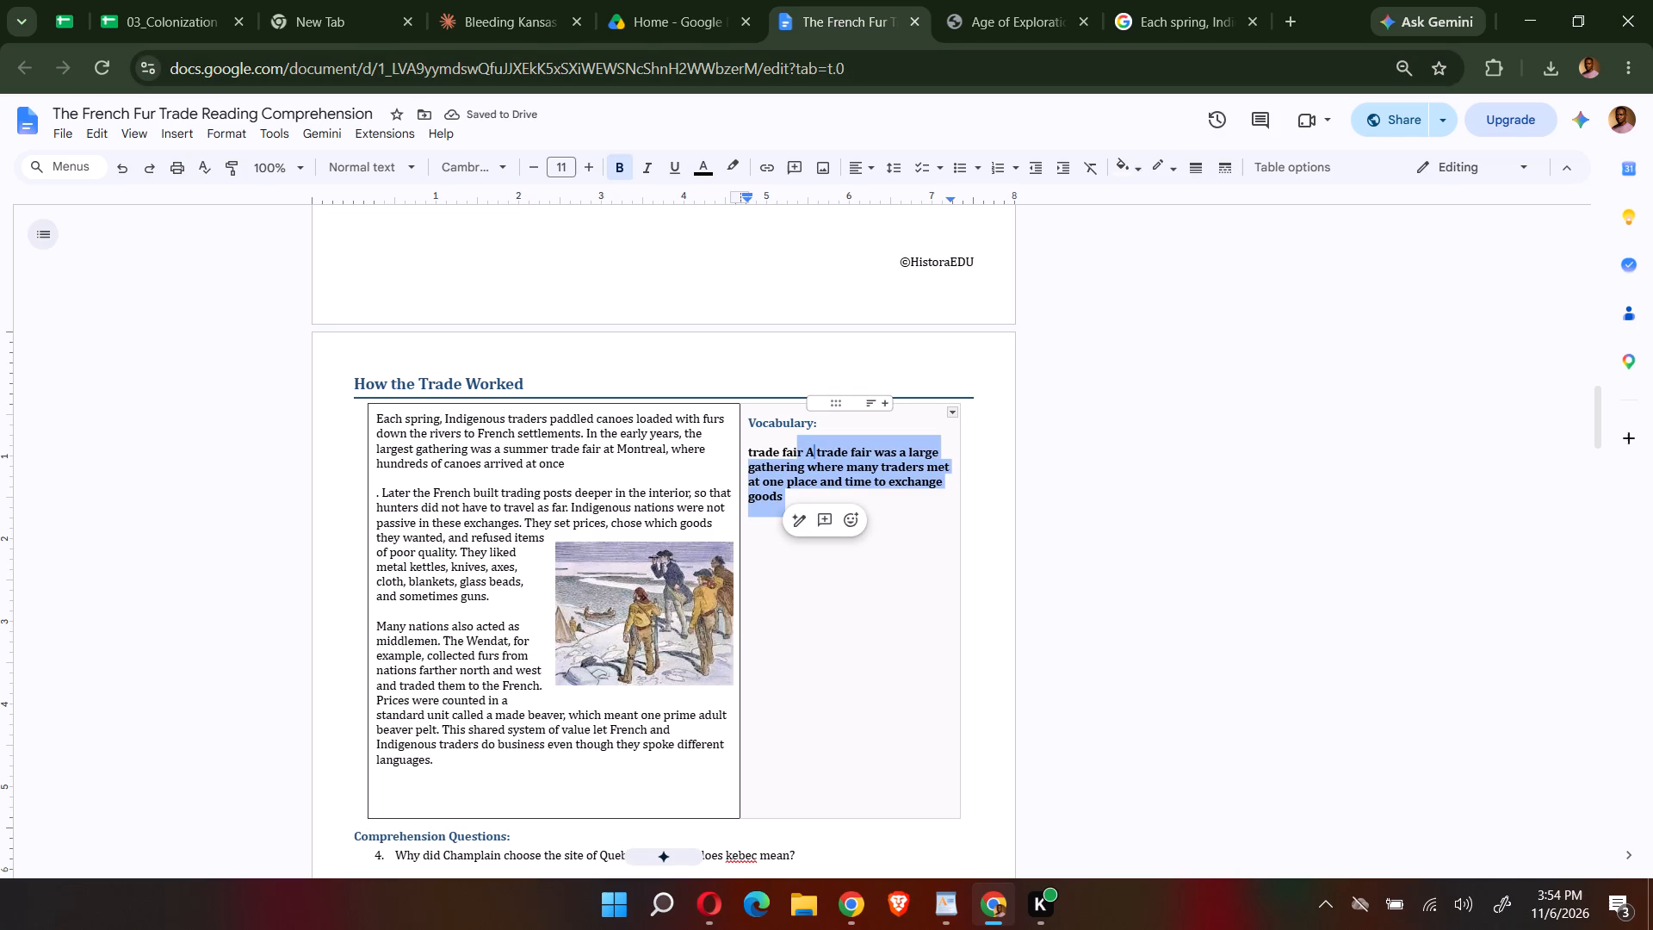
{"action": "left_click_drag", "start_coordinate": [814, 453], "coordinate": [817, 443]}
{"action": "left_click_drag", "start_coordinate": [817, 443], "coordinate": [838, 454]}
{"action": "left_click_drag", "start_coordinate": [812, 501], "coordinate": [804, 492]}
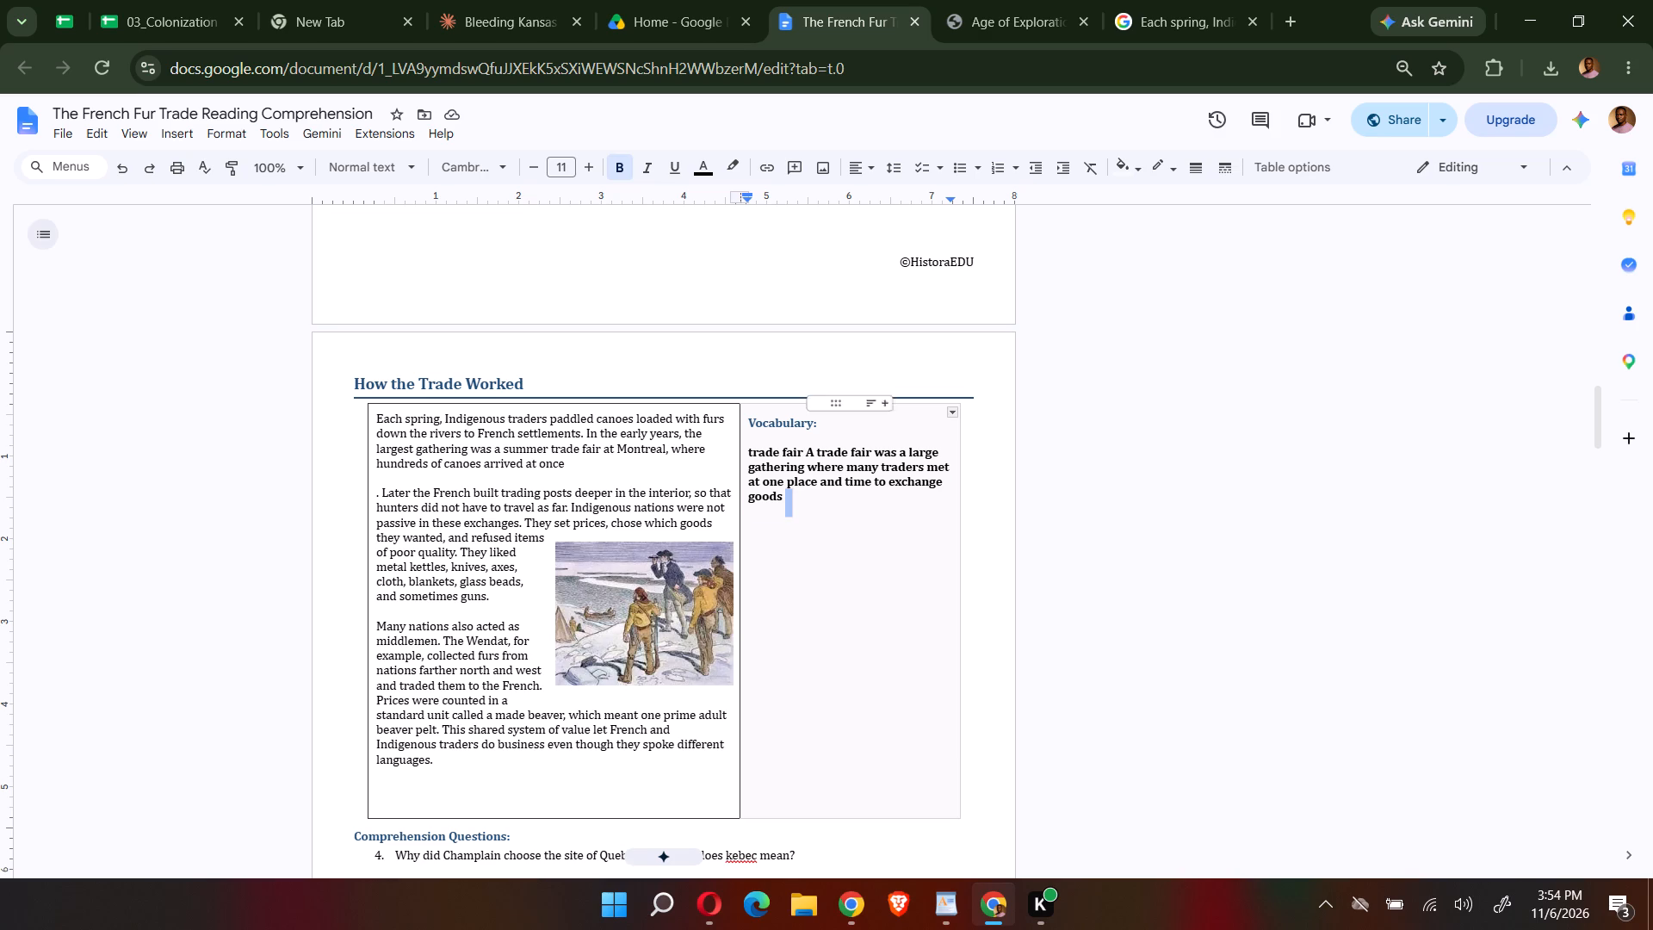
{"action": "left_click_drag", "start_coordinate": [804, 492], "coordinate": [806, 455]}
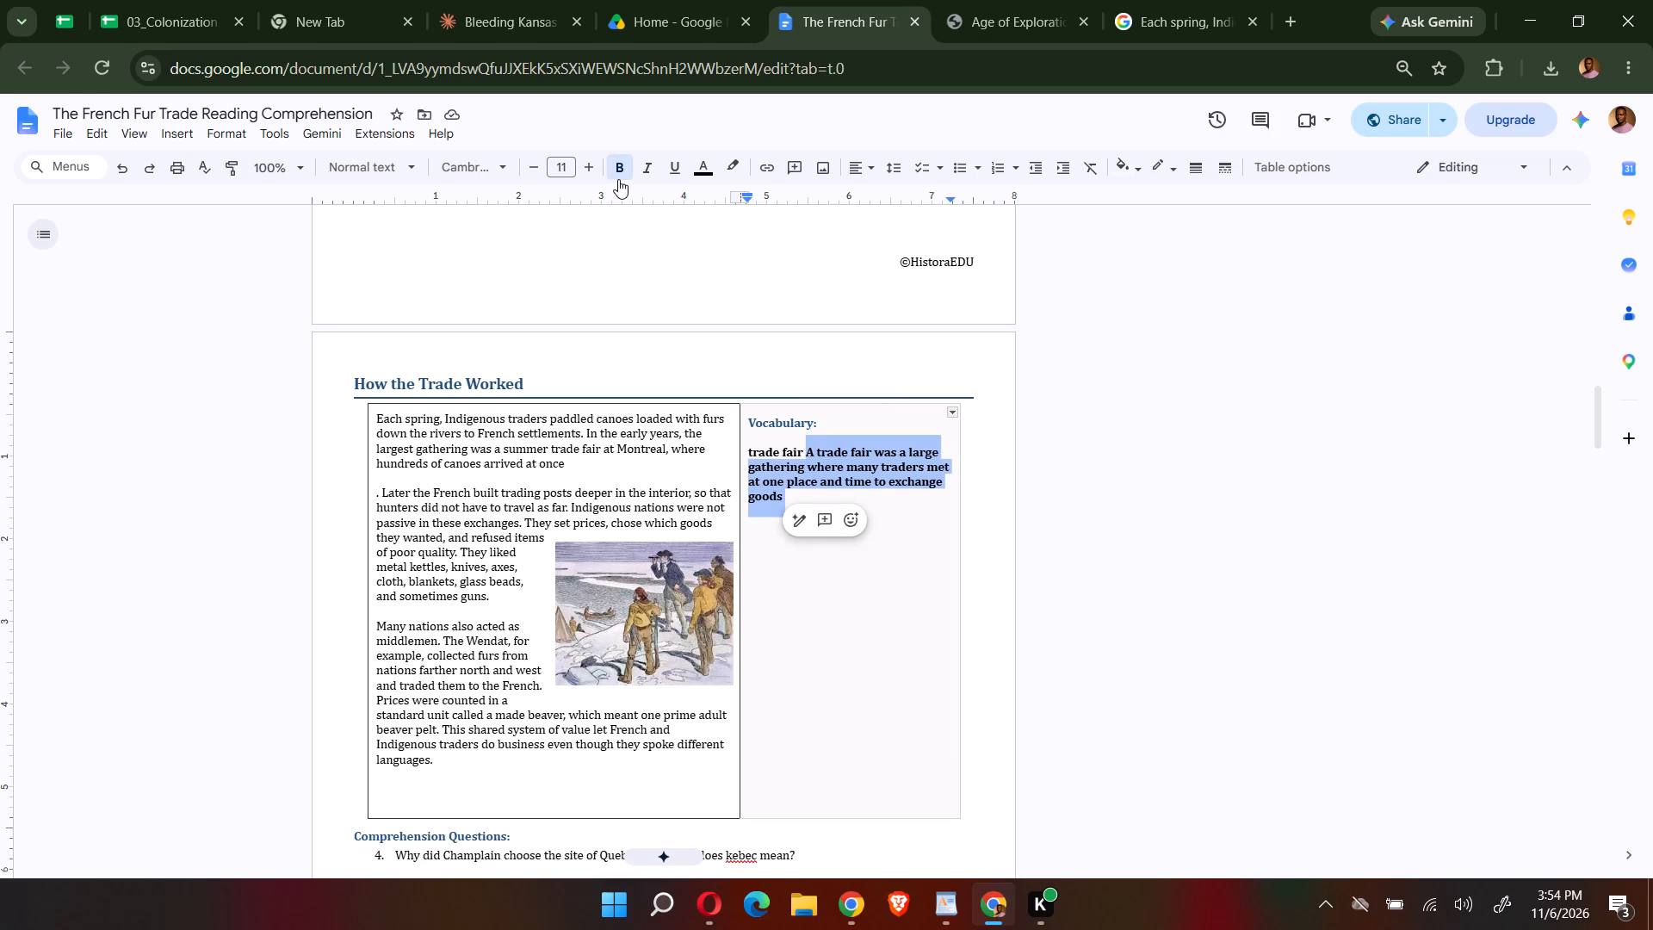
{"action": "left_click", "coordinate": [618, 179]}
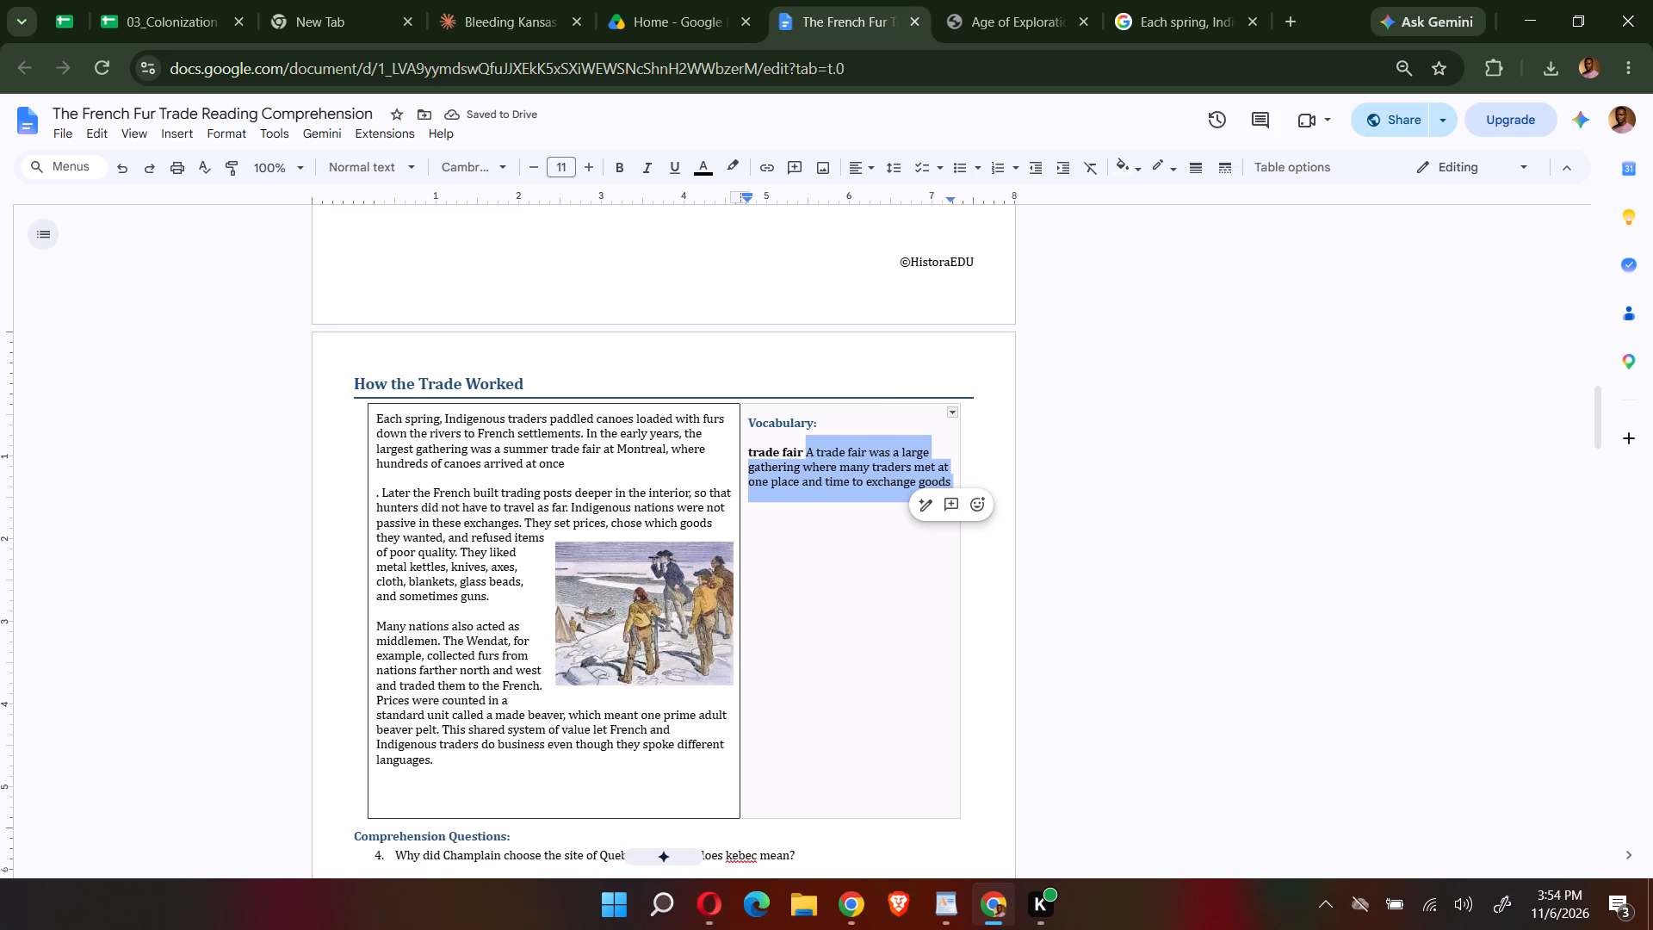
Capitalise the first letter of the vocabulary term so it reads "Trade fair".
{"action": "left_click", "coordinate": [754, 449]}
{"action": "key", "text": "BackSpace"}
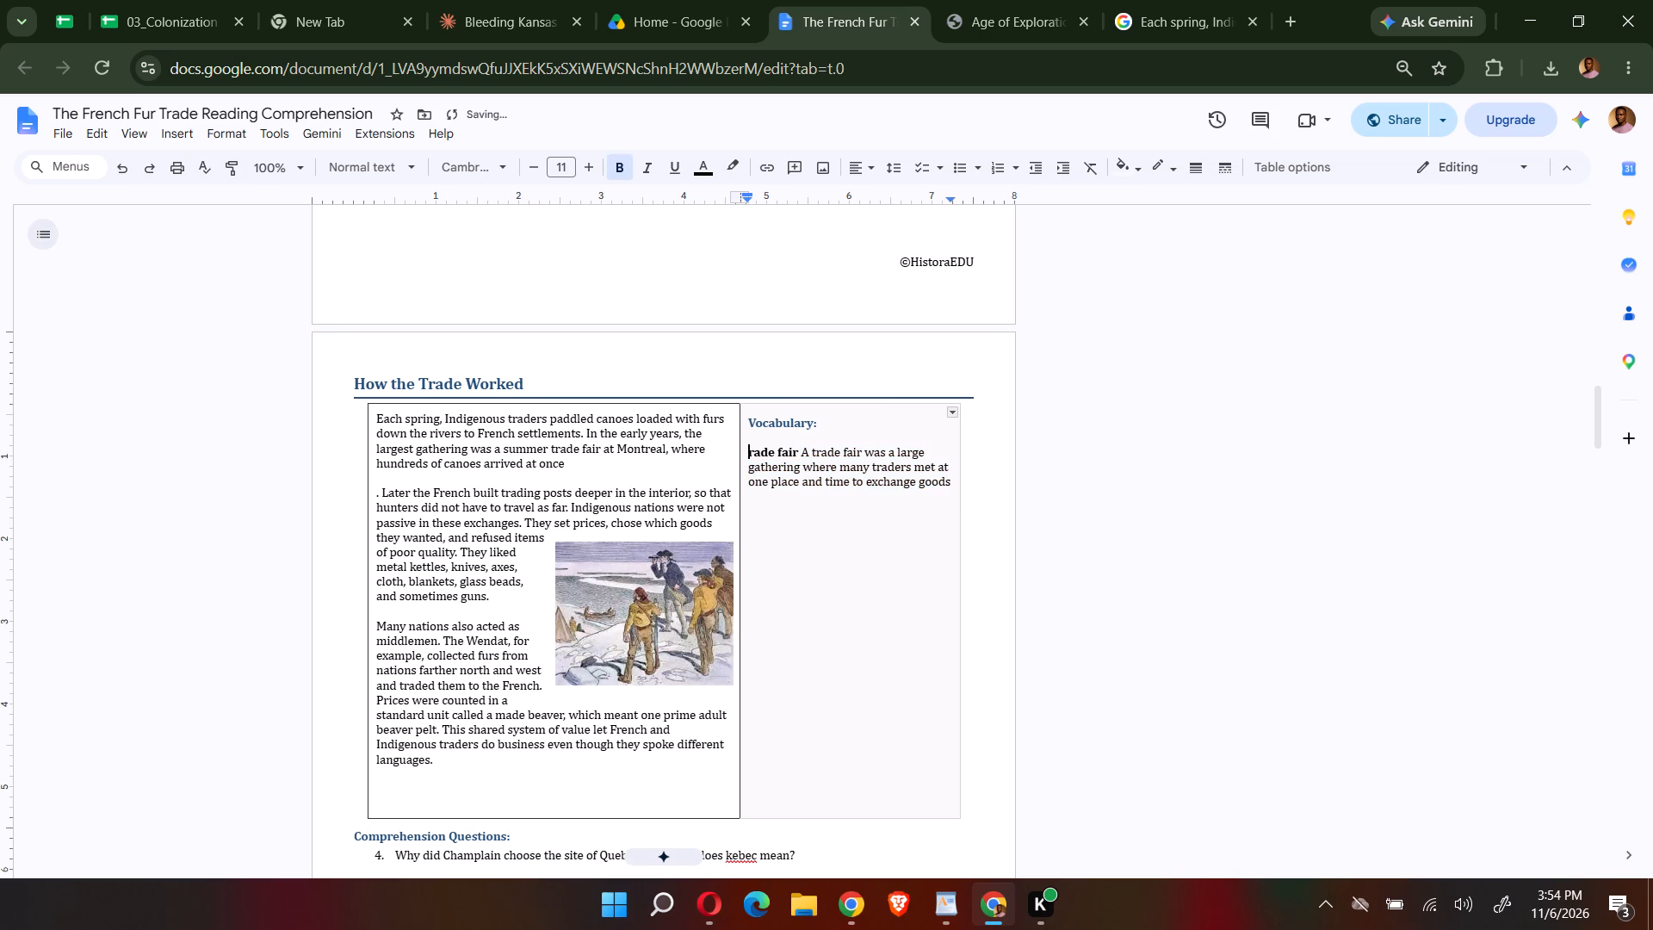
{"action": "key", "text": "shift+r"}
{"action": "key", "text": "Right"}
{"action": "key", "text": "Right"}
{"action": "key", "text": "Right"}
{"action": "key", "text": "Right"}
{"action": "key", "text": "Right"}
{"action": "key", "text": "Right"}
{"action": "key", "text": "Right"}
{"action": "key", "text": "Right"}
{"action": "key", "text": "Right"}
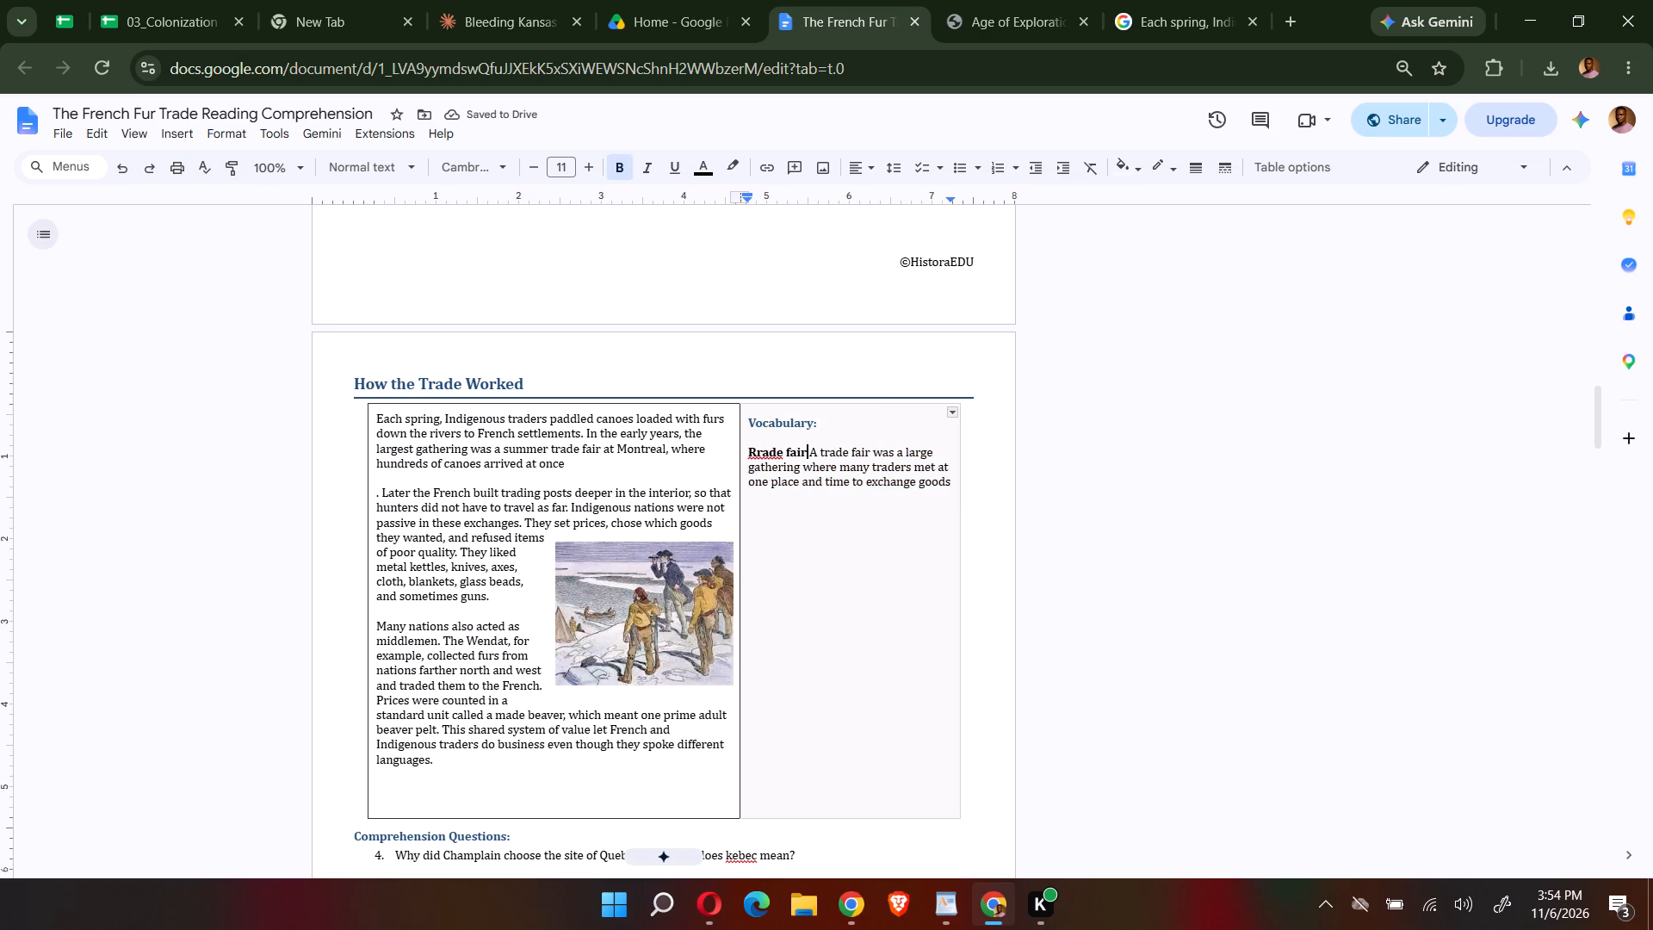
{"action": "key", "text": "Left"}
{"action": "key", "text": "Left"}
{"action": "key", "text": "Left"}
{"action": "key", "text": "Left"}
{"action": "key", "text": "Left"}
{"action": "key", "text": "Left"}
{"action": "key", "text": "Left"}
{"action": "key", "text": "Left"}
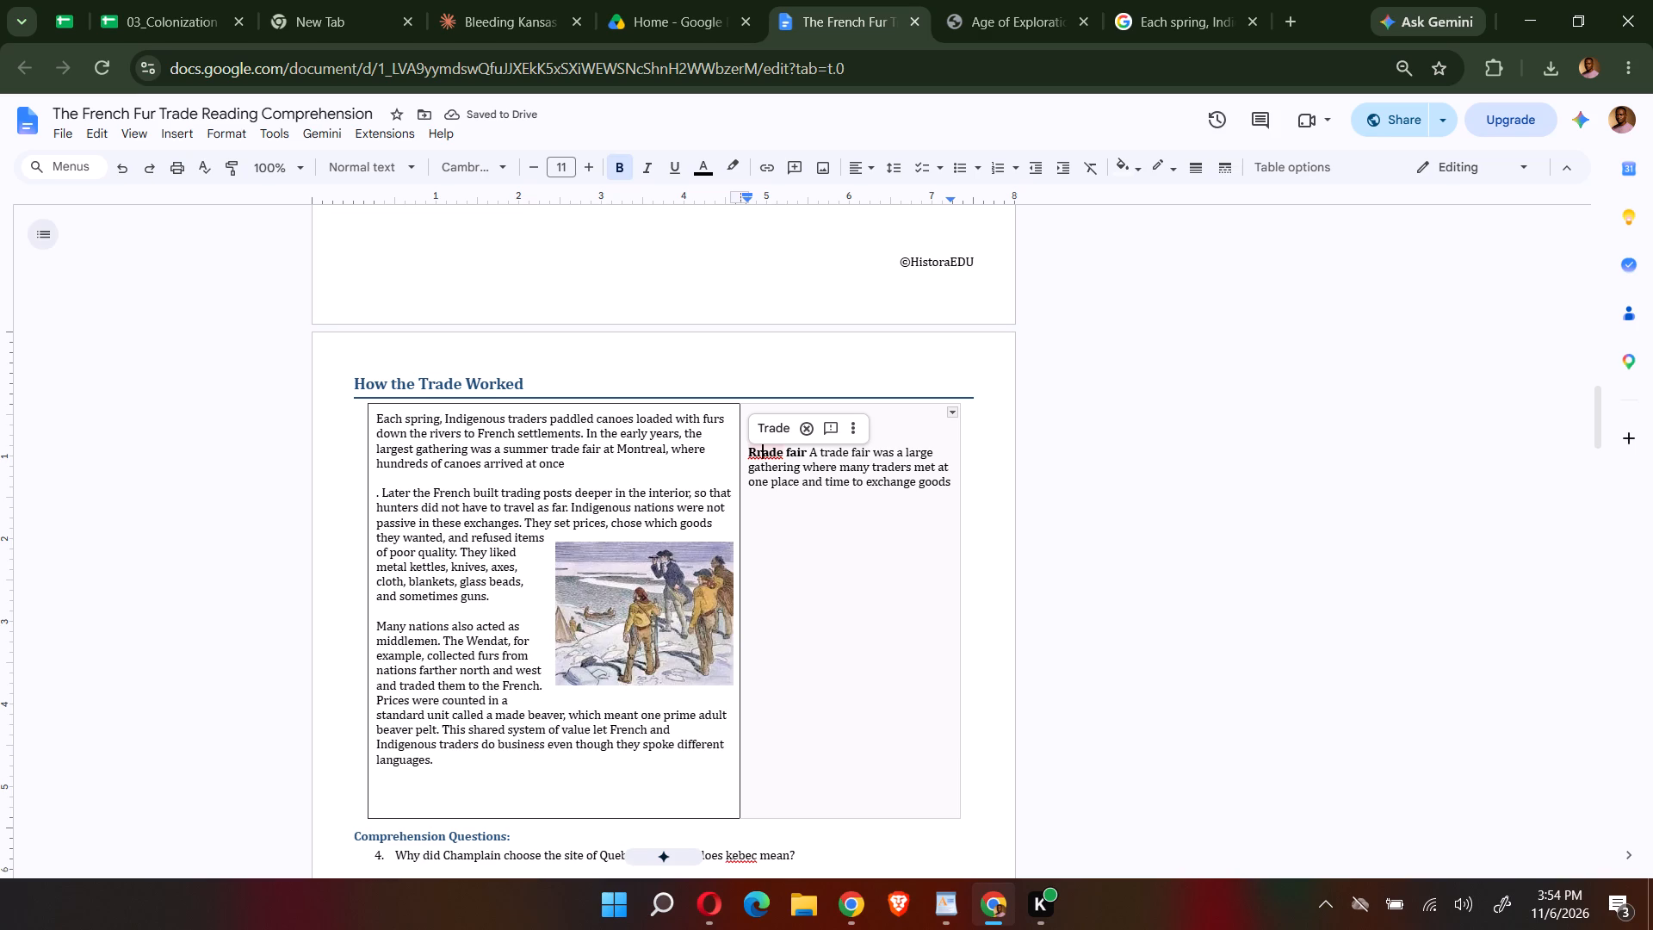
{"action": "key", "text": "Left"}
{"action": "left_click", "coordinate": [779, 426]}
{"action": "key", "text": "Insert"}
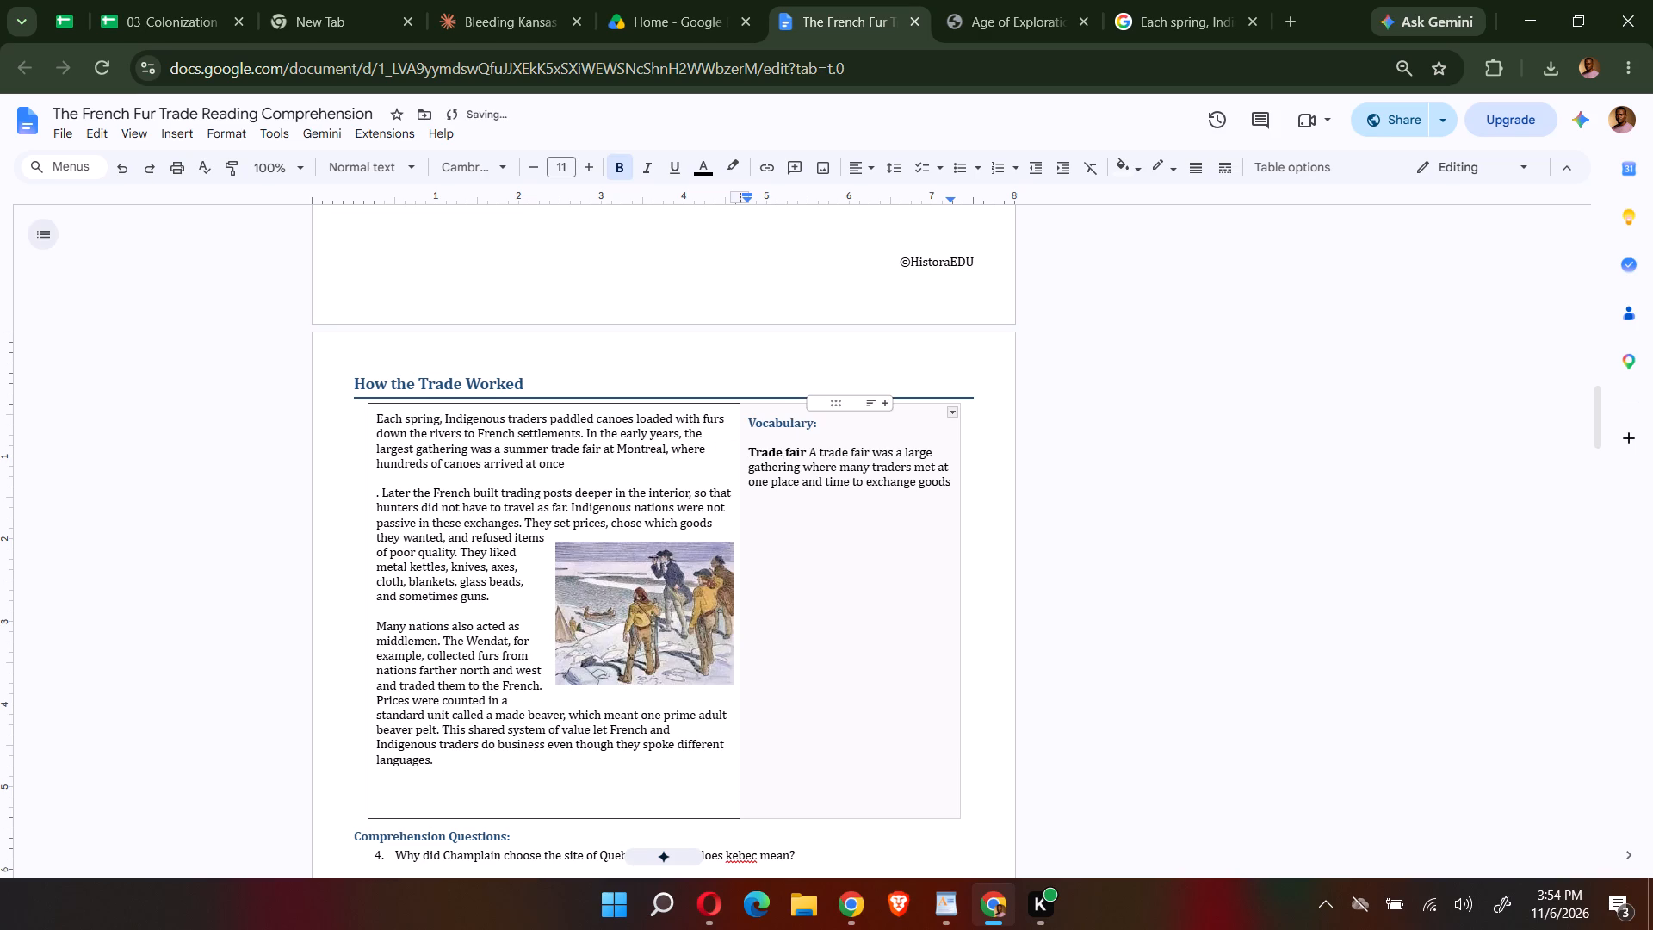
{"action": "key", "text": "Insert"}
{"action": "key", "text": "Insert"}
{"action": "key", "text": "Insert"}
Move the trade fair definition onto its own line below the term, end it with a period and start a new paragraph.
{"action": "key", "text": "Right"}
{"action": "key", "text": "Right"}
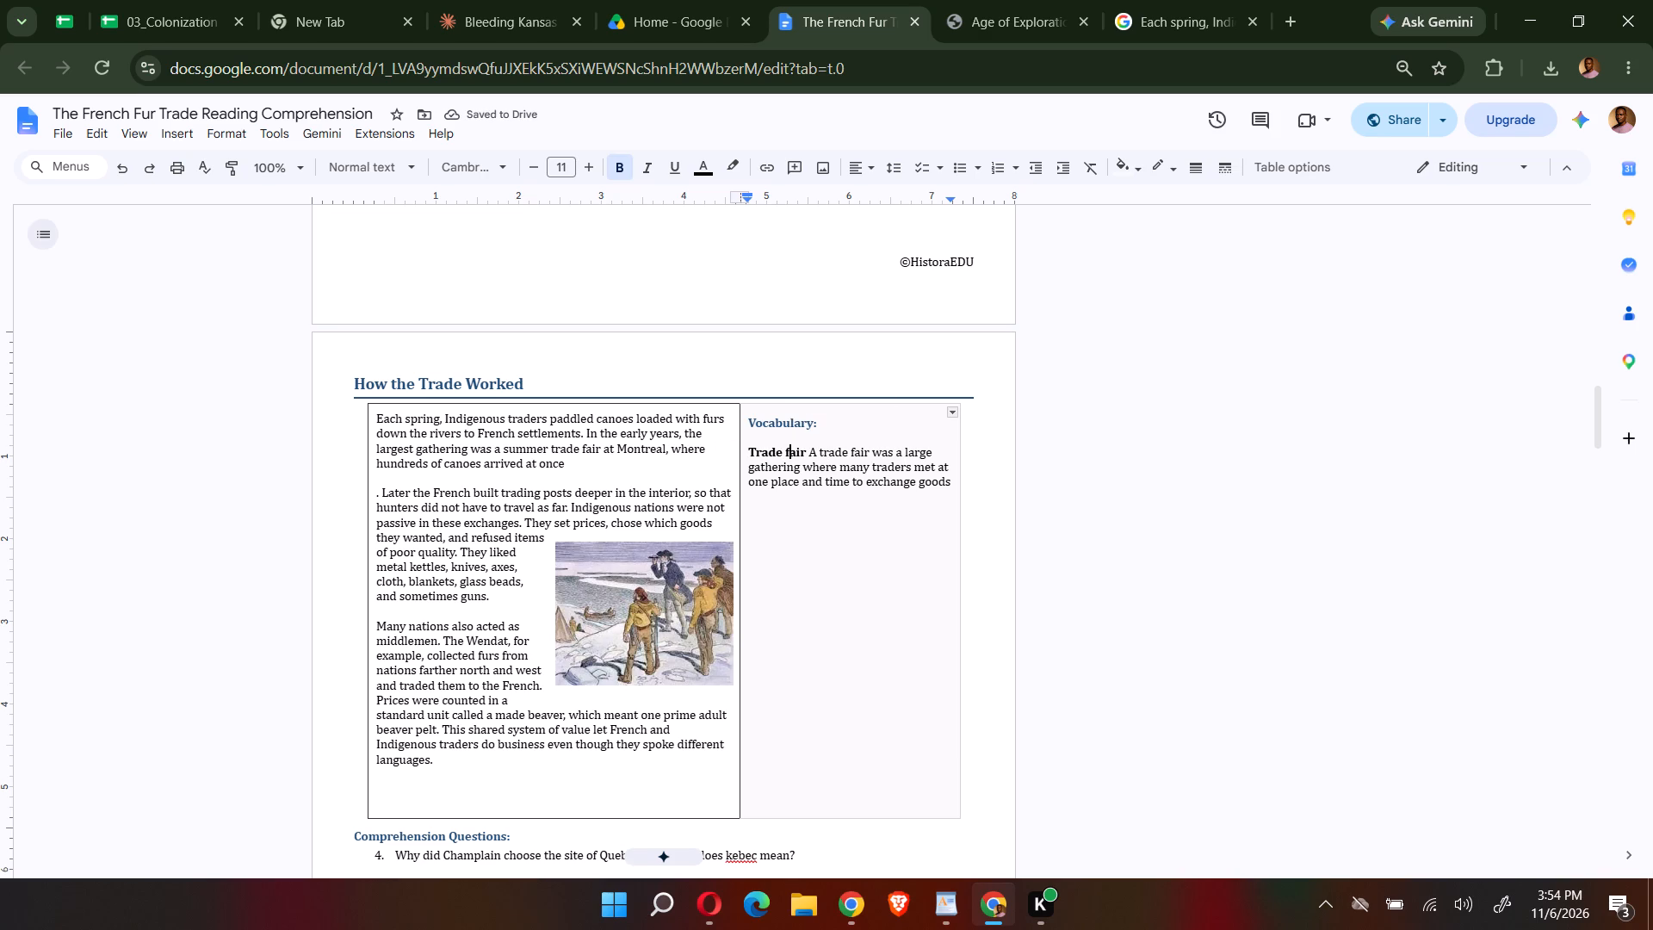
{"action": "key", "text": "Right"}
{"action": "key", "text": "Right"}
{"action": "key", "text": "Right"}
{"action": "key", "text": "shift+Return"}
{"action": "left_click", "coordinate": [923, 502]}
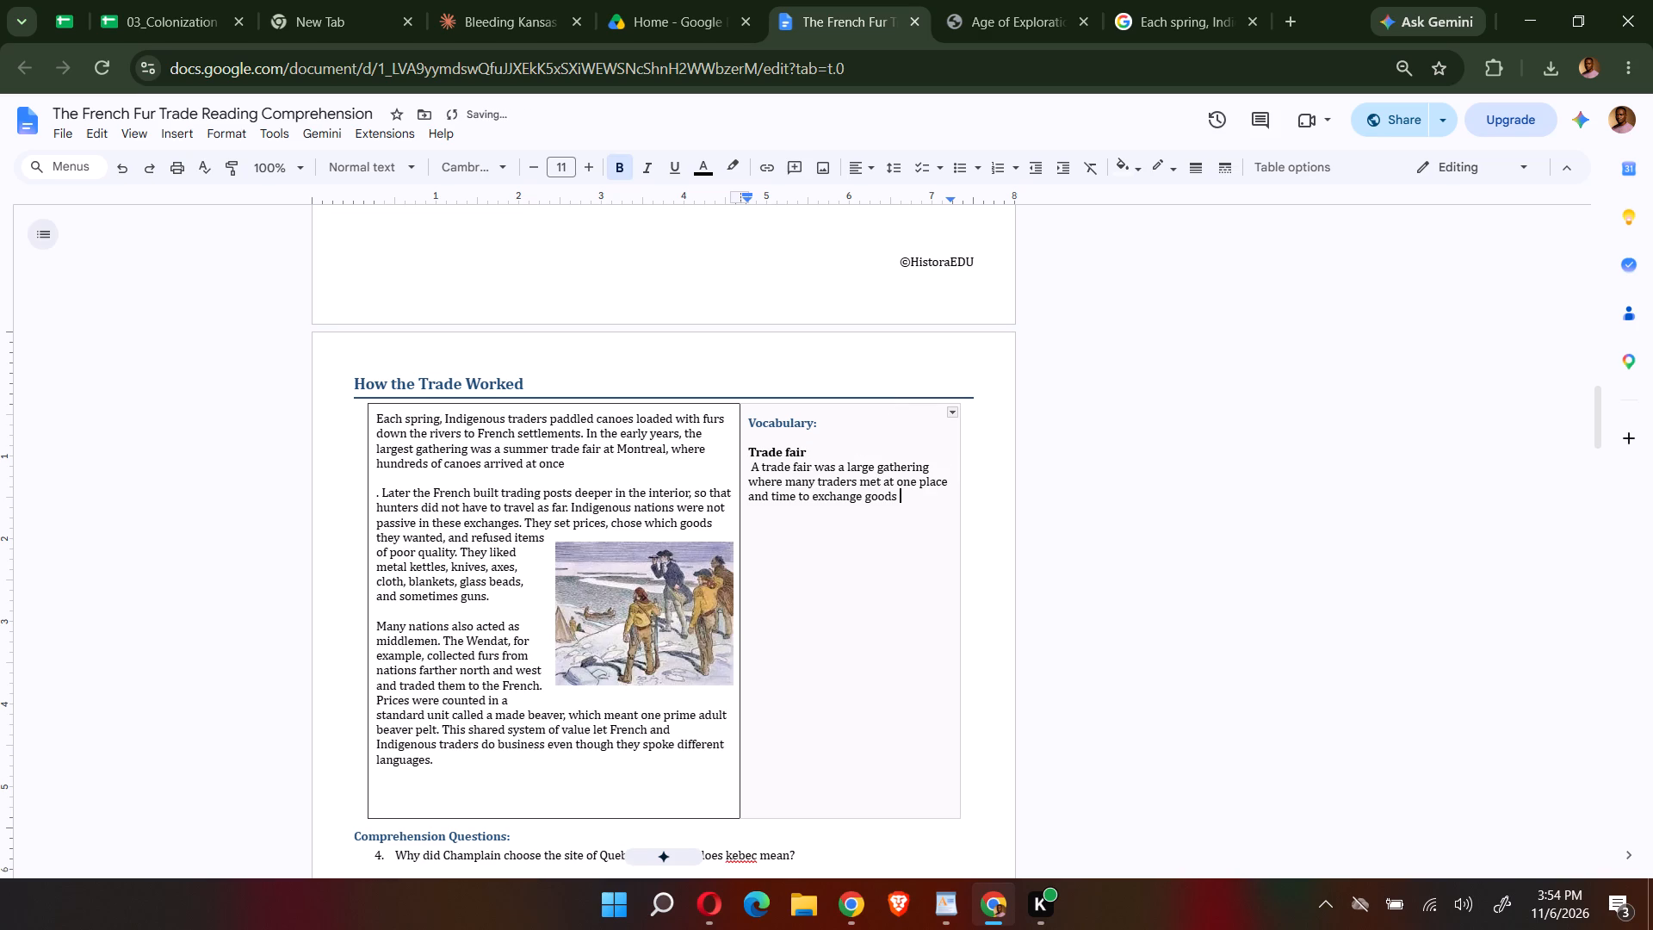
{"action": "key", "text": "BackSpace"}
{"action": "key", "text": "period"}
{"action": "key", "text": "Return"}
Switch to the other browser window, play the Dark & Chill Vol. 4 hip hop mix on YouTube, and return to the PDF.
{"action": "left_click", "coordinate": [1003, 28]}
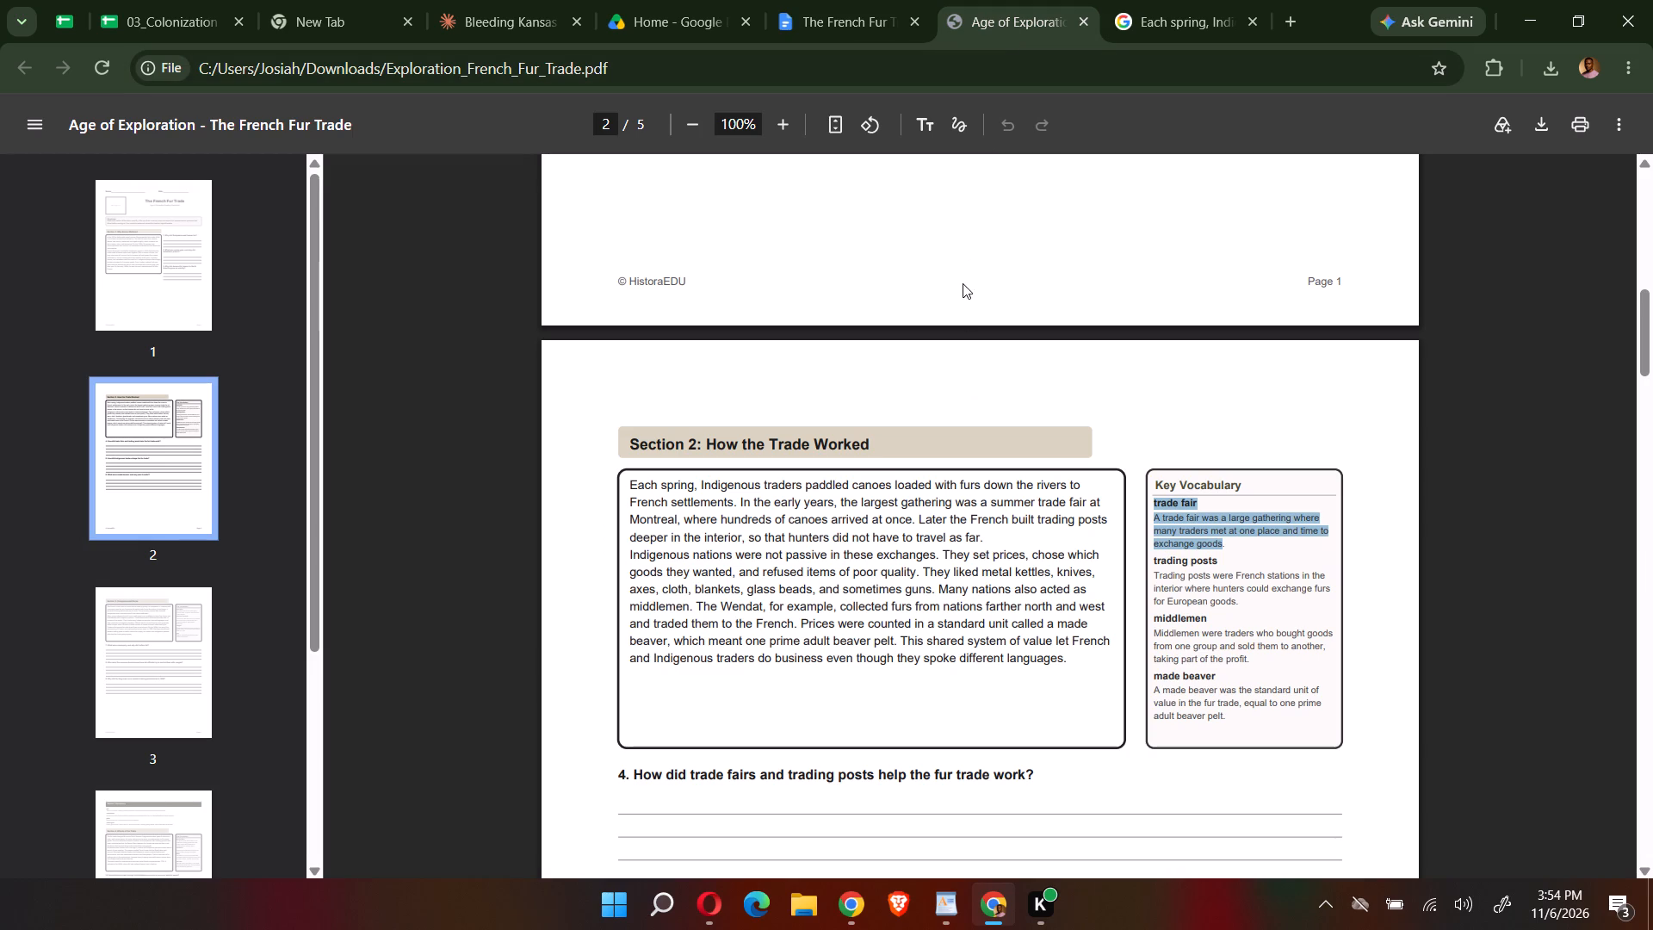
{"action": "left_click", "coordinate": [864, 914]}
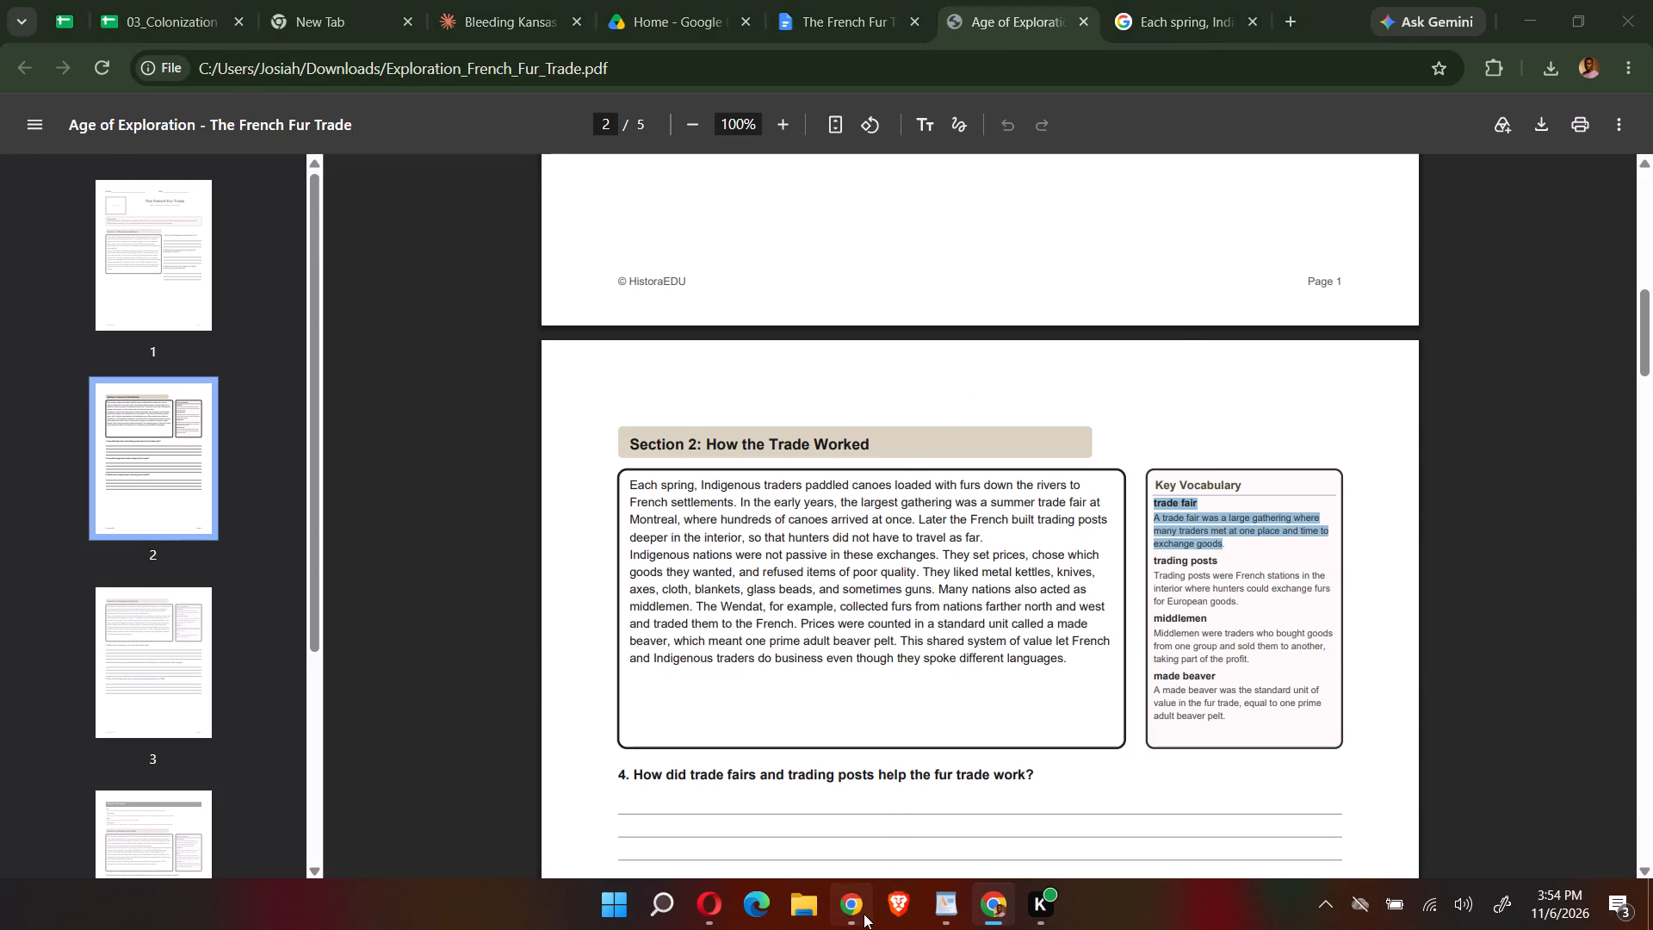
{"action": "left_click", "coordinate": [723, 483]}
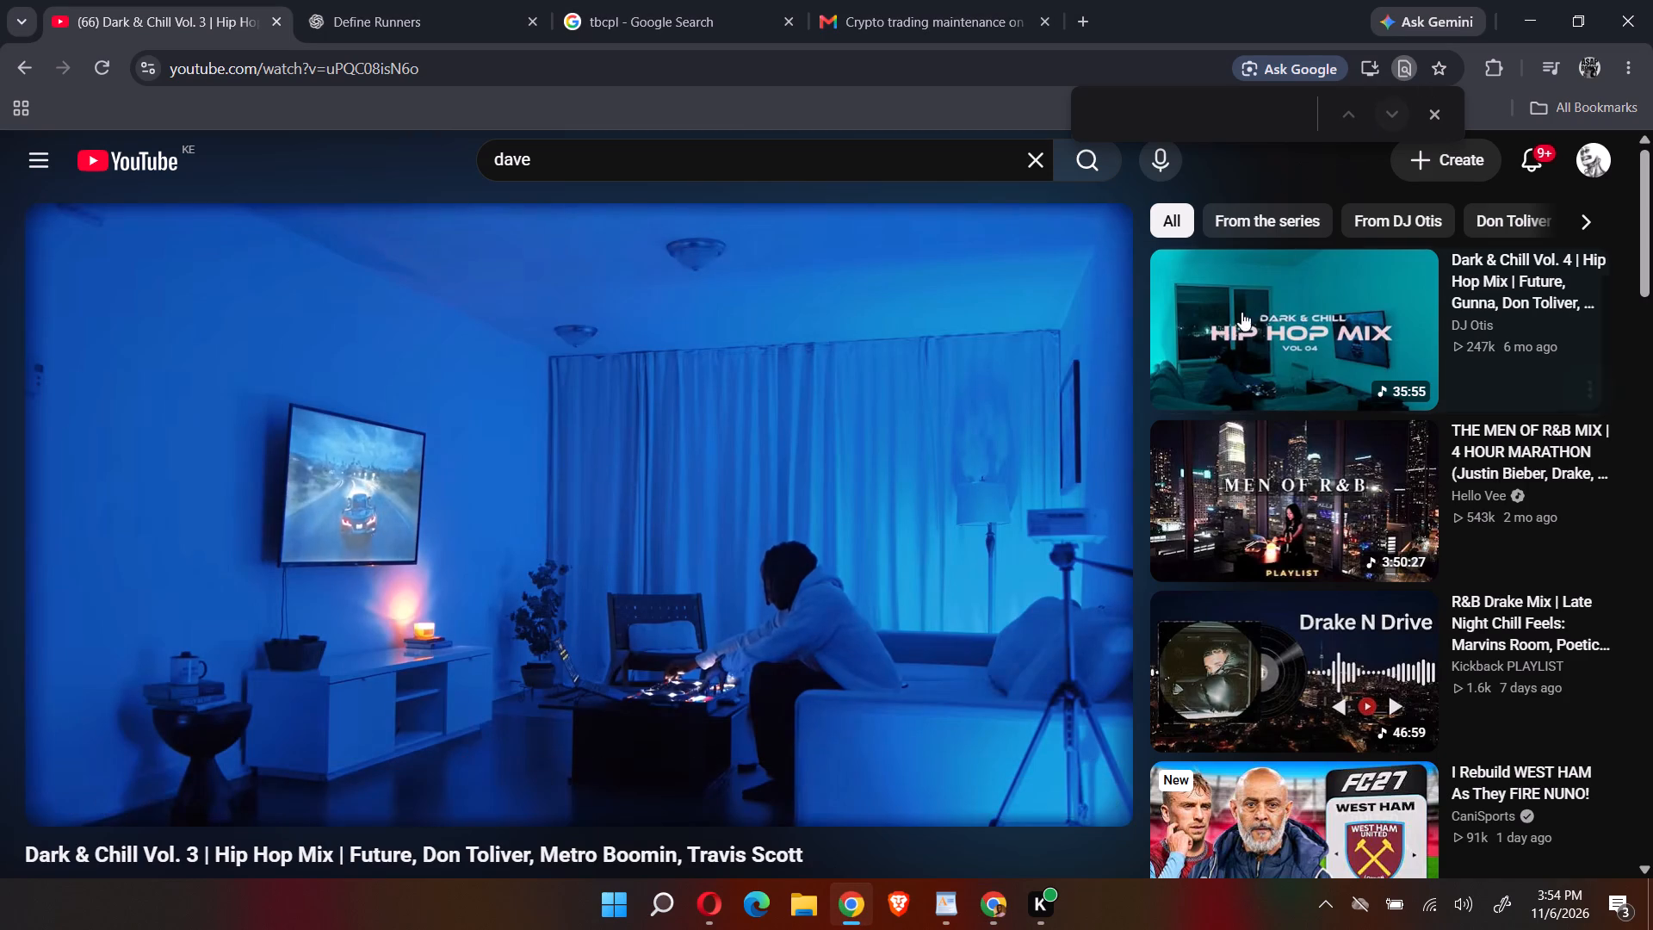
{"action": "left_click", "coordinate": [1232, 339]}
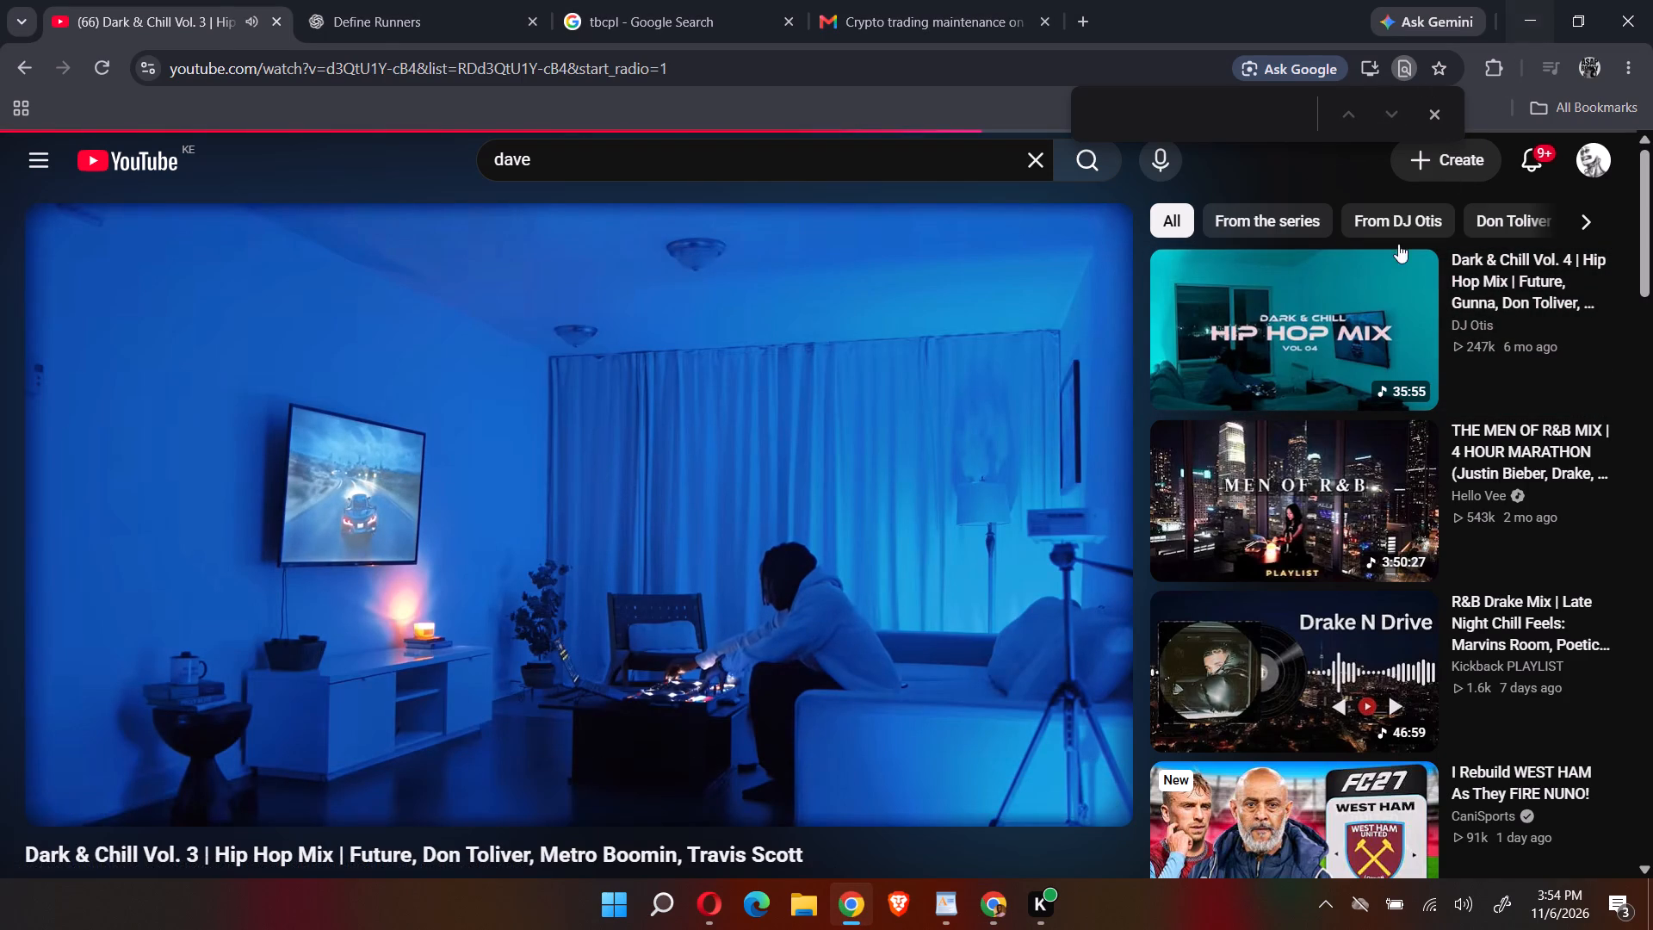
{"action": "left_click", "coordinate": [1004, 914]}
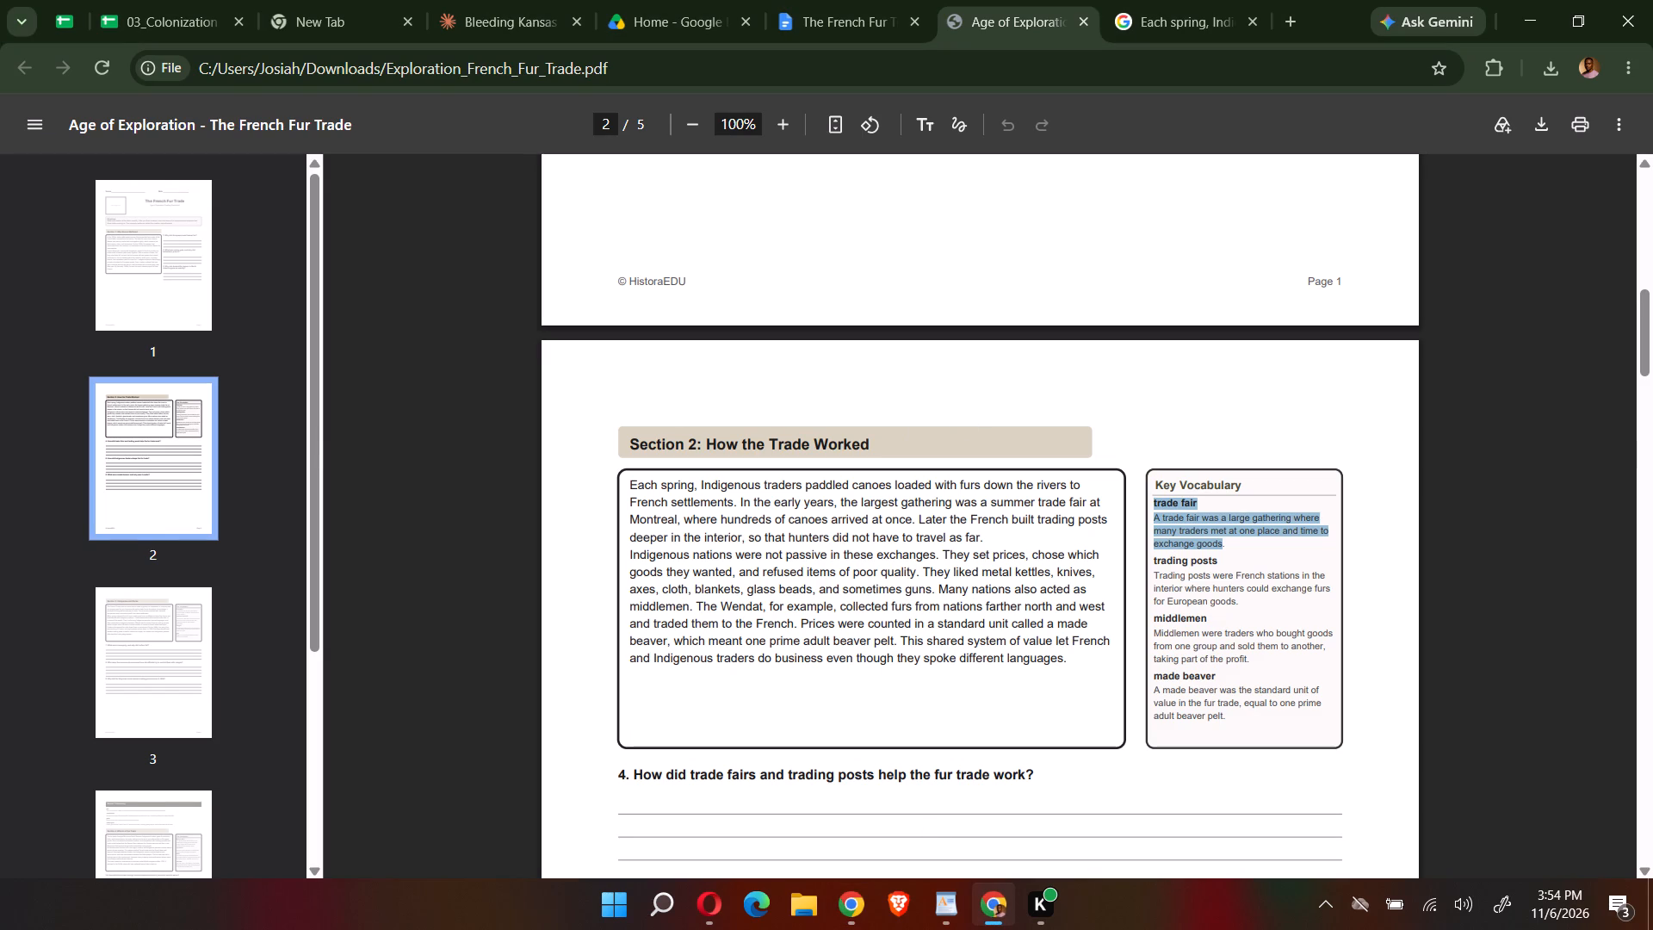
Copy the trading posts term and definition from the PDF's Section 2 into the document's vocabulary cell below the Trade fair entry.
{"action": "left_click_drag", "start_coordinate": [1243, 603], "coordinate": [1152, 578]}
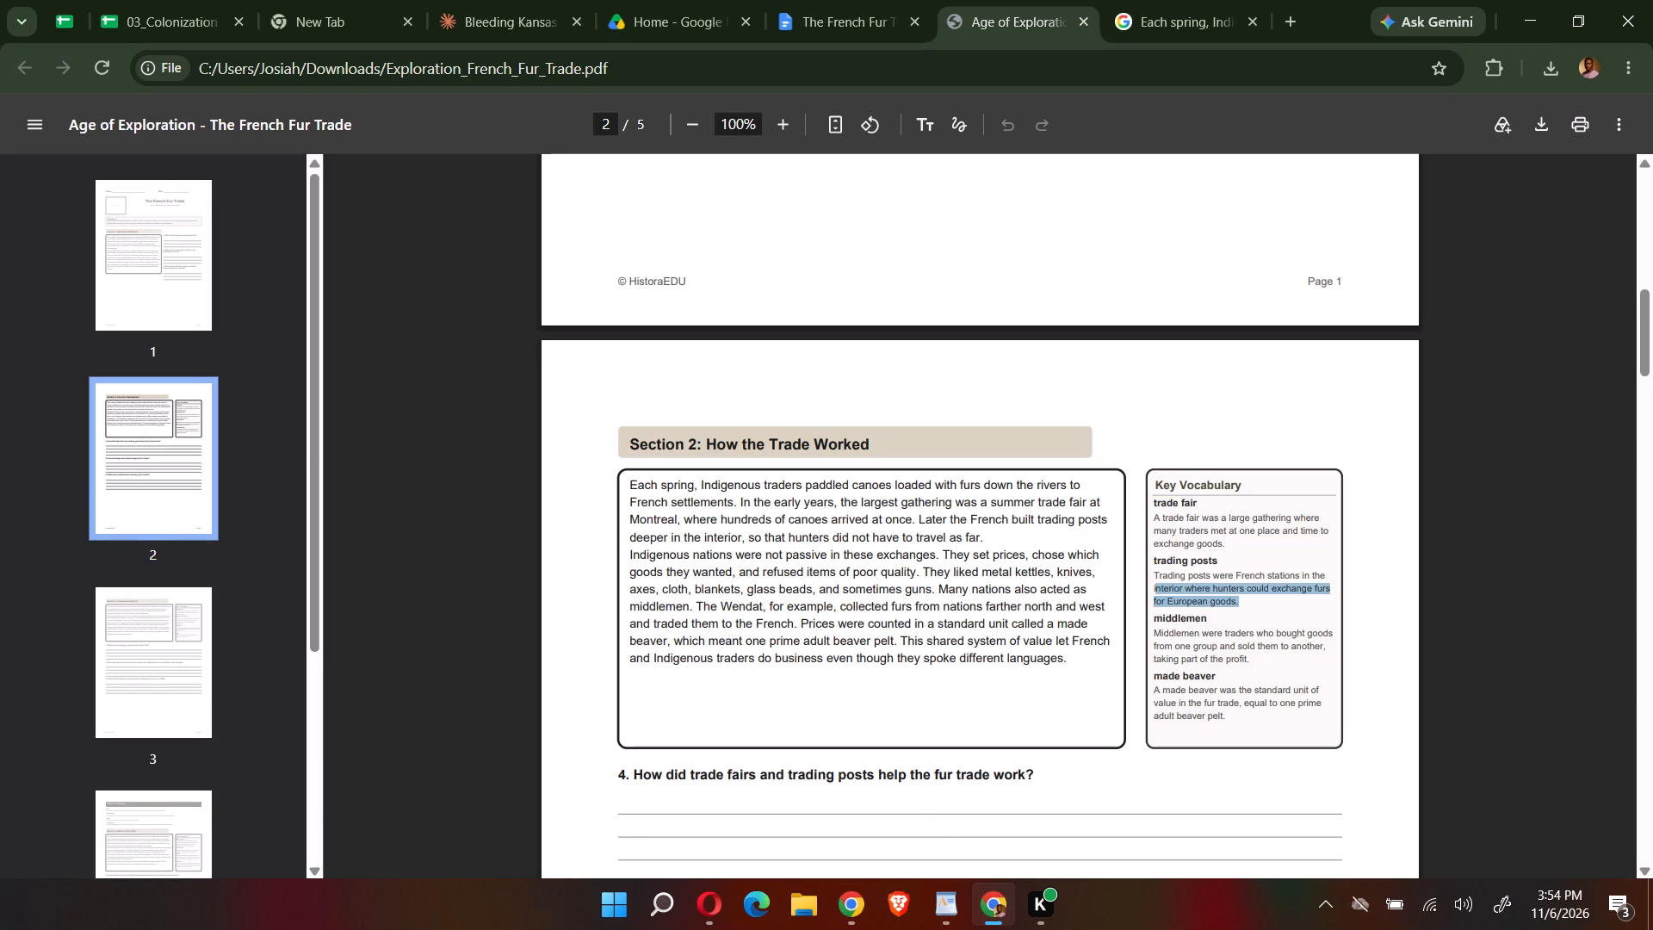
{"action": "left_click_drag", "start_coordinate": [1152, 578], "coordinate": [1143, 561]}
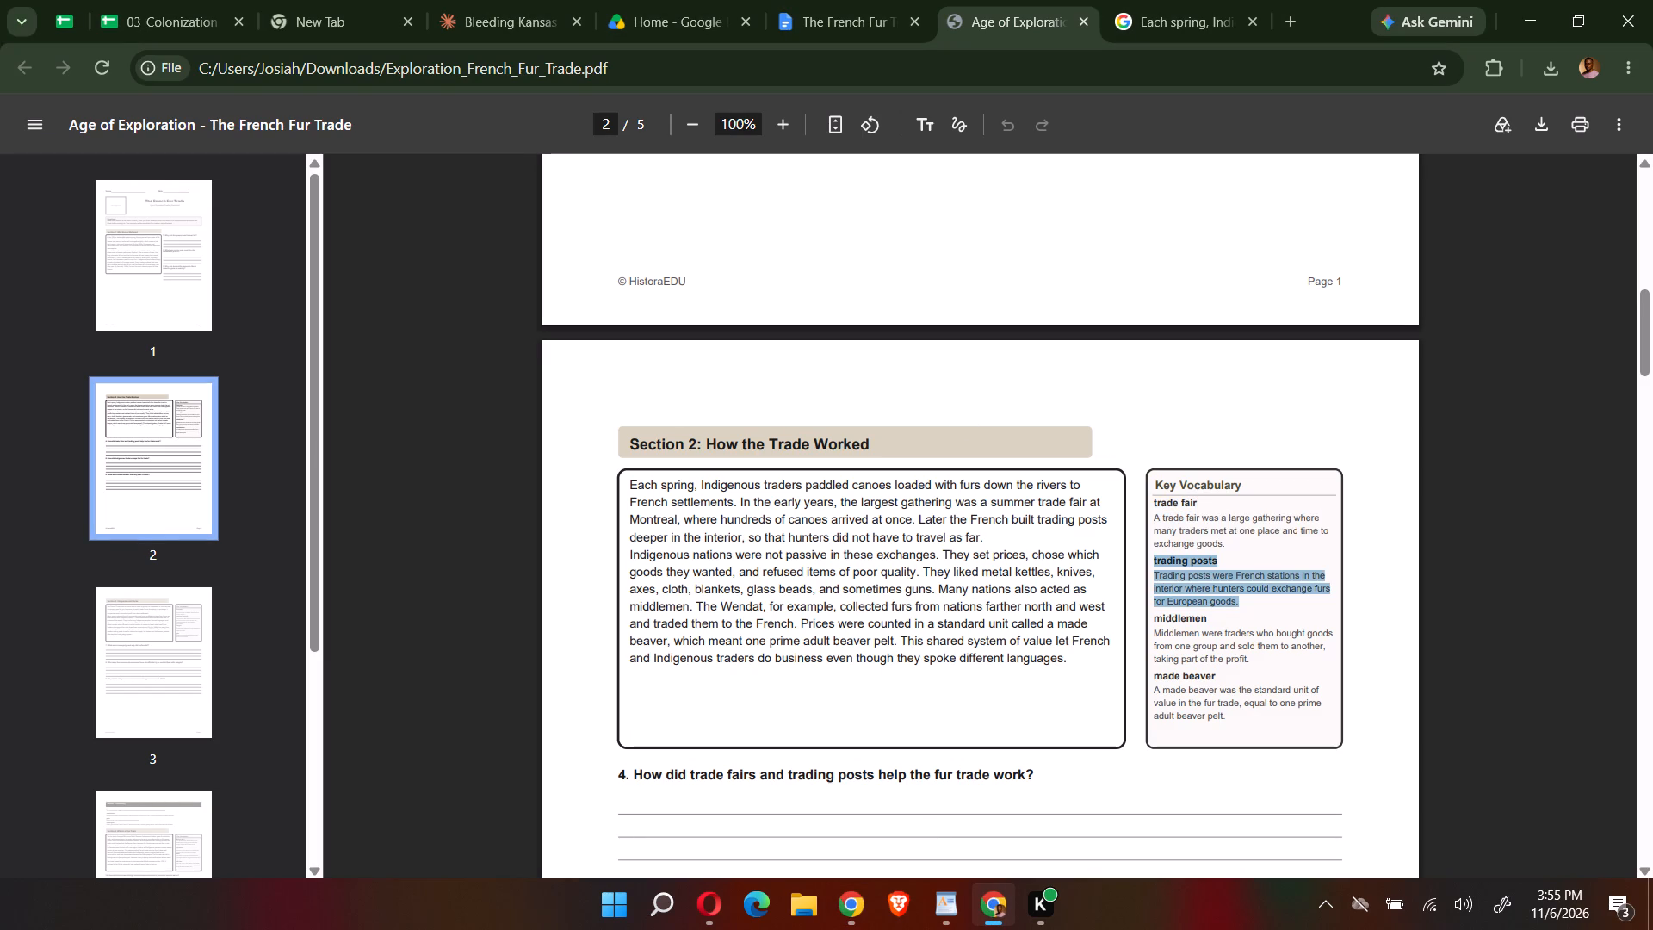
{"action": "key", "text": "ctrl+c"}
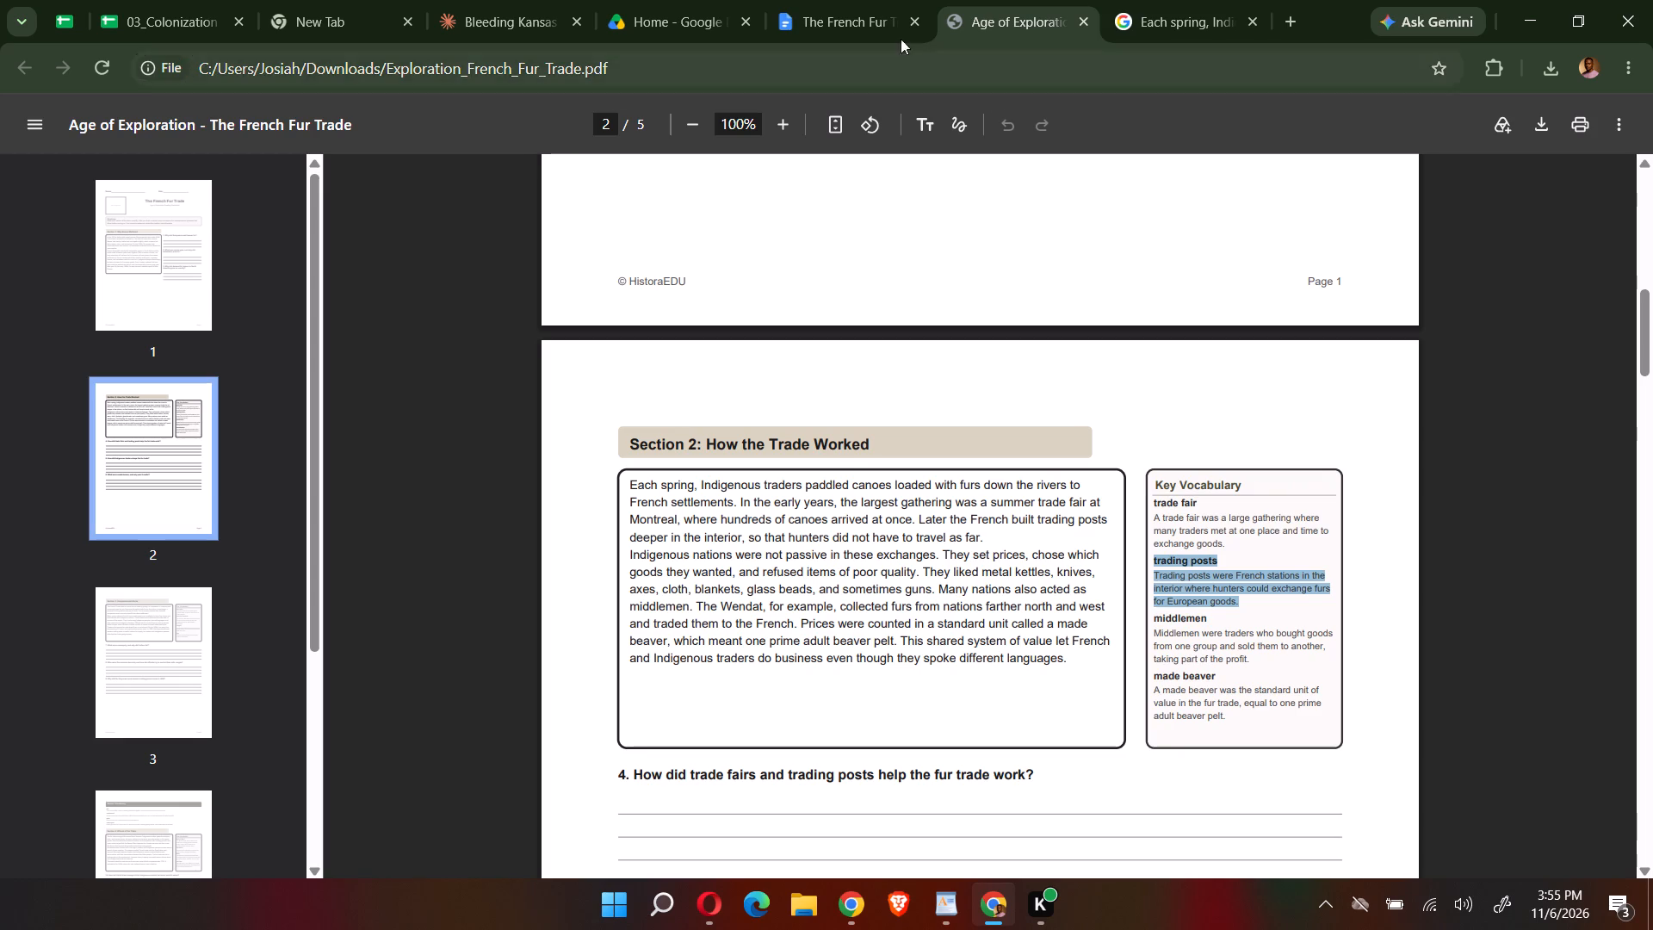
{"action": "left_click", "coordinate": [854, 4]}
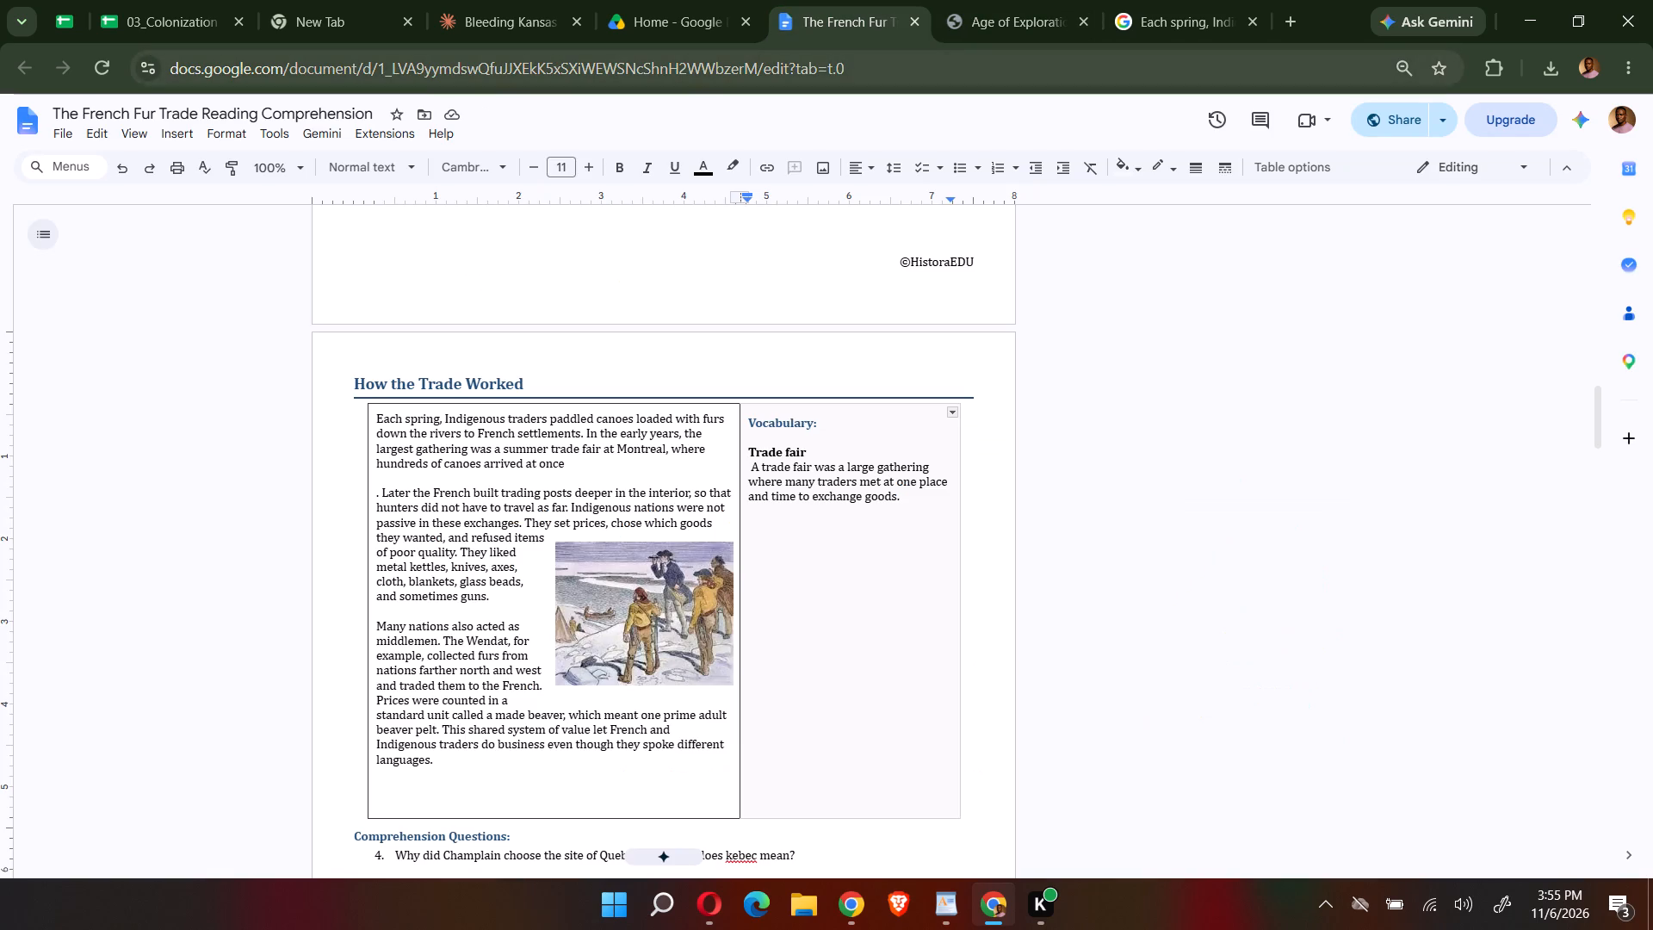
{"action": "key", "text": "ctrl+v"}
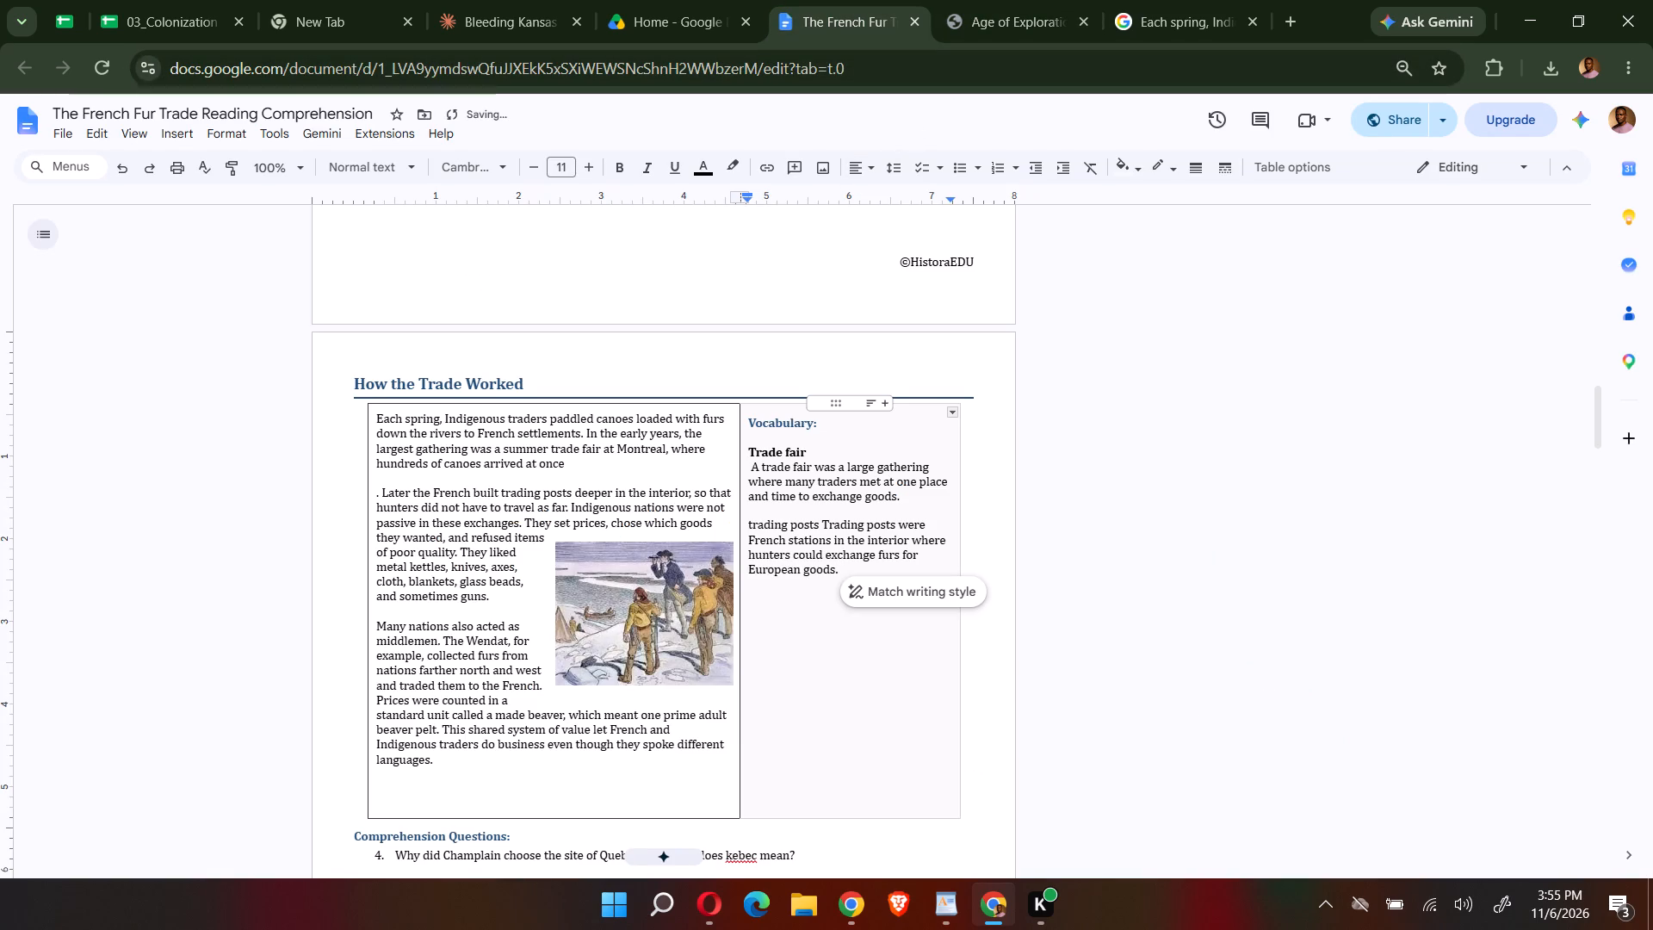
Make the pasted trading posts term bold and capitalise it as "Trading posts".
{"action": "left_click_drag", "start_coordinate": [820, 529], "coordinate": [745, 527]}
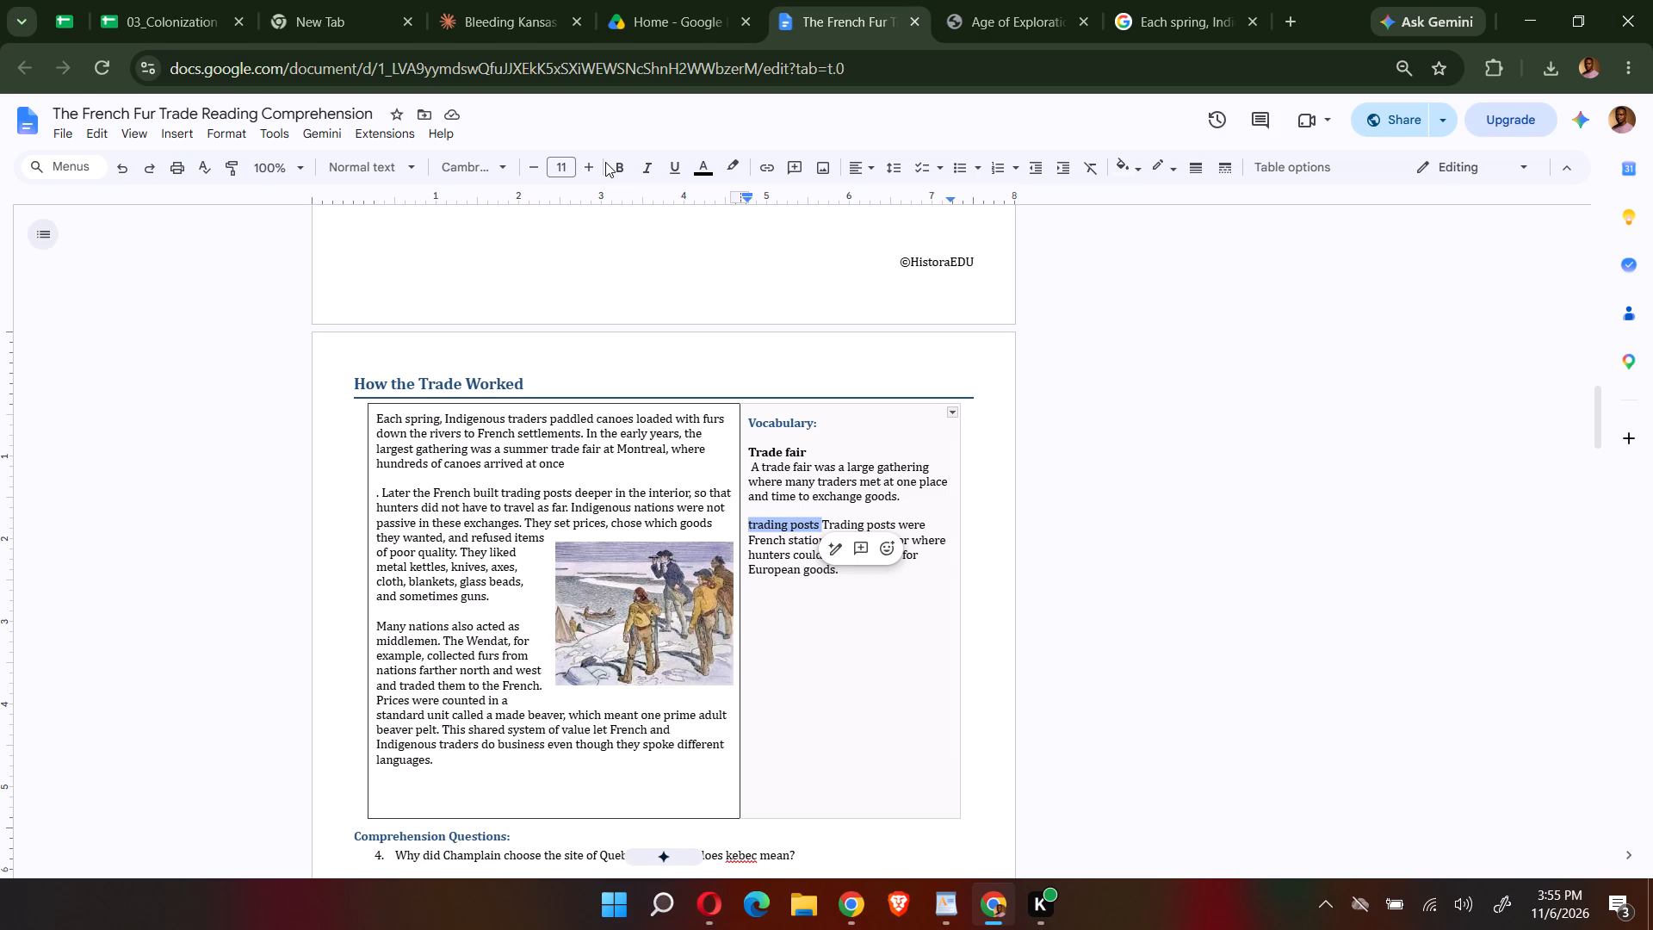
{"action": "left_click", "coordinate": [605, 162]}
{"action": "left_click", "coordinate": [621, 164]}
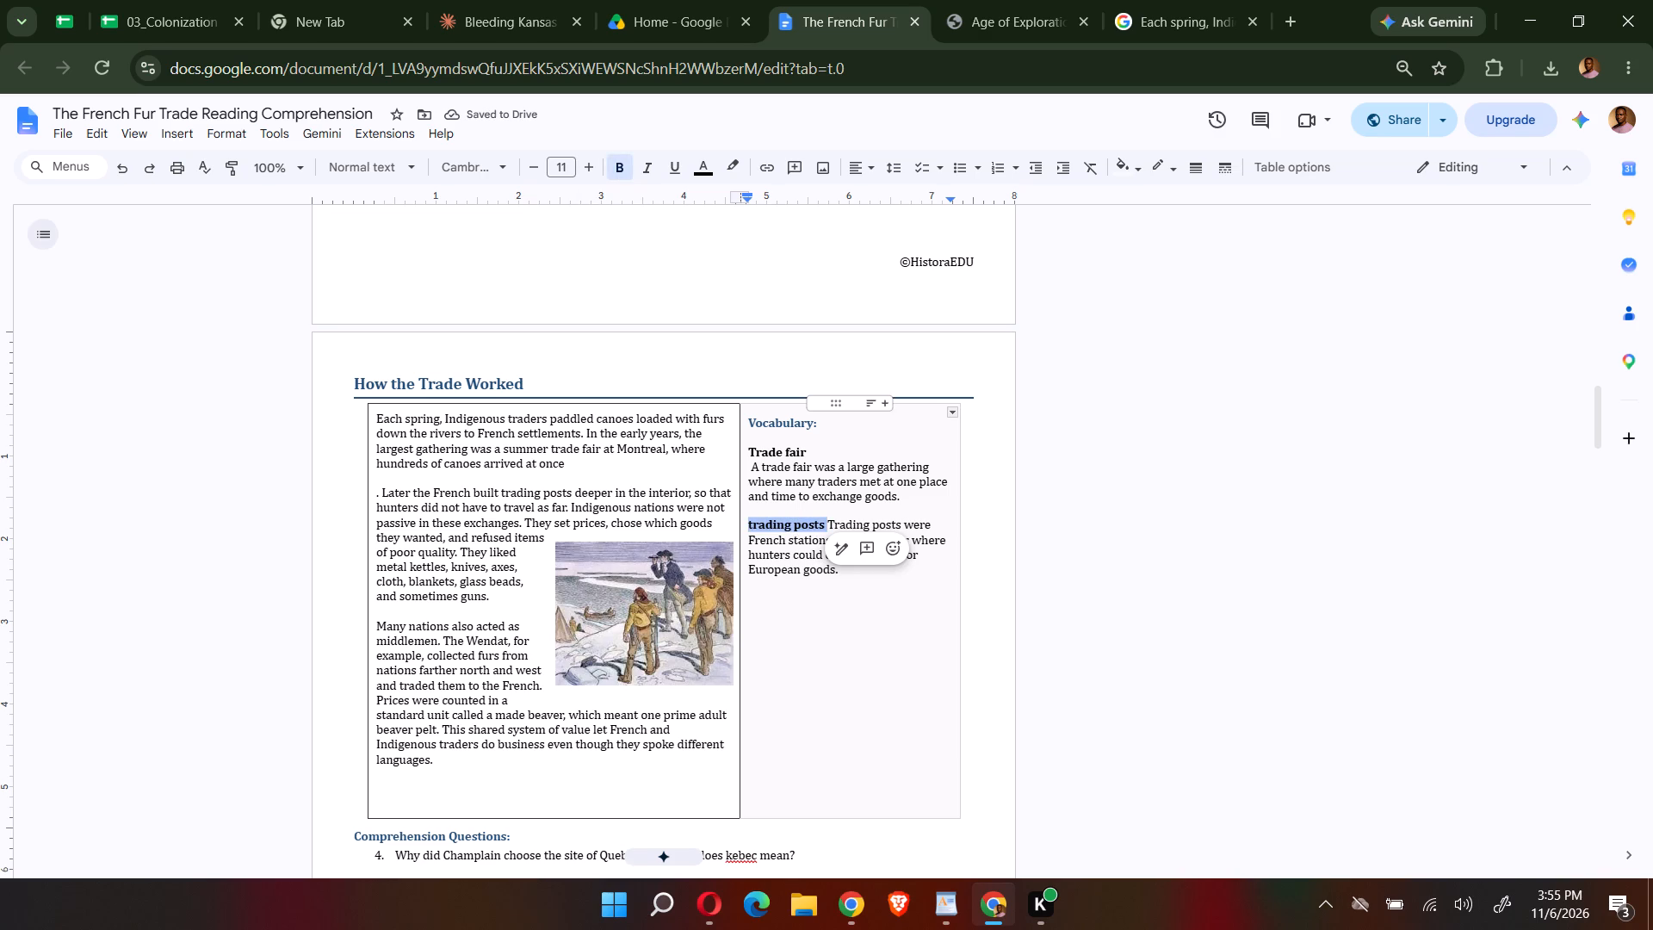
{"action": "left_click", "coordinate": [754, 526]}
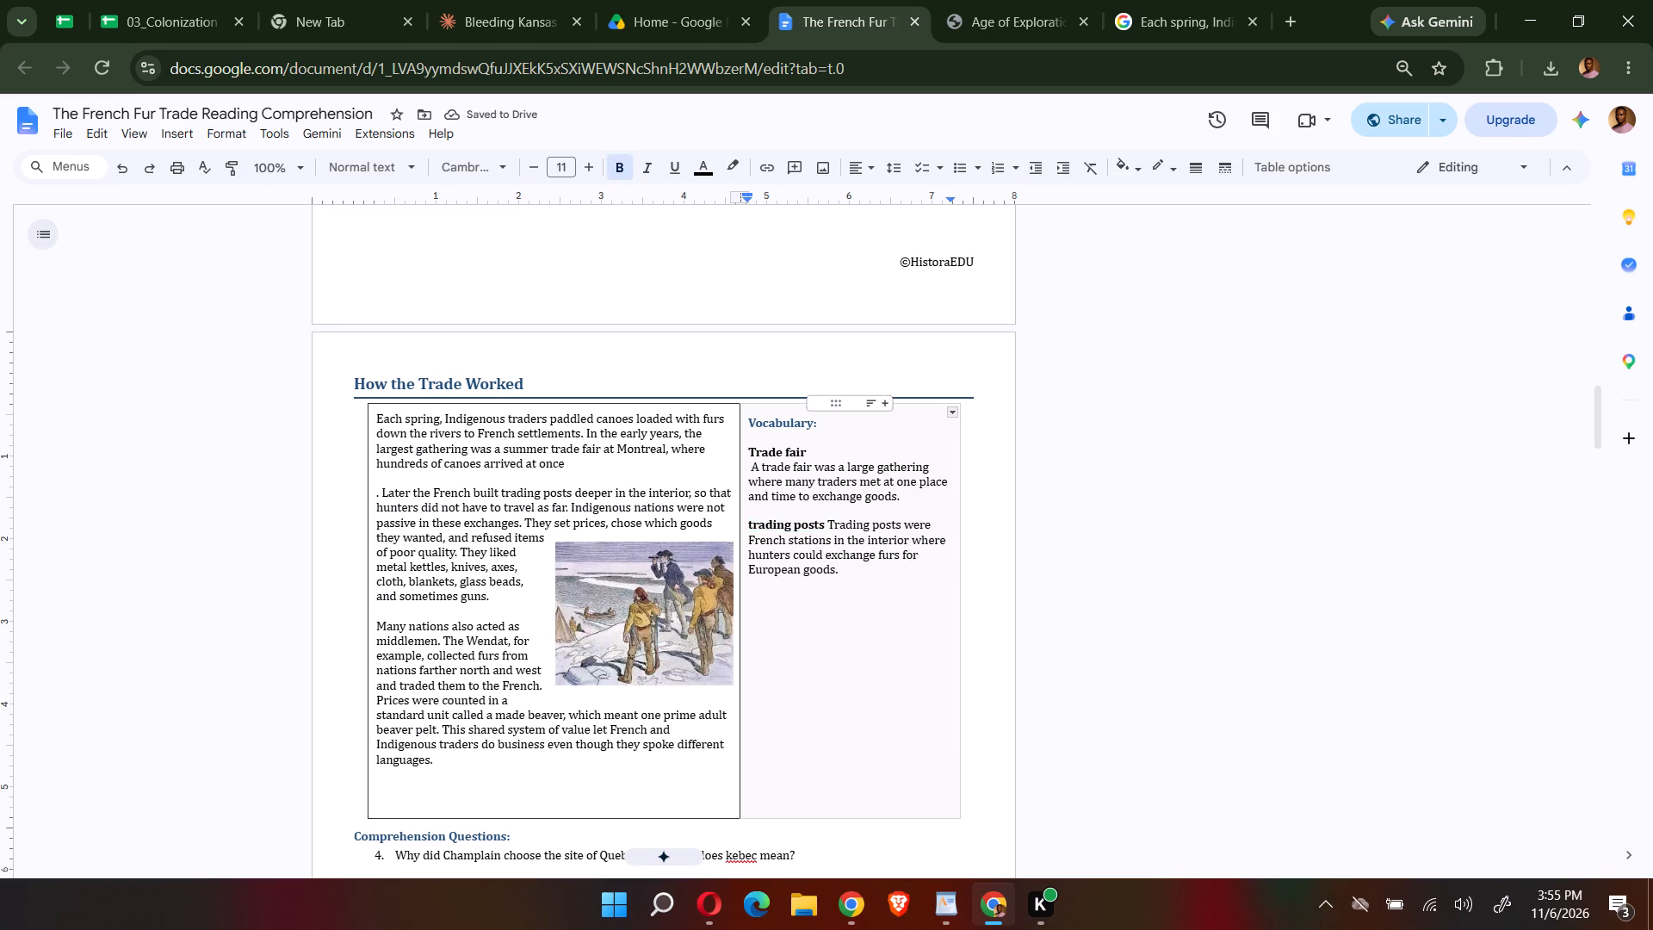
{"action": "key", "text": "BackSpace"}
{"action": "key", "text": "shift+t"}
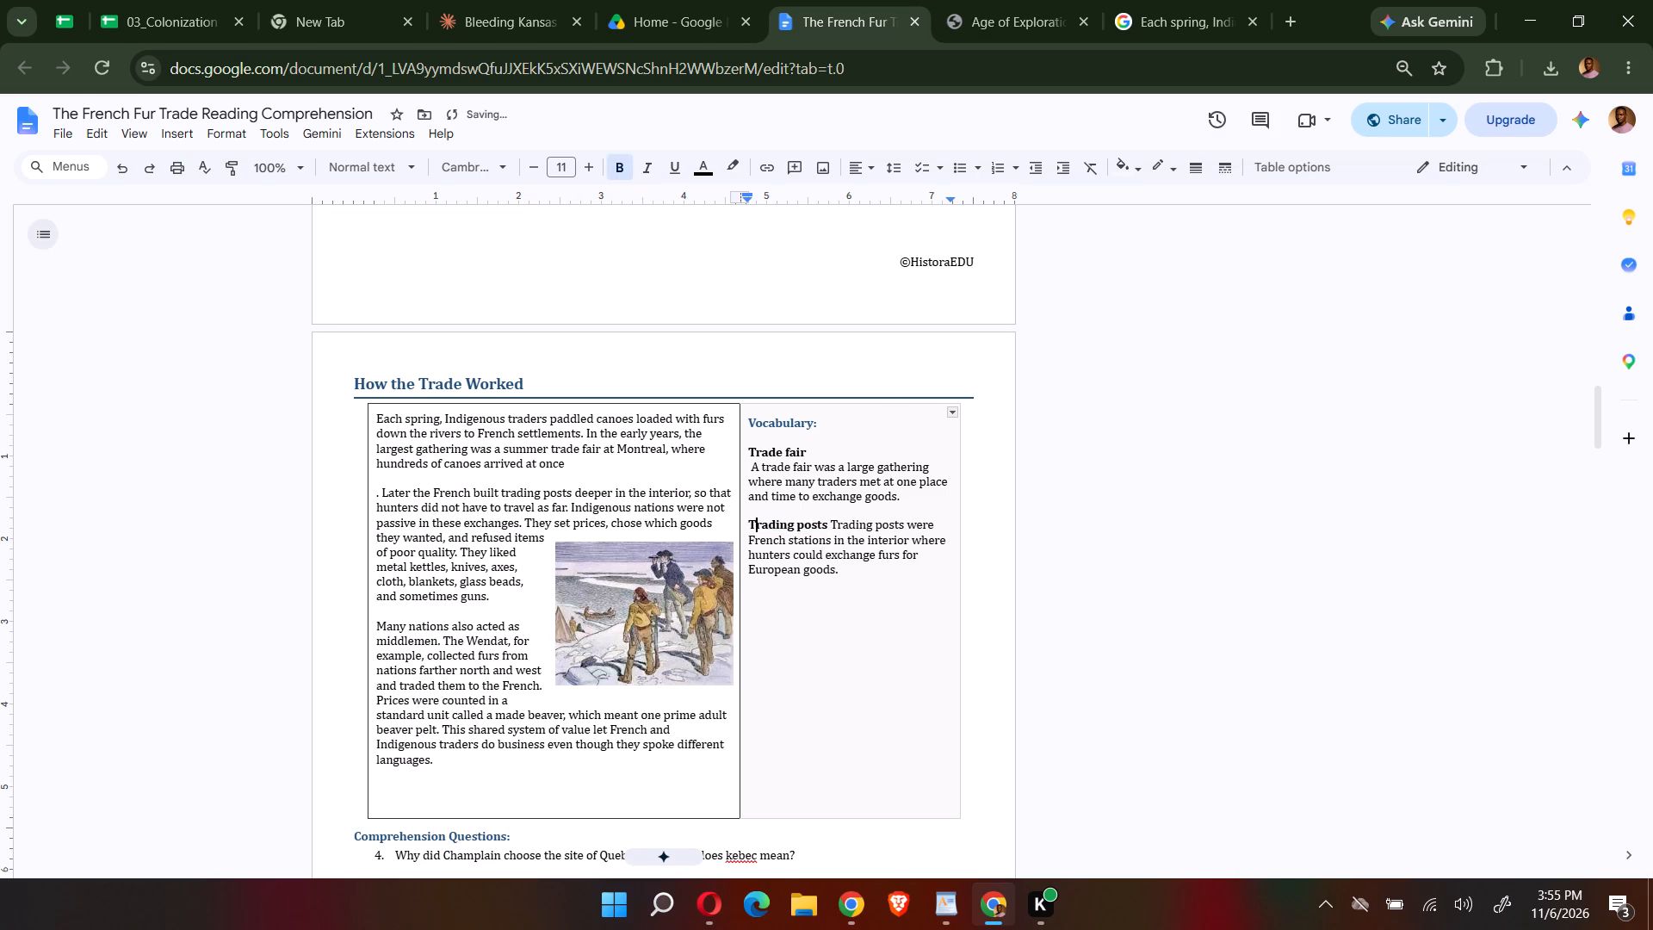
Copy the middlemen term and definition from the PDF's Section 2 into a new paragraph below the Trading posts entry in the document.
{"action": "left_click", "coordinate": [851, 577]}
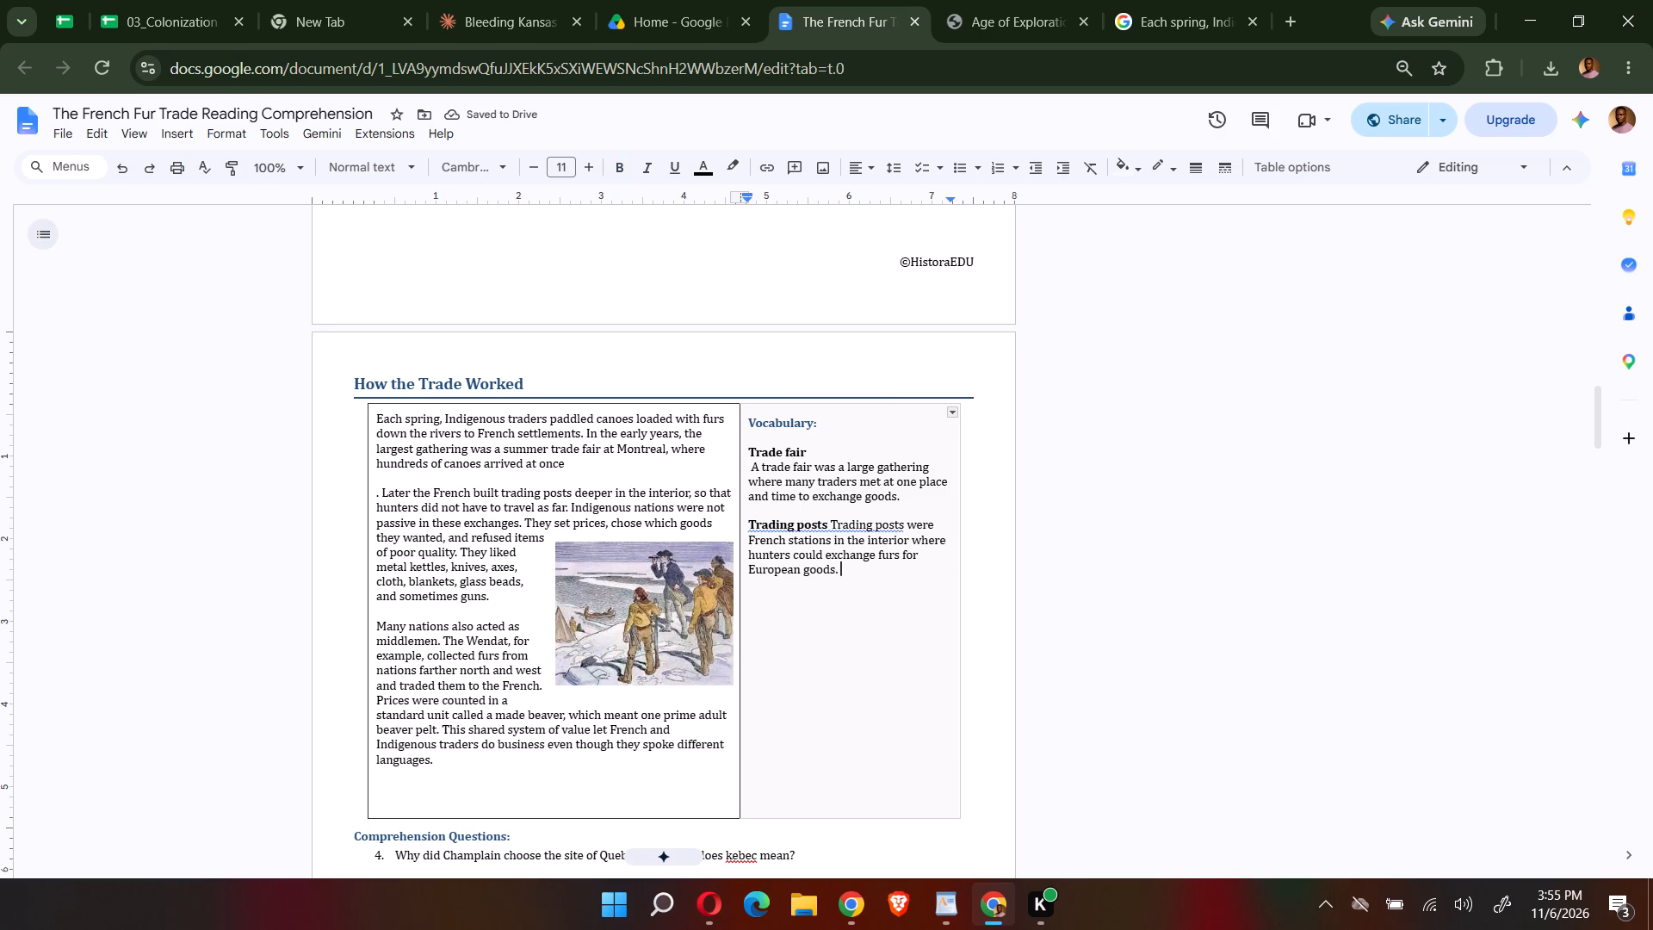
{"action": "key", "text": "shift+Return"}
{"action": "key", "text": "Return"}
{"action": "key", "text": "BackSpace"}
{"action": "key", "text": "BackSpace"}
{"action": "key", "text": "Return"}
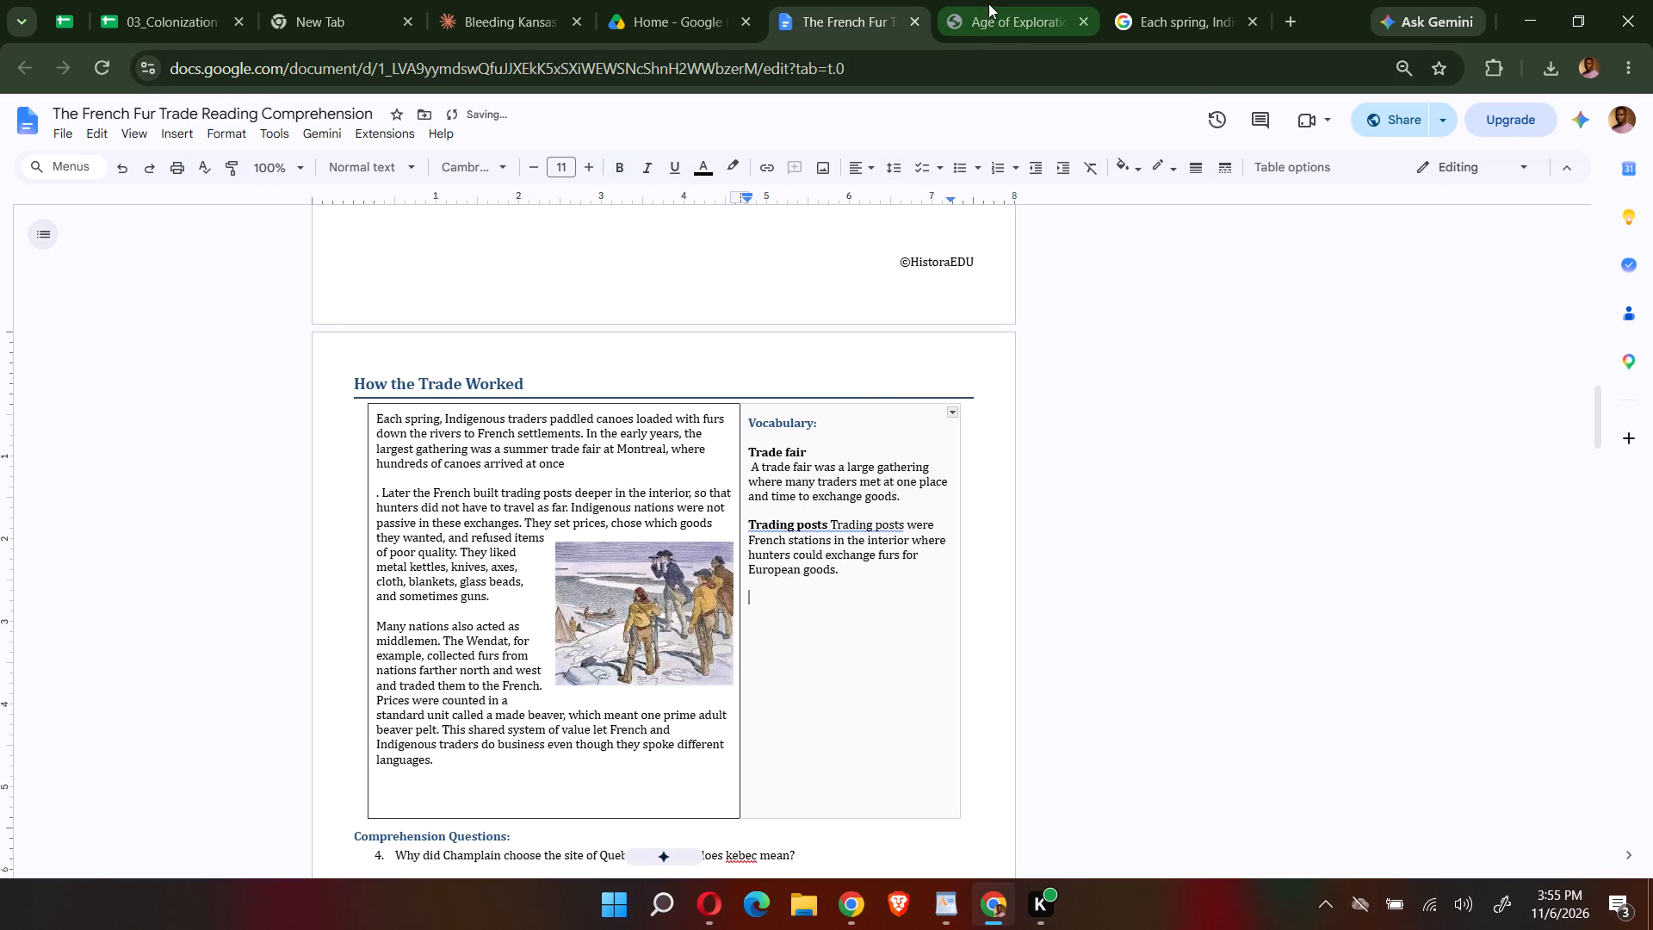
{"action": "left_click", "coordinate": [988, 3]}
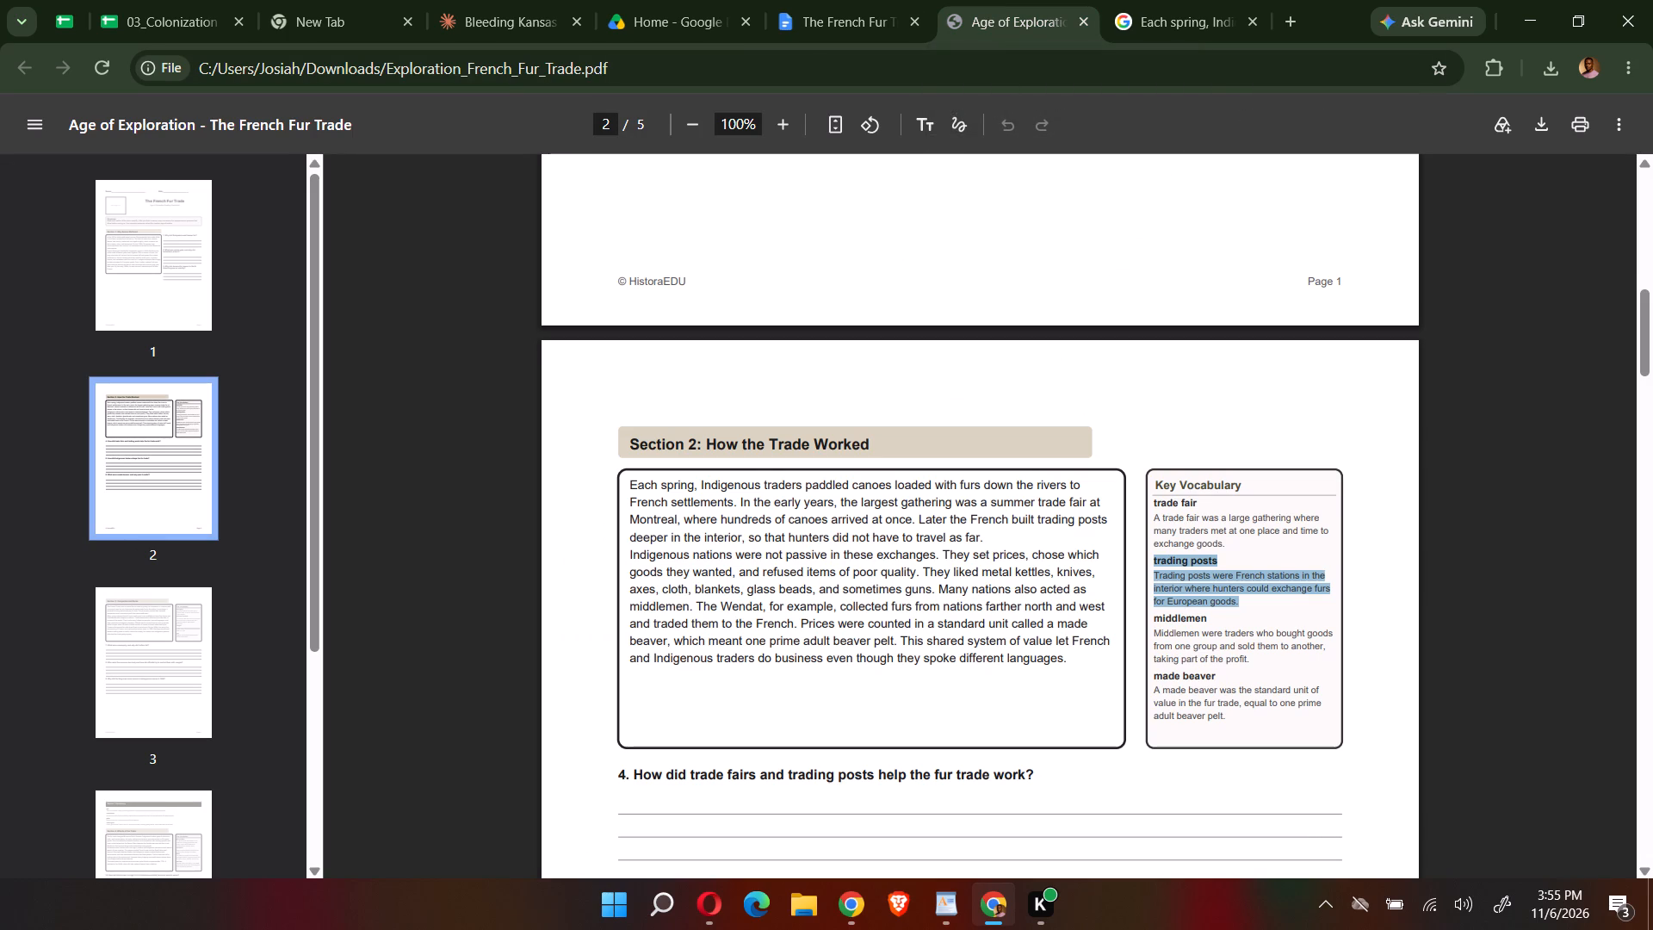
{"action": "left_click_drag", "start_coordinate": [1252, 659], "coordinate": [1161, 632]}
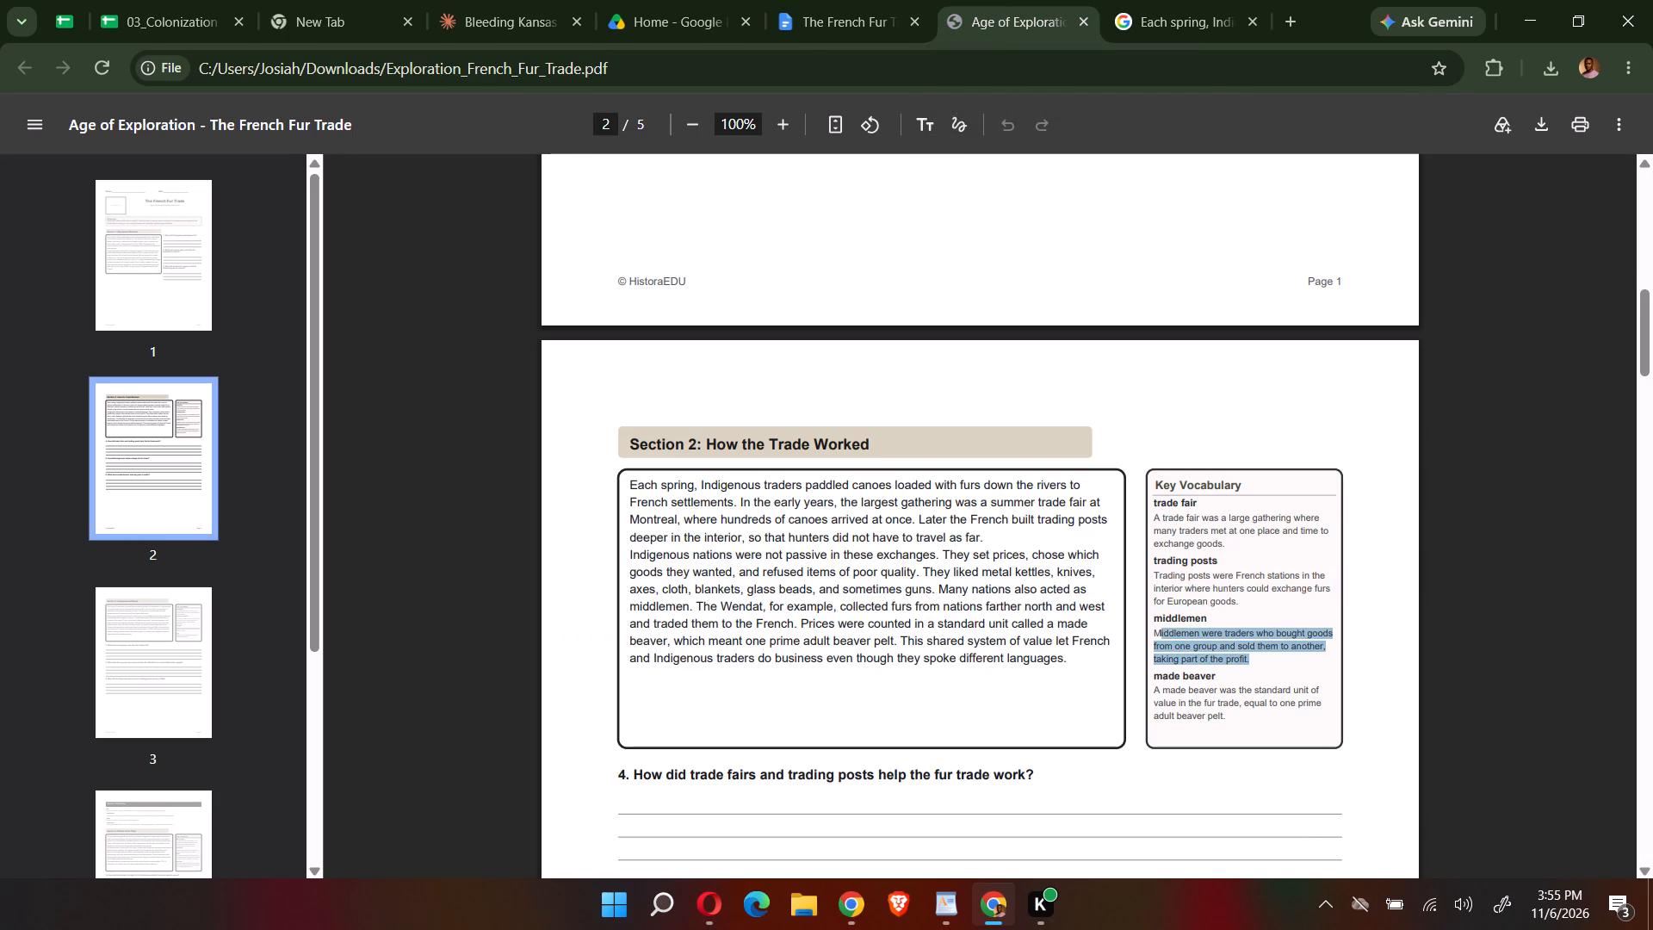
{"action": "left_click_drag", "start_coordinate": [1161, 632], "coordinate": [1146, 618]}
{"action": "key", "text": "ctrl+c"}
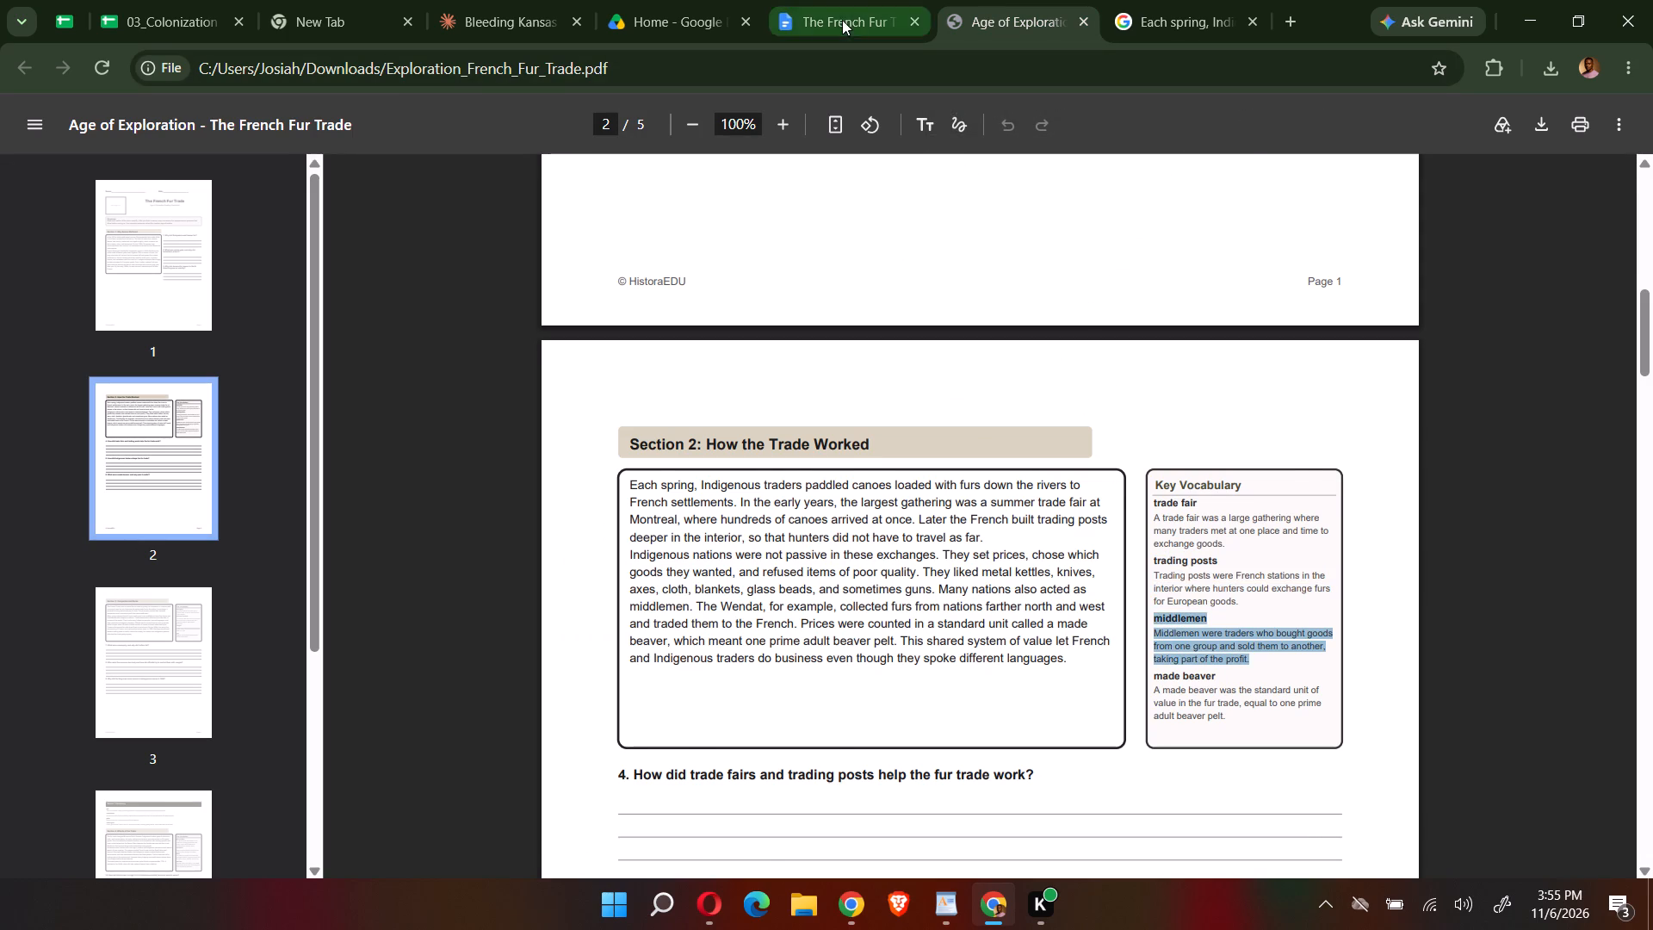
{"action": "left_click", "coordinate": [842, 20]}
{"action": "key", "text": "ctrl+v"}
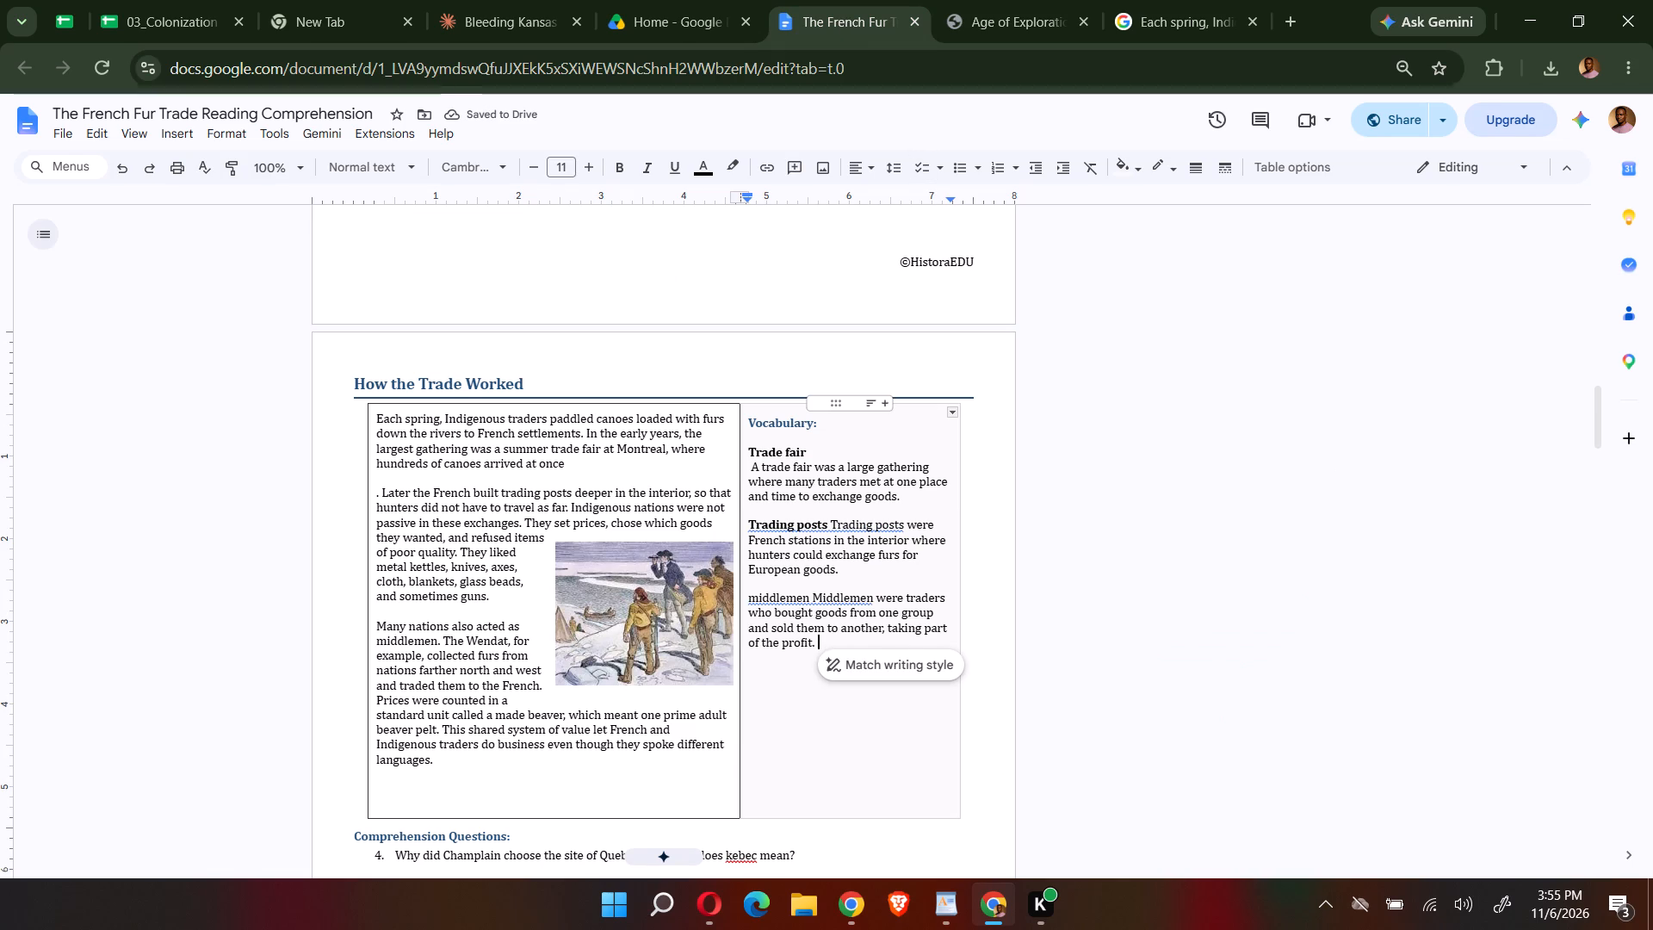
Make the pasted middlemen term bold and capitalise it as "Middlemen".
{"action": "left_click_drag", "start_coordinate": [807, 596], "coordinate": [753, 596]}
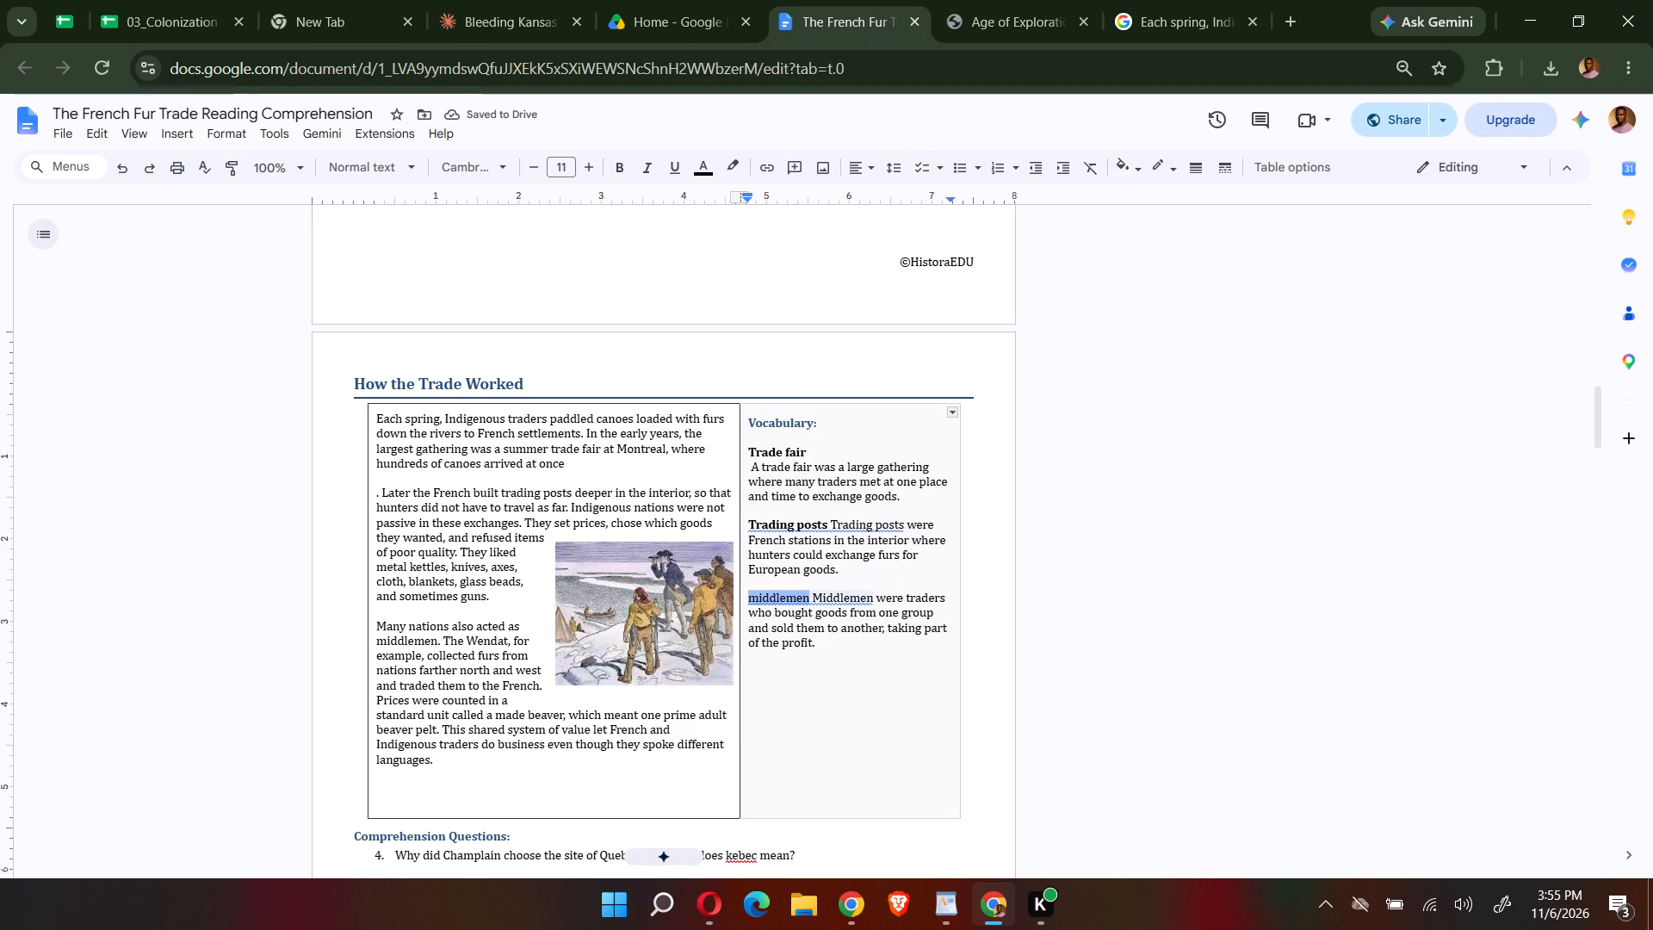
{"action": "left_click_drag", "start_coordinate": [753, 596], "coordinate": [749, 596]}
{"action": "left_click", "coordinate": [621, 169]}
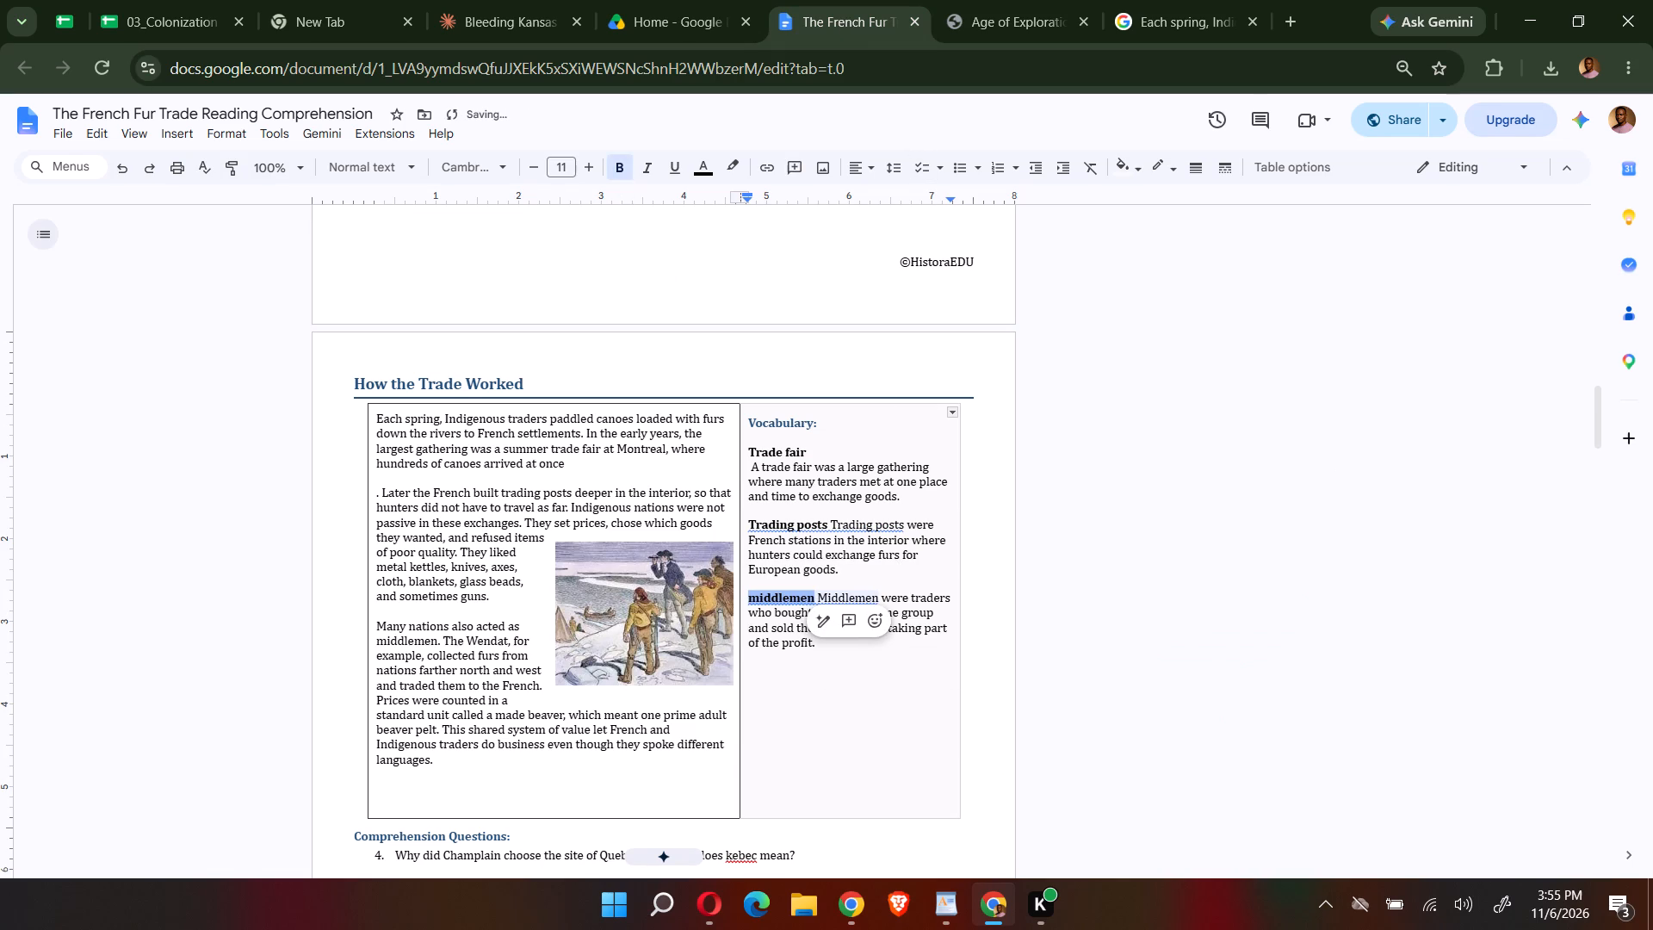
{"action": "left_click", "coordinate": [758, 596]}
{"action": "key", "text": "BackSpace"}
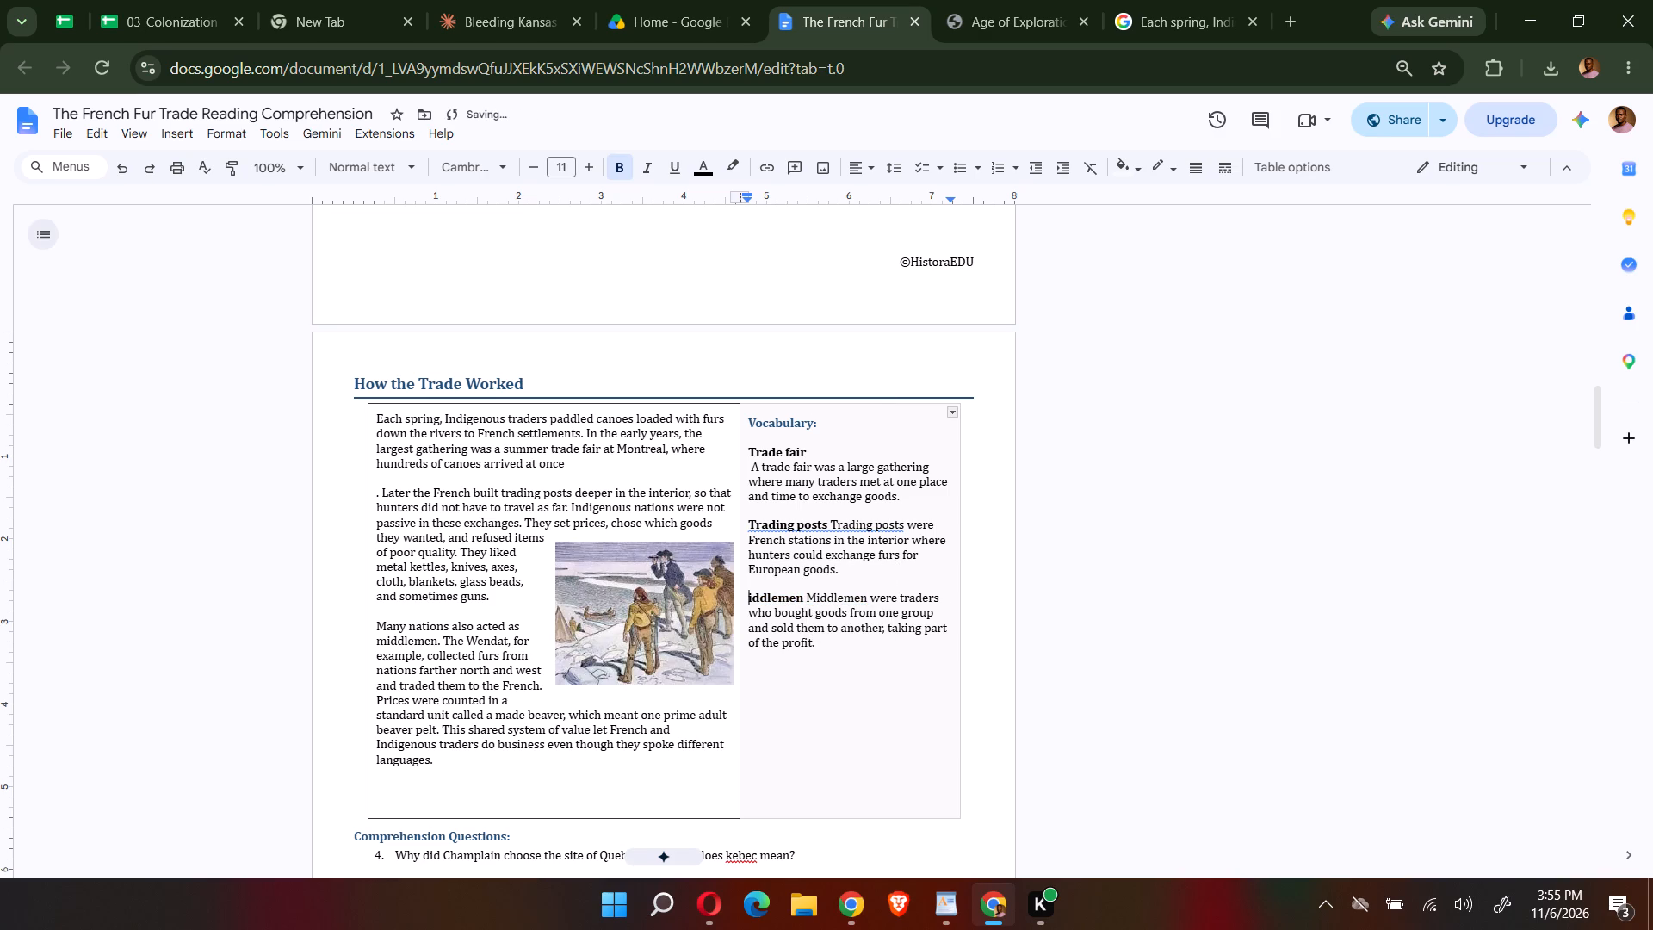
{"action": "key", "text": "shift+m"}
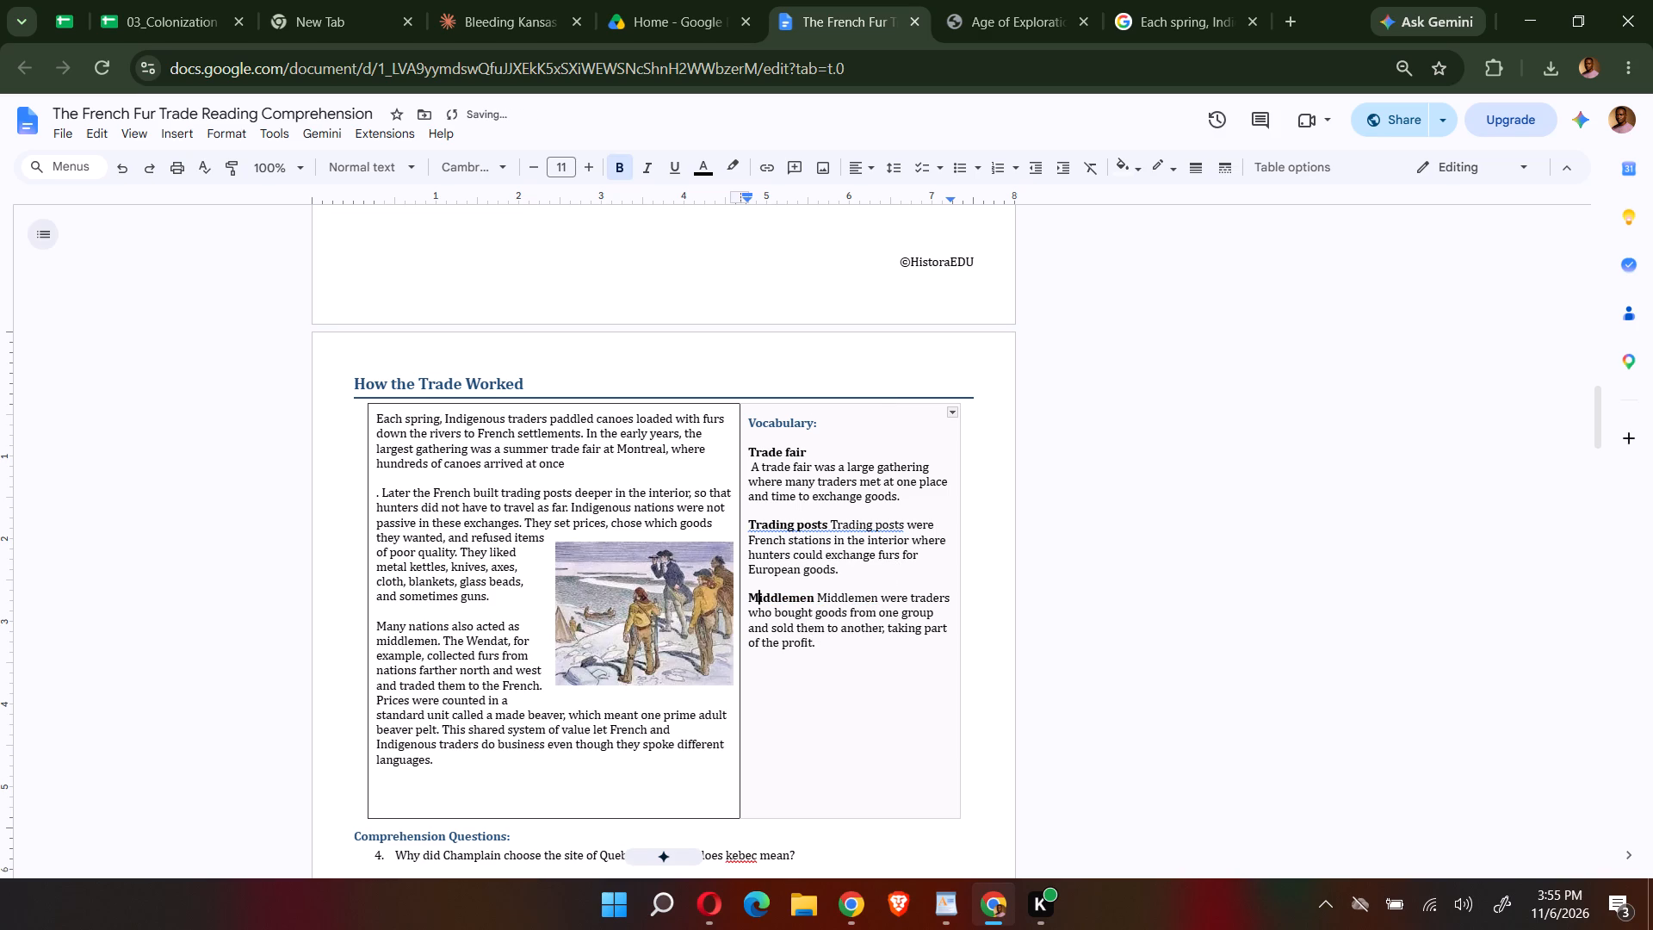
Move the Middlemen definition onto its own line directly below the term.
{"action": "key", "text": "Right"}
{"action": "key", "text": "Right"}
{"action": "key", "text": "Right"}
{"action": "key", "text": "Right"}
{"action": "key", "text": "Right"}
{"action": "key", "text": "Right"}
{"action": "key", "text": "Right"}
{"action": "key", "text": "Right"}
{"action": "key", "text": "shift+Return"}
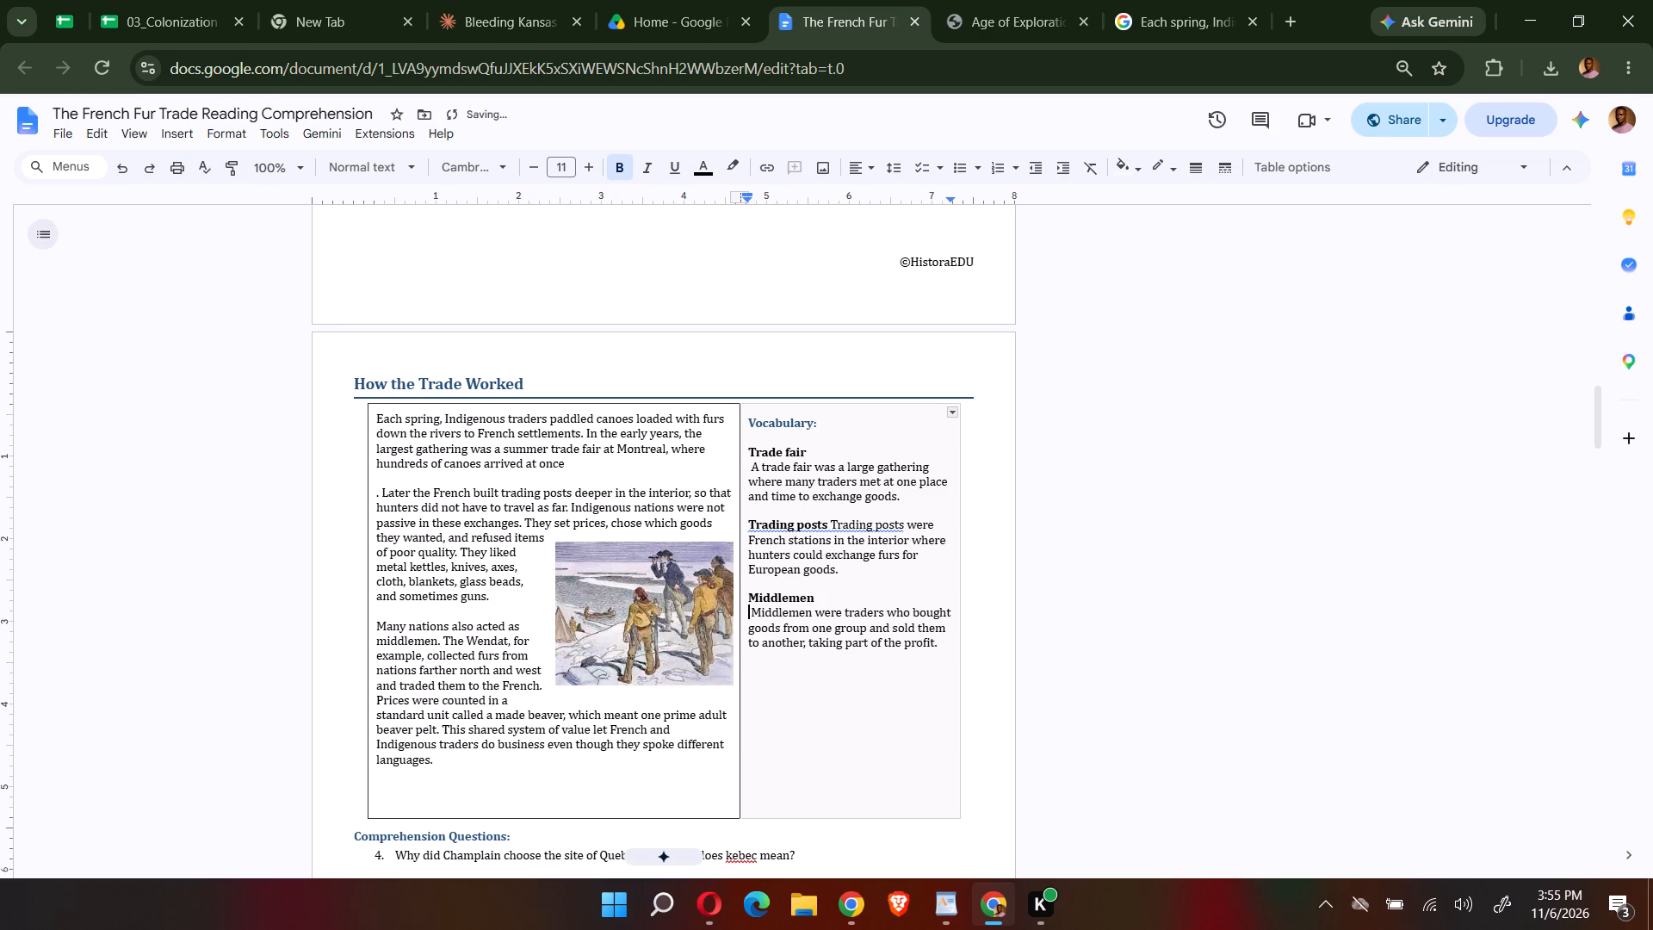
Copy the made beaver term and definition from the PDF's Section 2 into a new paragraph below the Middlemen entry.
{"action": "left_click", "coordinate": [947, 644]}
{"action": "key", "text": "Return"}
{"action": "left_click", "coordinate": [998, 0]}
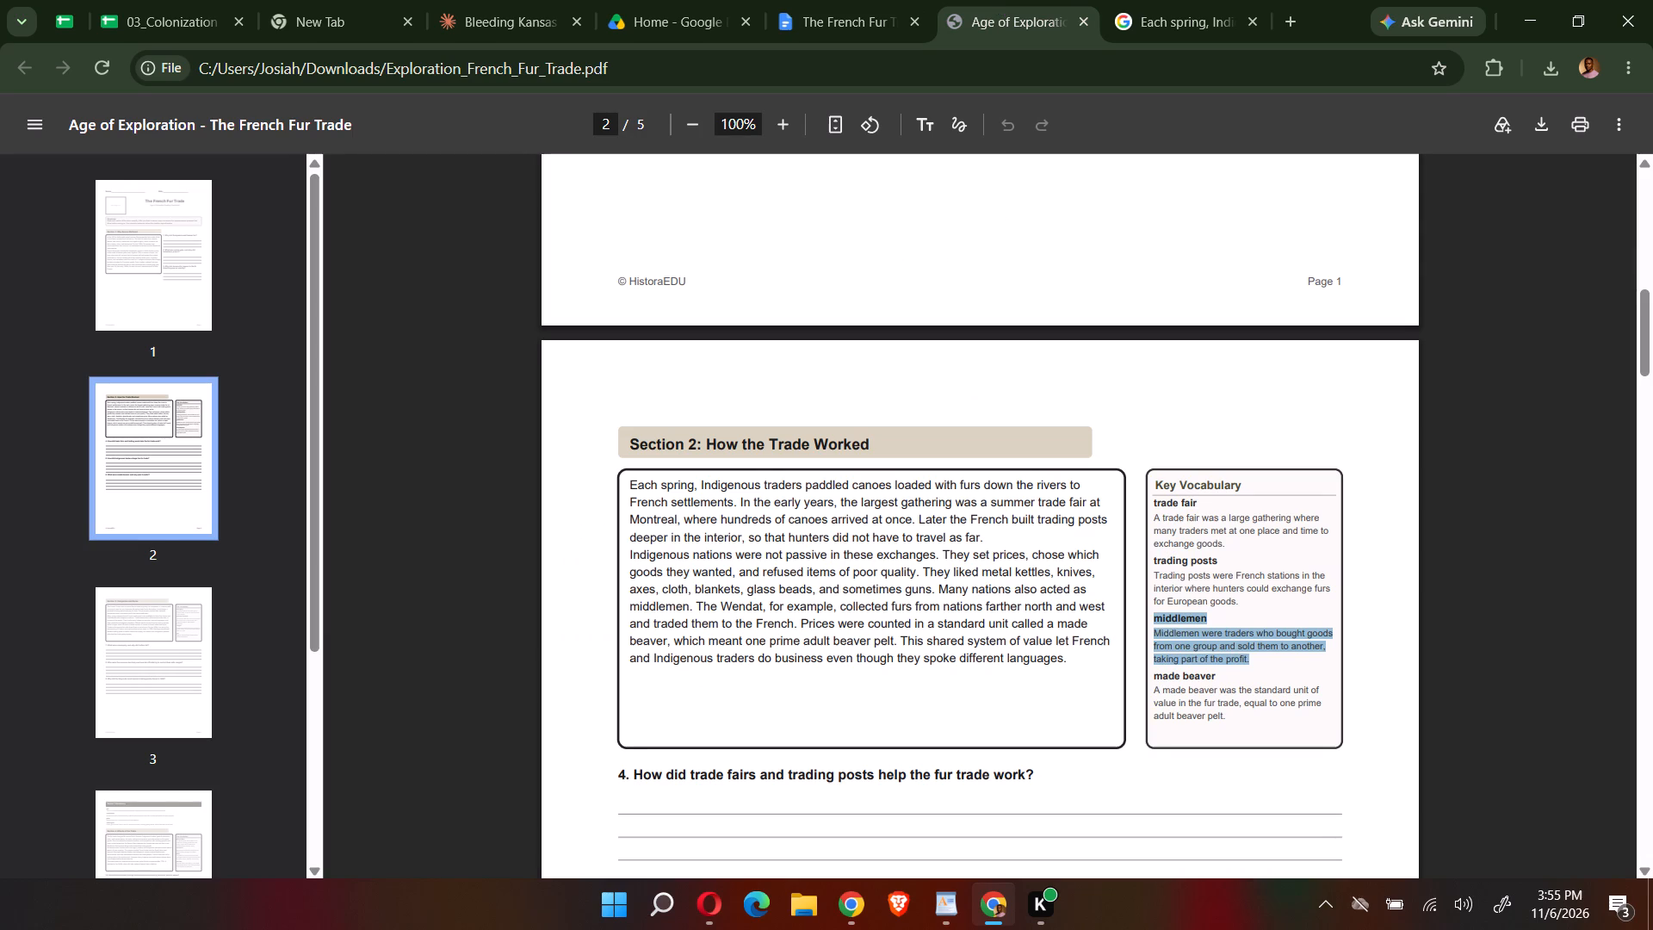
{"action": "left_click_drag", "start_coordinate": [1231, 716], "coordinate": [1193, 693]}
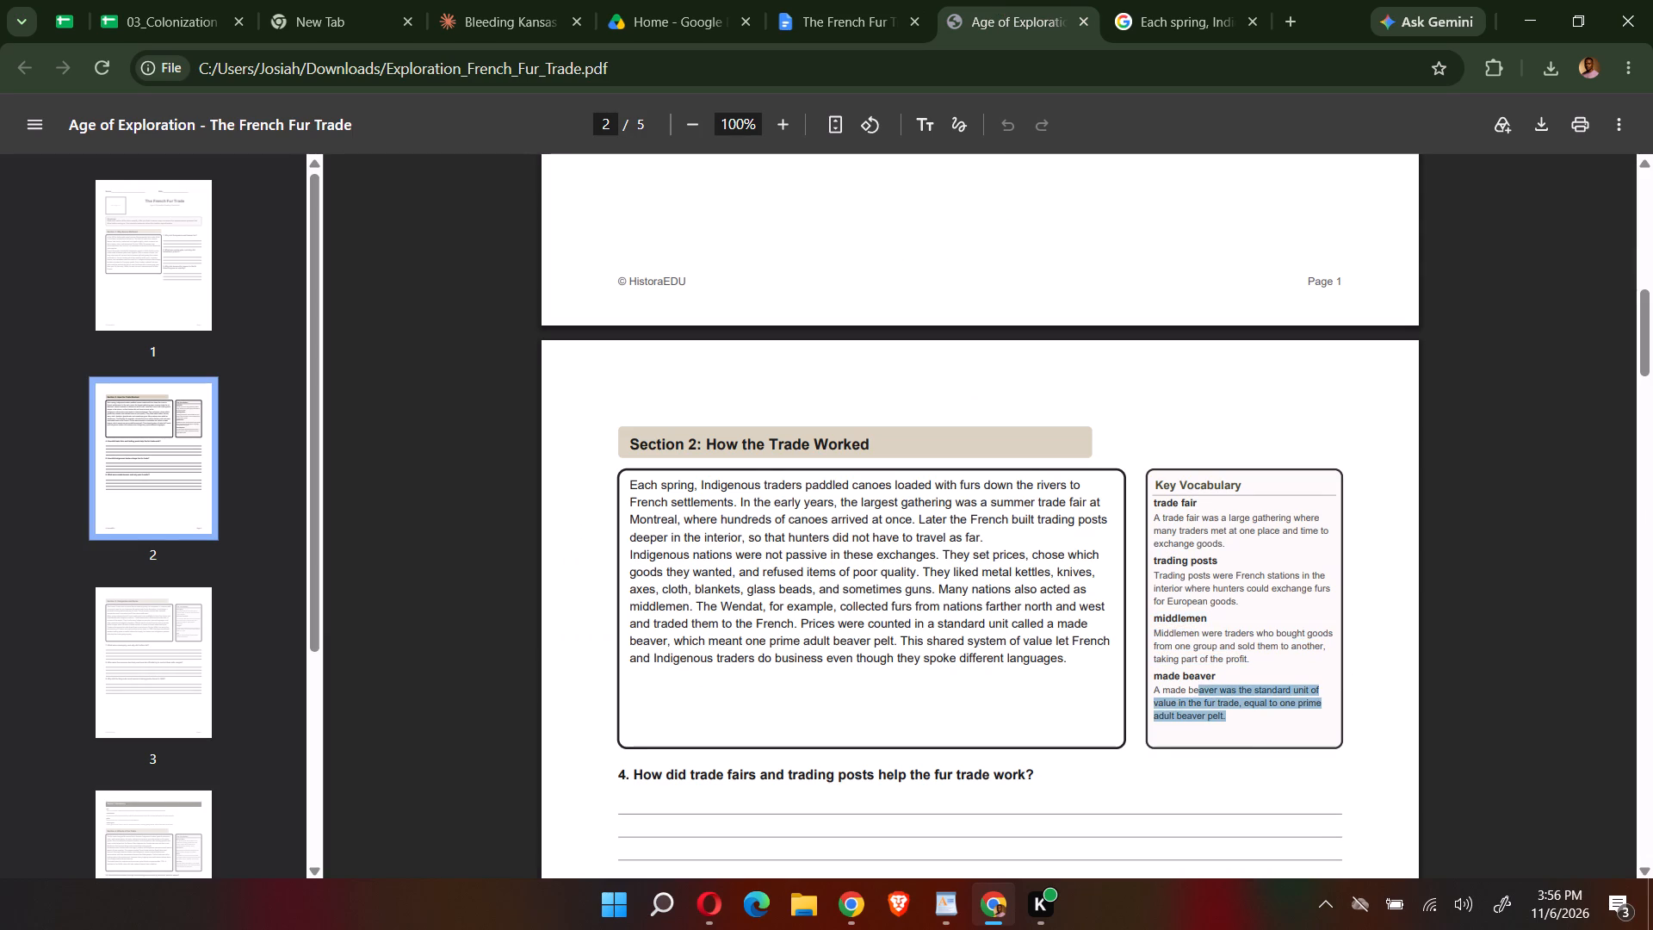
{"action": "left_click_drag", "start_coordinate": [1193, 693], "coordinate": [1150, 672]}
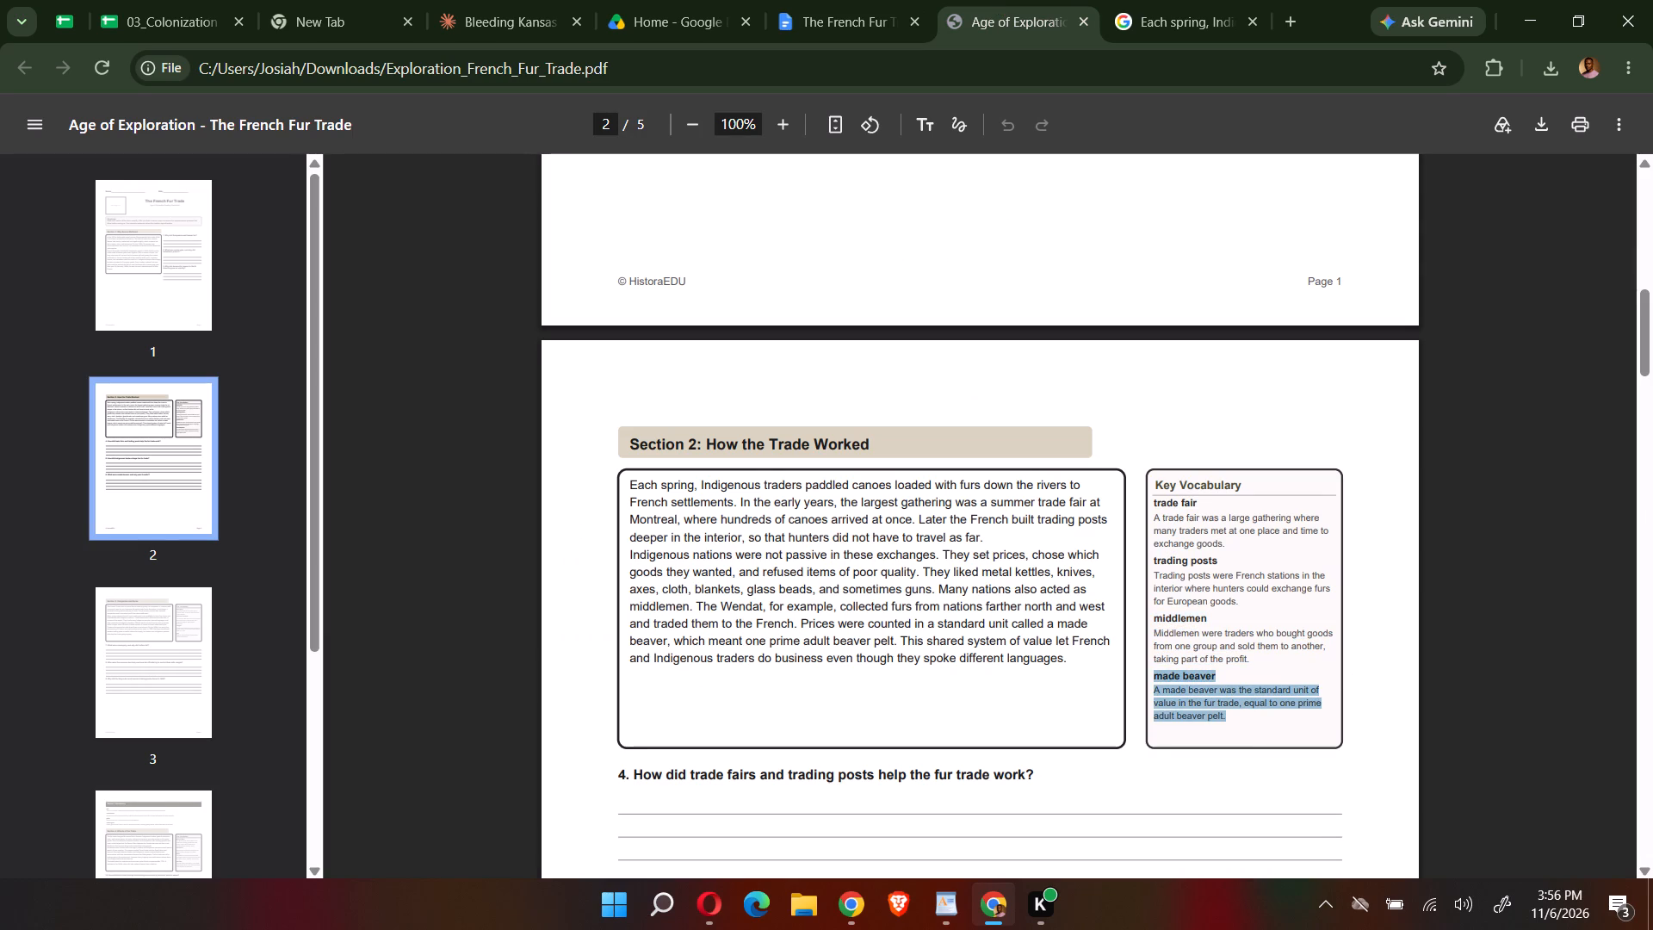
{"action": "key", "text": "ctrl+c"}
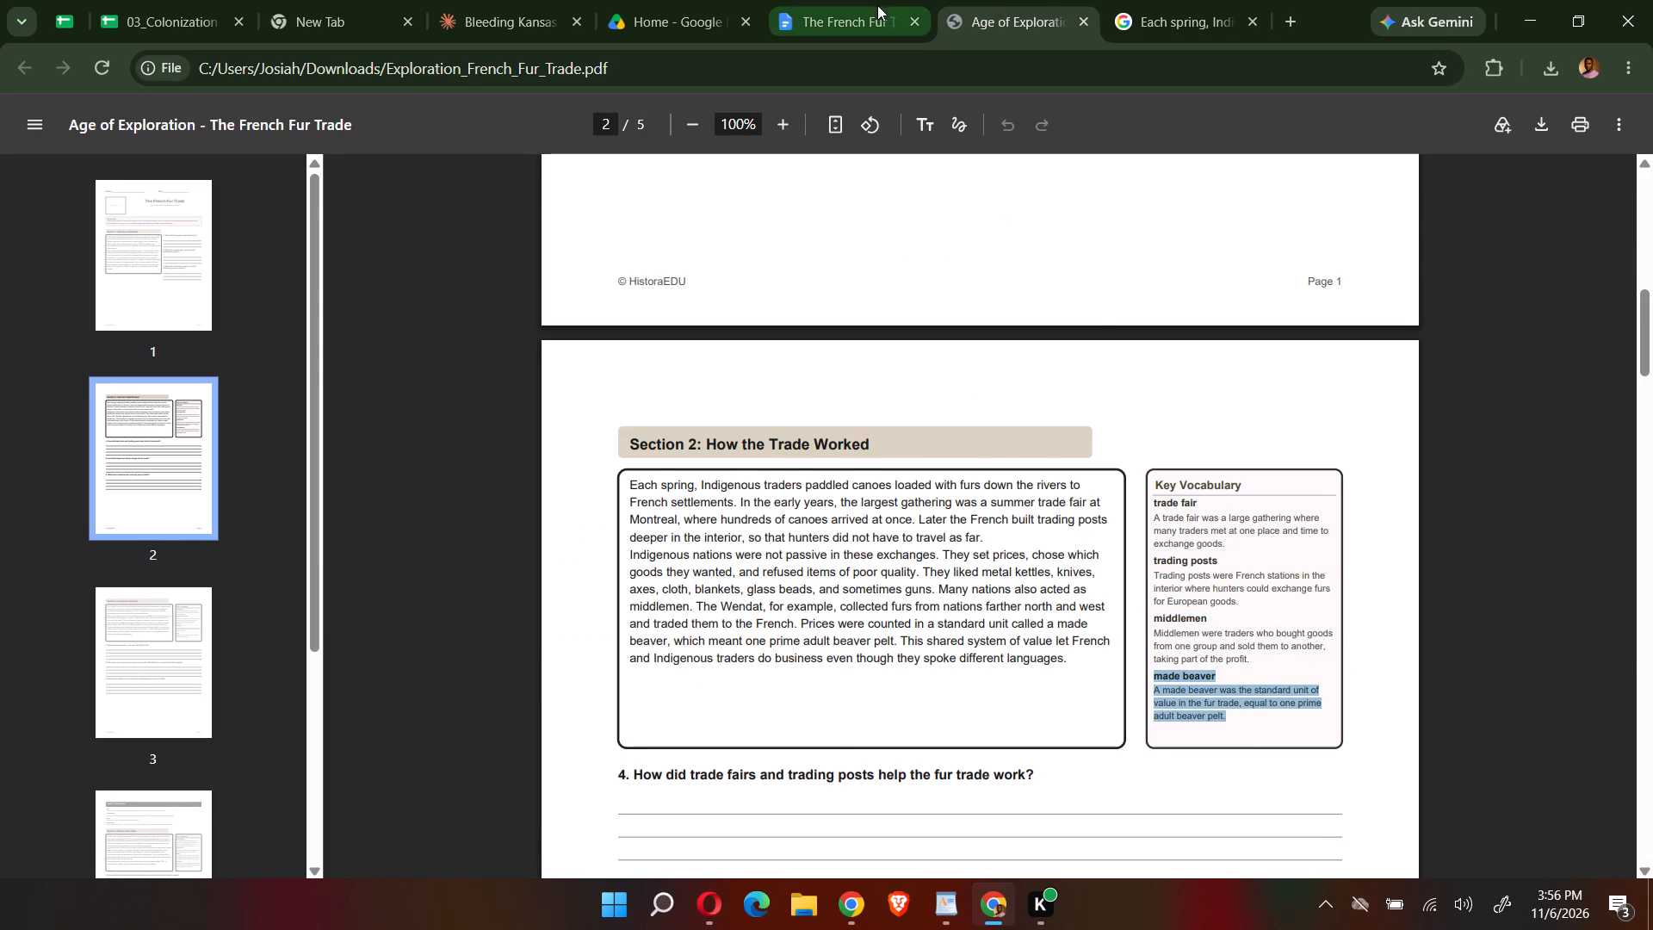
{"action": "left_click", "coordinate": [871, 3]}
{"action": "key", "text": "ctrl+v"}
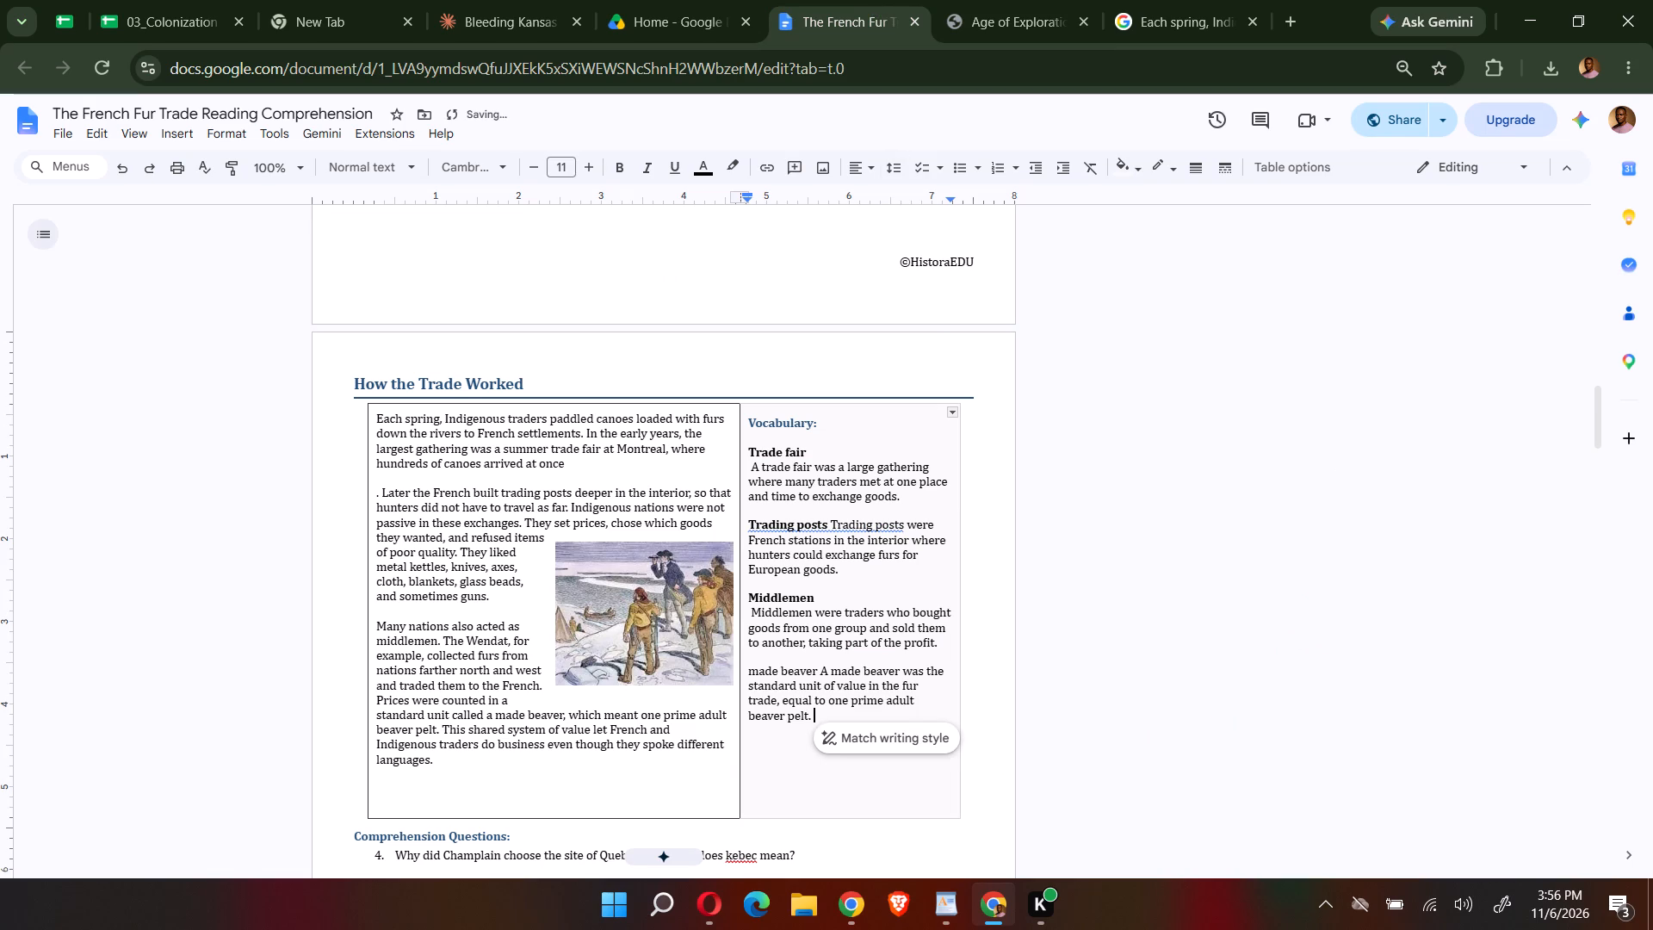
Make the pasted made beaver term bold and capitalise it as "Made beaver".
{"action": "left_click_drag", "start_coordinate": [814, 673], "coordinate": [798, 673]}
{"action": "left_click", "coordinate": [814, 671]}
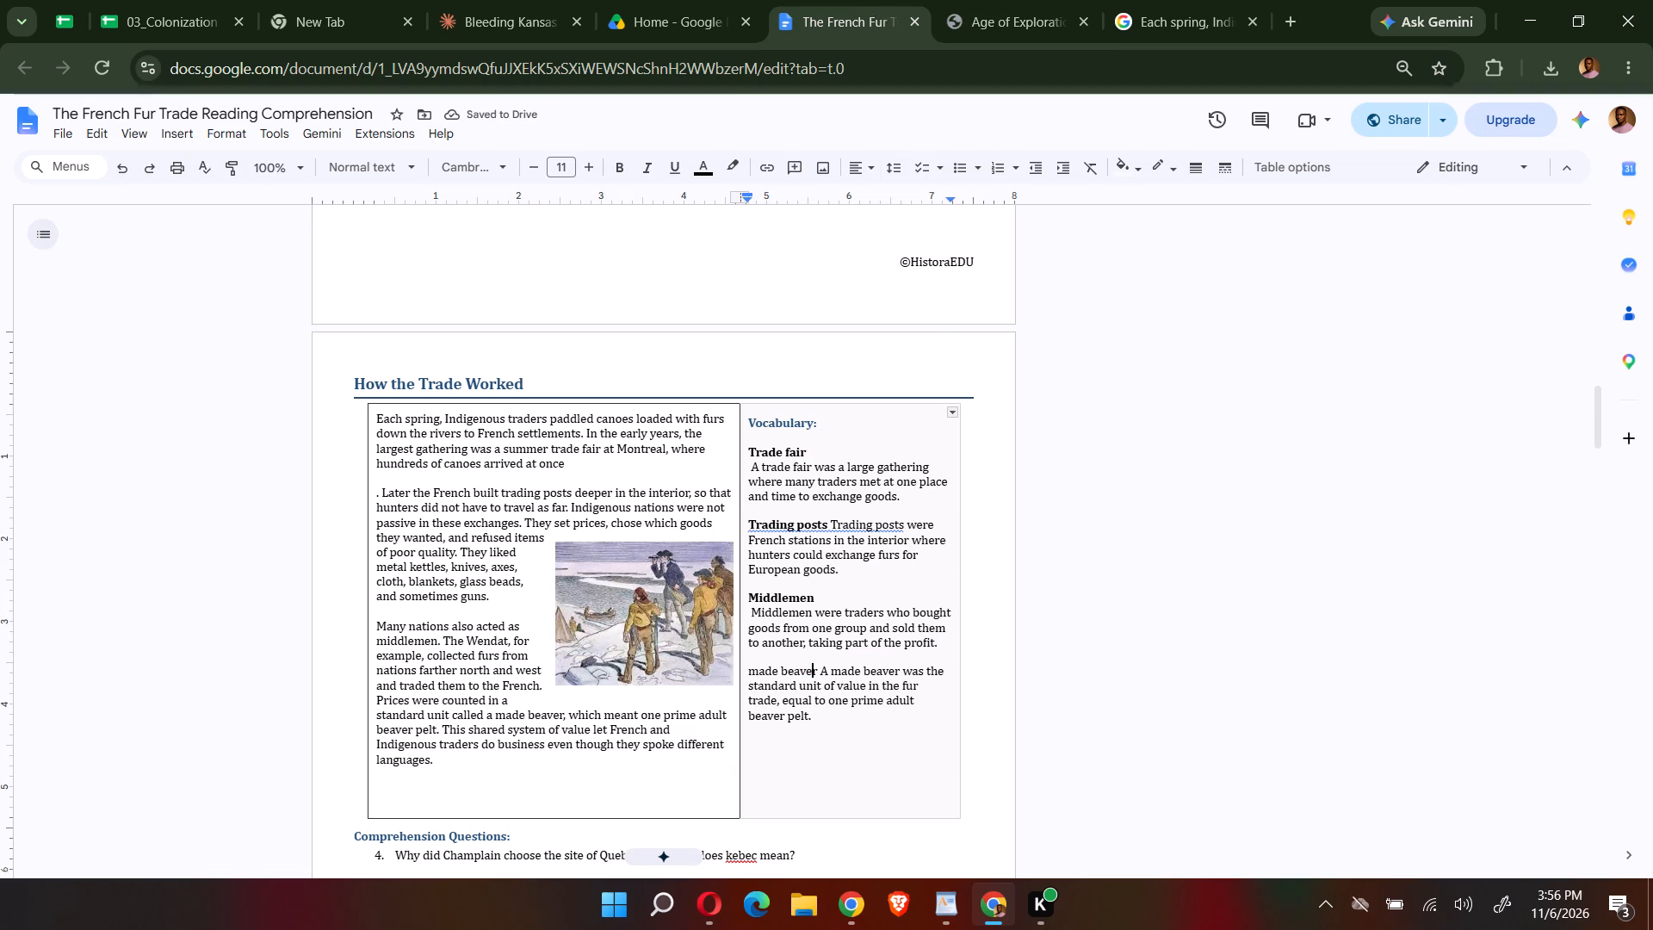
{"action": "left_click_drag", "start_coordinate": [814, 671], "coordinate": [758, 670]}
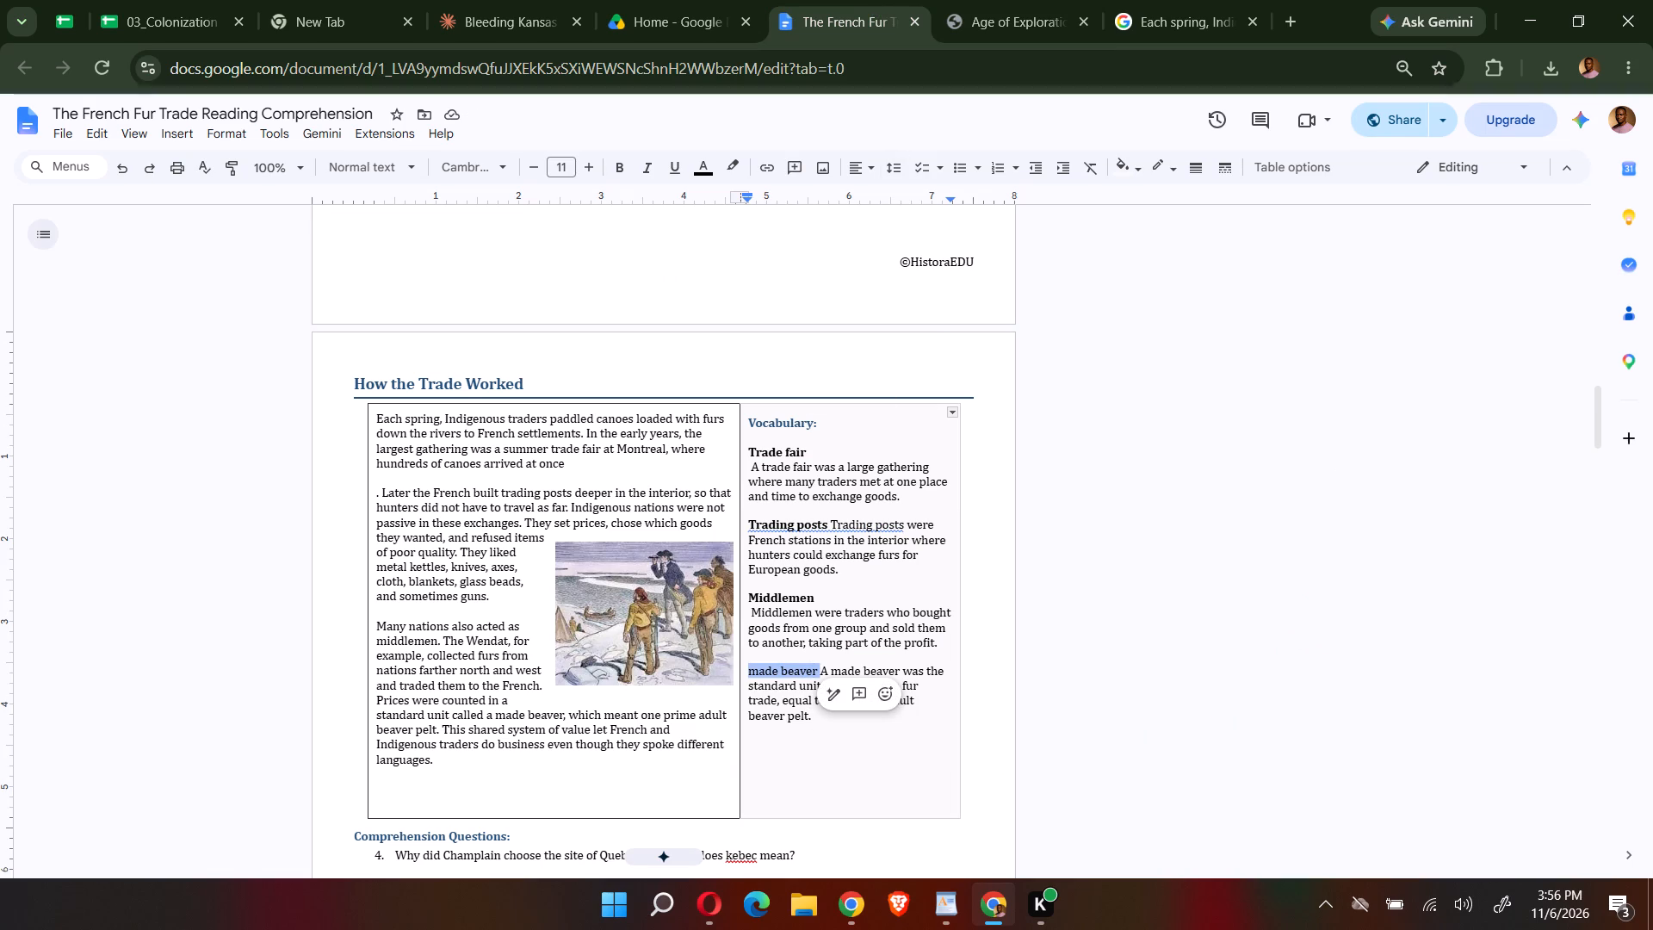
{"action": "left_click", "coordinate": [627, 176]}
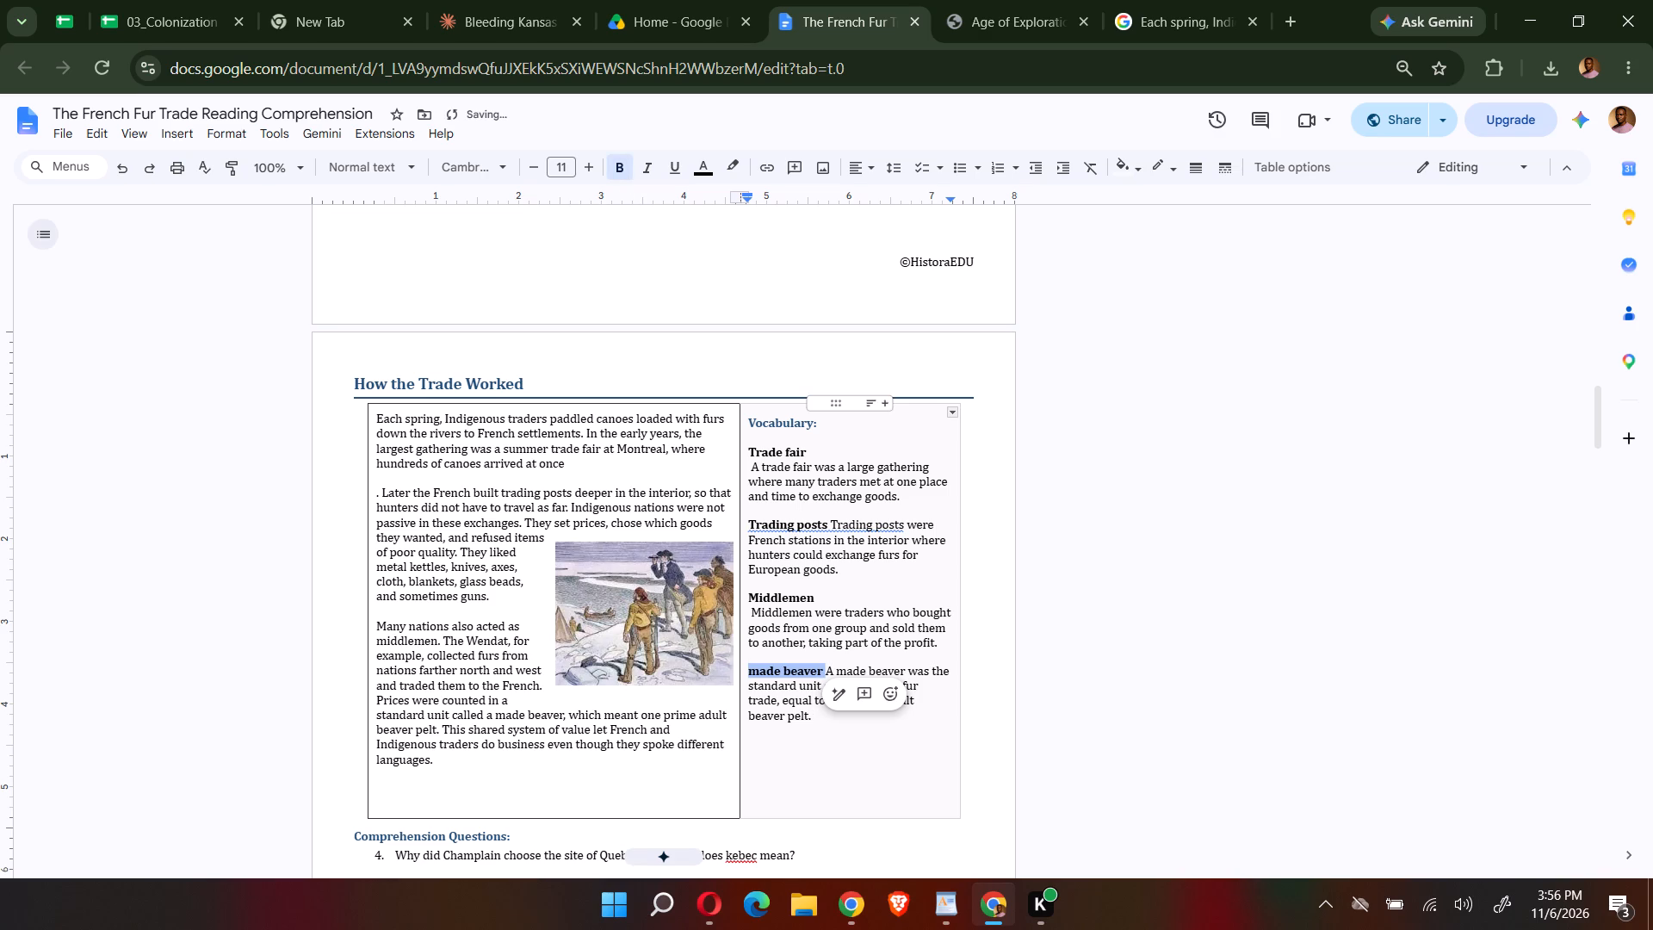
{"action": "left_click", "coordinate": [761, 673]}
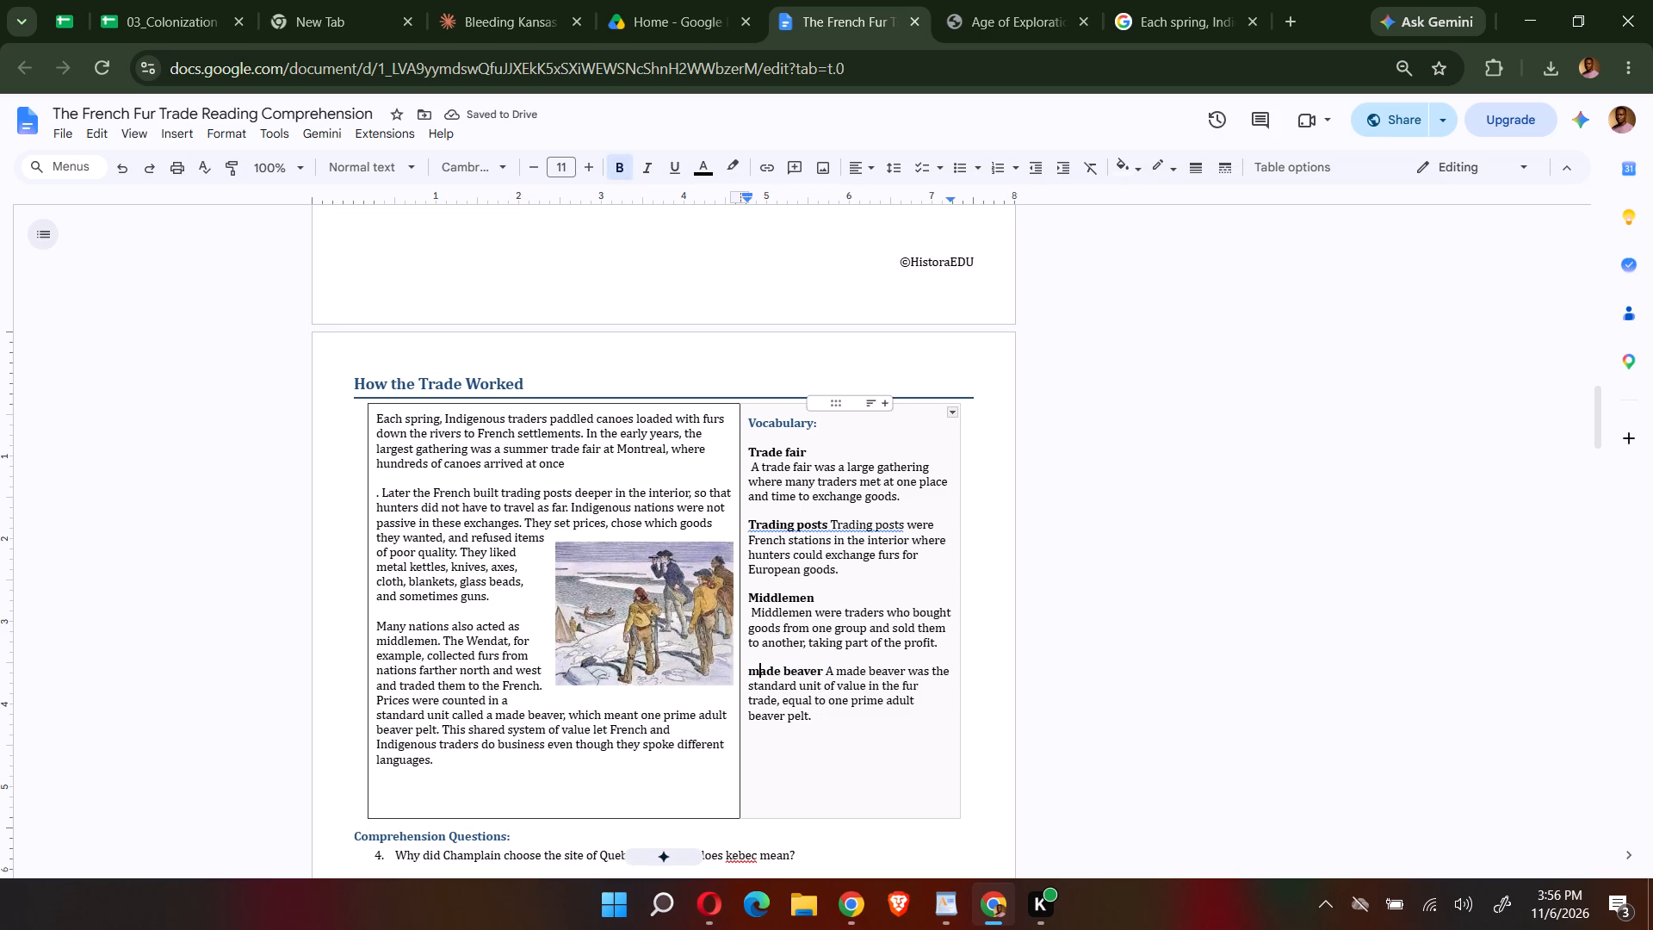
{"action": "key", "text": "BackSpace"}
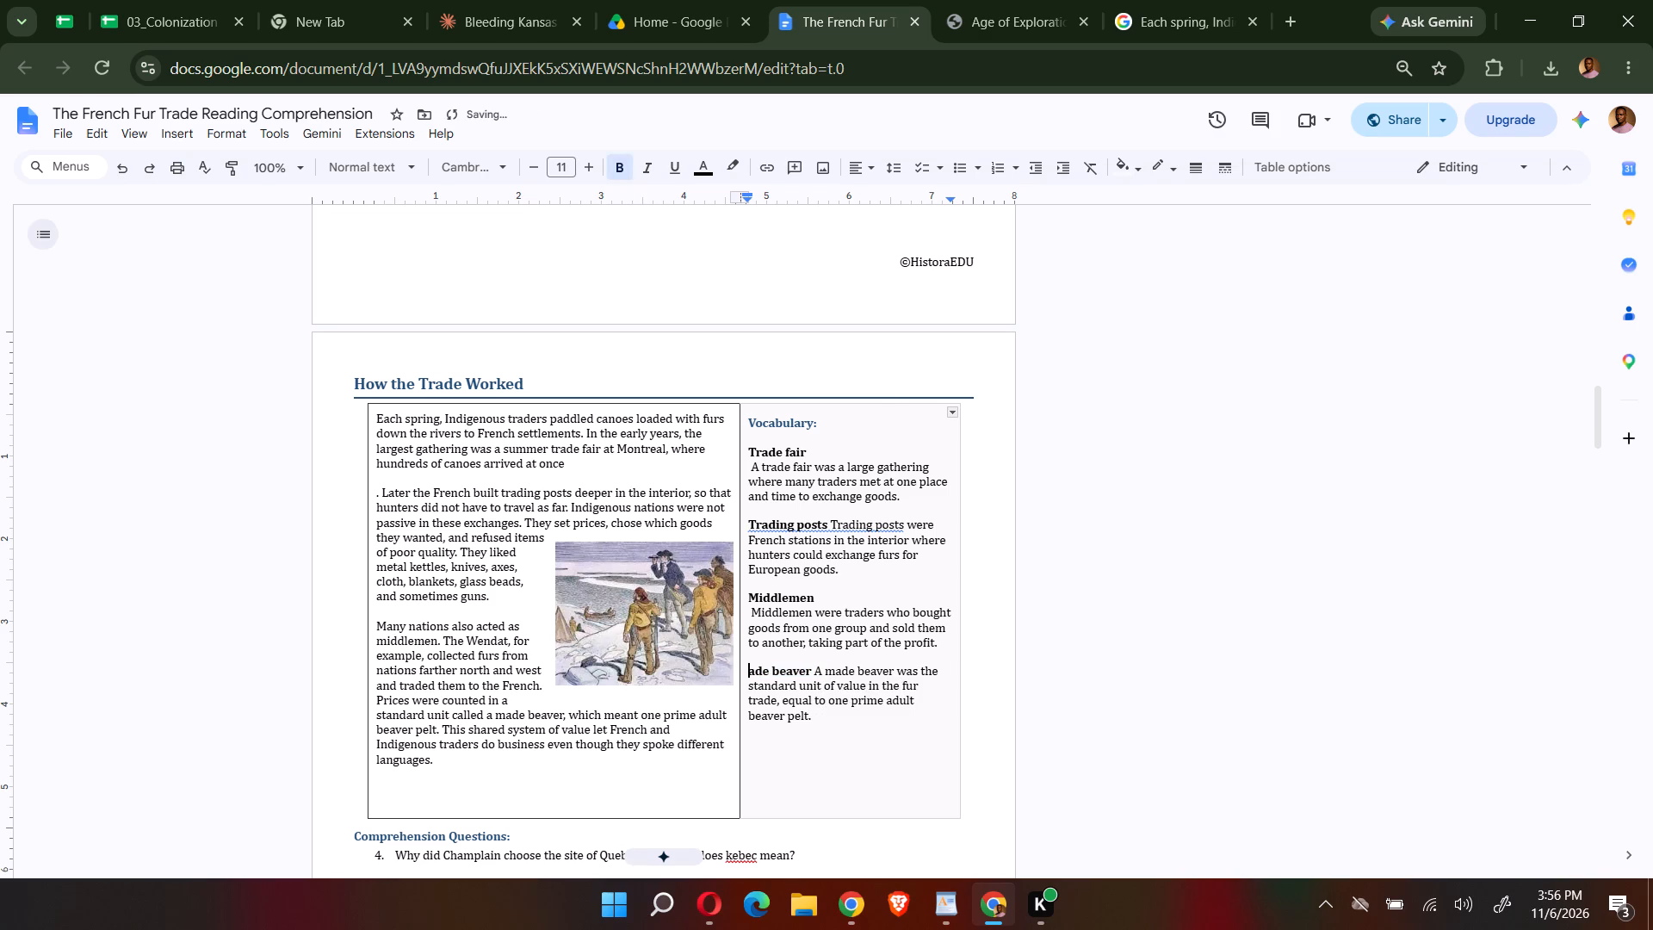
{"action": "key", "text": "shift+m"}
Move the Made beaver definition onto its own line directly below the term.
{"action": "key", "text": "Right"}
{"action": "key", "text": "Right"}
{"action": "key", "text": "Right"}
{"action": "key", "text": "Right"}
{"action": "key", "text": "Right"}
{"action": "key", "text": "Right"}
{"action": "key", "text": "Right"}
{"action": "key", "text": "Right"}
{"action": "key", "text": "Right"}
{"action": "key", "text": "Right"}
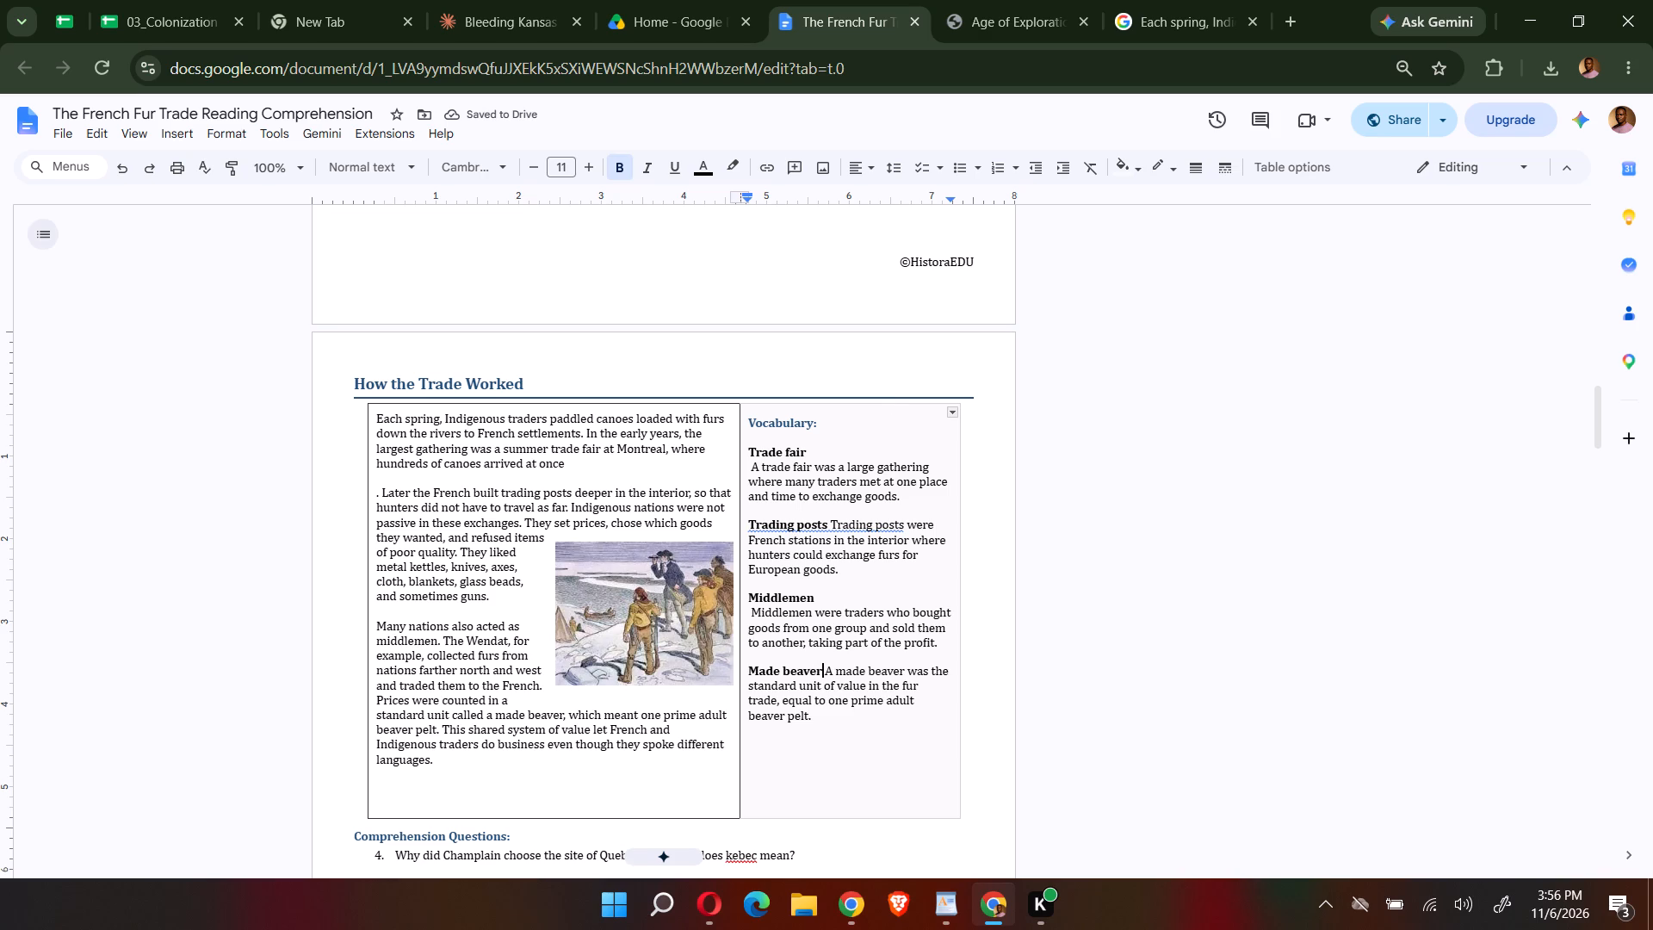
{"action": "key", "text": "shift+Return"}
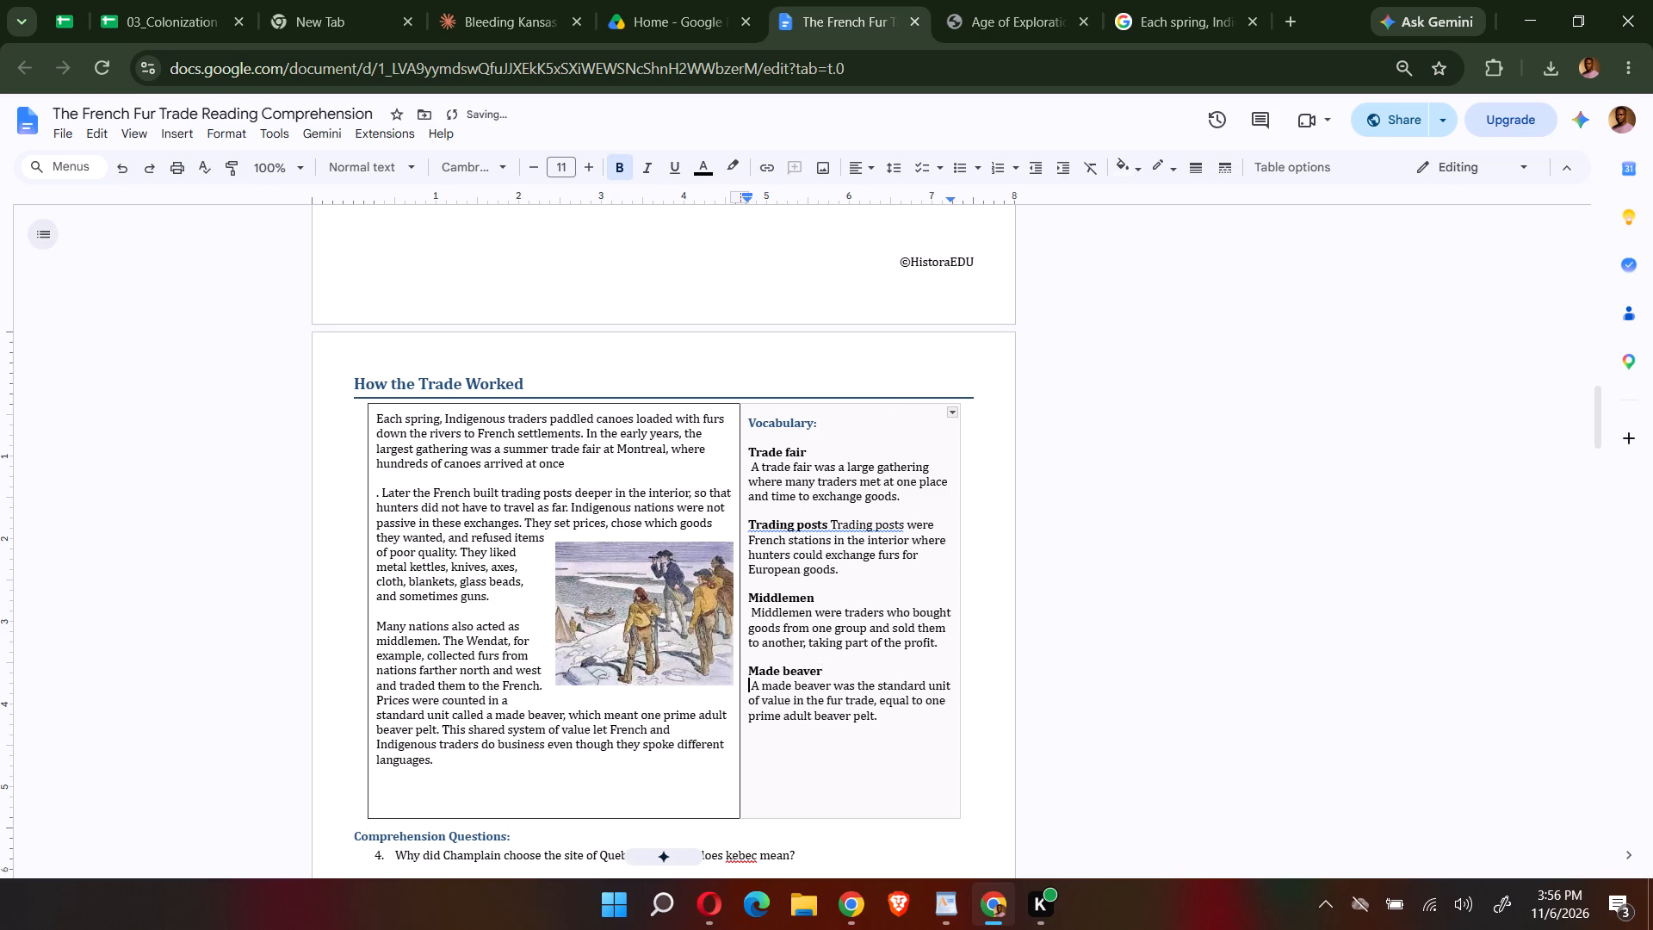
Delete the old Champlain and Quebec question text from item 4 under Comprehension Questions, keeping its number and answer lines.
{"action": "left_click", "coordinate": [903, 714]}
{"action": "scroll", "coordinate": [999, 573], "scroll_direction": "down", "scroll_amount": 2}
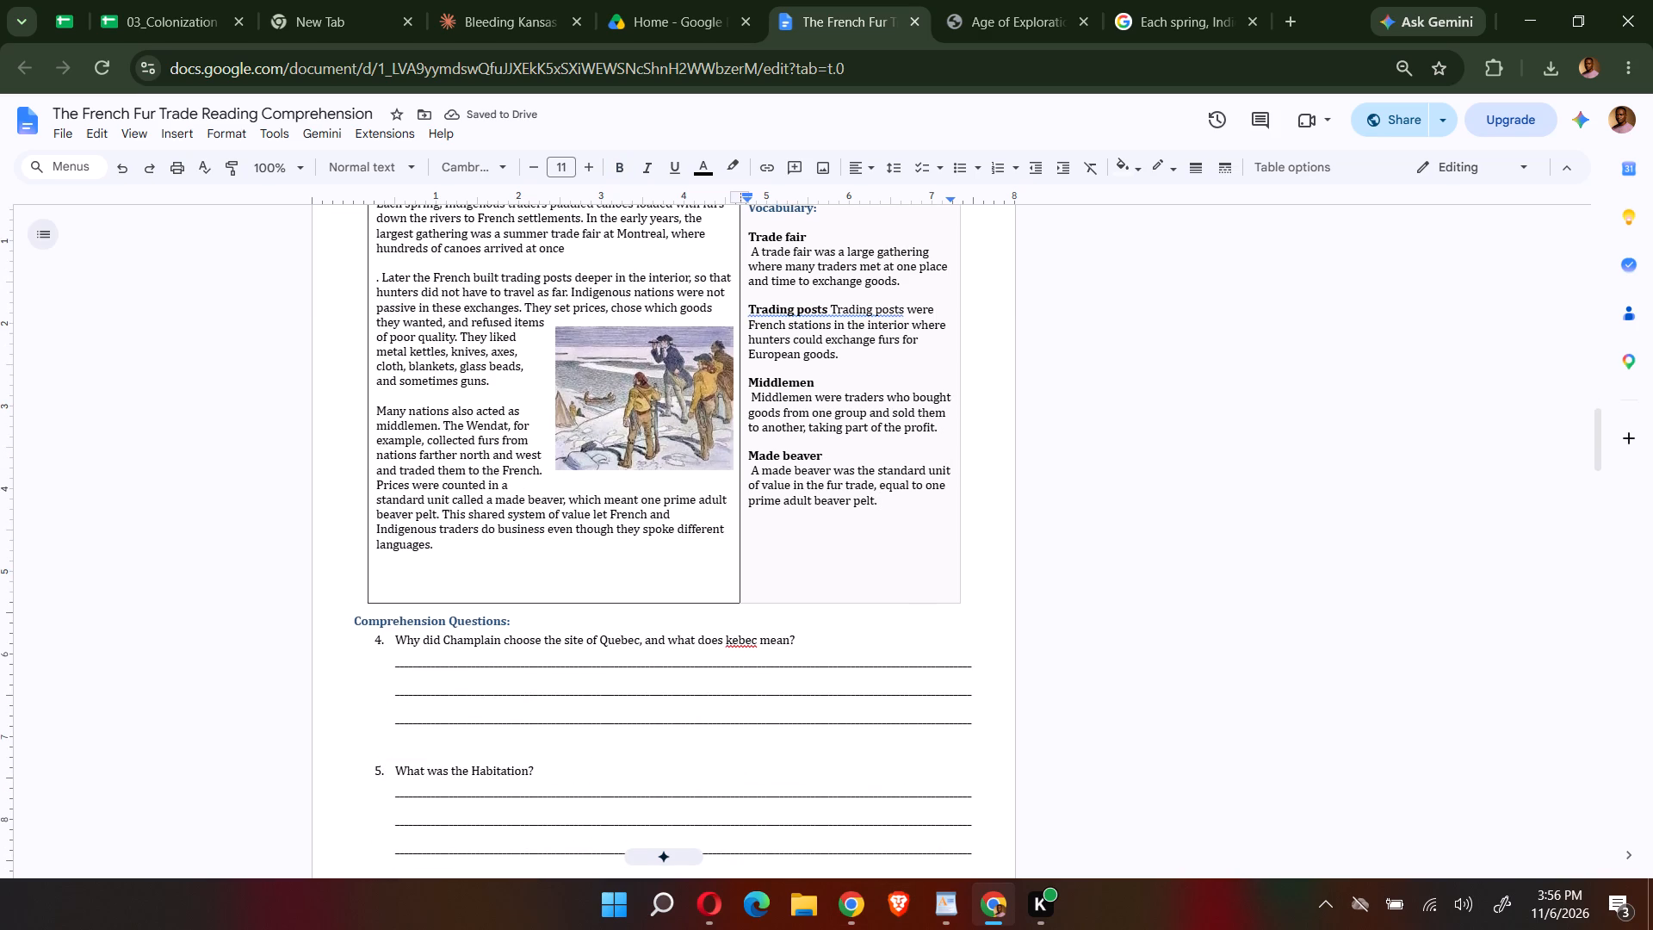
{"action": "left_click_drag", "start_coordinate": [805, 646], "coordinate": [402, 639]}
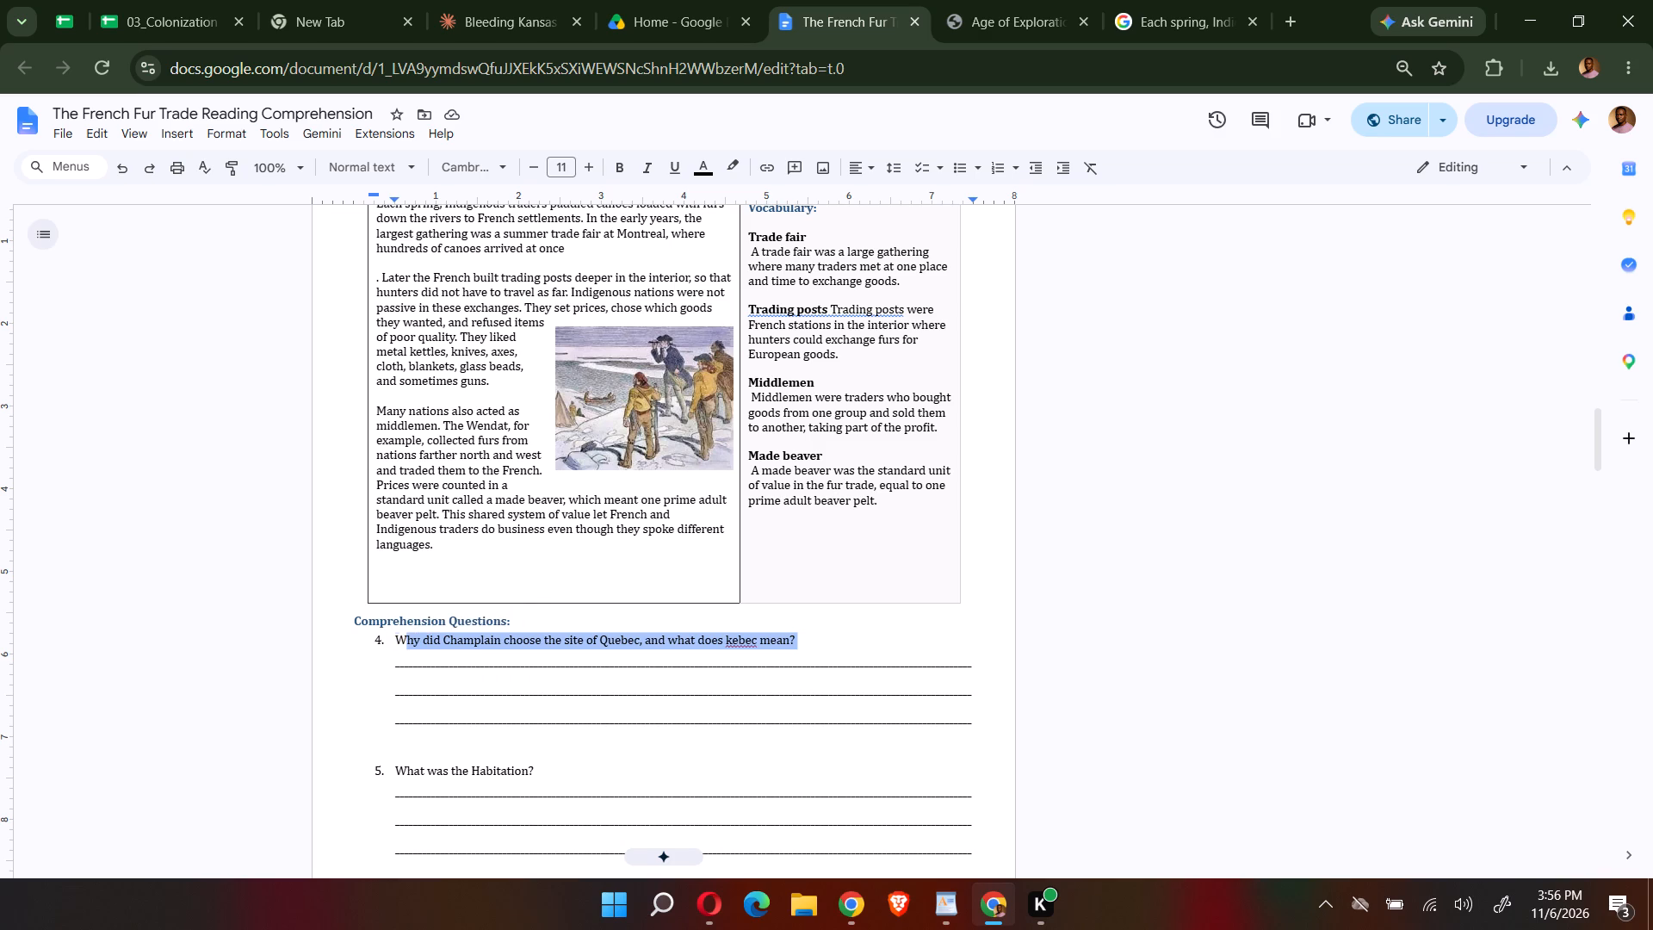
{"action": "left_click_drag", "start_coordinate": [402, 639], "coordinate": [392, 639]}
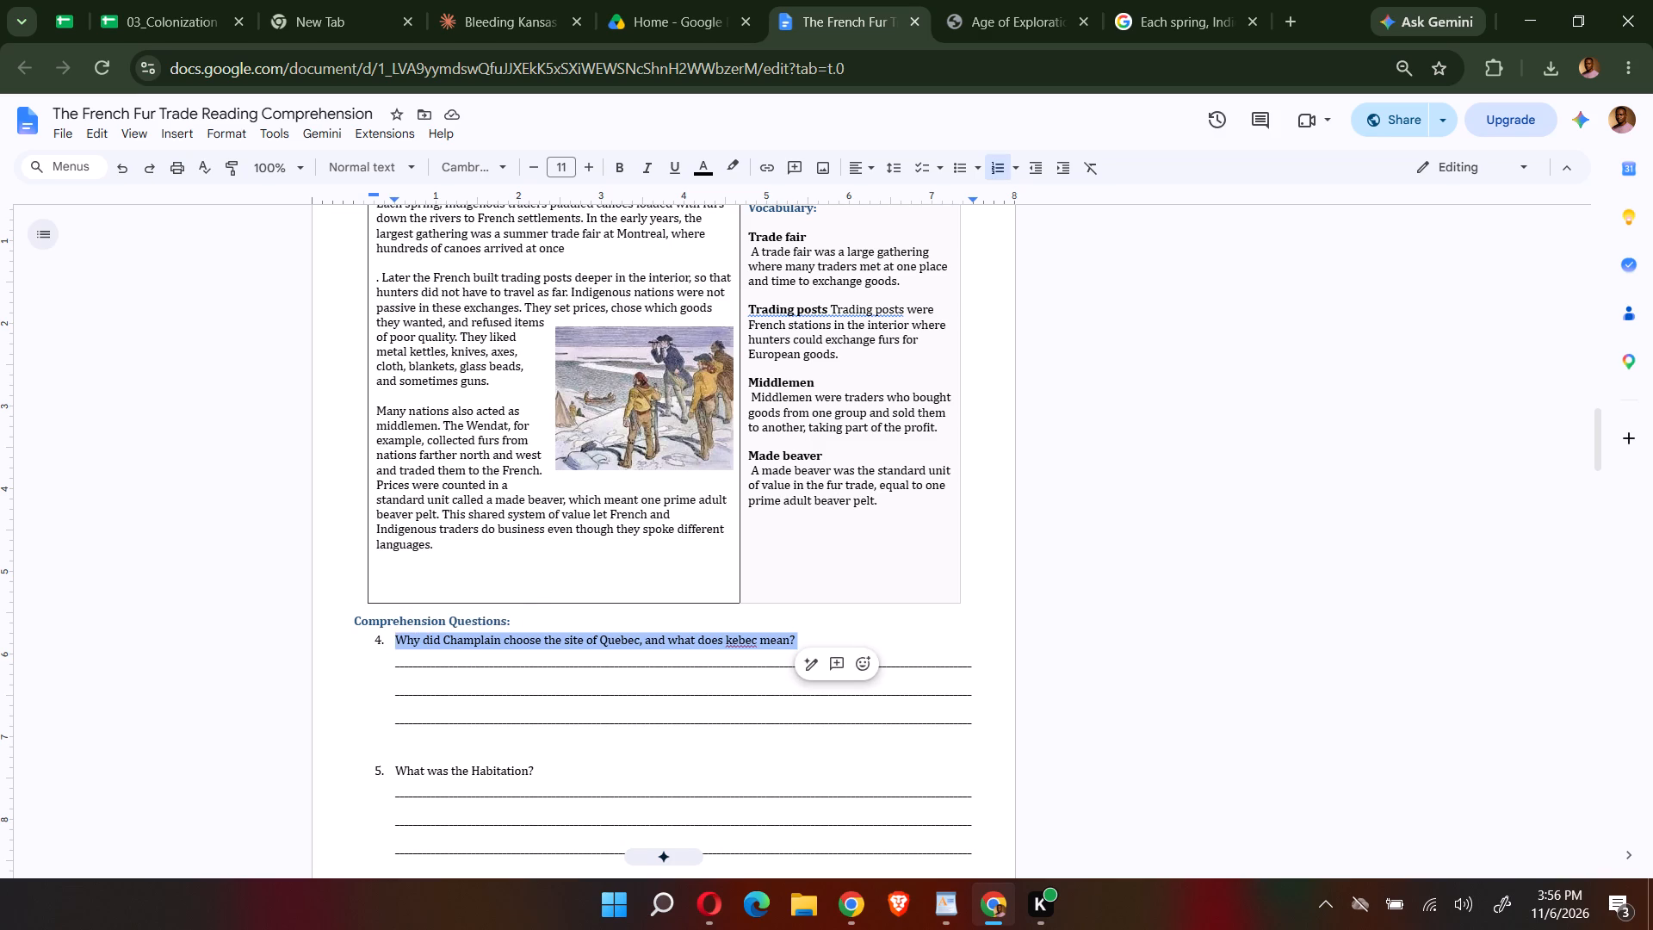
{"action": "key", "text": "BackSpace"}
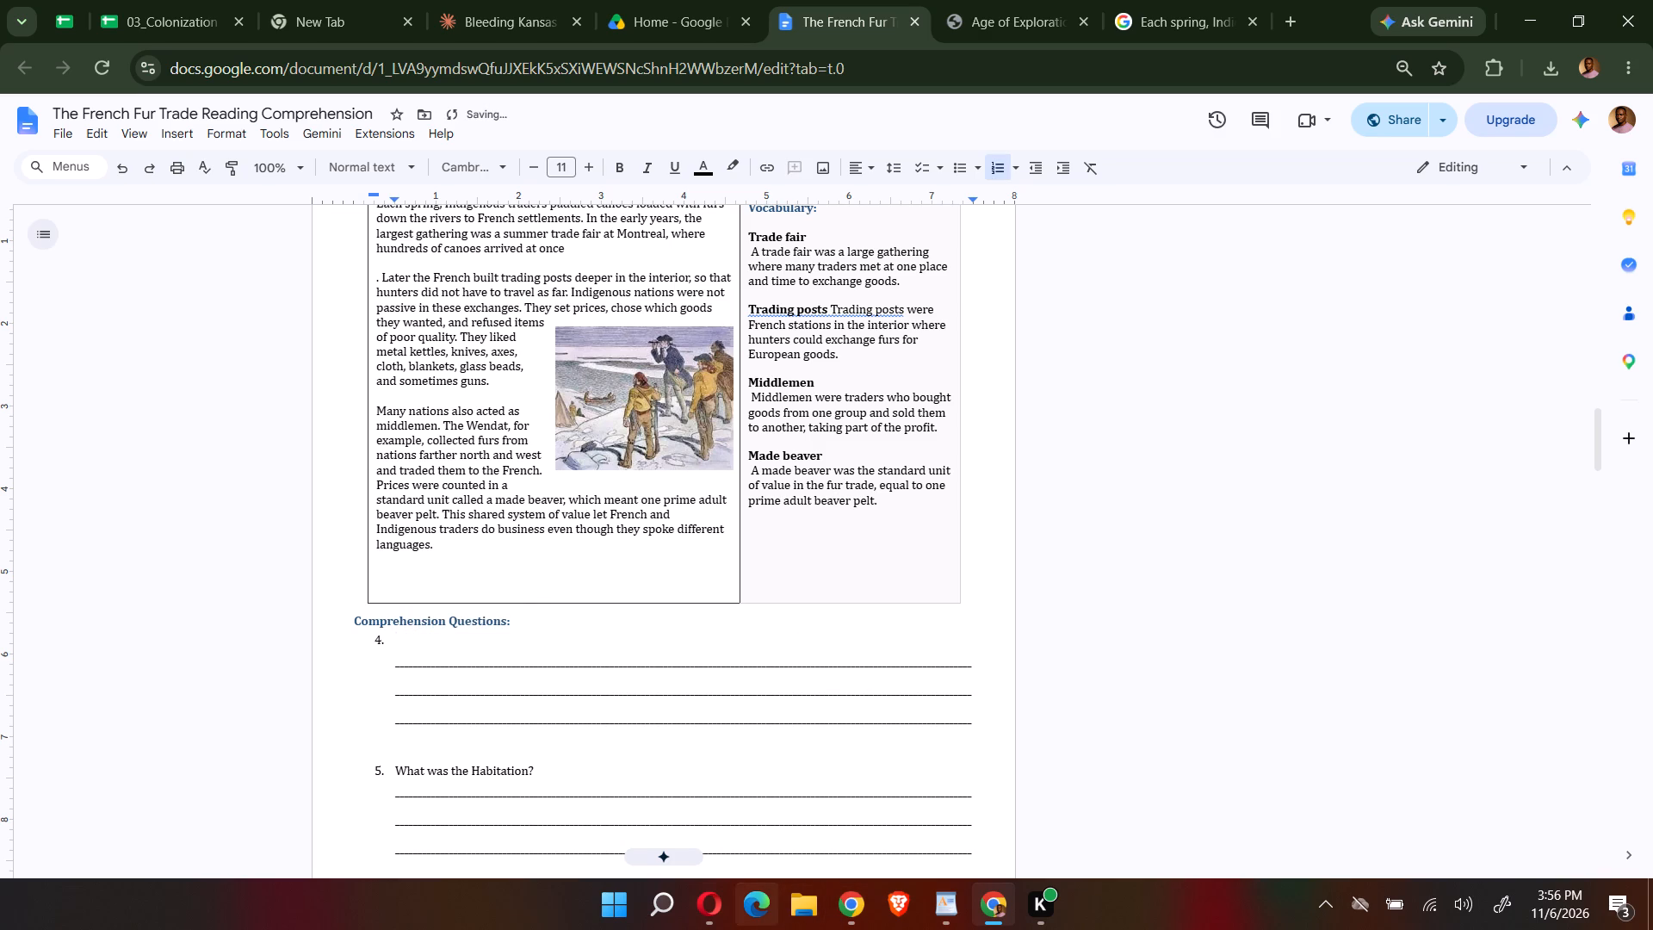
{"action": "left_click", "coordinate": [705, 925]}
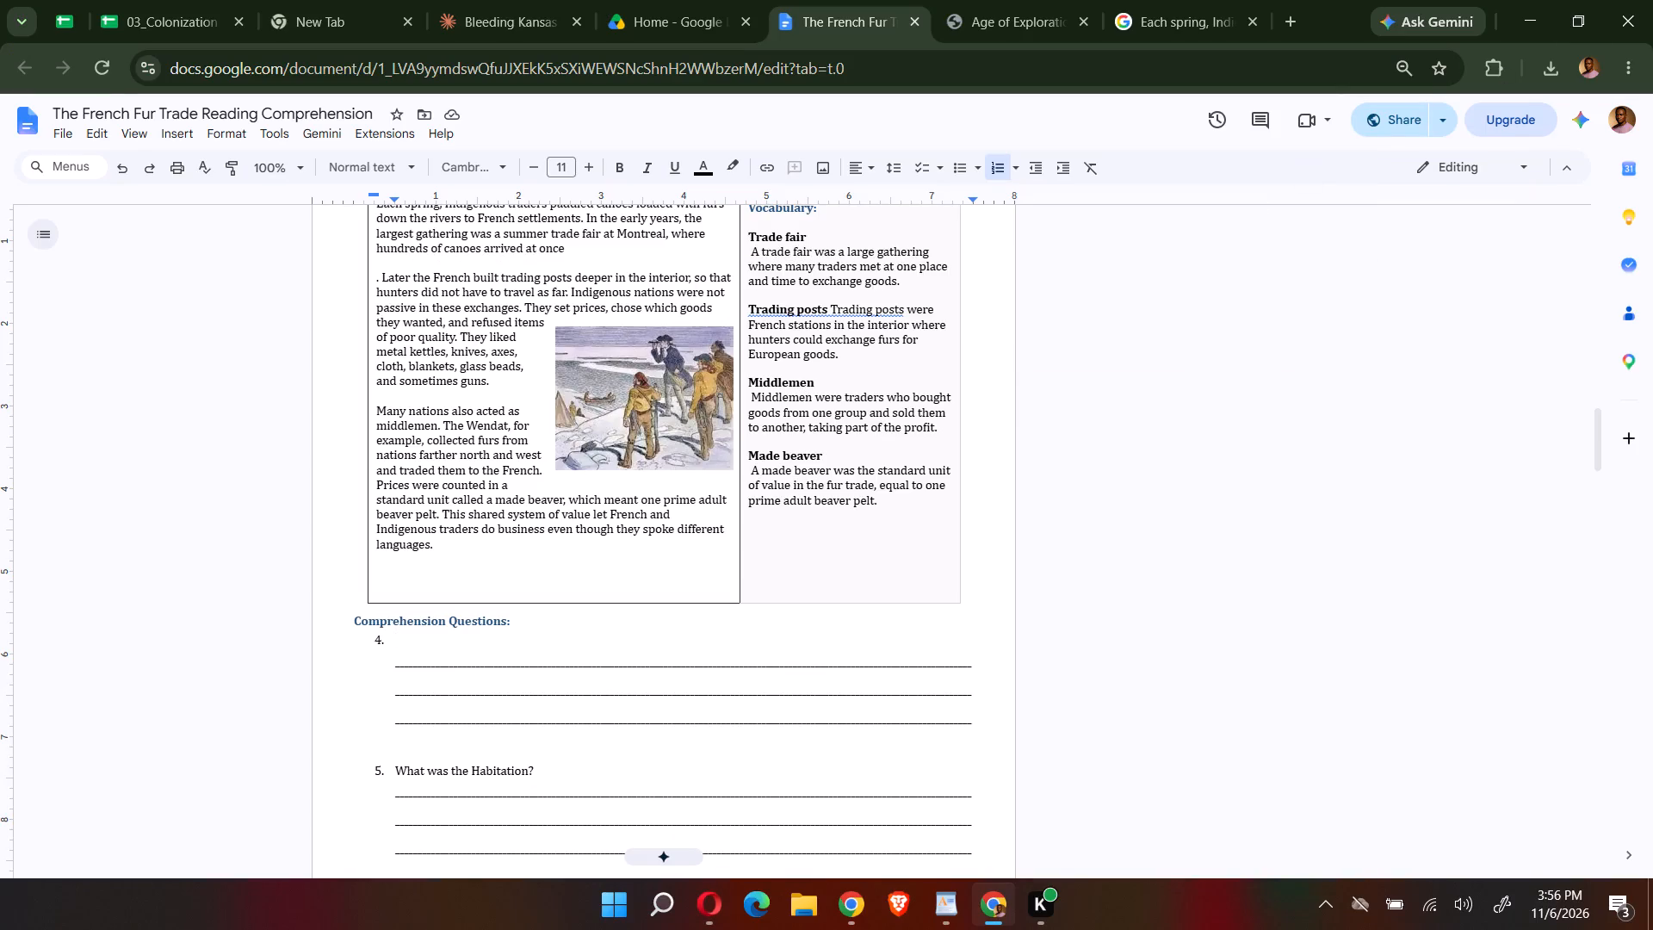
In the fur trade PDF, select the question 4 text "How did trade fairs and trading posts help the fur trade work?" for copying.
{"action": "left_click", "coordinate": [1015, 22]}
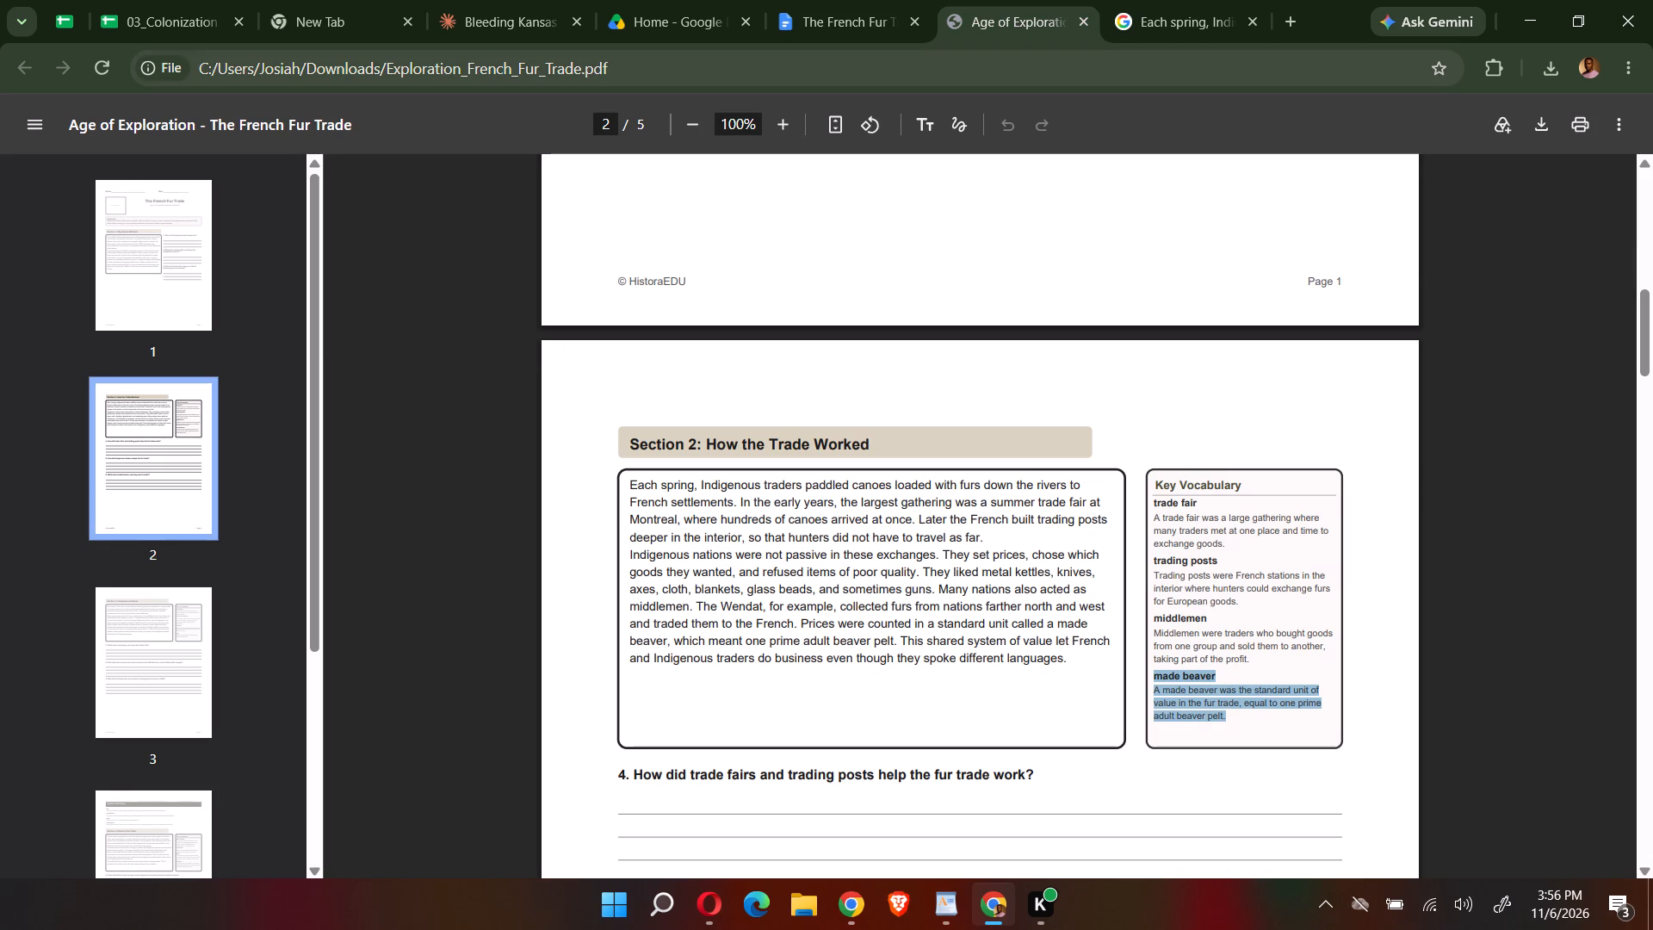
{"action": "scroll", "coordinate": [1074, 279], "scroll_direction": "down", "scroll_amount": 3}
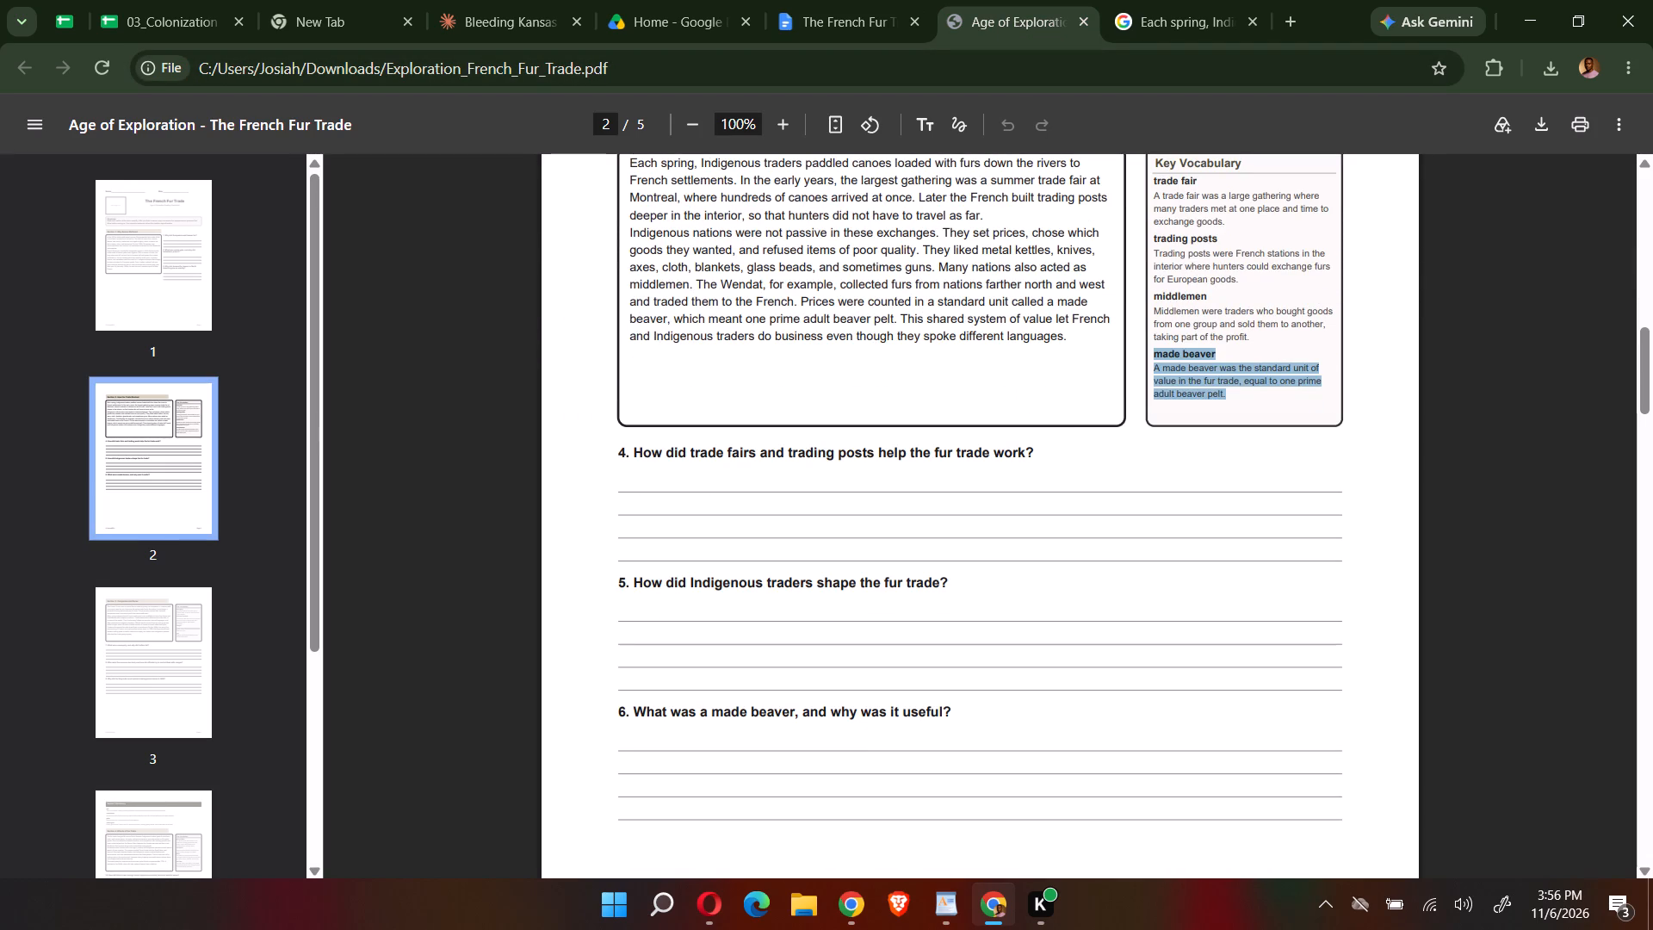
{"action": "left_click_drag", "start_coordinate": [1043, 453], "coordinate": [694, 446]}
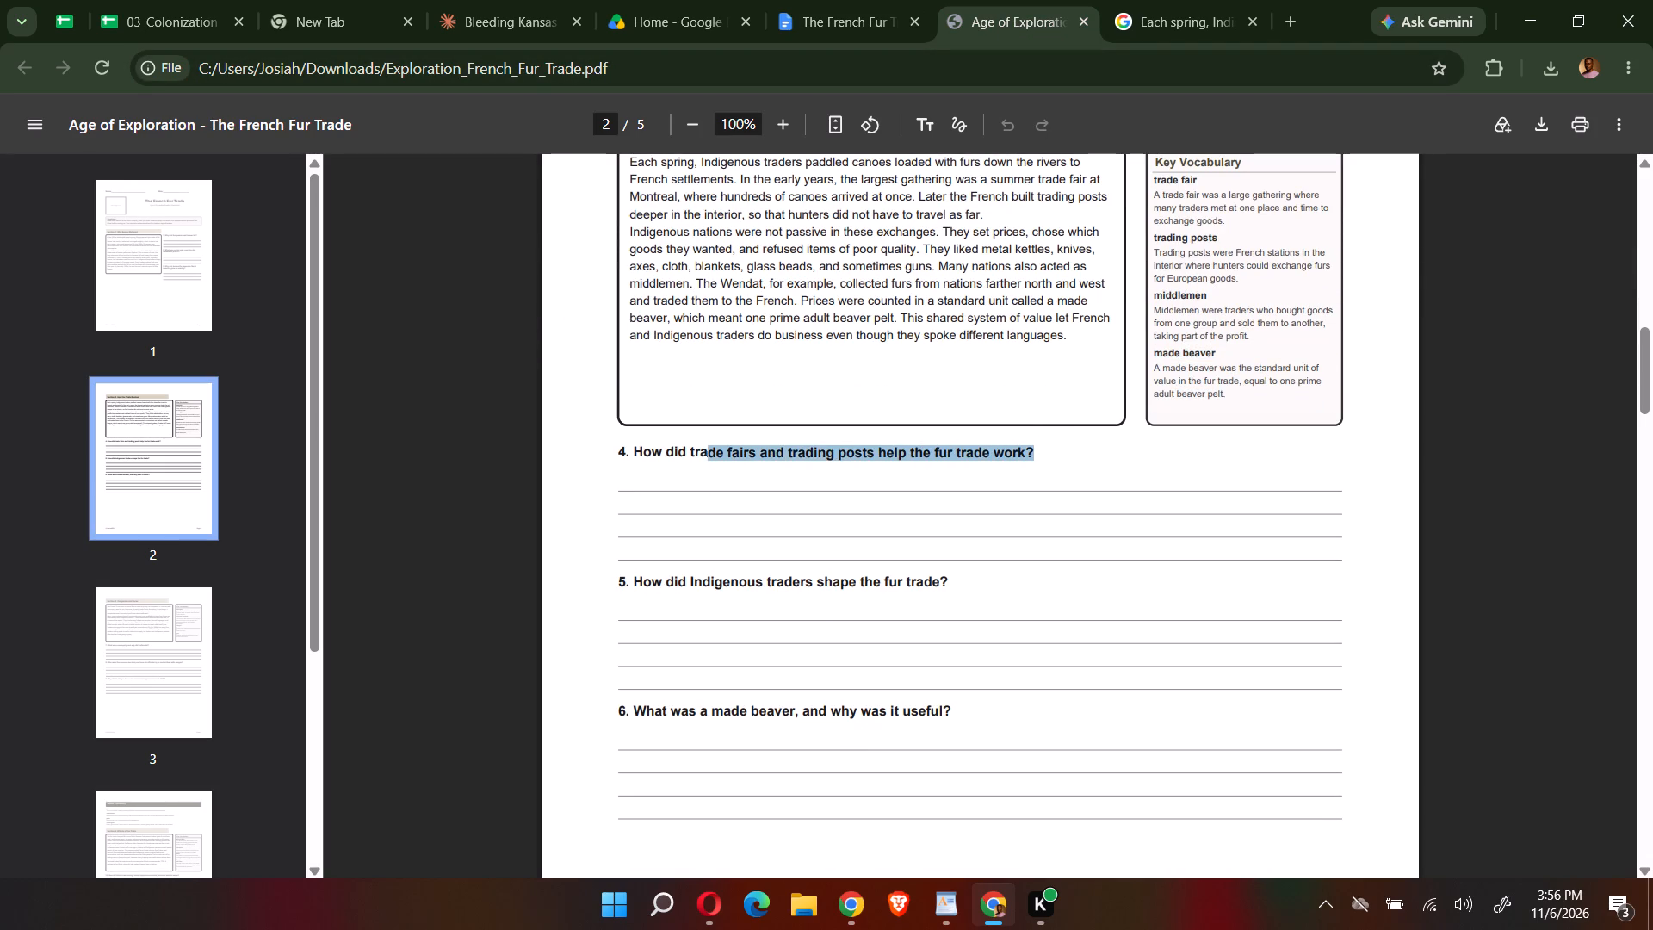
Copy the PDF's question "How did trade fairs and trading posts help the fur trade work?" into the empty comprehension question 4.
{"action": "left_click_drag", "start_coordinate": [694, 446], "coordinate": [636, 446]}
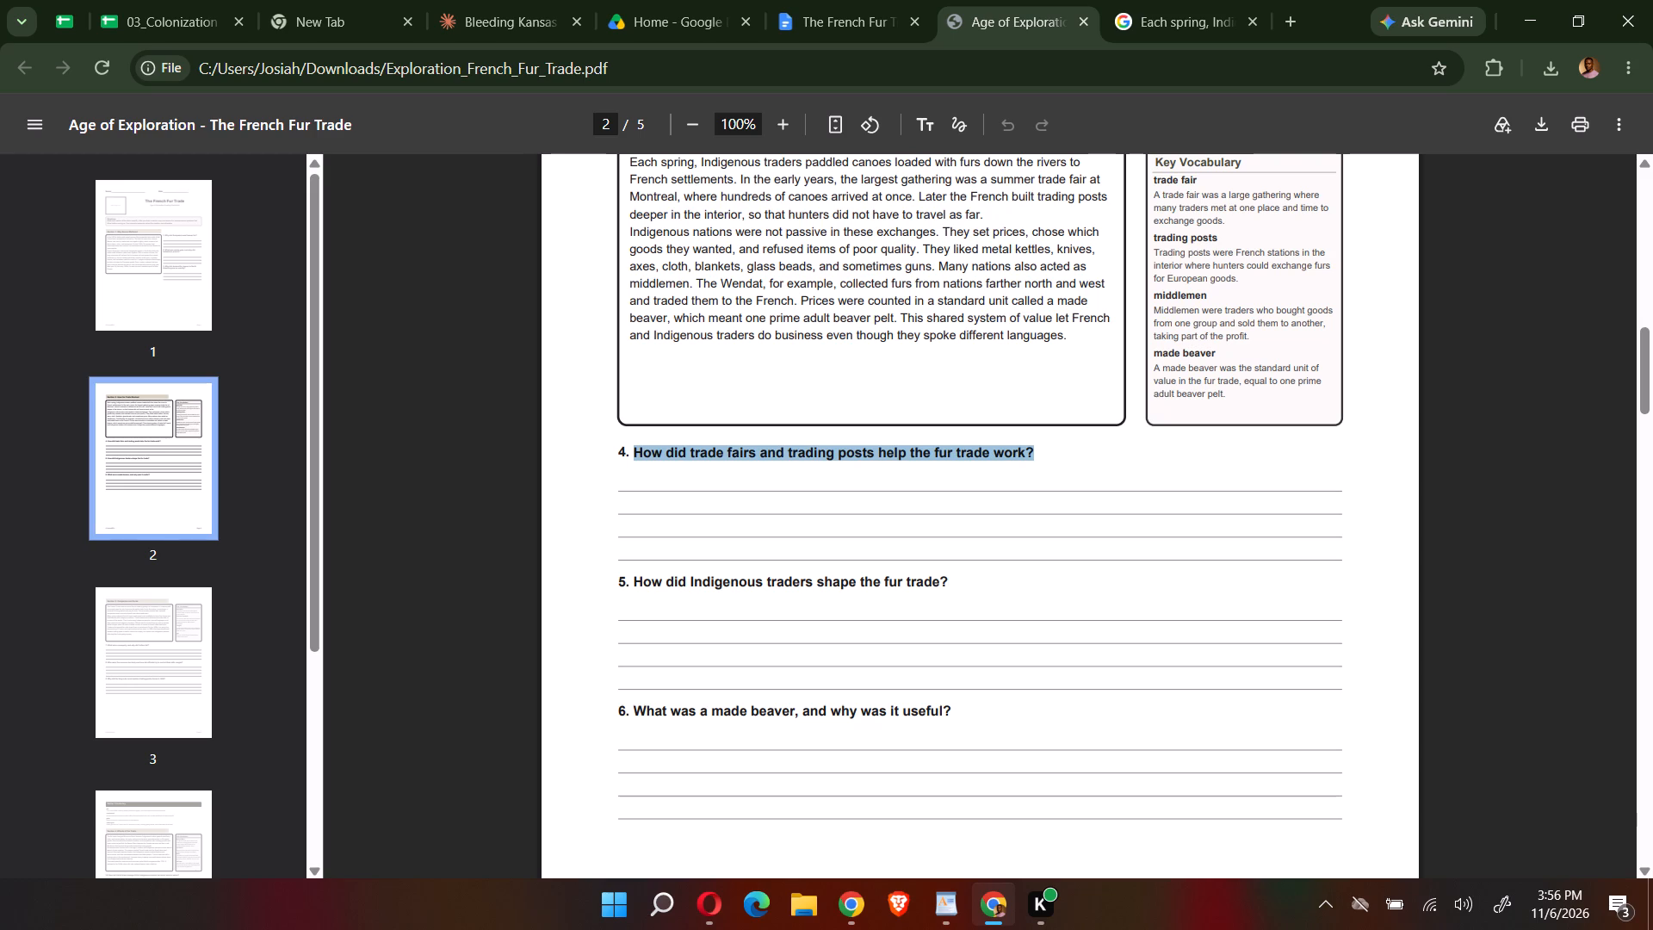
{"action": "key", "text": "ctrl+c"}
{"action": "left_click", "coordinate": [814, 39]}
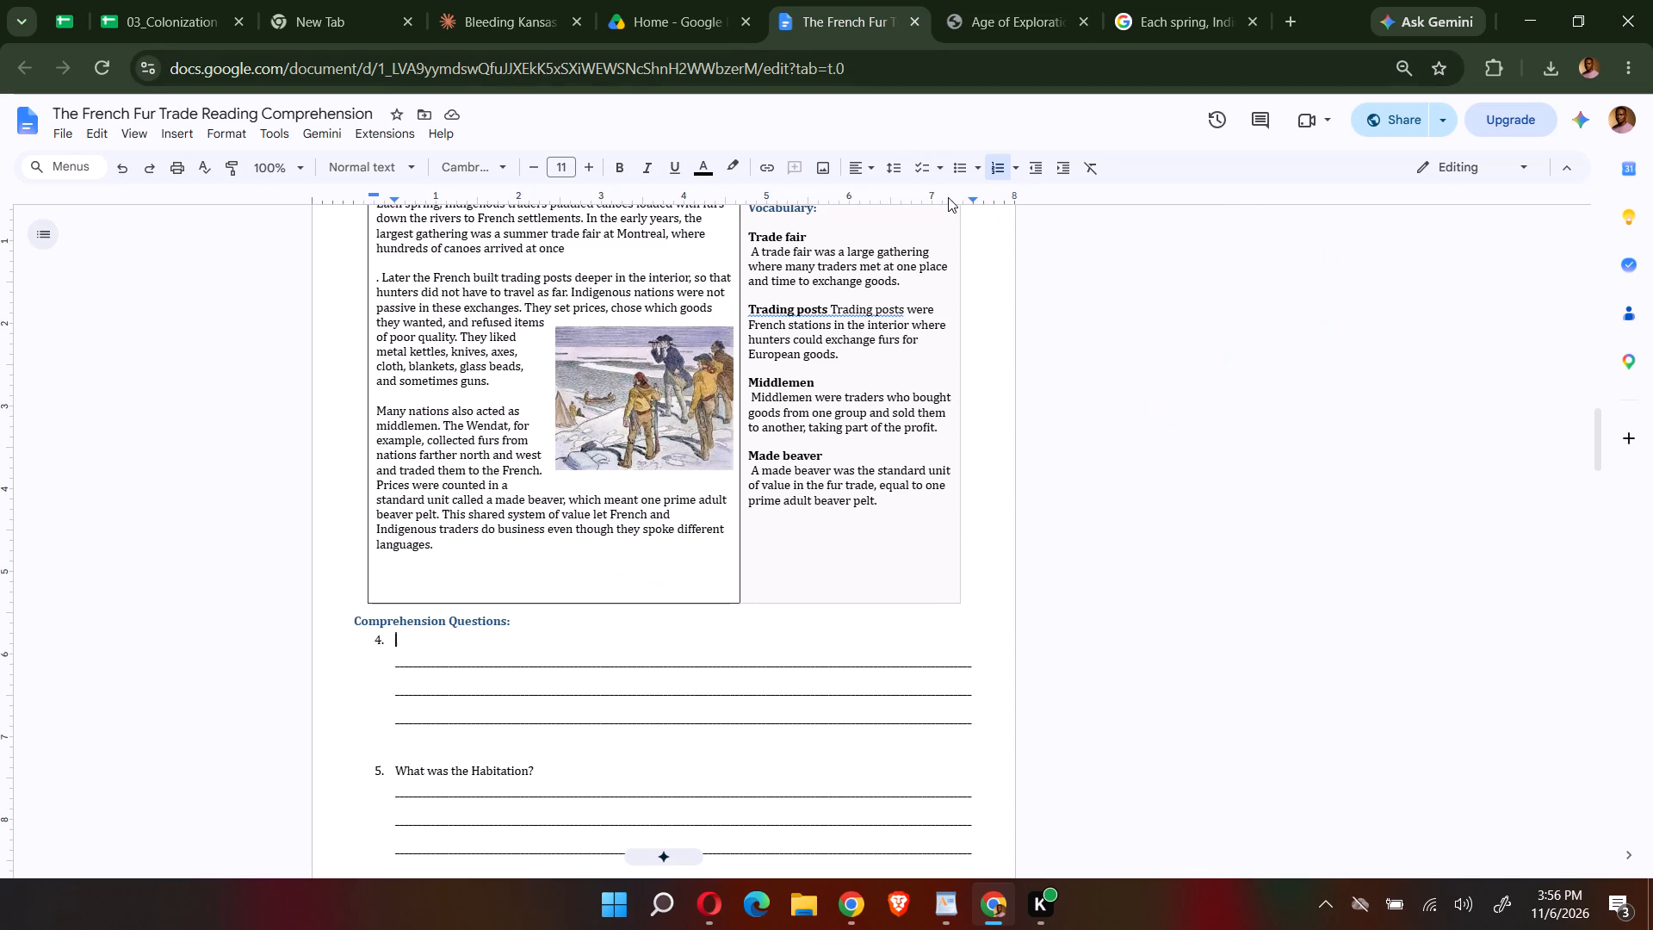
{"action": "key", "text": "ctrl+v"}
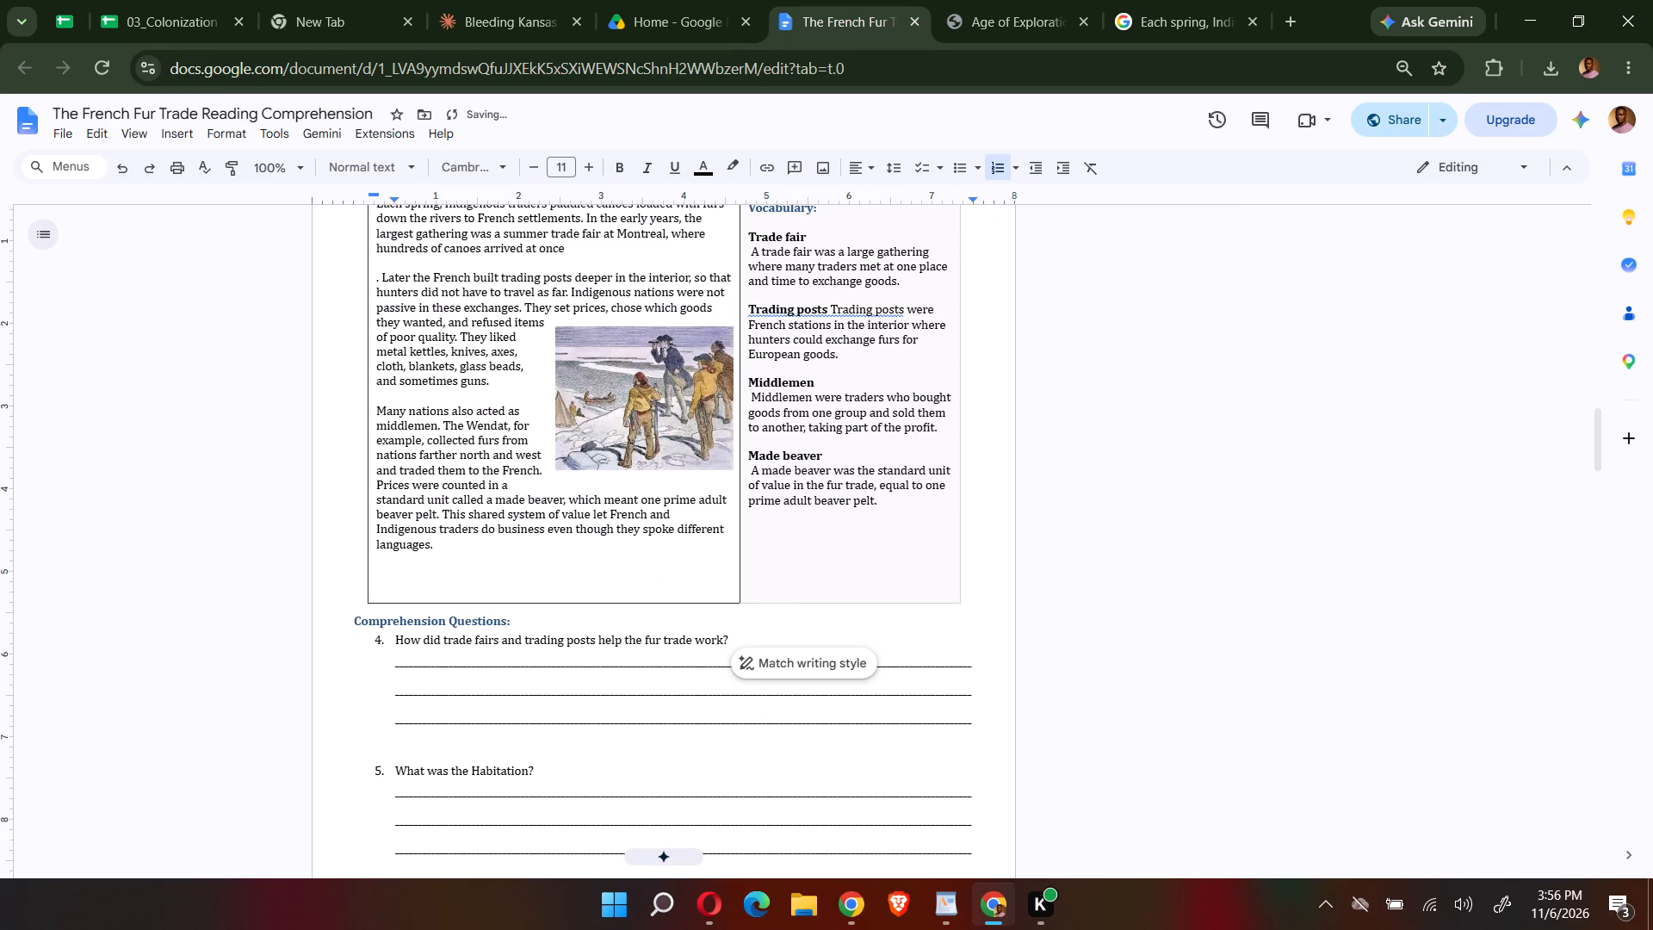
Replace comprehension question 5 with the PDF's question "How did Indigenous traders shape the fur trade?".
{"action": "scroll", "coordinate": [949, 282], "scroll_direction": "down", "scroll_amount": 1}
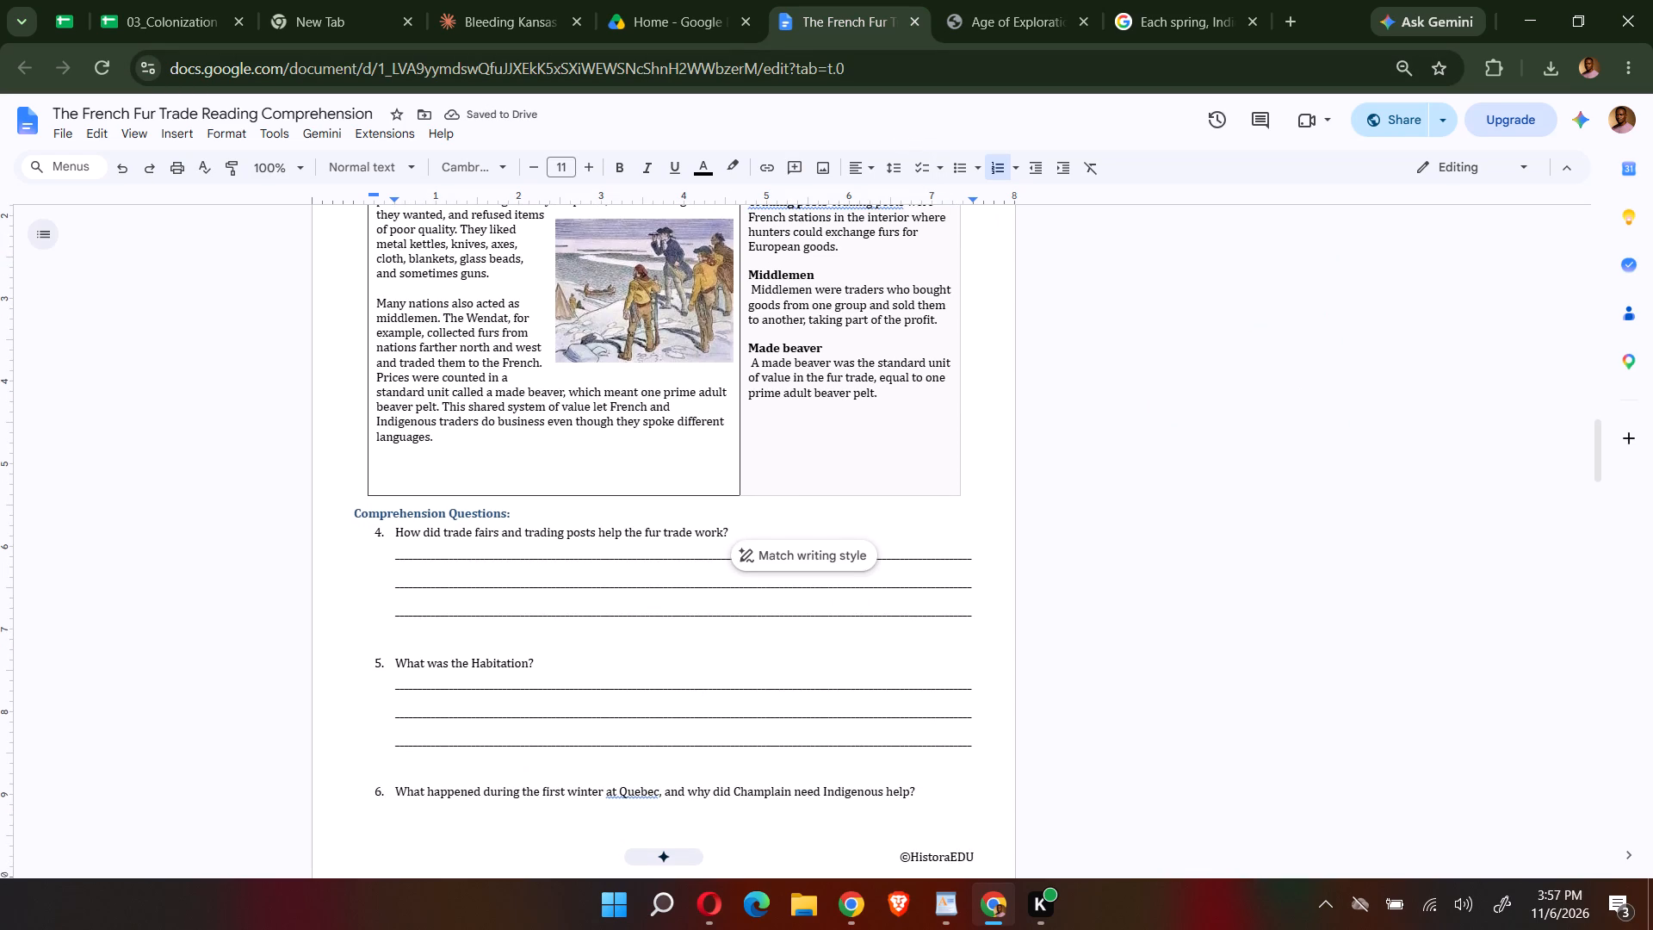
{"action": "left_click_drag", "start_coordinate": [548, 663], "coordinate": [400, 662]}
{"action": "key", "text": "BackSpace"}
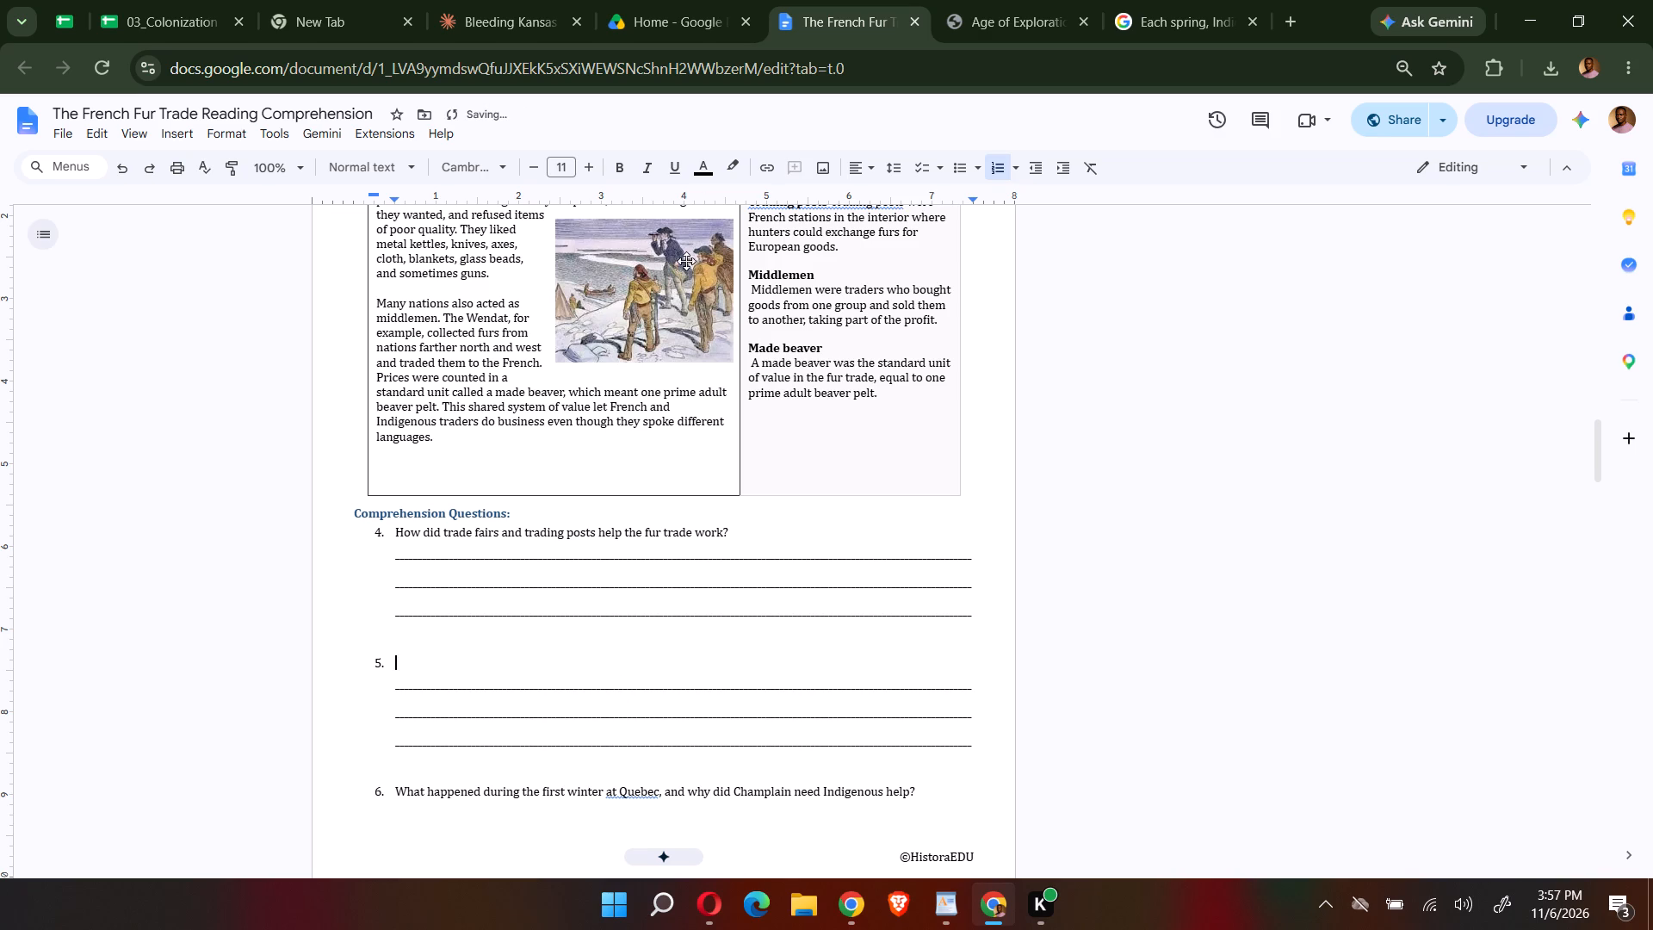
{"action": "left_click", "coordinate": [977, 0]}
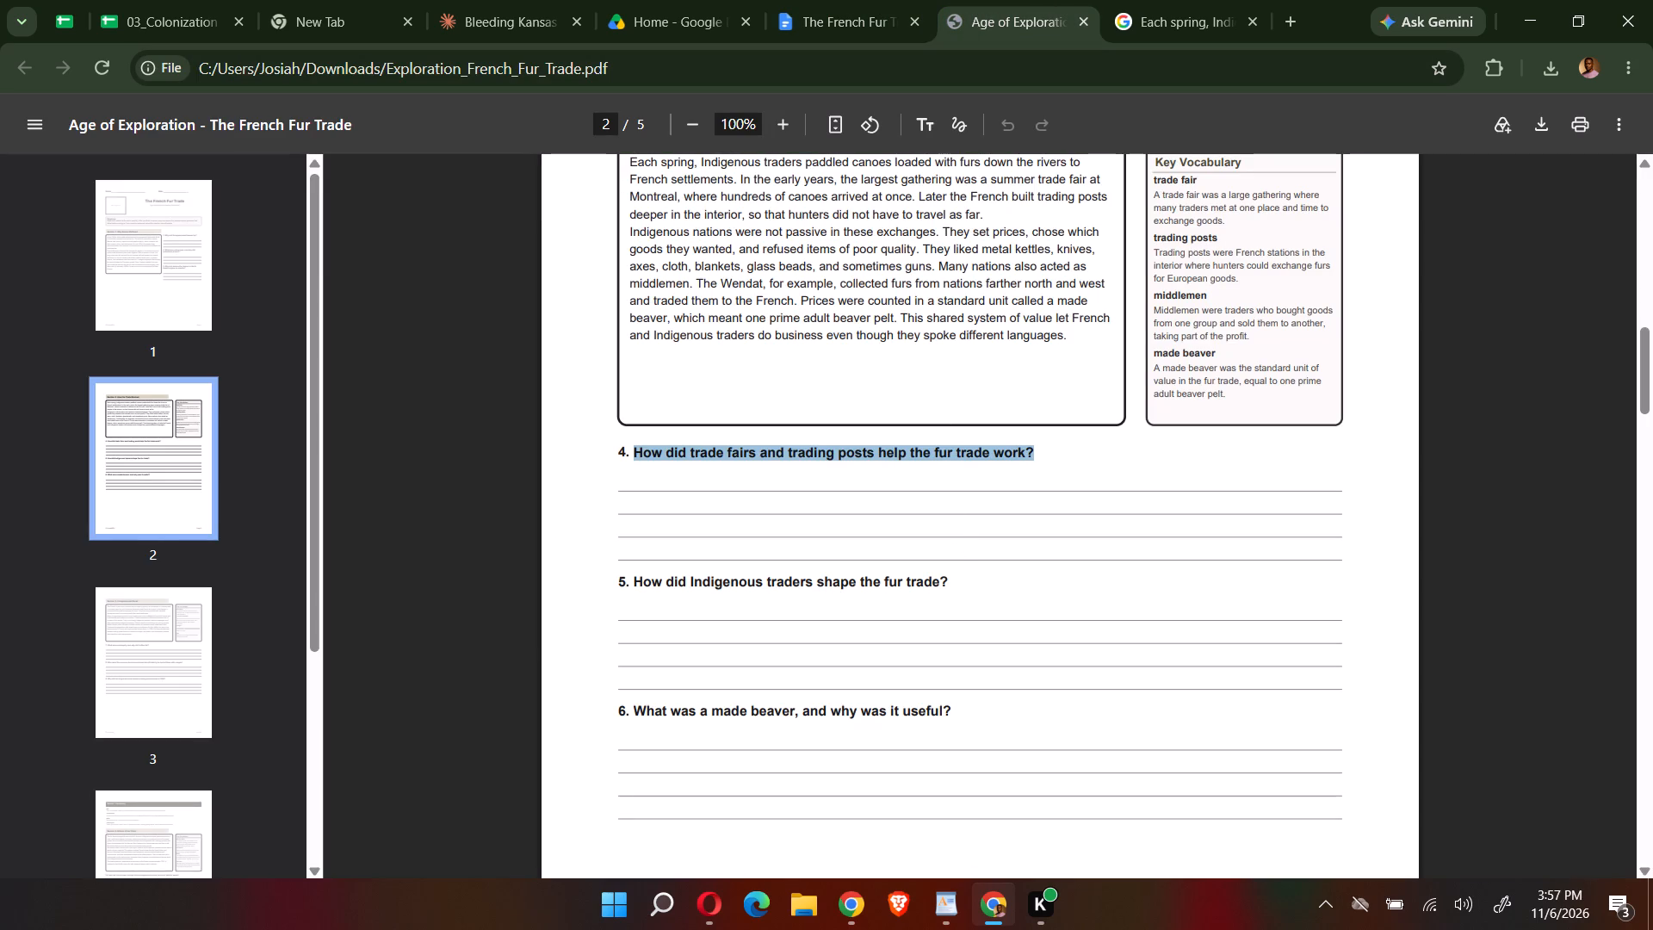
{"action": "left_click_drag", "start_coordinate": [951, 577], "coordinate": [641, 573]}
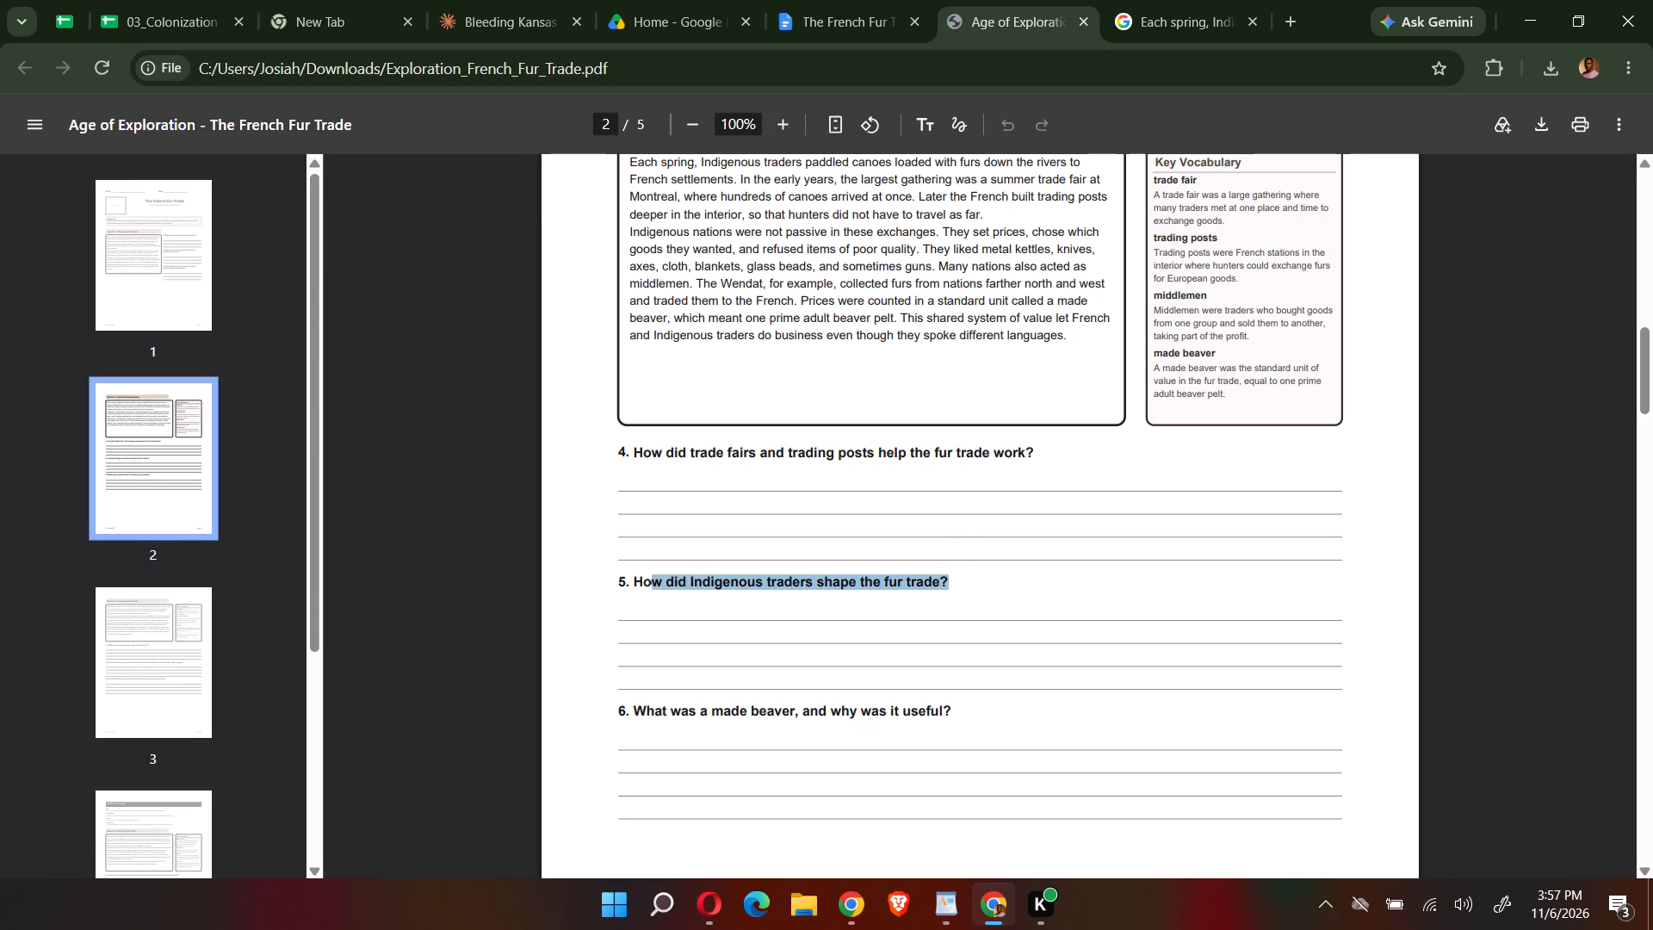
{"action": "left_click_drag", "start_coordinate": [641, 573], "coordinate": [636, 573]}
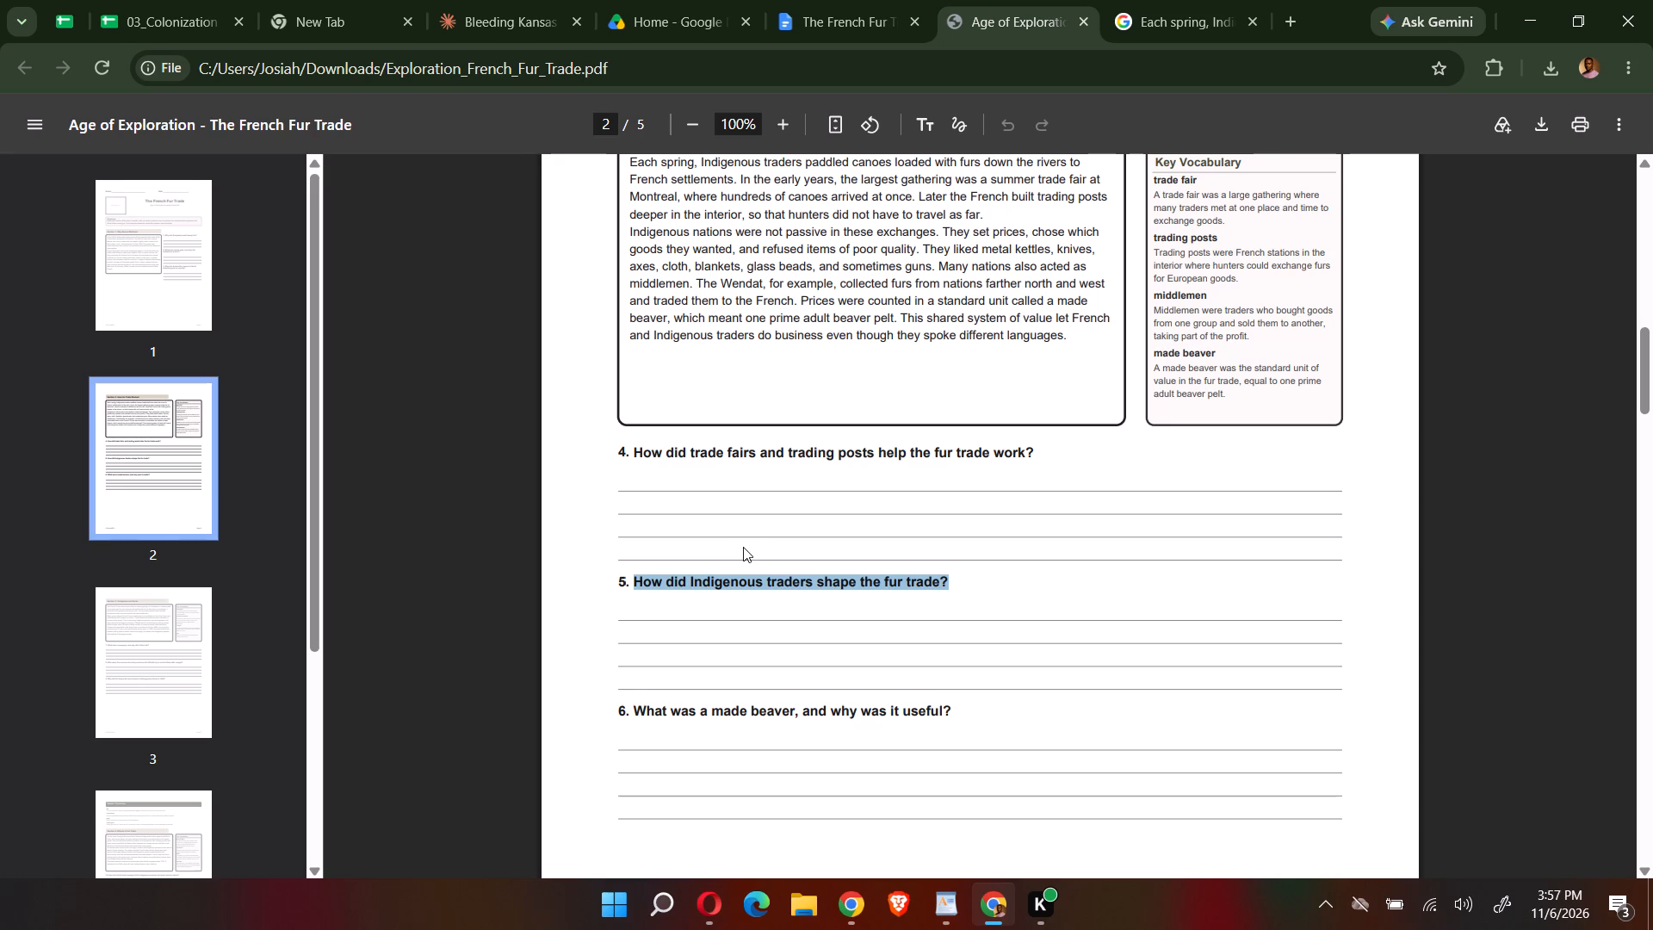
{"action": "key", "text": "ctrl+c"}
{"action": "left_click", "coordinate": [808, 0]}
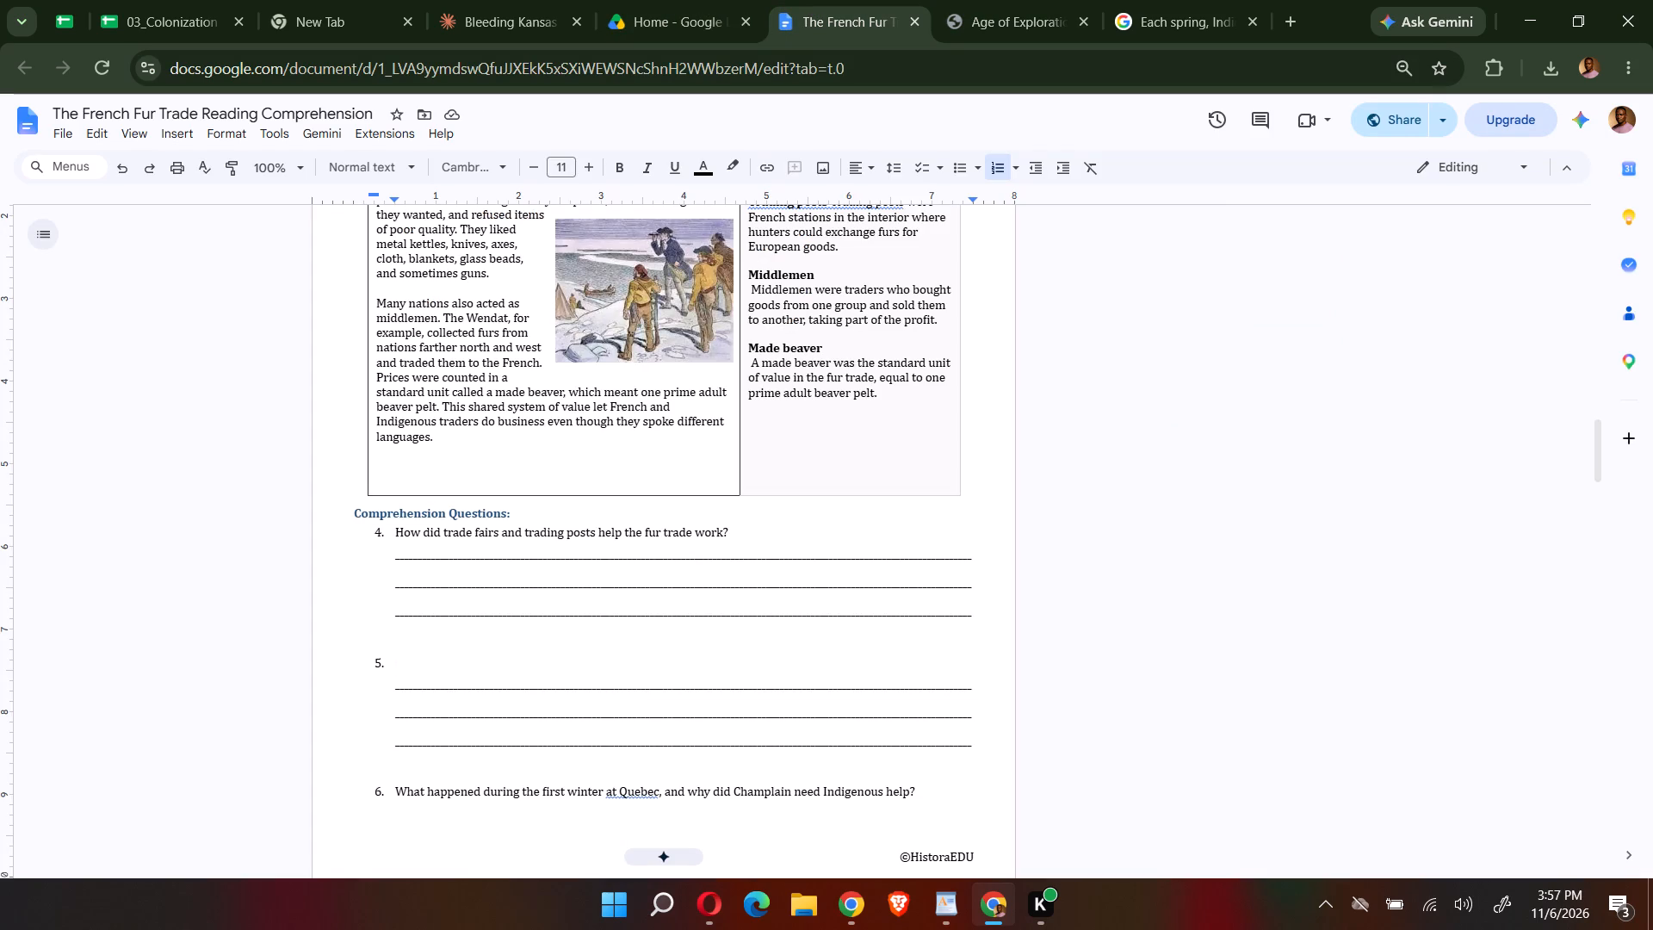
{"action": "key", "text": "ctrl+v"}
Replace comprehension question 6 with the PDF's question "What was a made beaver, and why was it useful?".
{"action": "scroll", "coordinate": [633, 548], "scroll_direction": "down", "scroll_amount": 2}
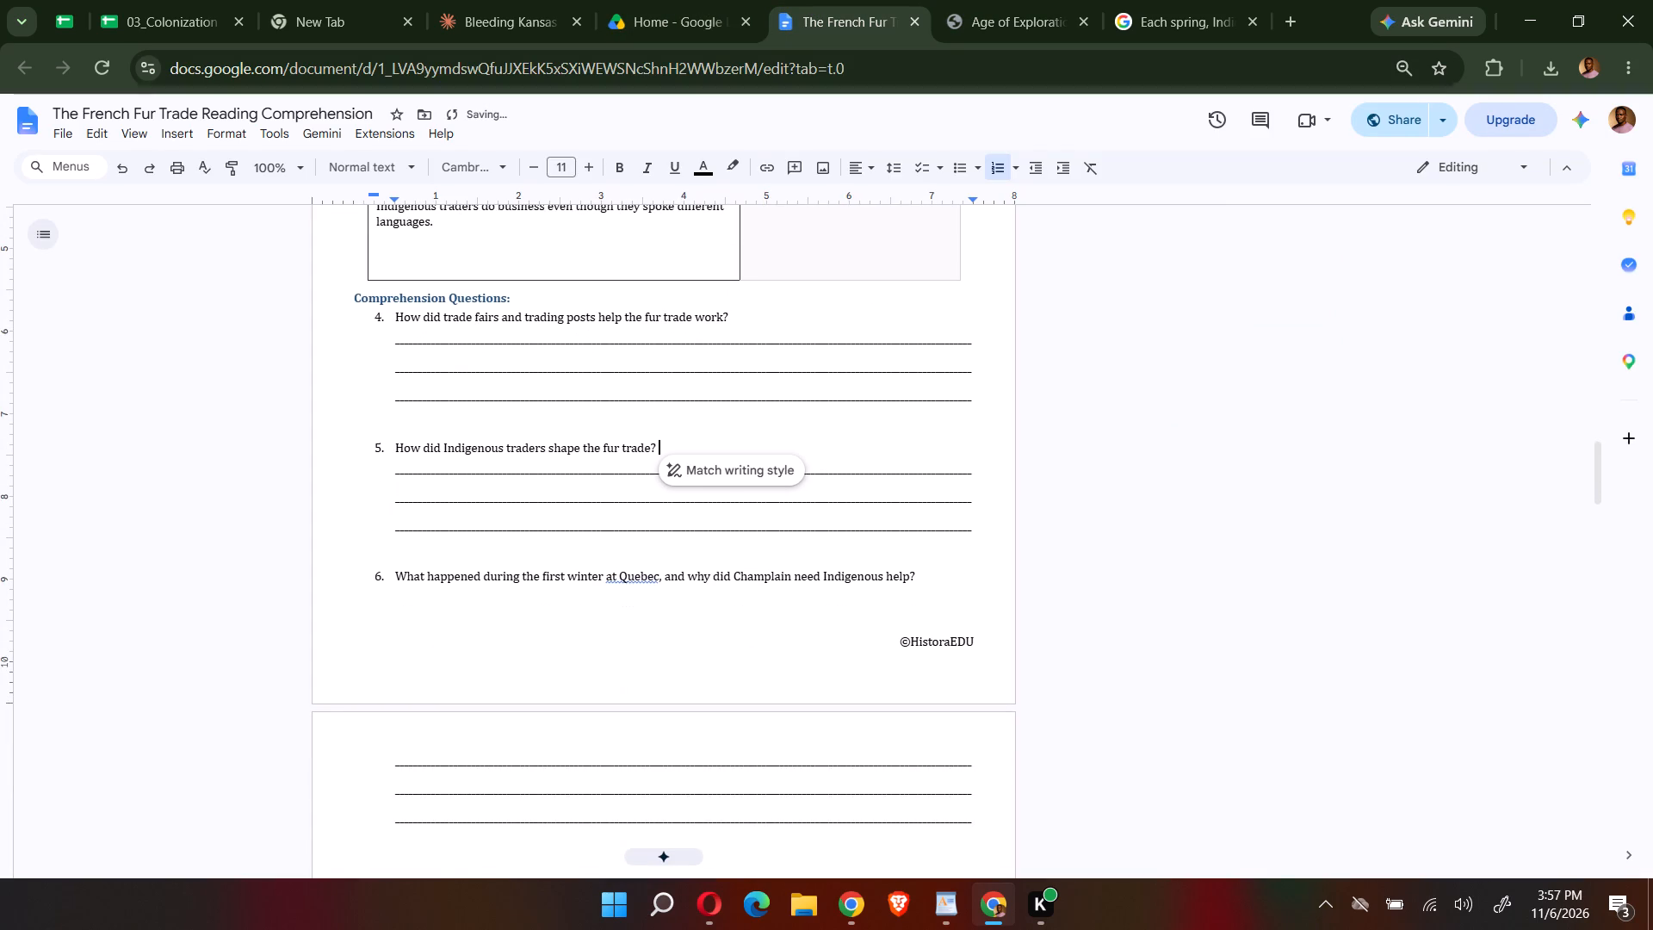
{"action": "left_click_drag", "start_coordinate": [922, 581], "coordinate": [616, 583]}
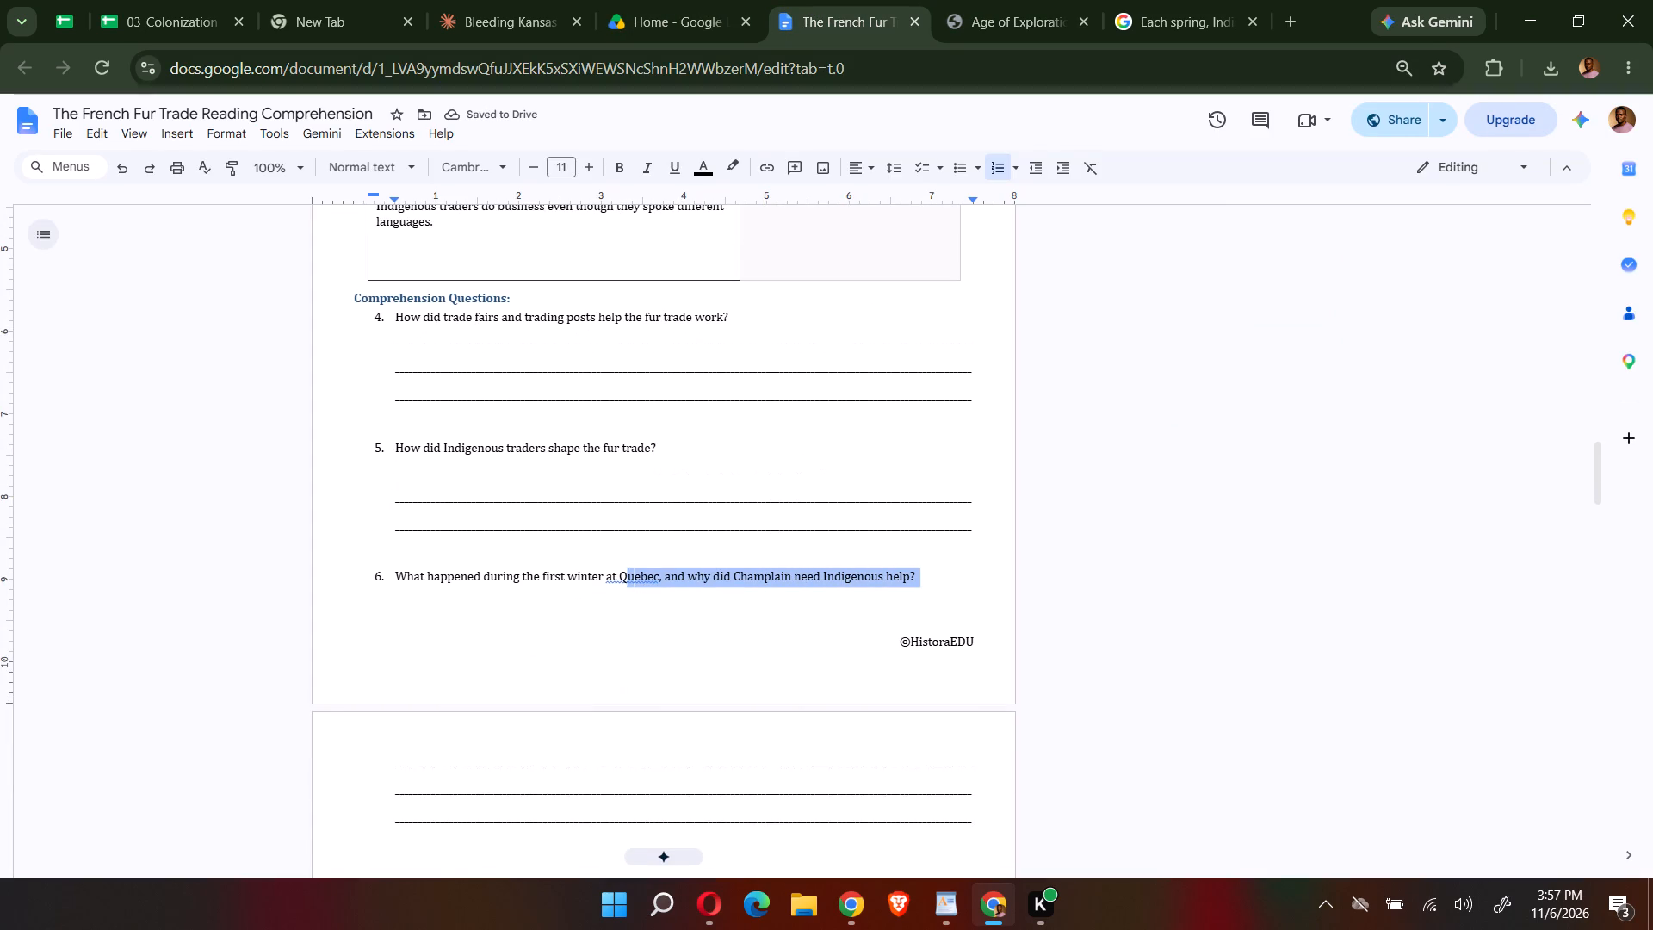
{"action": "left_click_drag", "start_coordinate": [616, 583], "coordinate": [400, 573]}
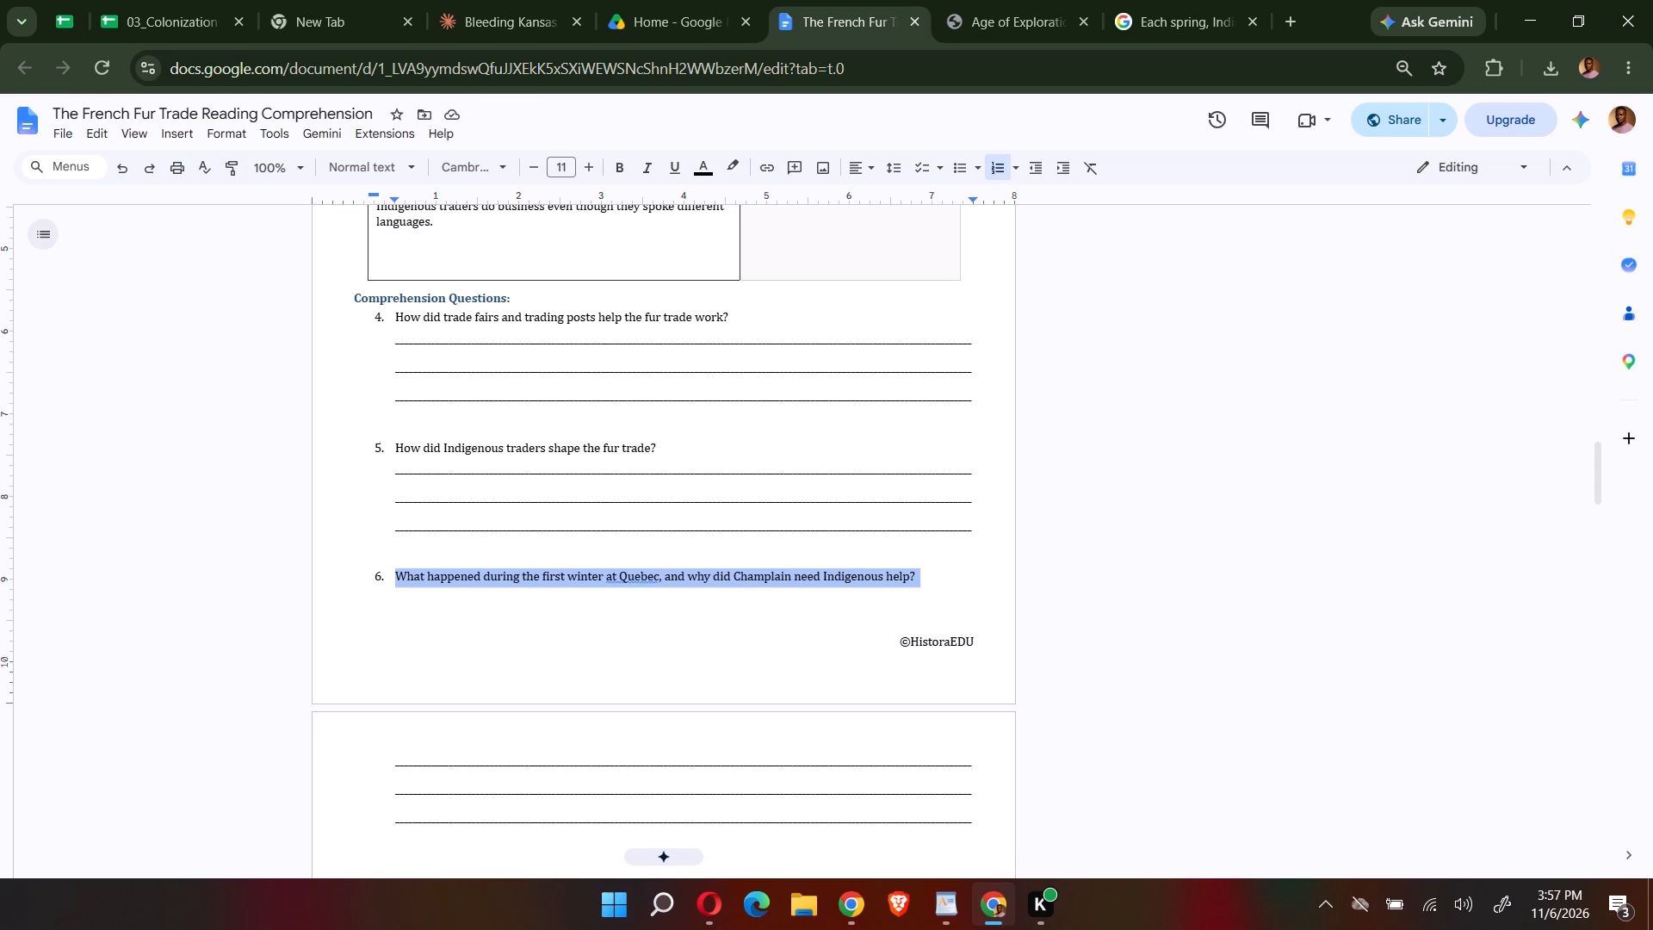
{"action": "key", "text": "BackSpace"}
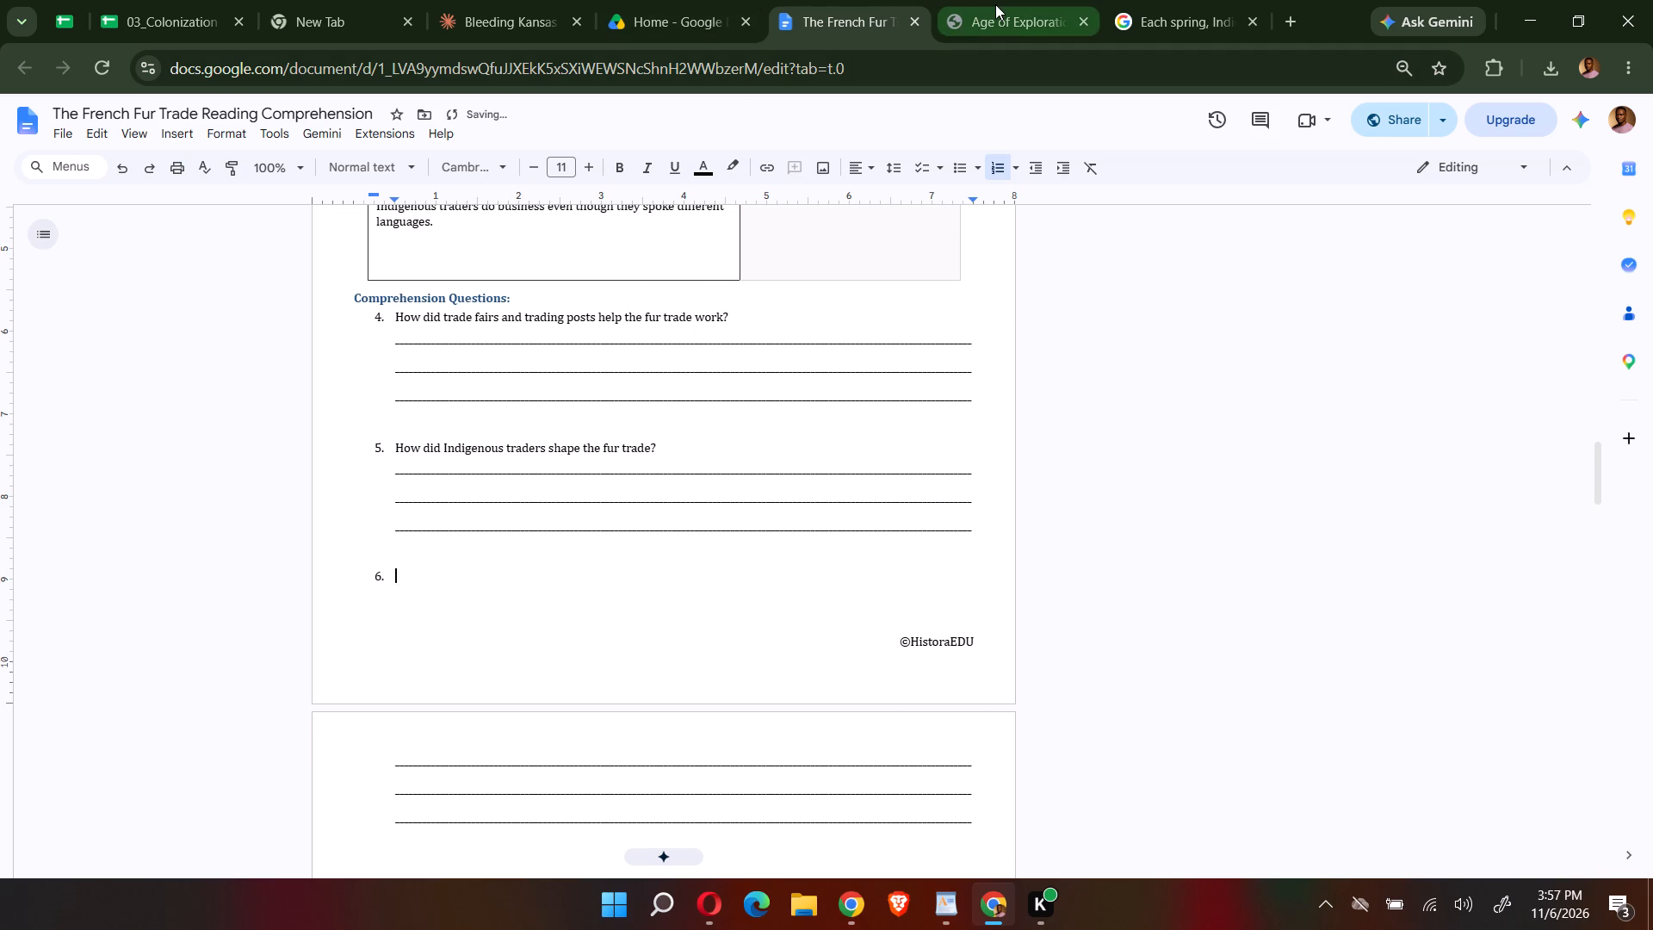
{"action": "left_click", "coordinate": [995, 4]}
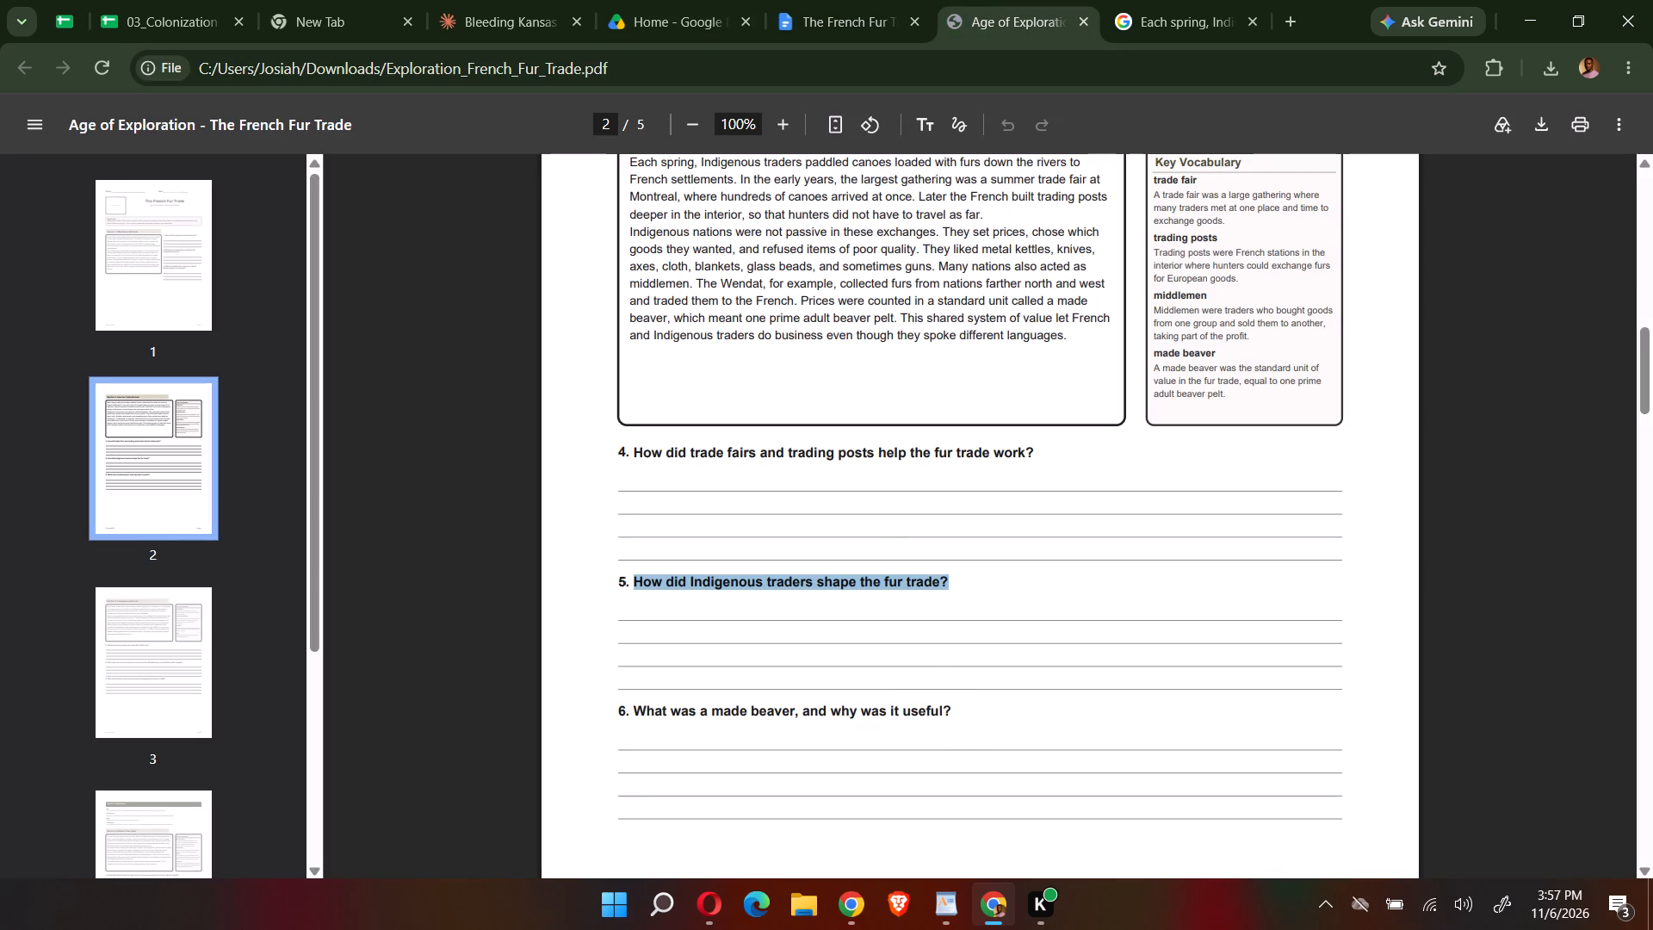
{"action": "left_click_drag", "start_coordinate": [956, 707], "coordinate": [647, 710]}
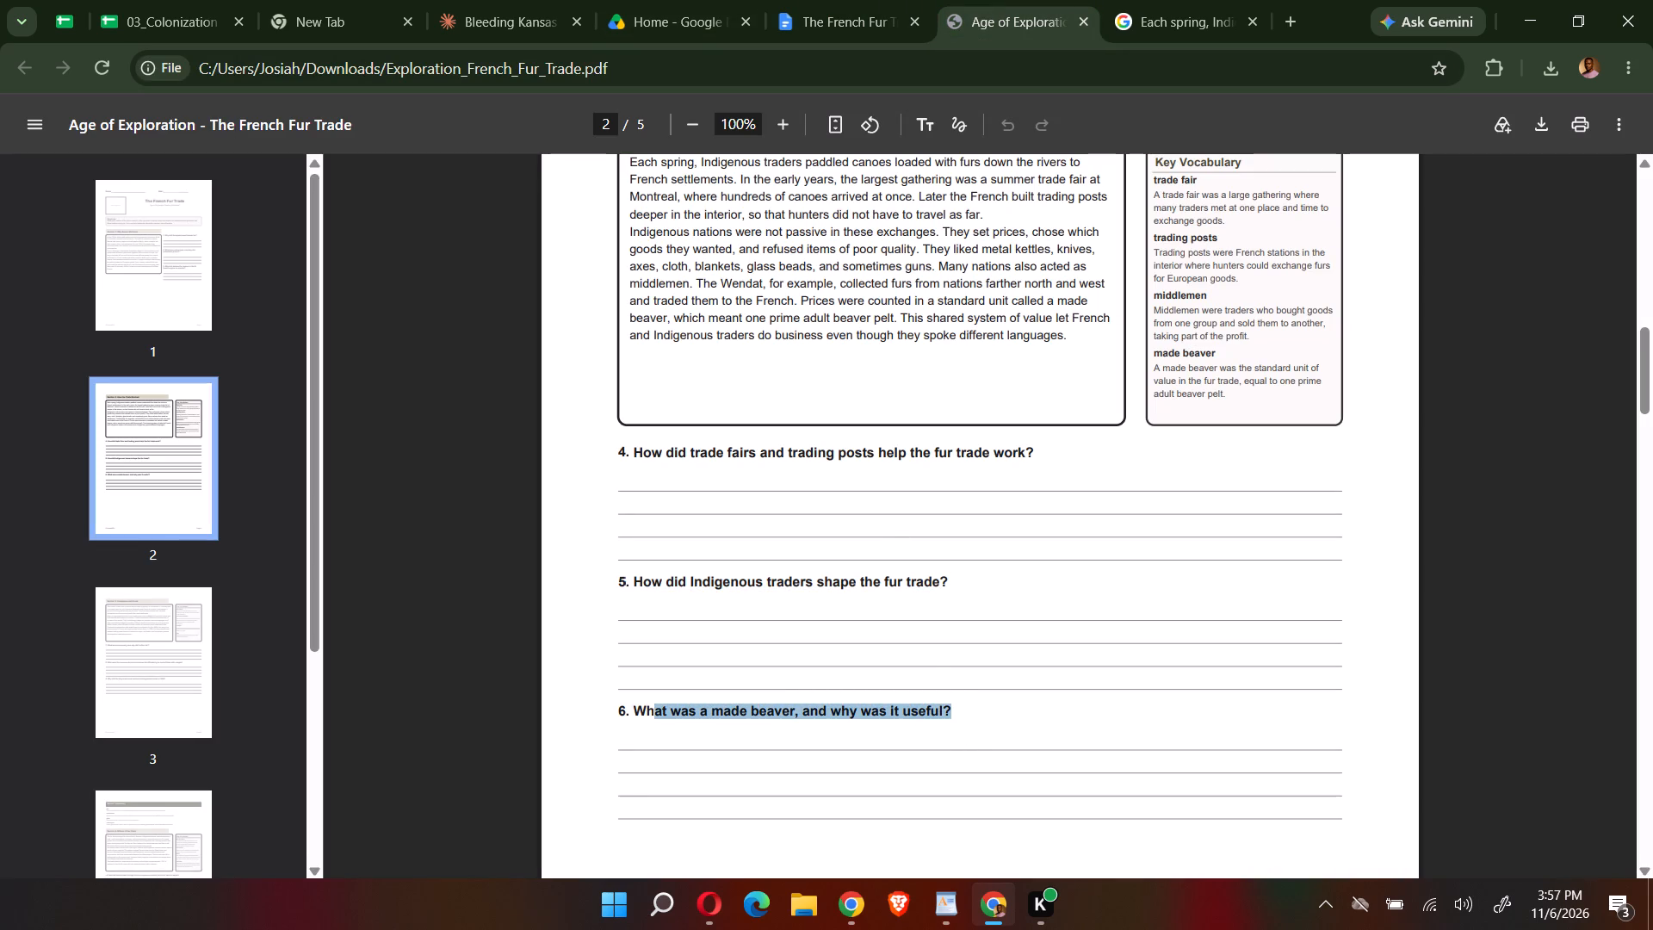
{"action": "left_click_drag", "start_coordinate": [647, 710], "coordinate": [637, 709]}
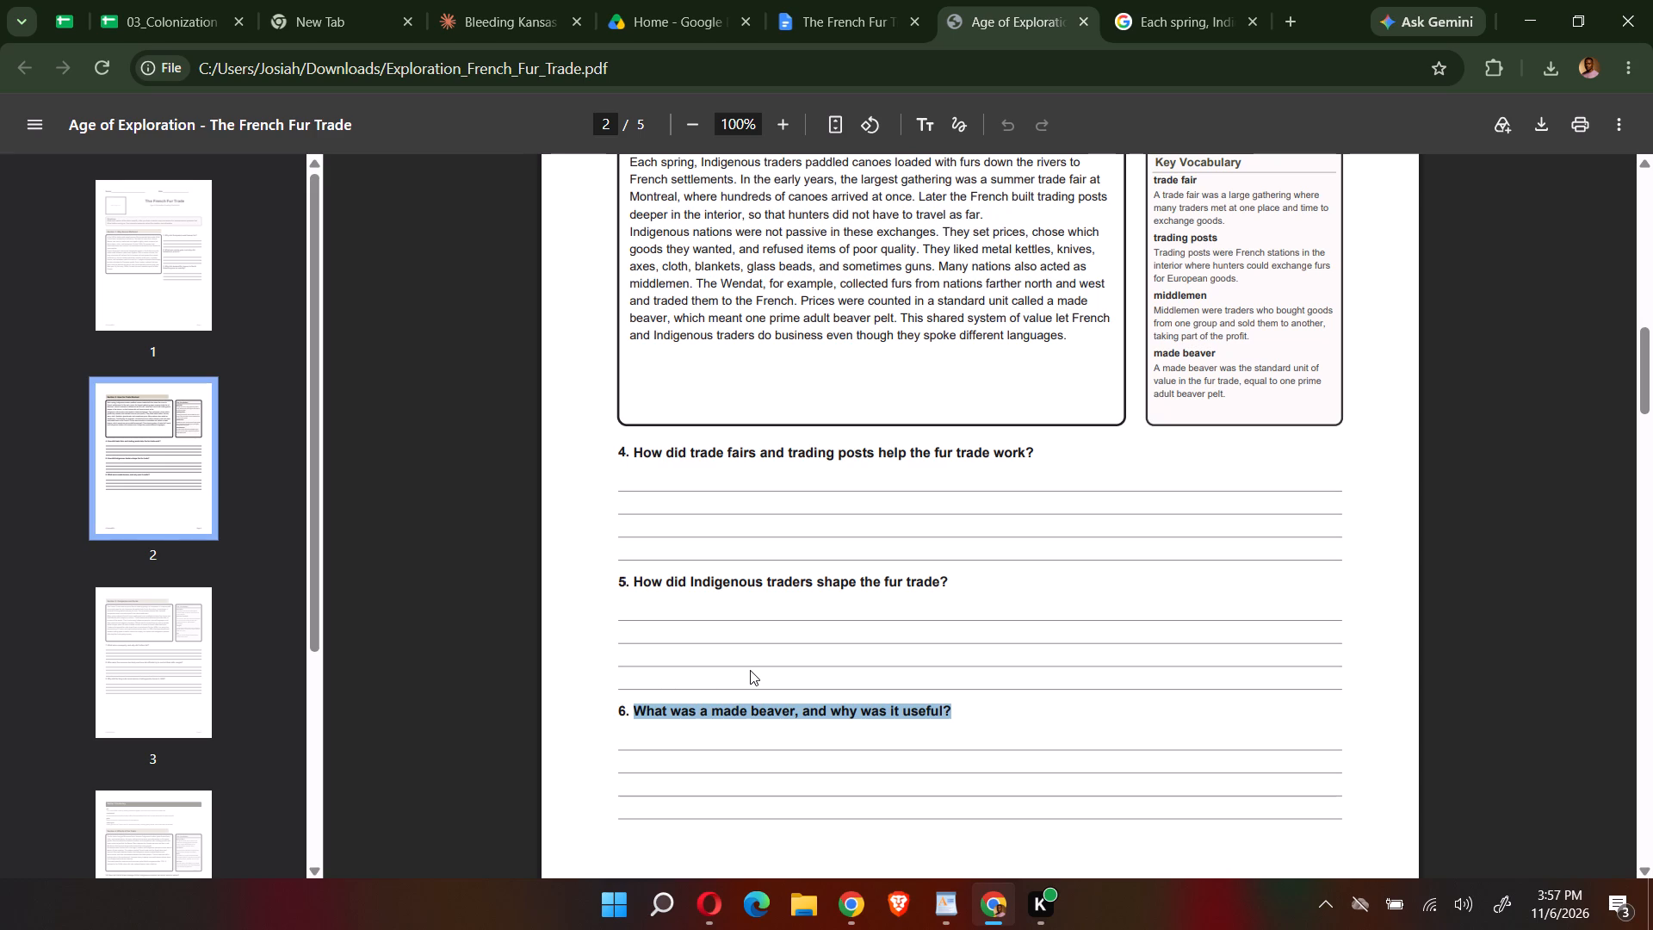
{"action": "key", "text": "ctrl+c"}
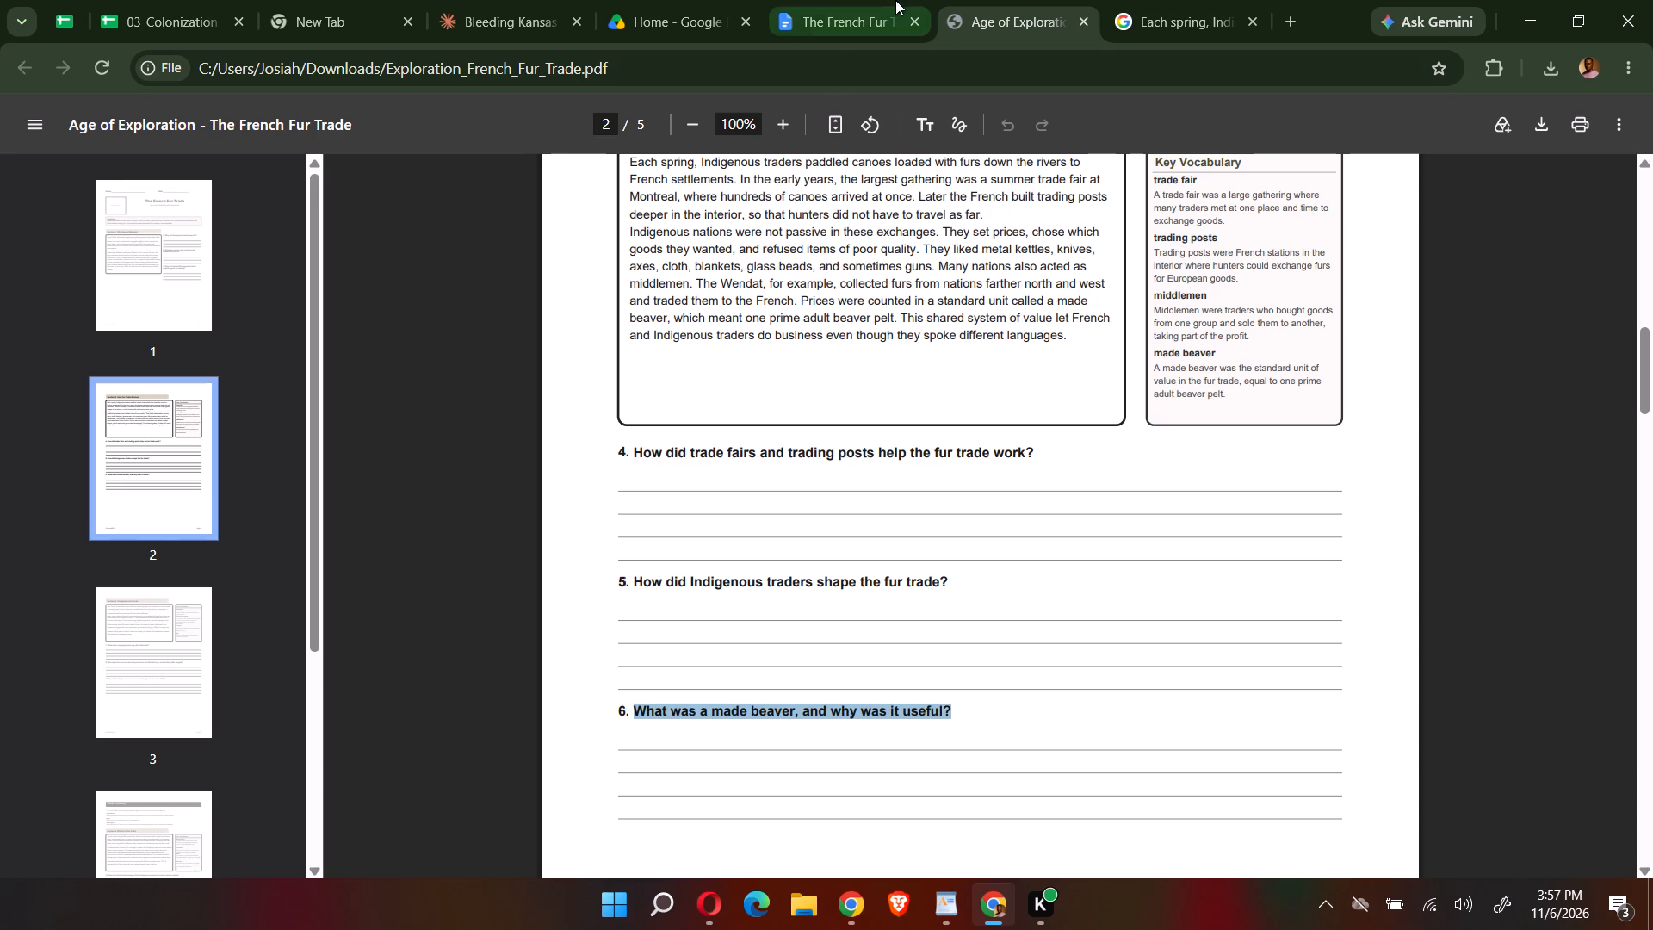
{"action": "left_click", "coordinate": [817, 0]}
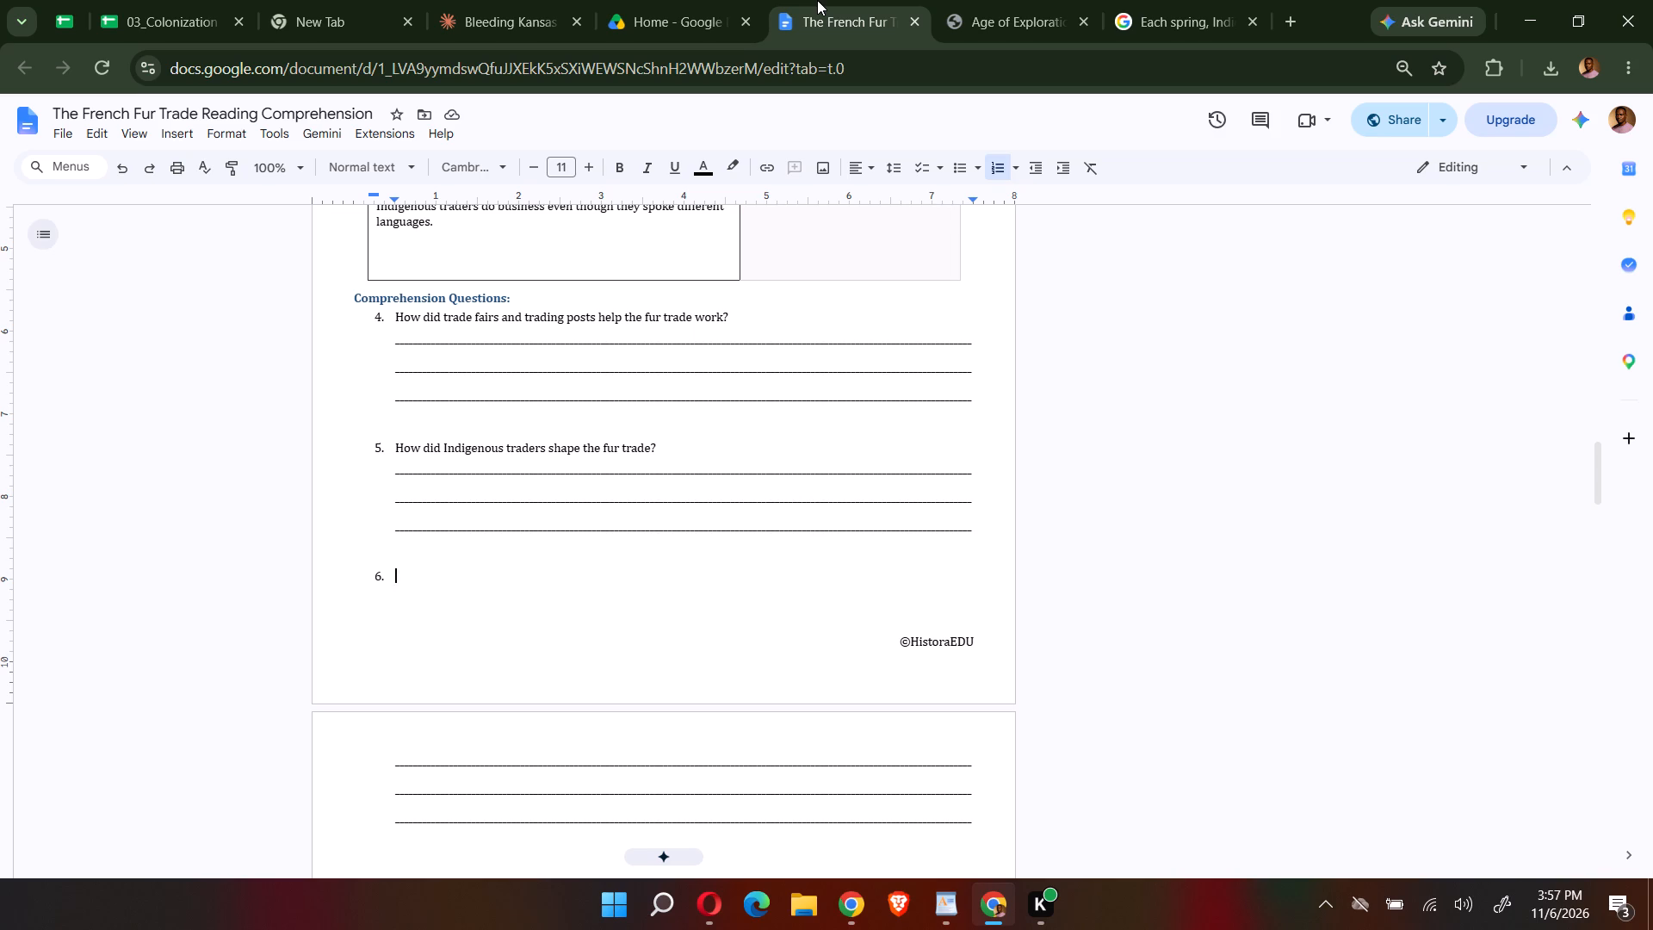
{"action": "key", "text": "ctrl+v"}
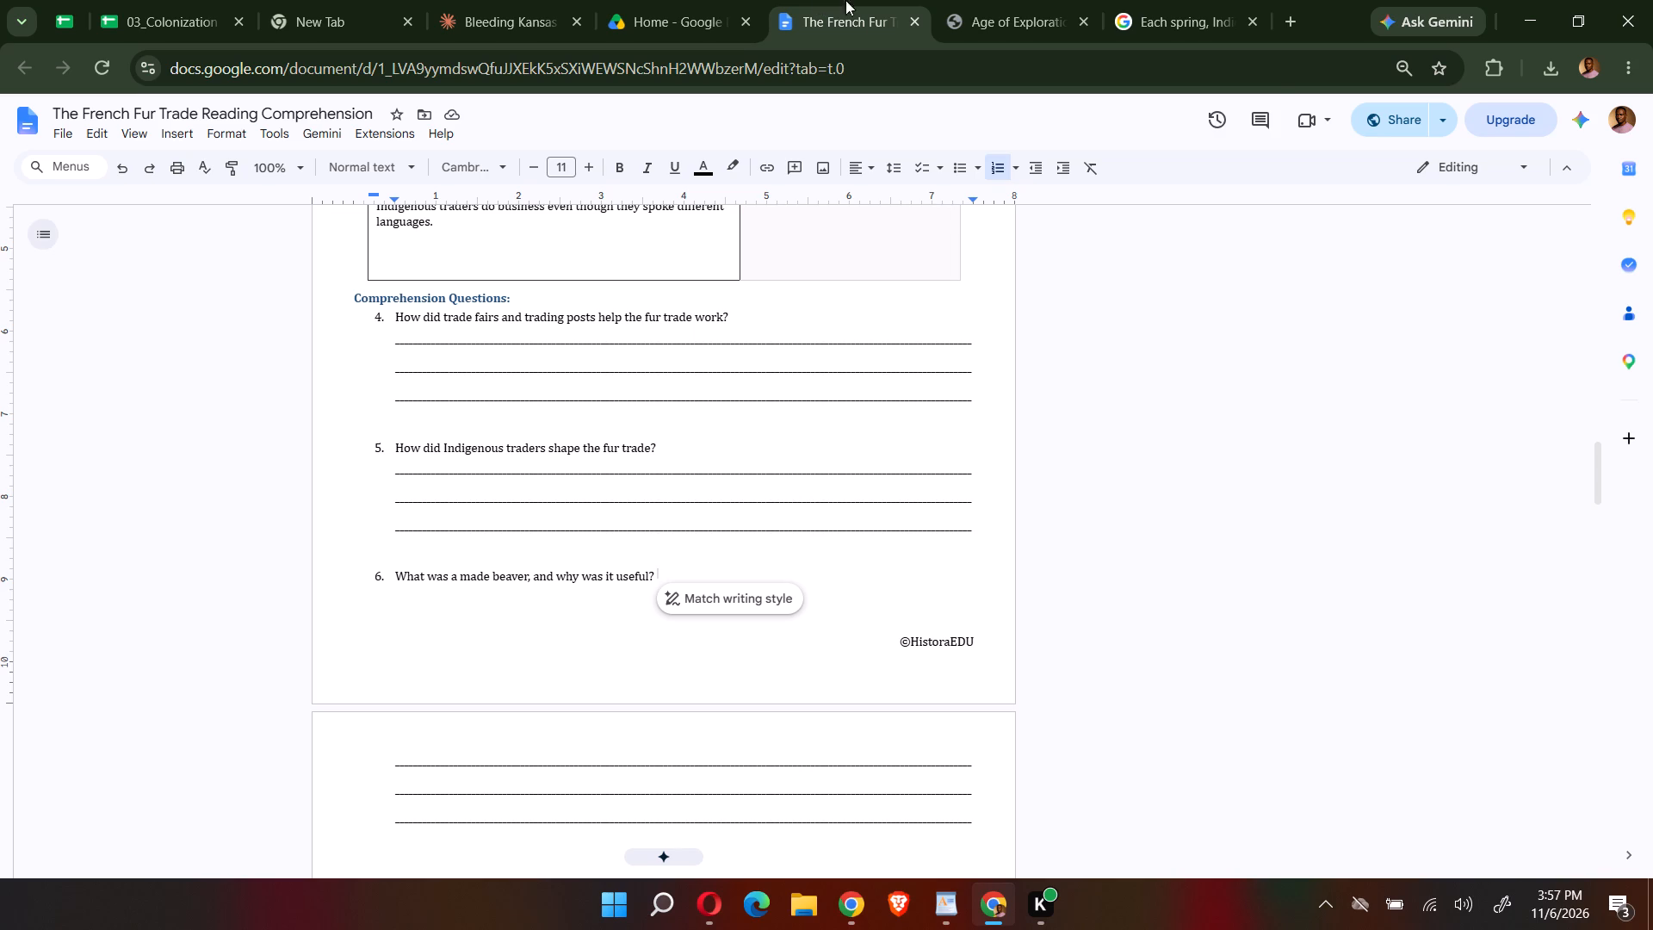
Replace the "Alliances and Exploration" heading with the PDF's Section 3 title "Companies and Rules".
{"action": "scroll", "coordinate": [969, 282], "scroll_direction": "up", "scroll_amount": 3}
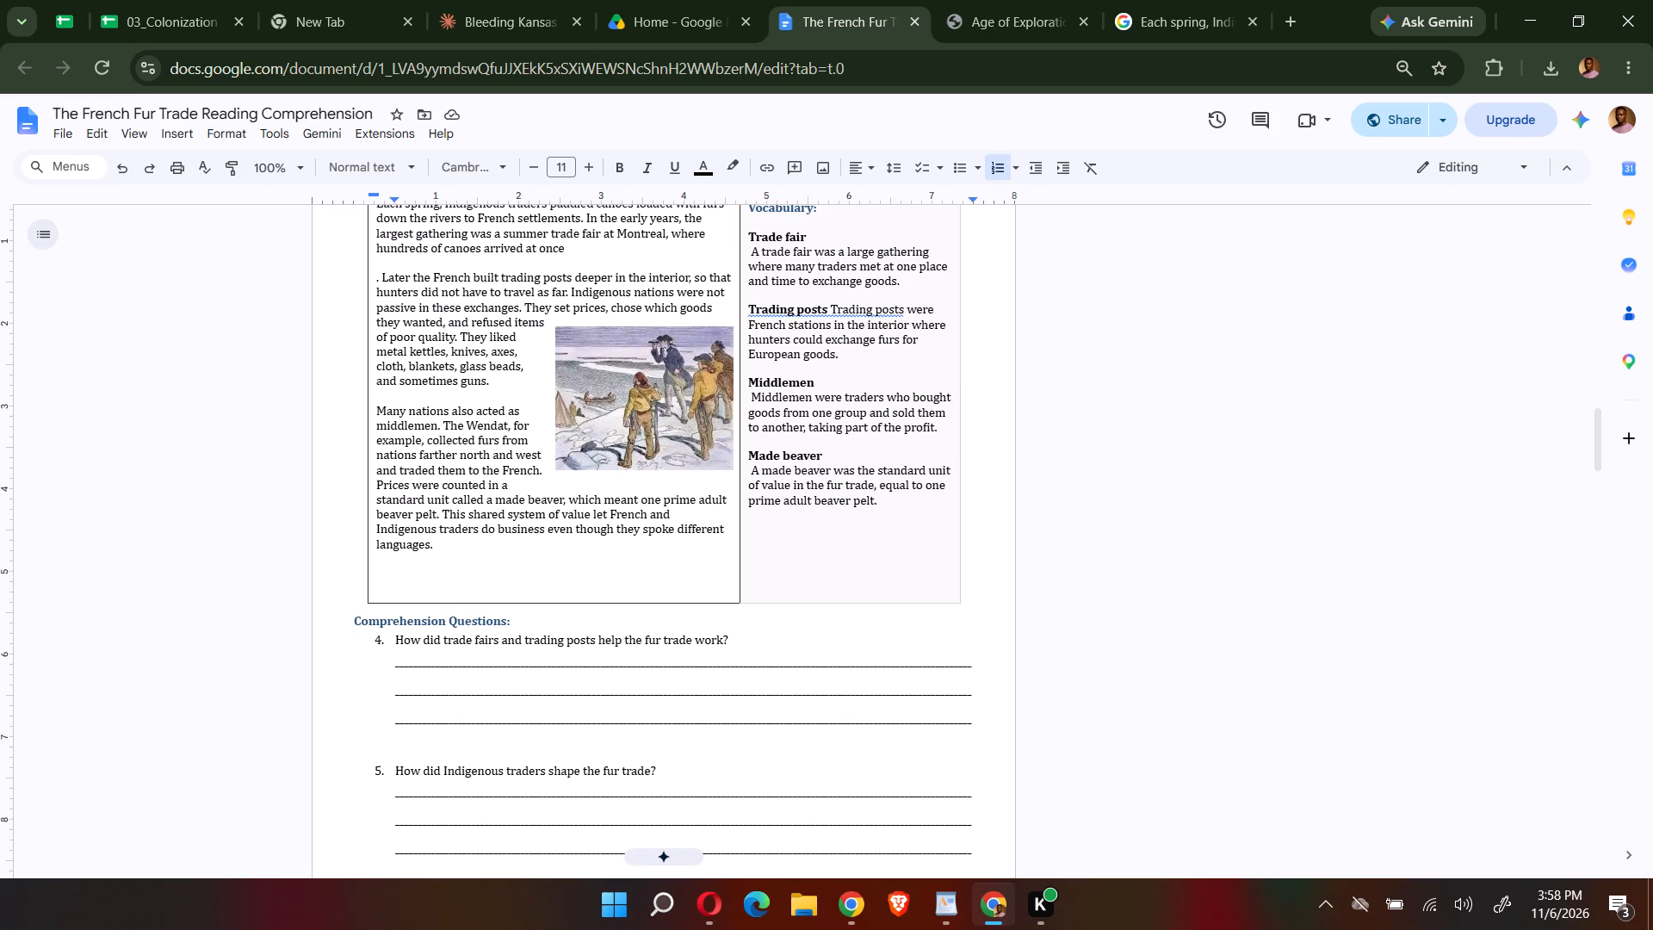
{"action": "left_click", "coordinate": [987, 22]}
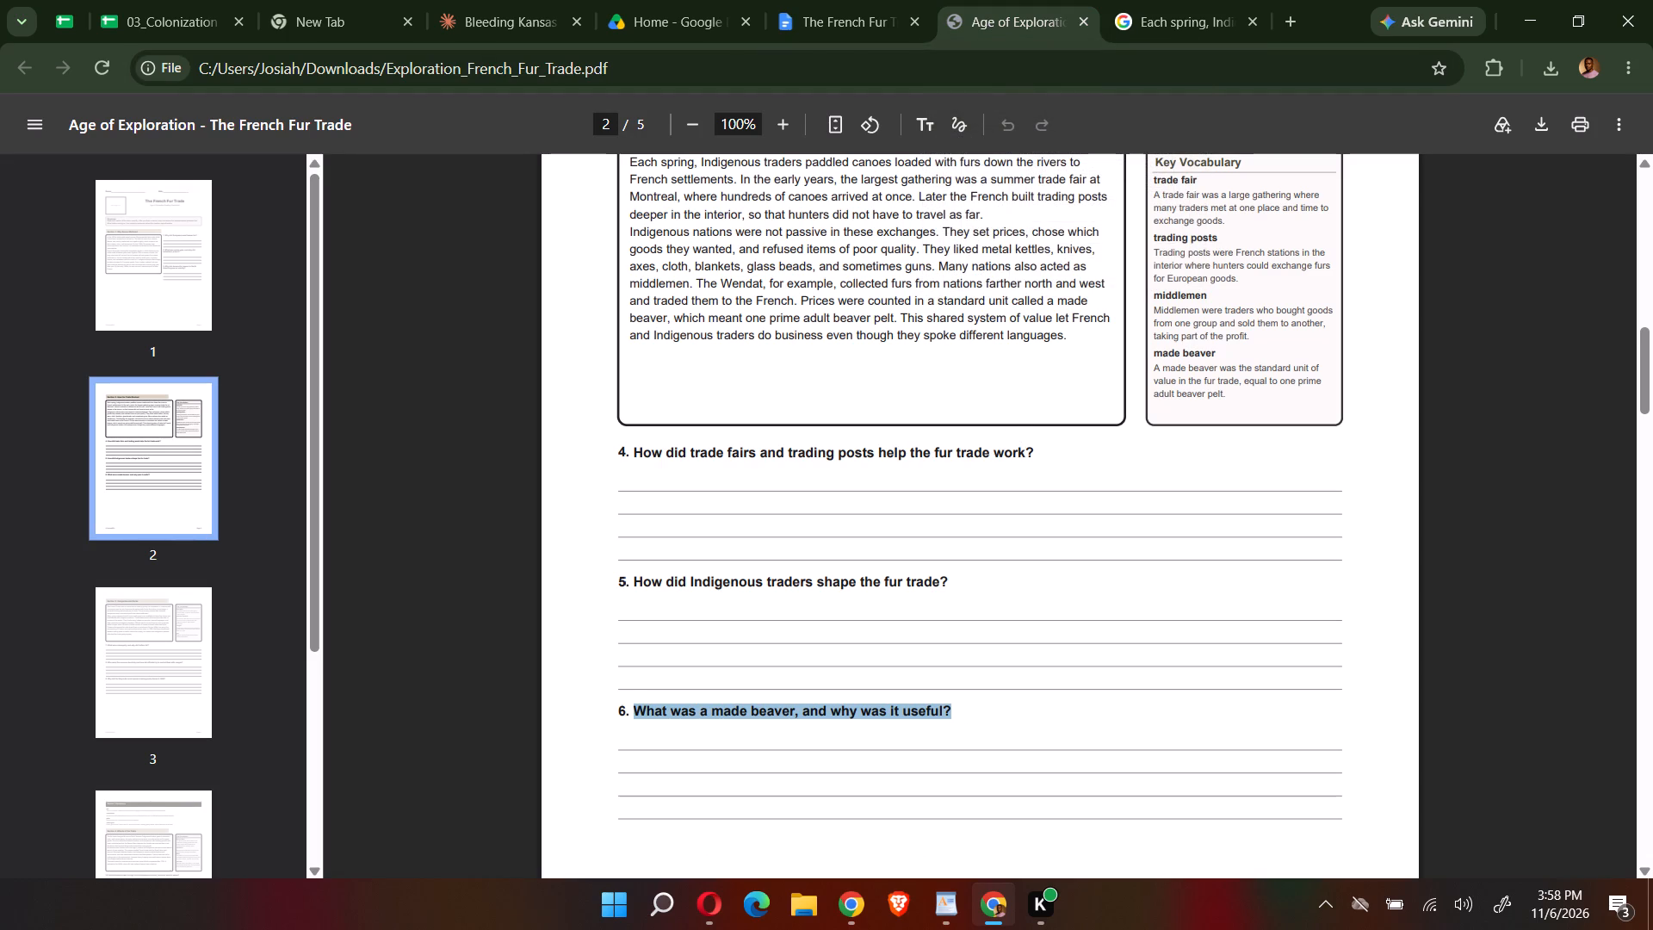
{"action": "scroll", "coordinate": [1011, 444], "scroll_direction": "down", "scroll_amount": 5}
{"action": "left_click_drag", "start_coordinate": [874, 730], "coordinate": [711, 730]}
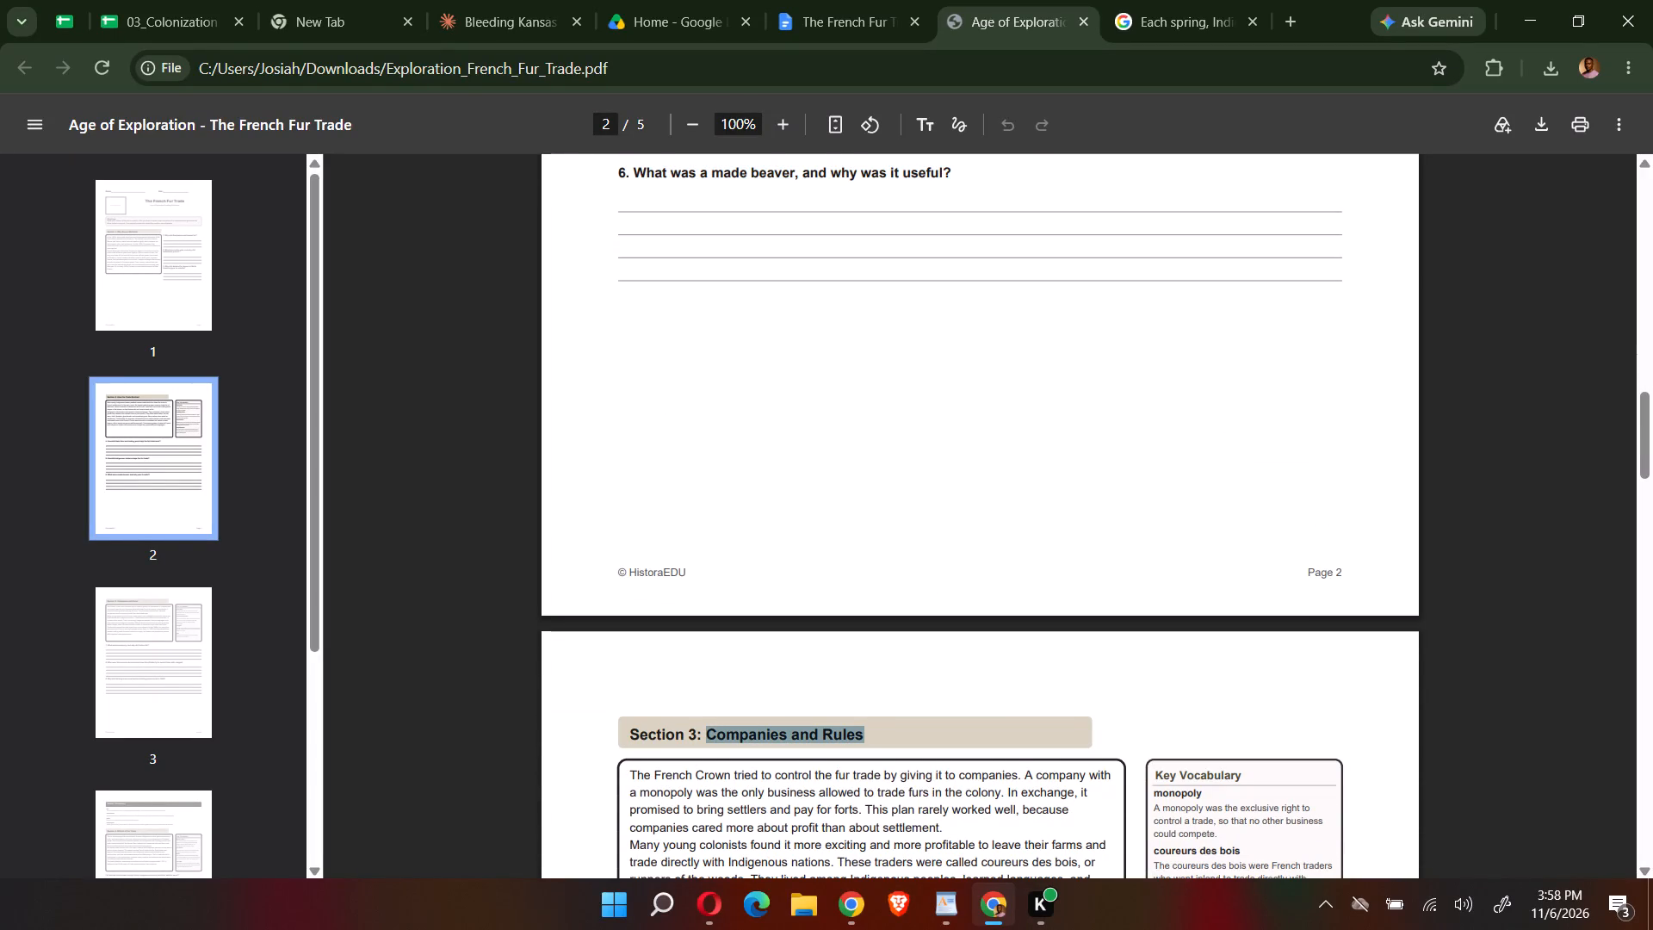
{"action": "key", "text": "ctrl+c"}
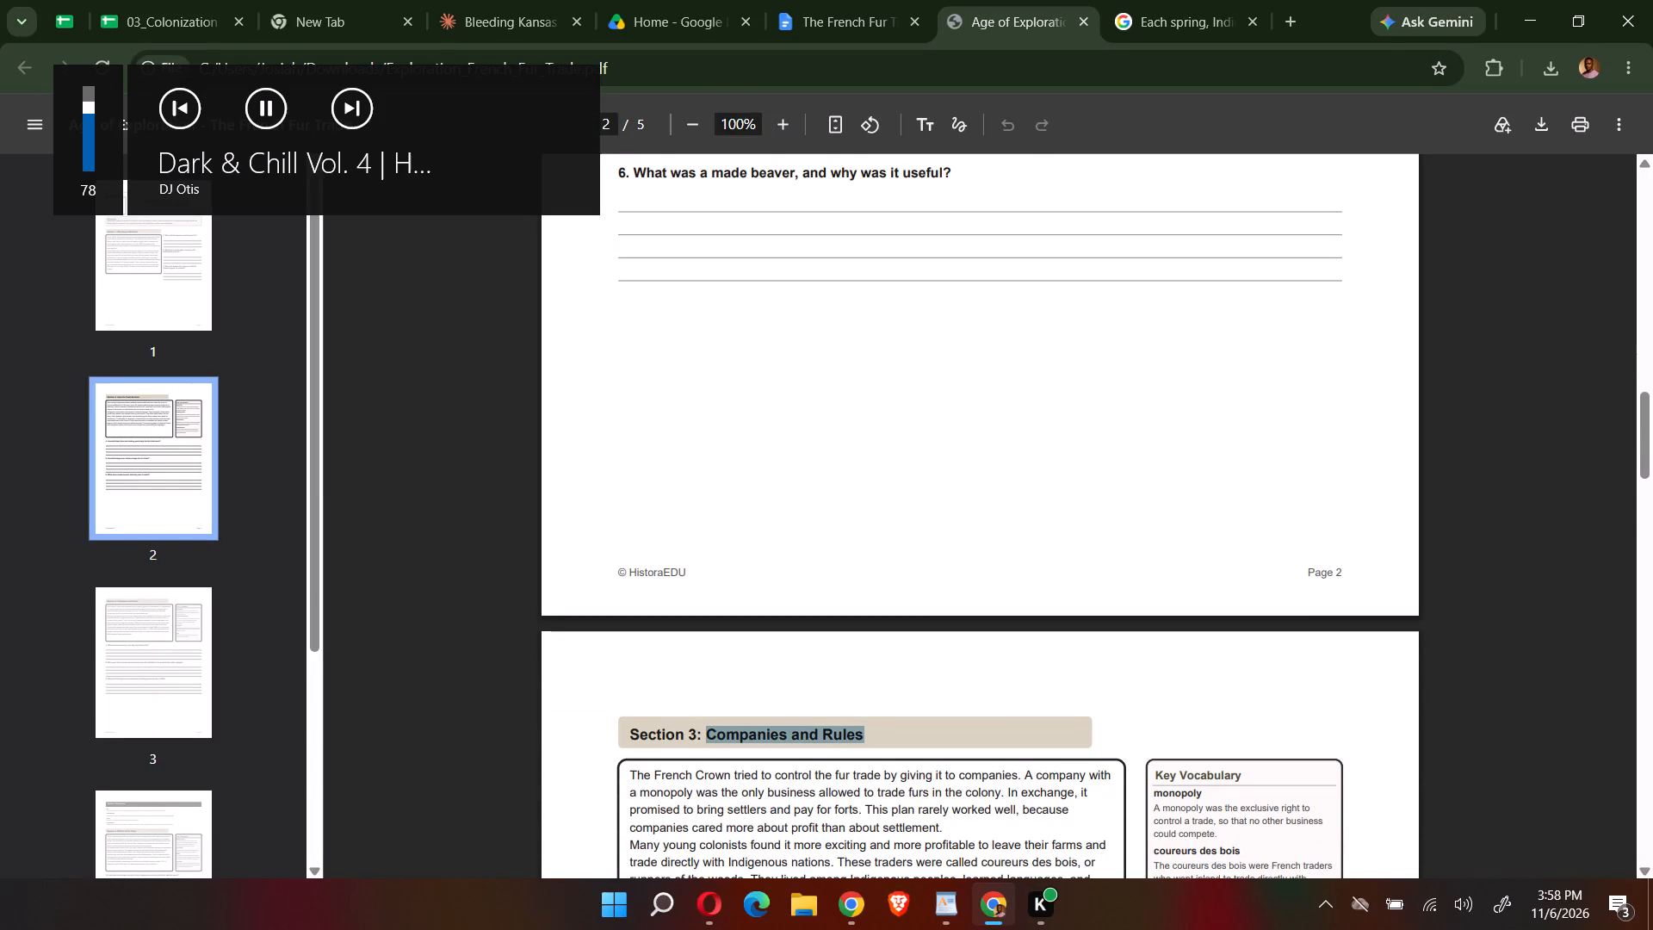
{"action": "left_click", "coordinate": [90, 133]}
{"action": "left_click", "coordinate": [857, 9]}
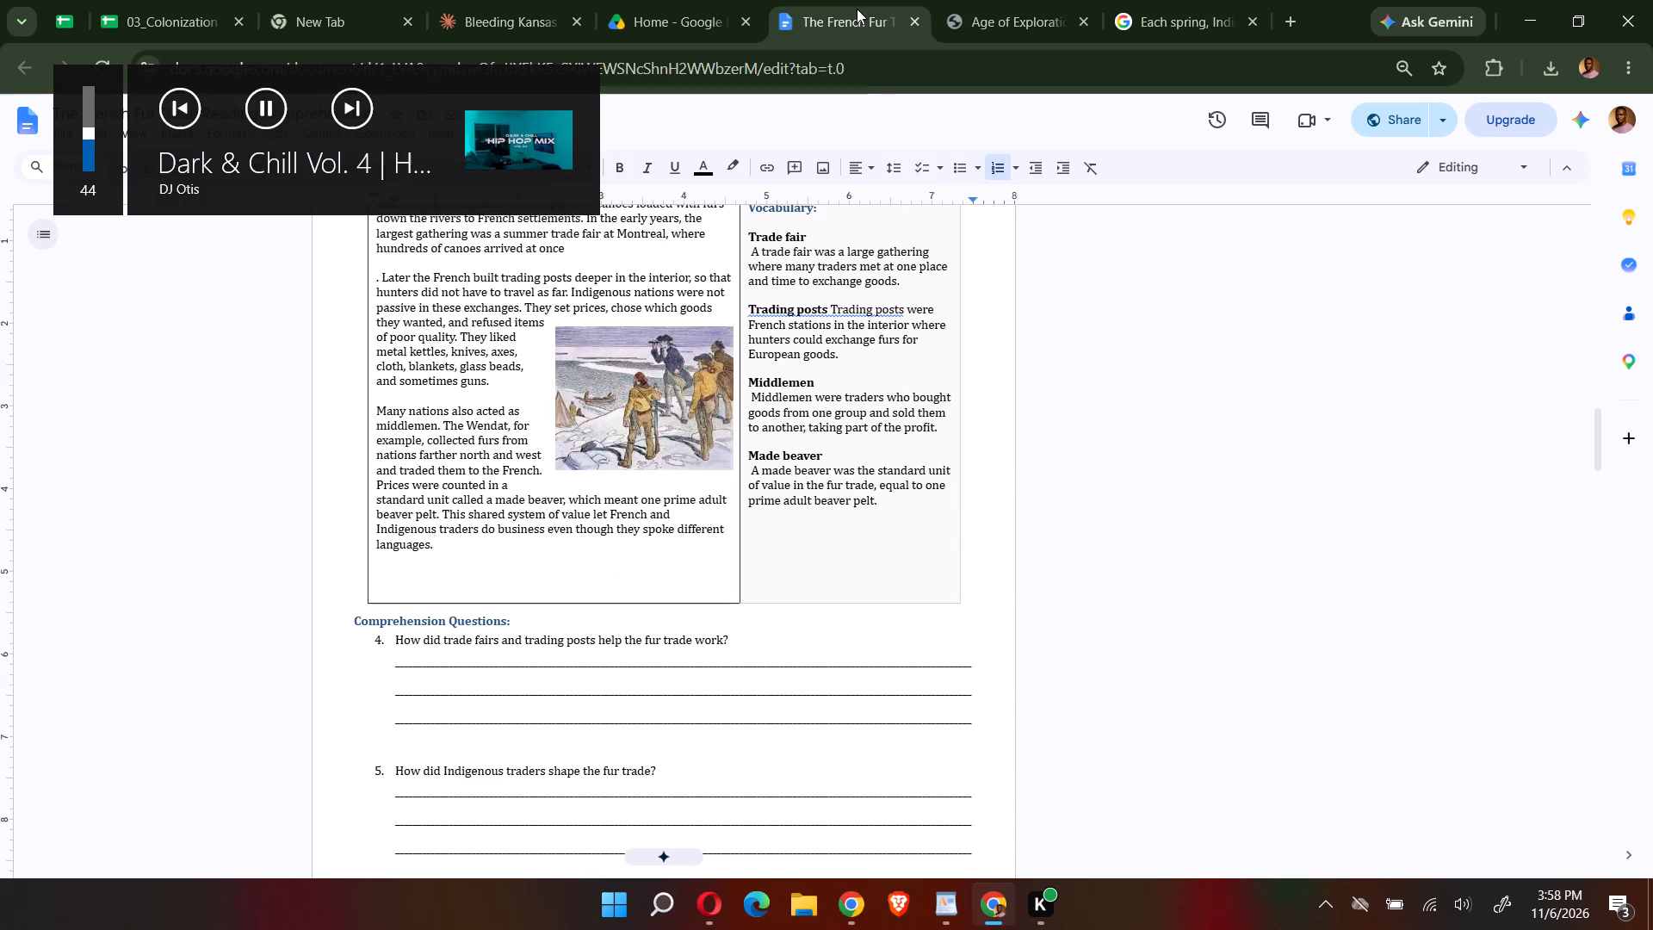
{"action": "scroll", "coordinate": [831, 620], "scroll_direction": "down", "scroll_amount": 6}
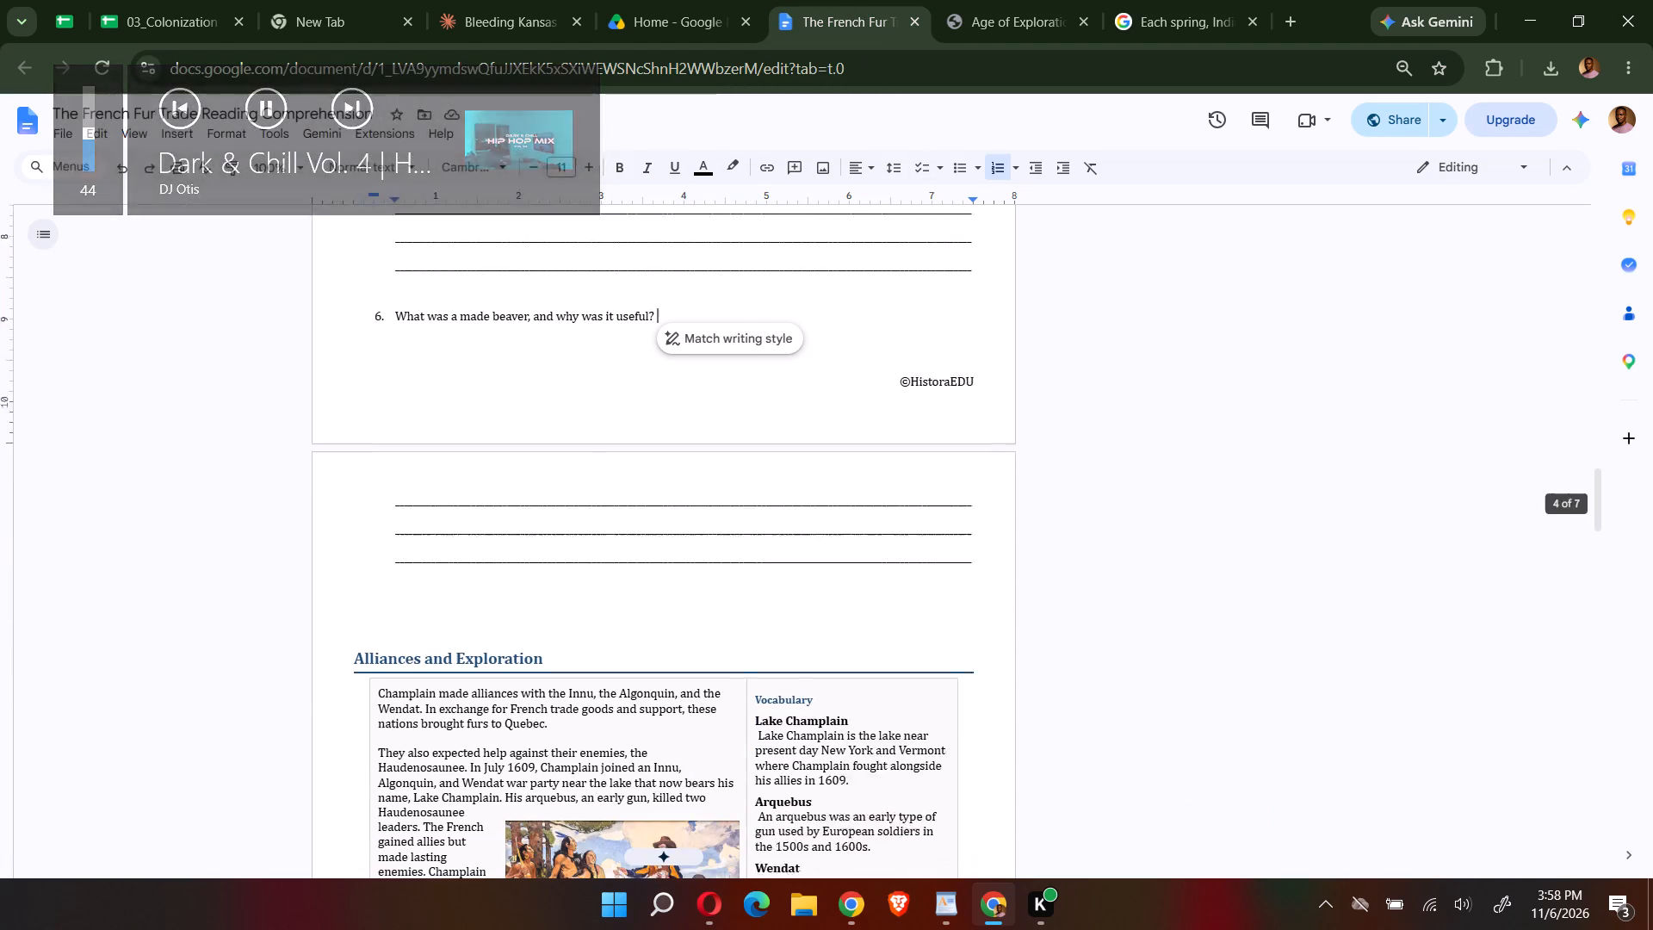
{"action": "left_click_drag", "start_coordinate": [548, 594], "coordinate": [535, 594]}
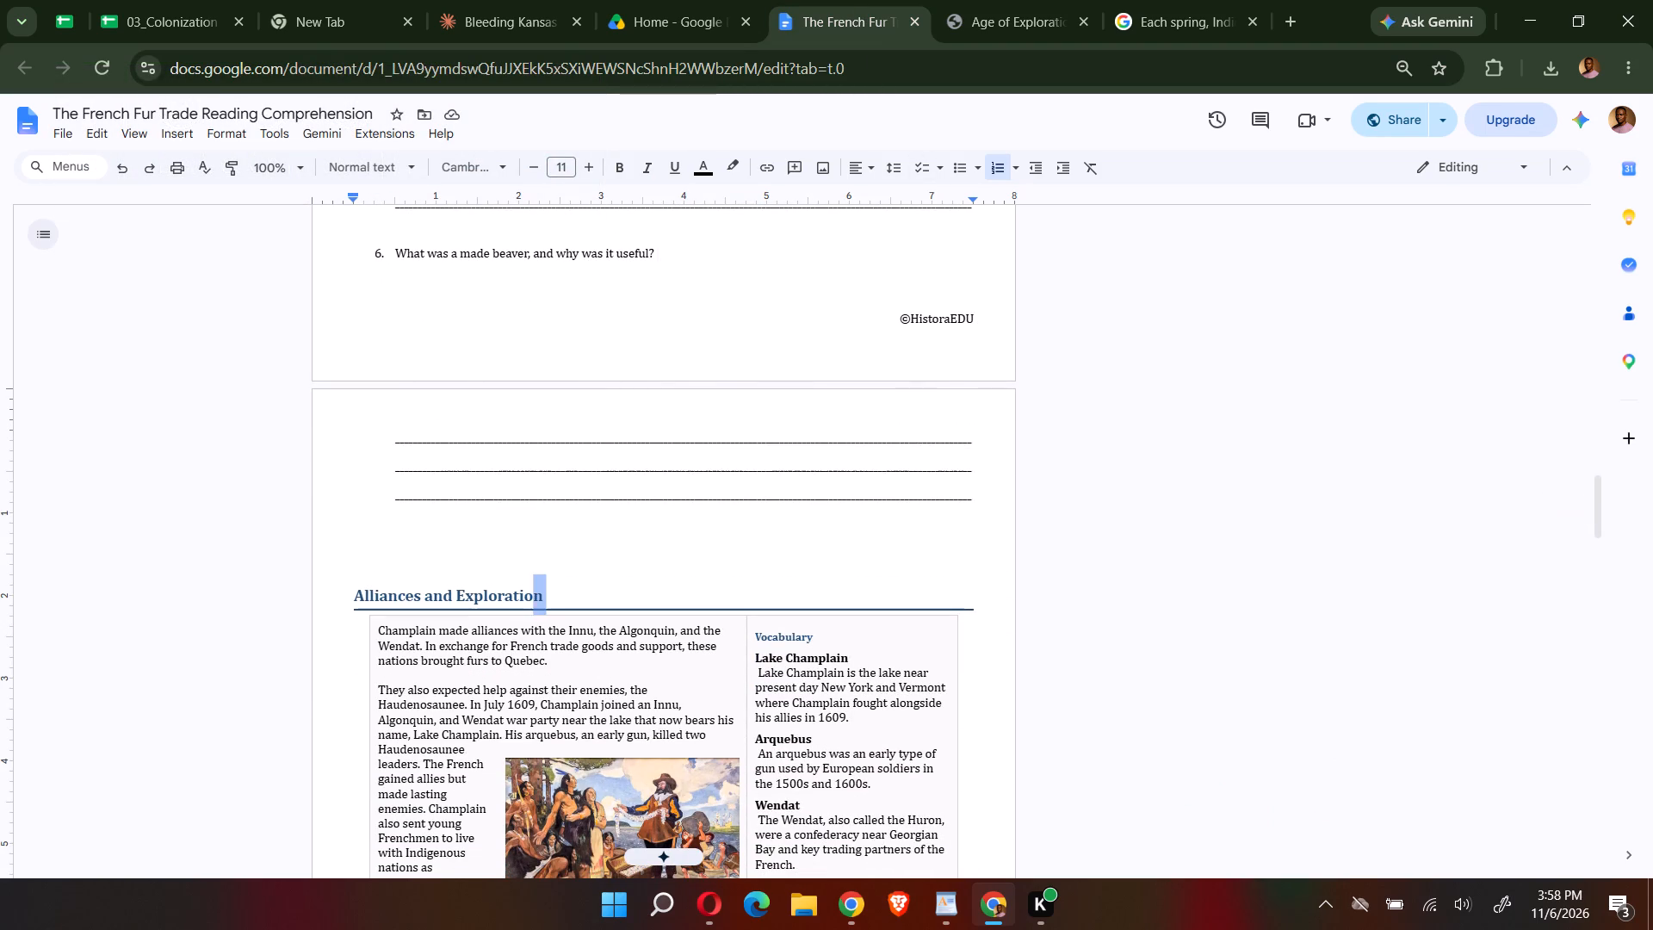
{"action": "left_click_drag", "start_coordinate": [535, 594], "coordinate": [345, 599]}
{"action": "key", "text": "BackSpace"}
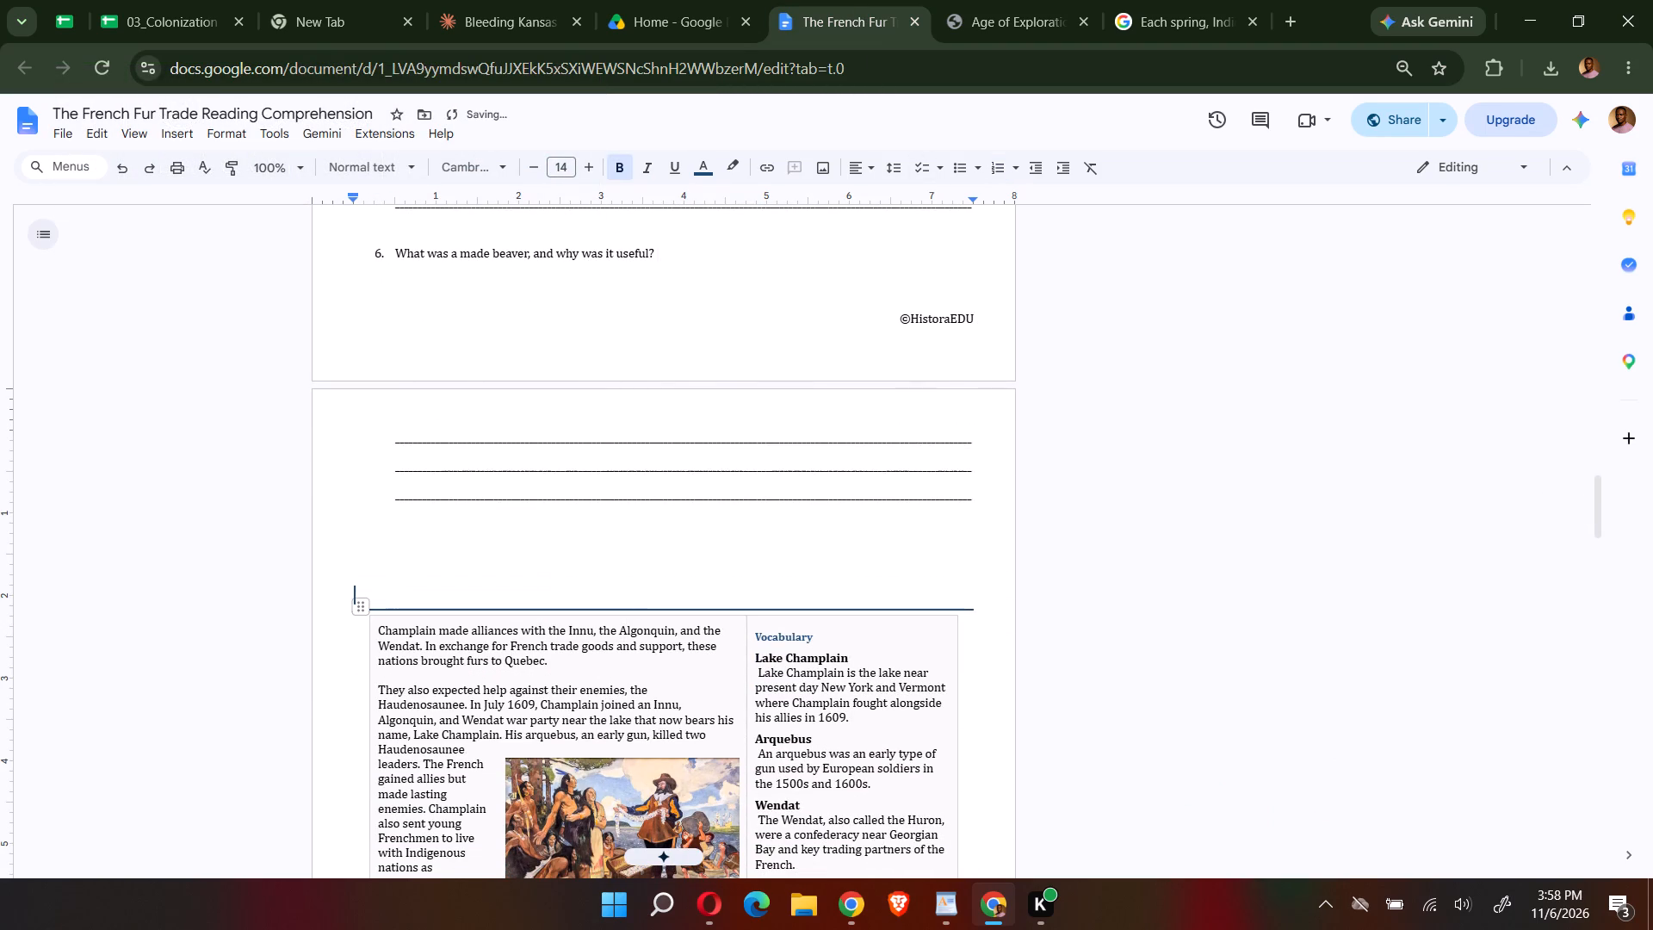
{"action": "key", "text": "ctrl+v"}
Switch to the YouTube window and clear the existing search text.
{"action": "left_click", "coordinate": [844, 912]}
{"action": "left_click", "coordinate": [684, 180]}
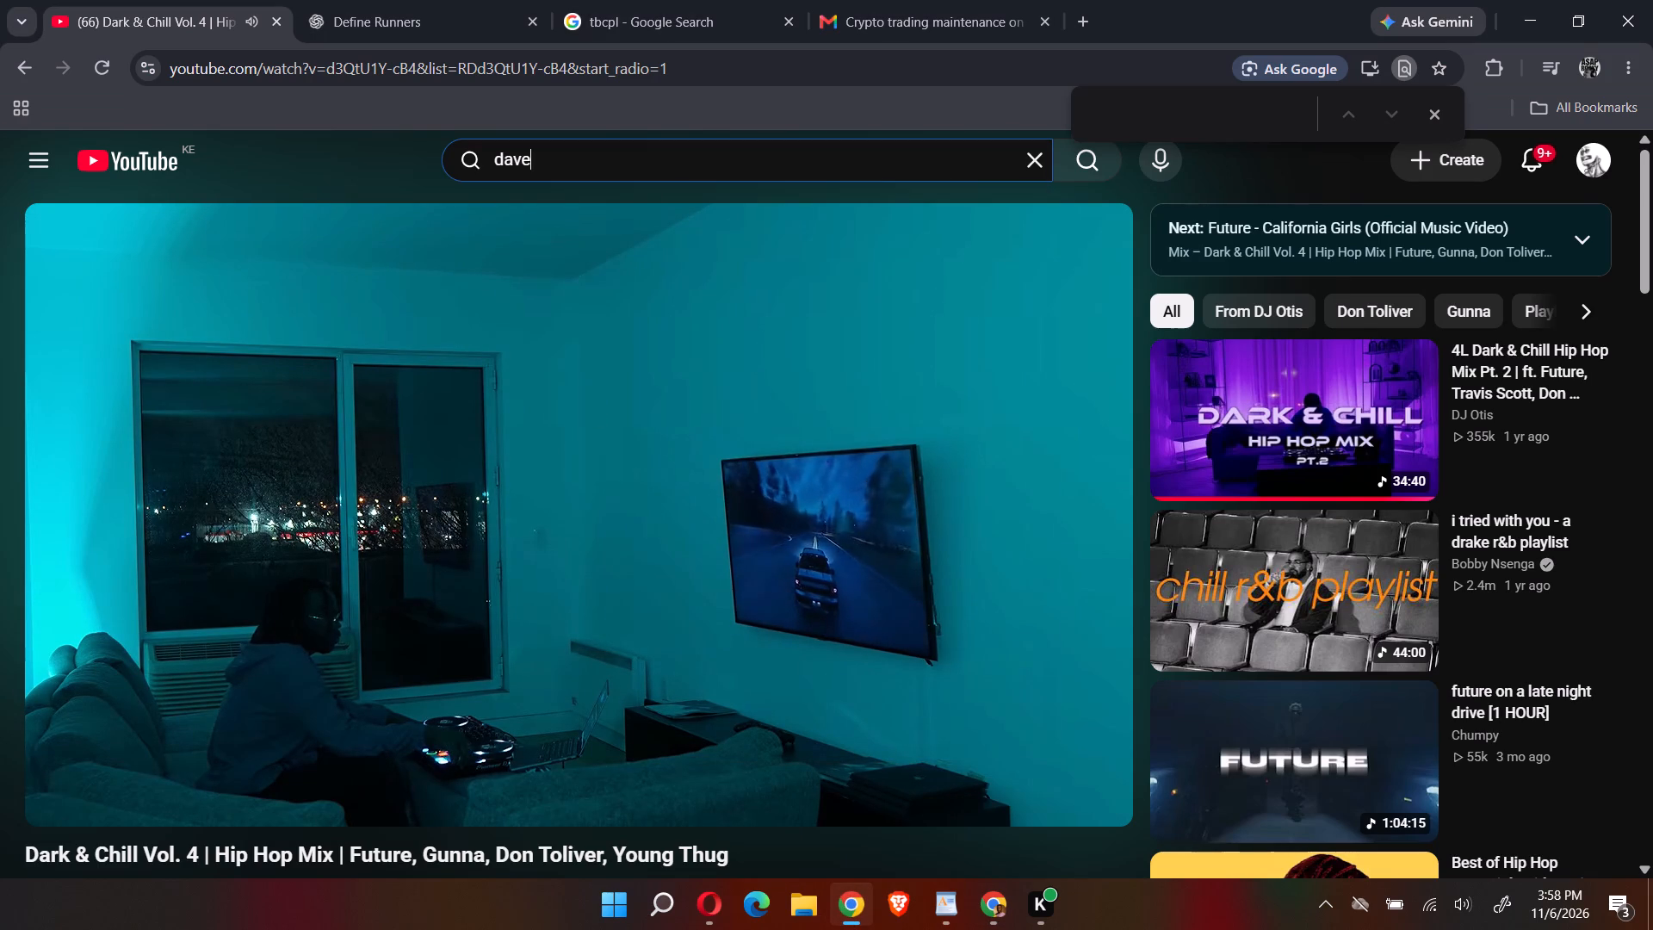
{"action": "key", "text": "BackSpace"}
{"action": "key", "text": "BackSpace"}
{"action": "key", "text": "BackSpace"}
{"action": "key", "text": "BackSpace"}
{"action": "key", "text": "BackSpace"}
{"action": "key", "text": "BackSpace"}
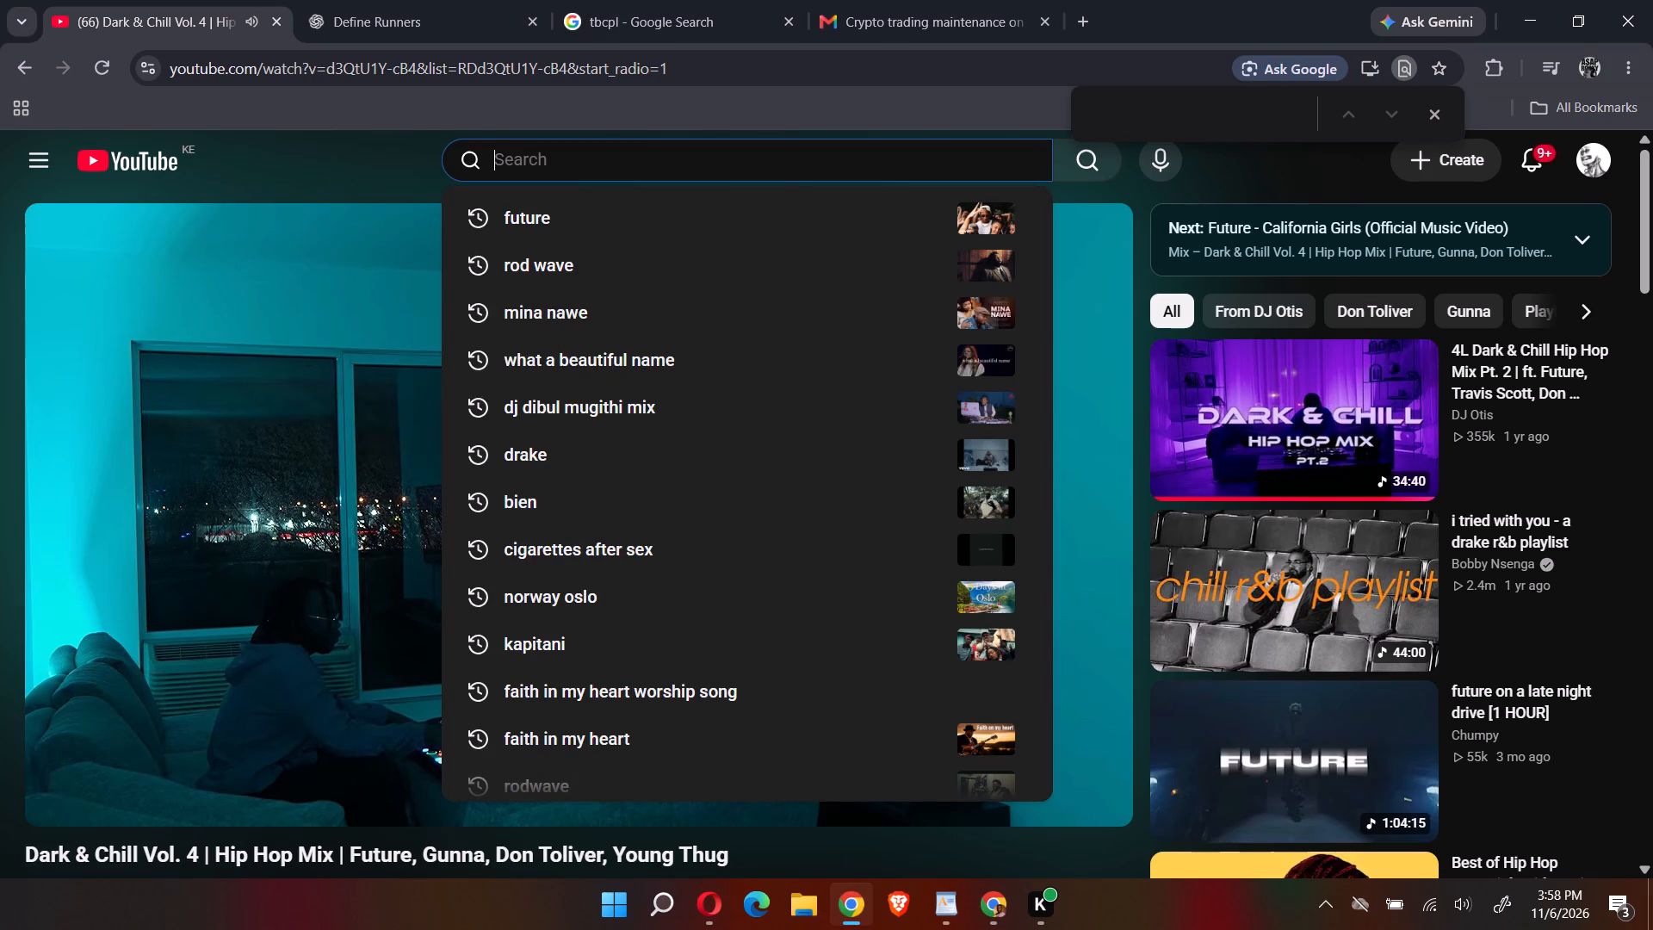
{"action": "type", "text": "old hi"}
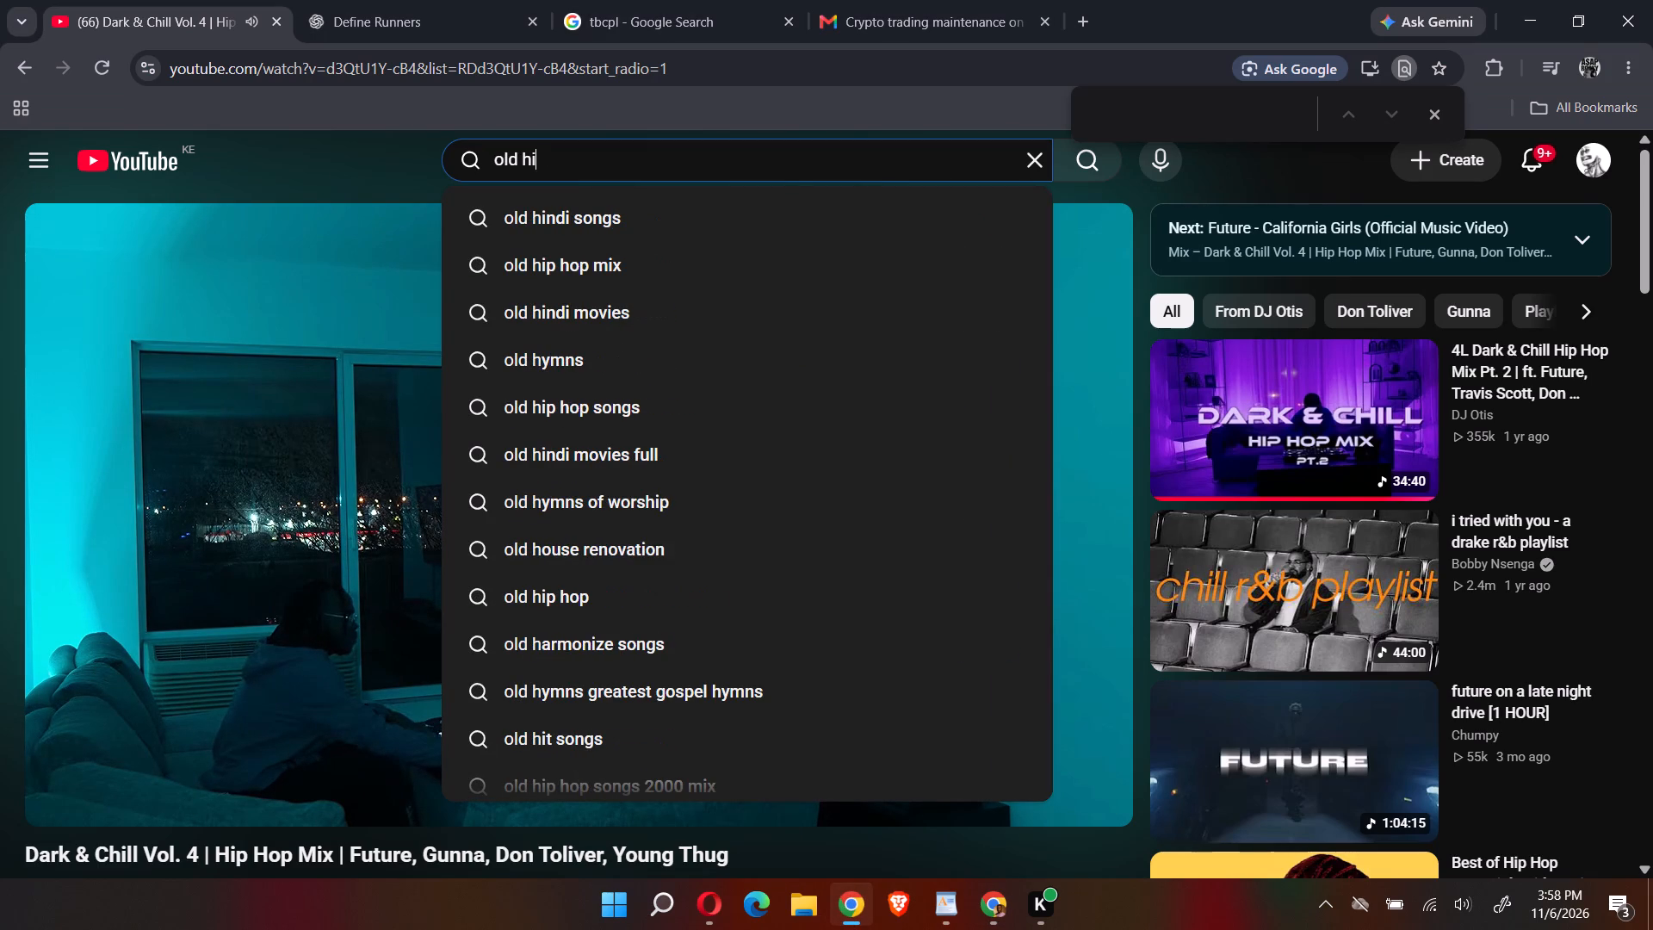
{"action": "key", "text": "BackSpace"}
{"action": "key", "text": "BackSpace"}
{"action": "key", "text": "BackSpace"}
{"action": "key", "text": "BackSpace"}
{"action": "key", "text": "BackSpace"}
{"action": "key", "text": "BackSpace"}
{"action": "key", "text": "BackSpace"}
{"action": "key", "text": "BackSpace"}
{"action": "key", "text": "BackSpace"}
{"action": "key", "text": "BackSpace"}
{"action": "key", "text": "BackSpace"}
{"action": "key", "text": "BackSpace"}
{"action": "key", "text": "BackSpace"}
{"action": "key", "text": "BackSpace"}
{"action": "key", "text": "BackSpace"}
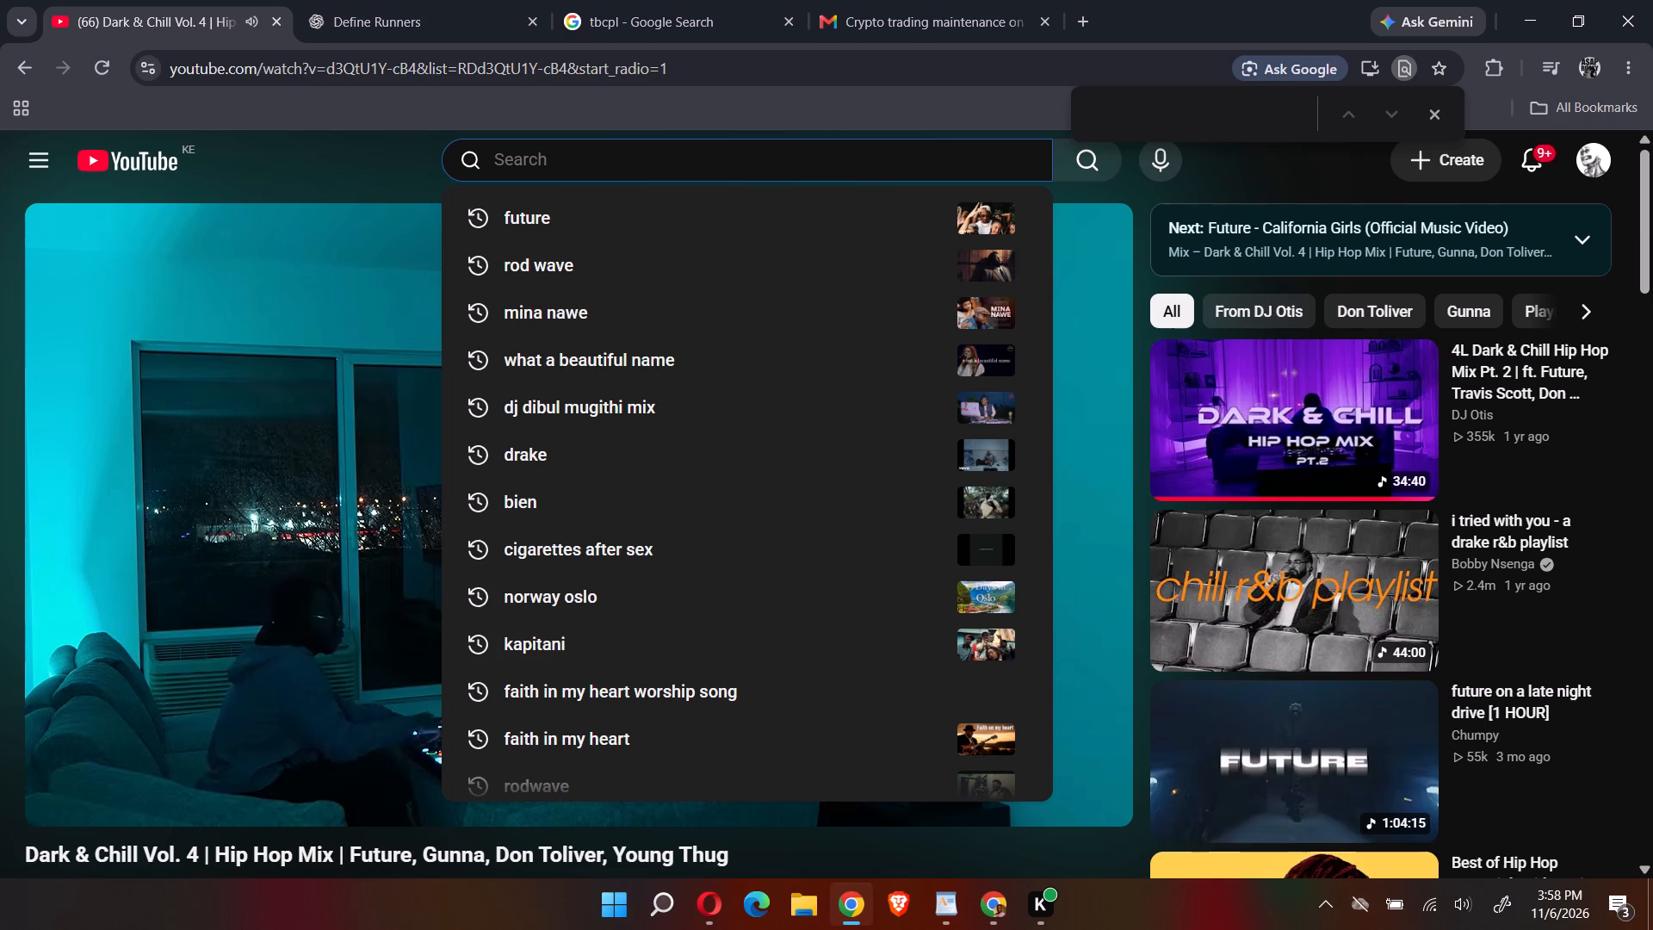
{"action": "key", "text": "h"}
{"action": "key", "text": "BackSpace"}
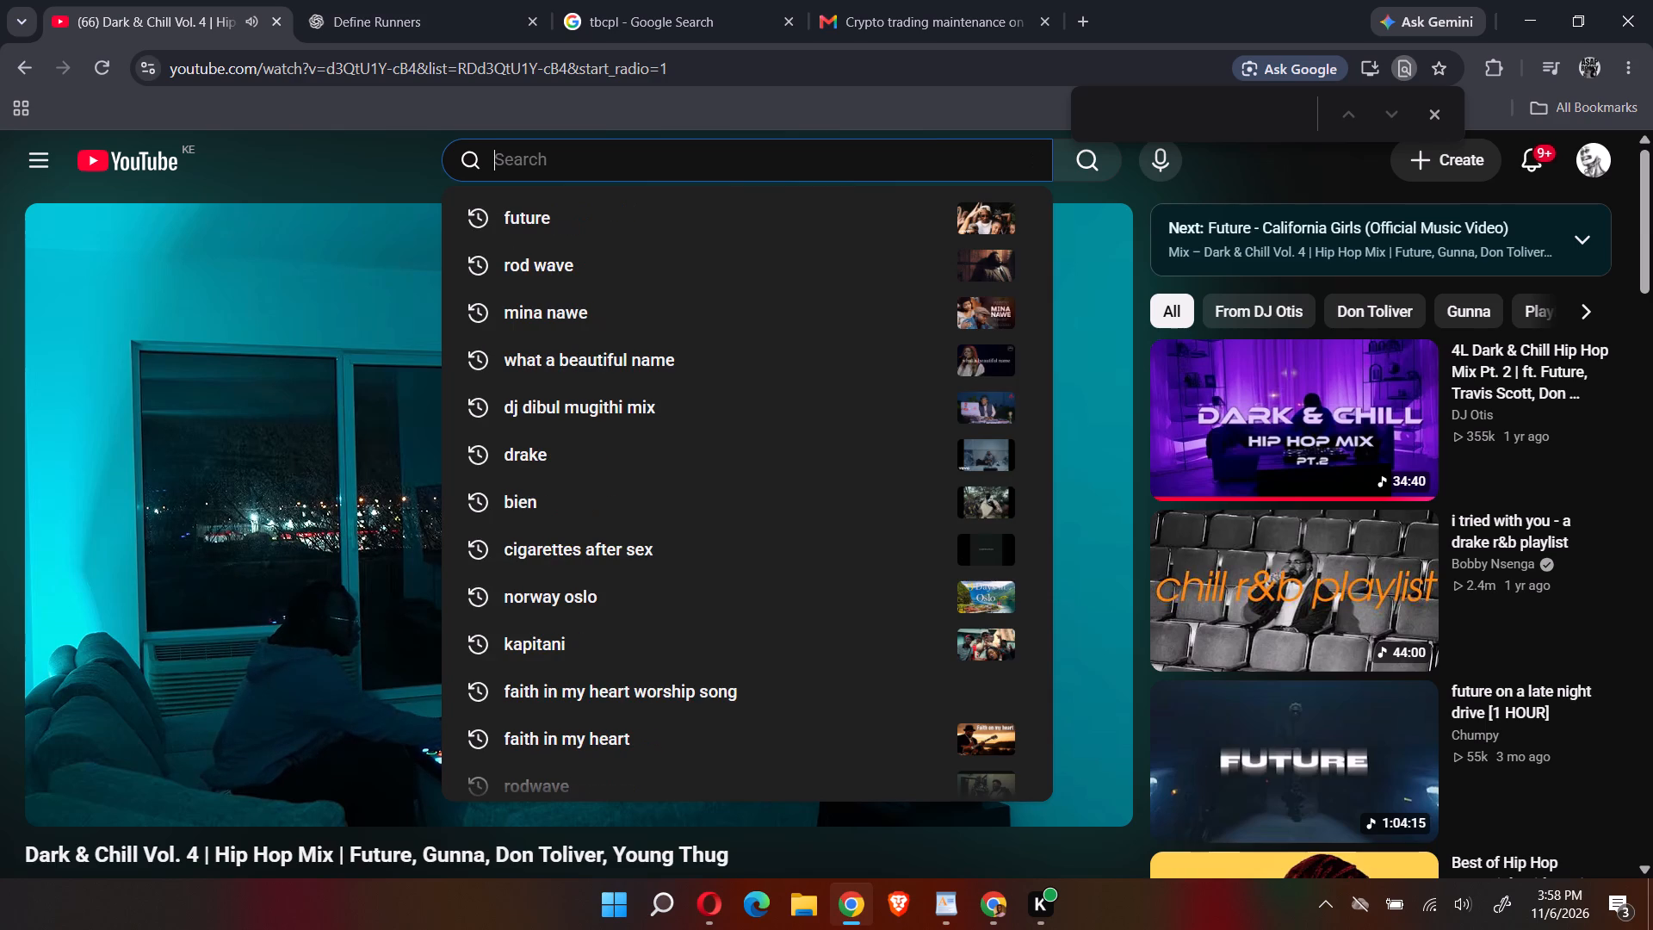
Search YouTube for "old hiphop" and look through the results for a mix to play.
{"action": "type", "text": "old hiphop"}
{"action": "key", "text": "Return"}
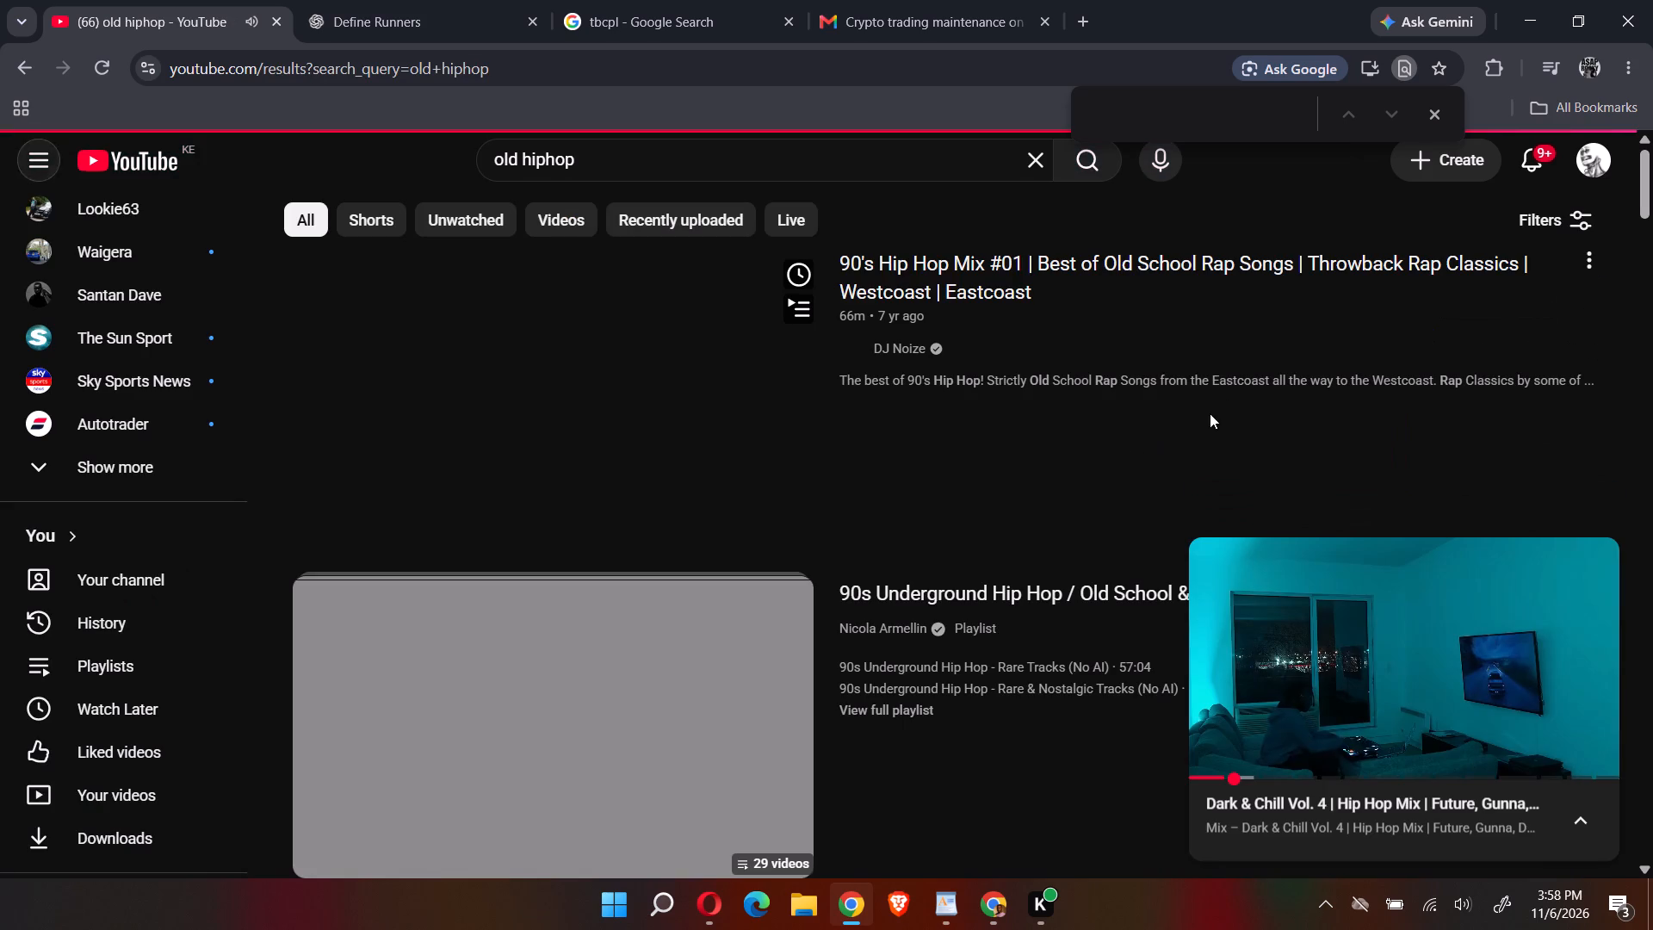
{"action": "scroll", "coordinate": [745, 471], "scroll_direction": "down", "scroll_amount": 3}
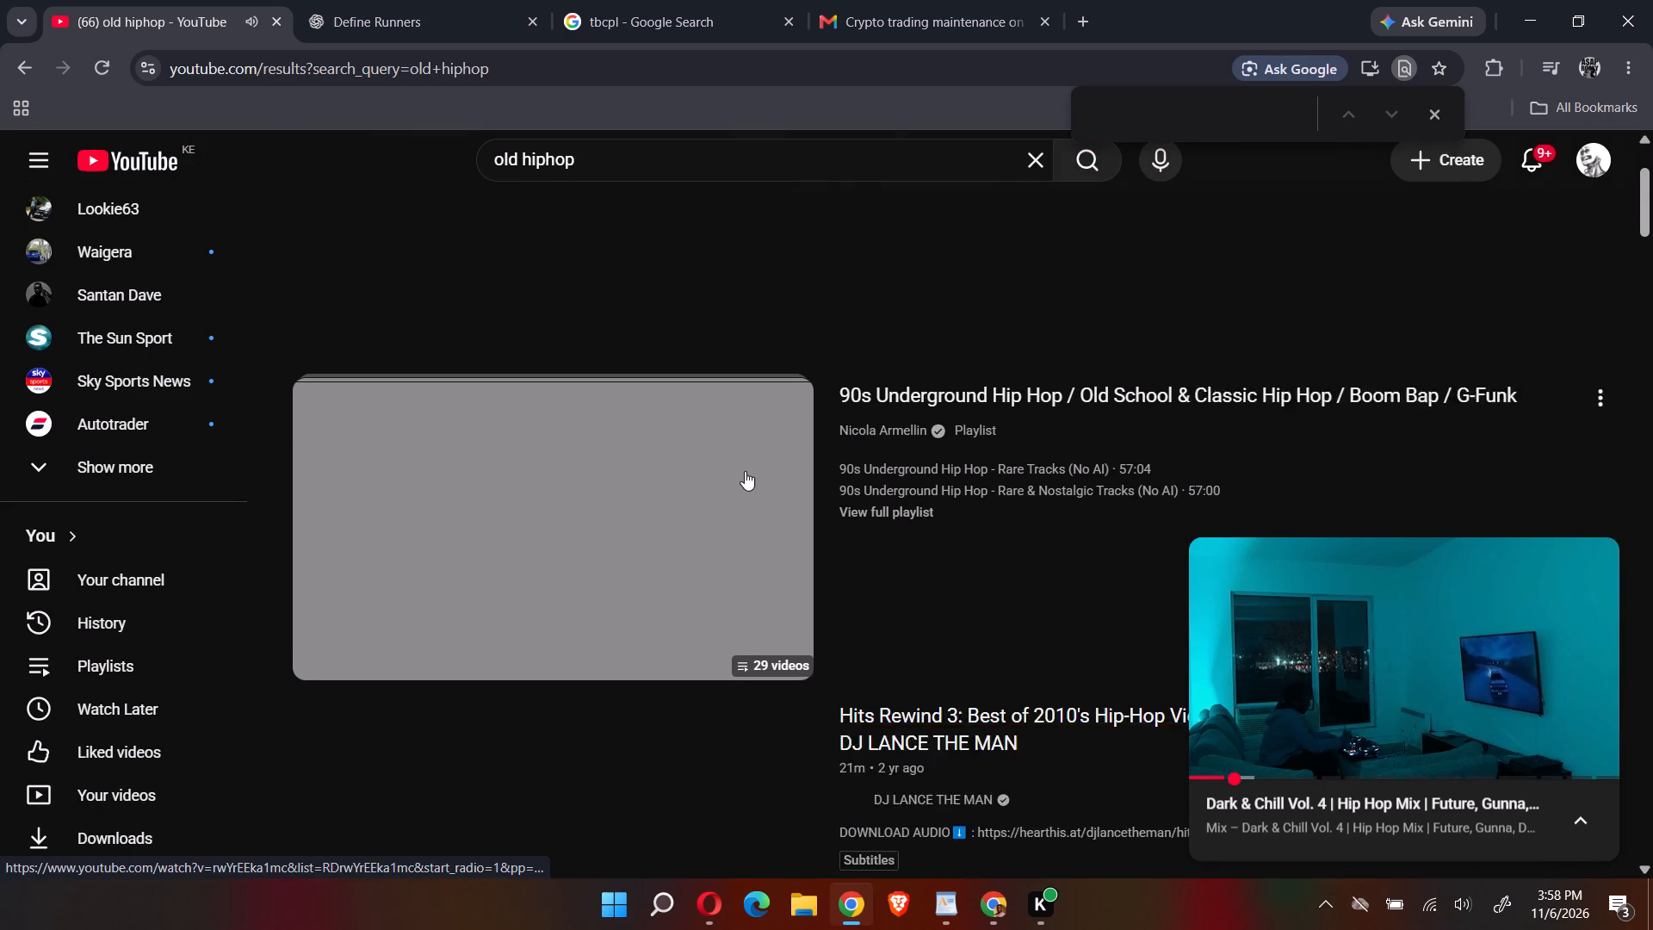
{"action": "scroll", "coordinate": [743, 471], "scroll_direction": "down", "scroll_amount": 2}
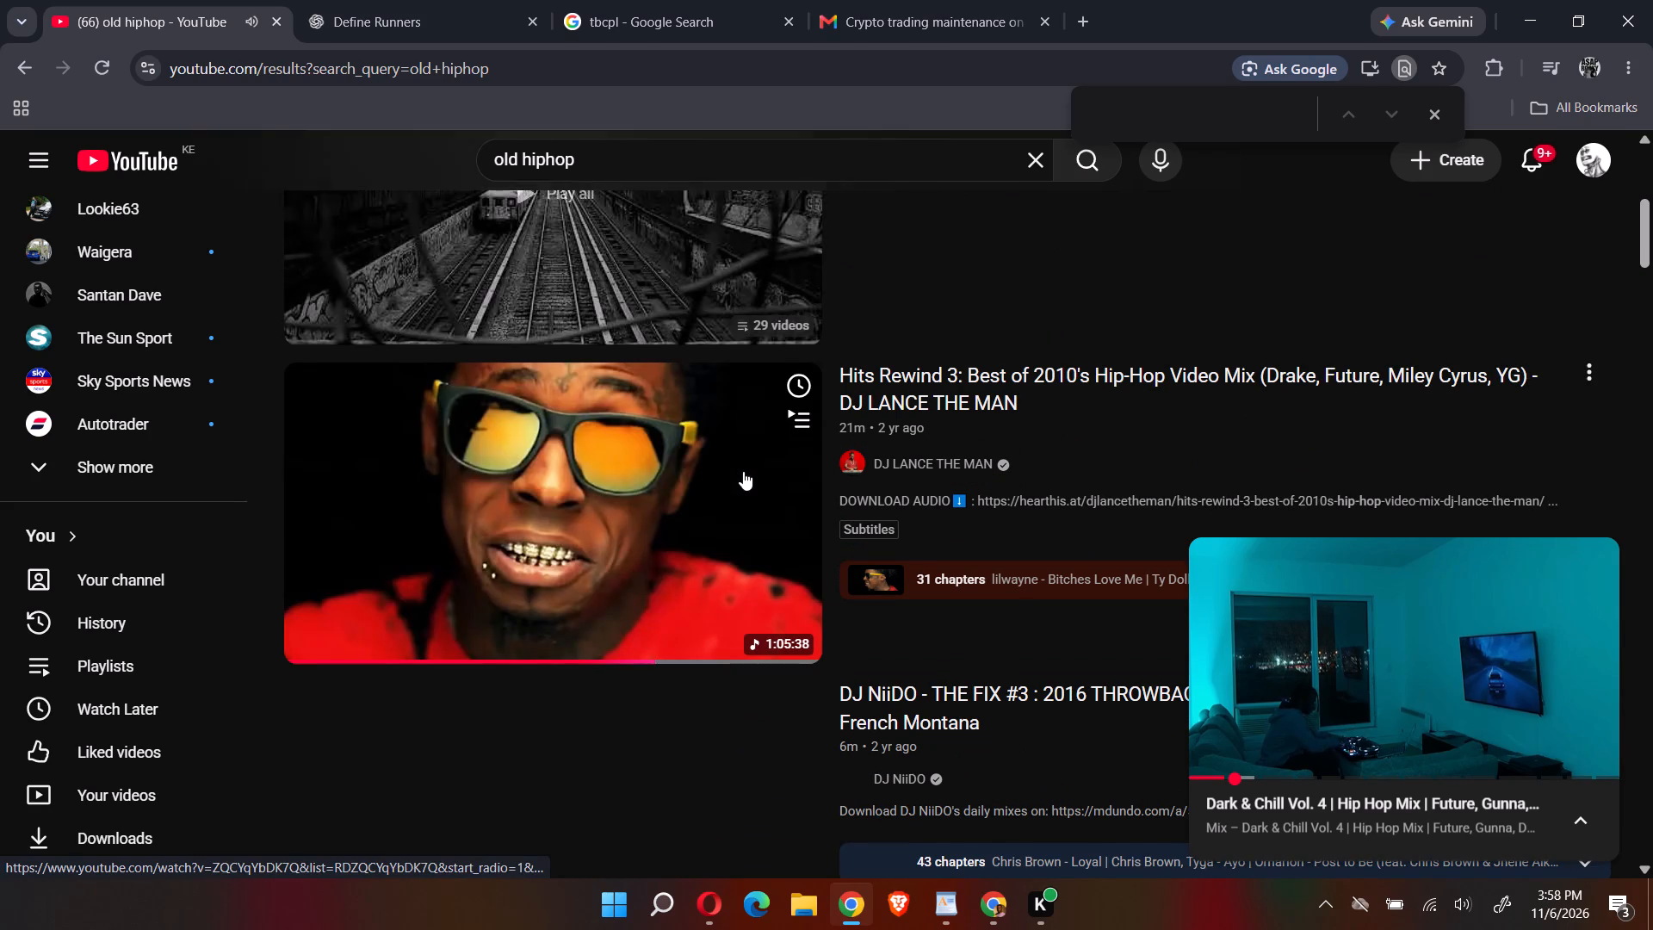
{"action": "scroll", "coordinate": [743, 474], "scroll_direction": "down", "scroll_amount": 6}
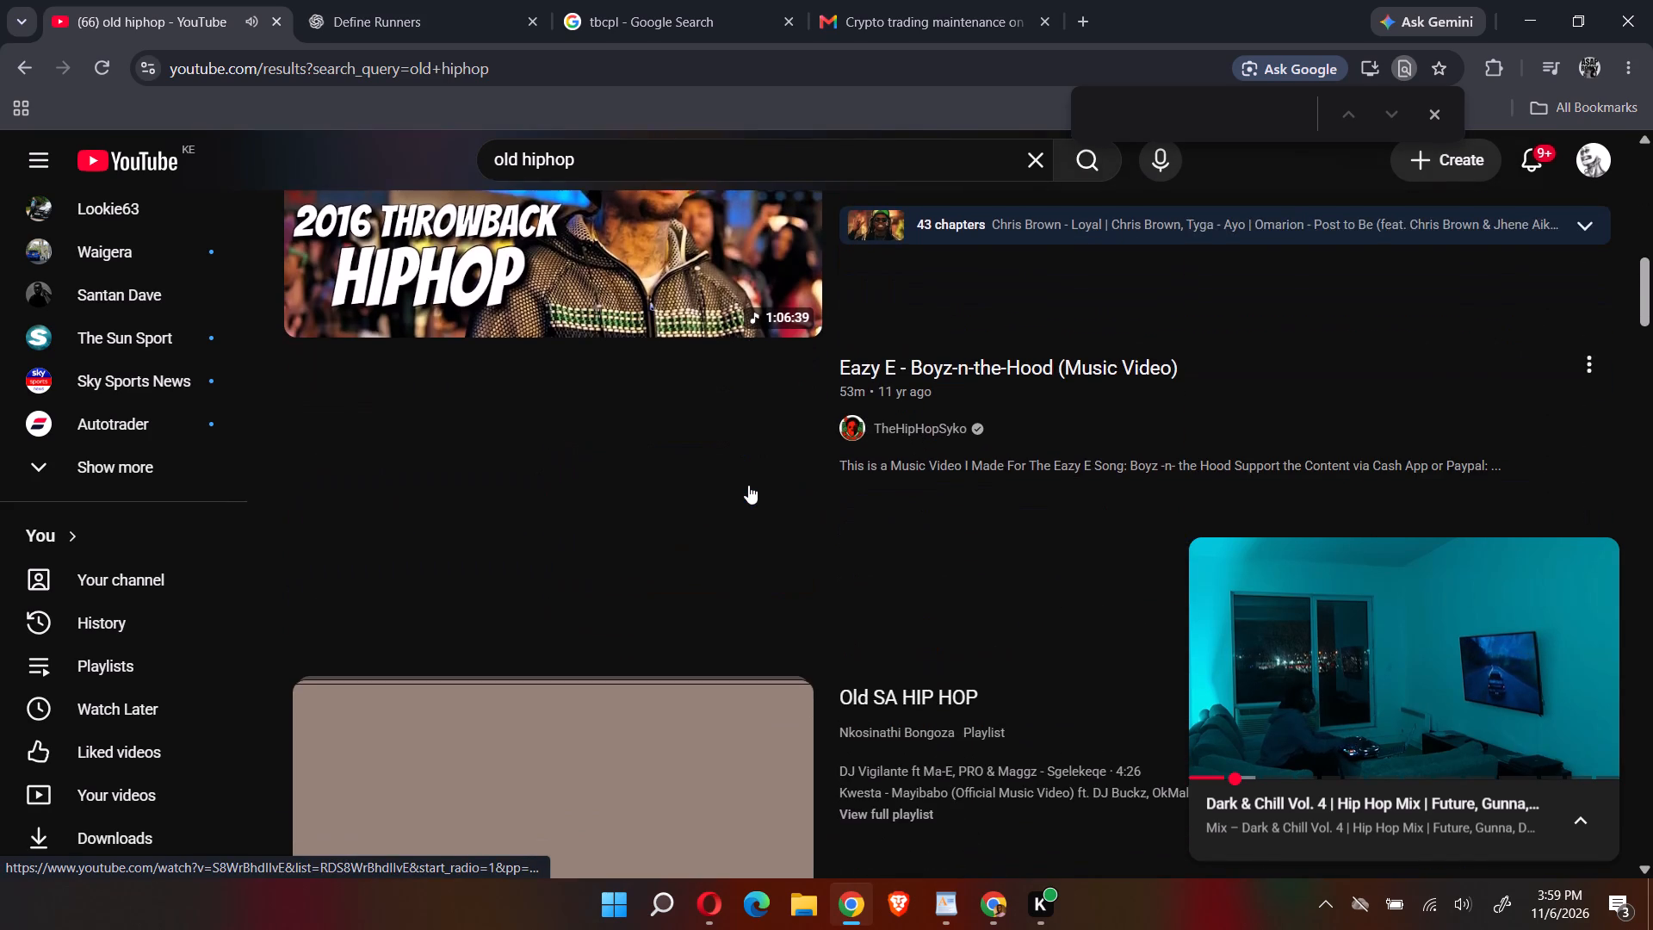
{"action": "scroll", "coordinate": [748, 485], "scroll_direction": "down", "scroll_amount": 2}
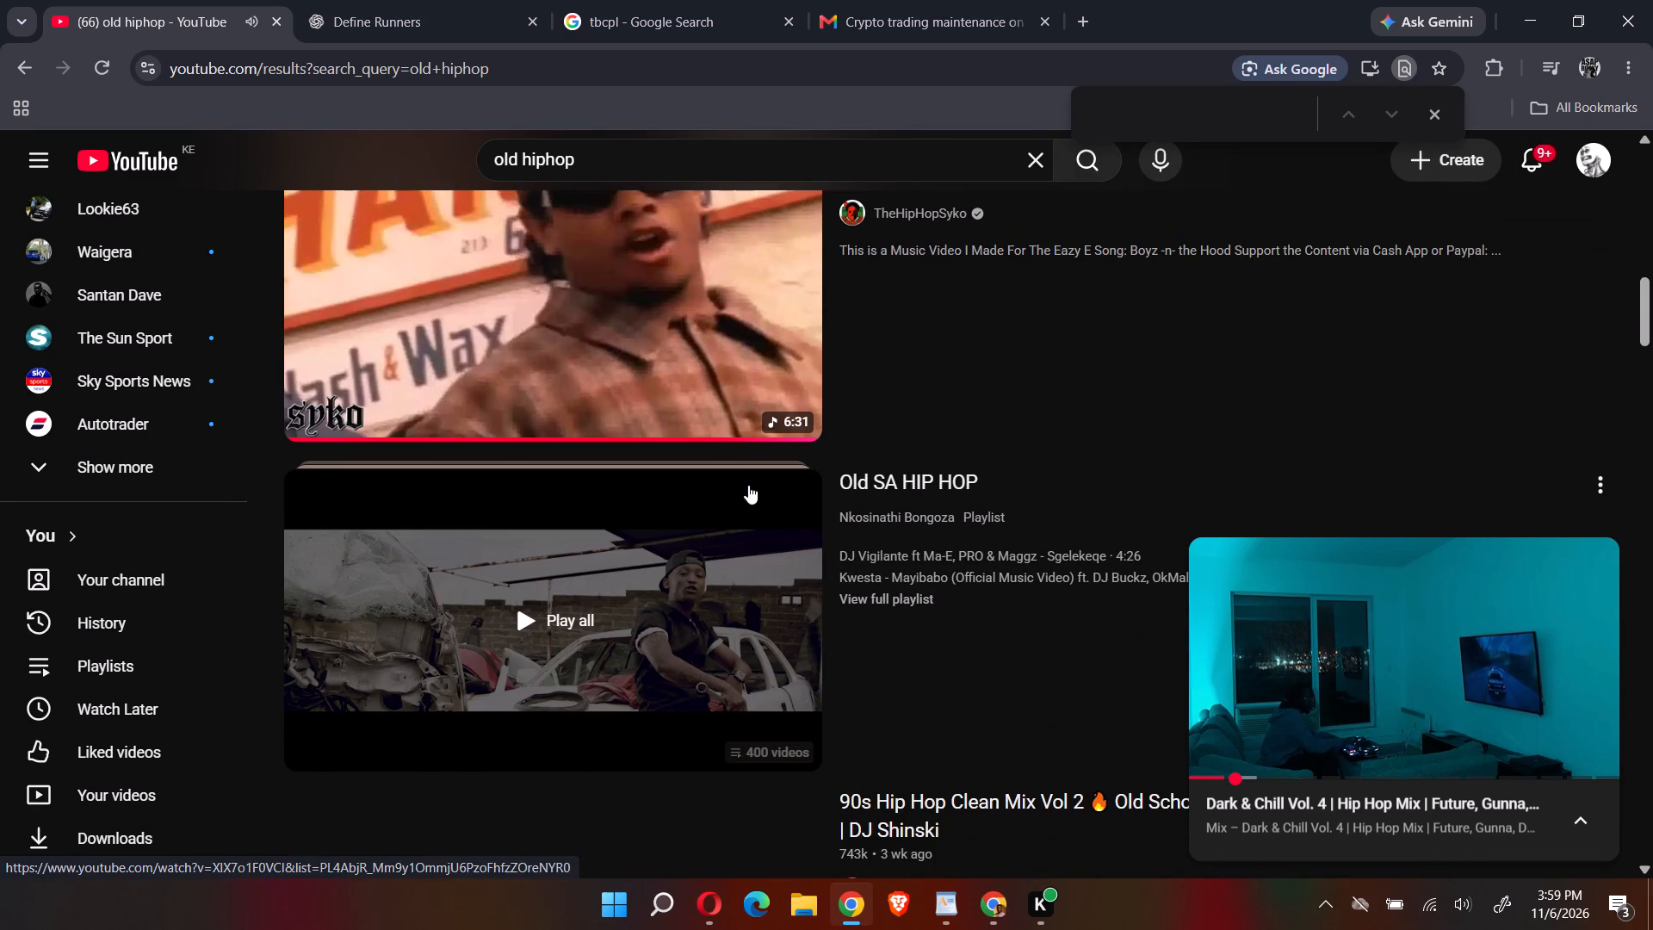
{"action": "scroll", "coordinate": [750, 489], "scroll_direction": "down", "scroll_amount": 7}
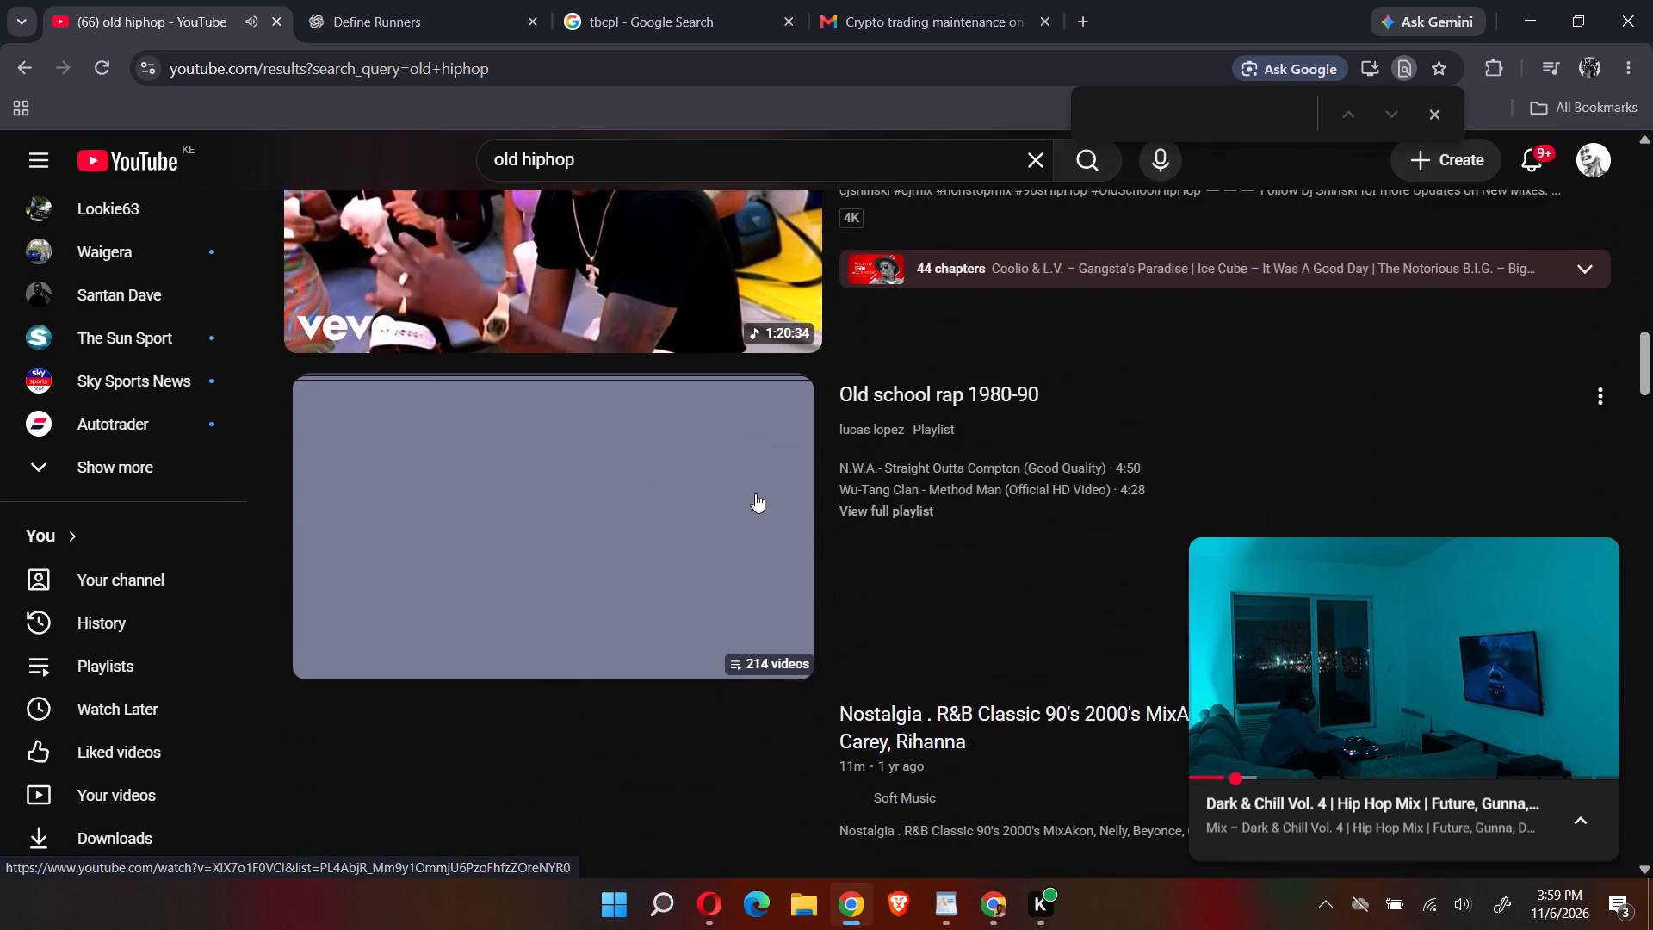
{"action": "scroll", "coordinate": [755, 493], "scroll_direction": "down", "scroll_amount": 4}
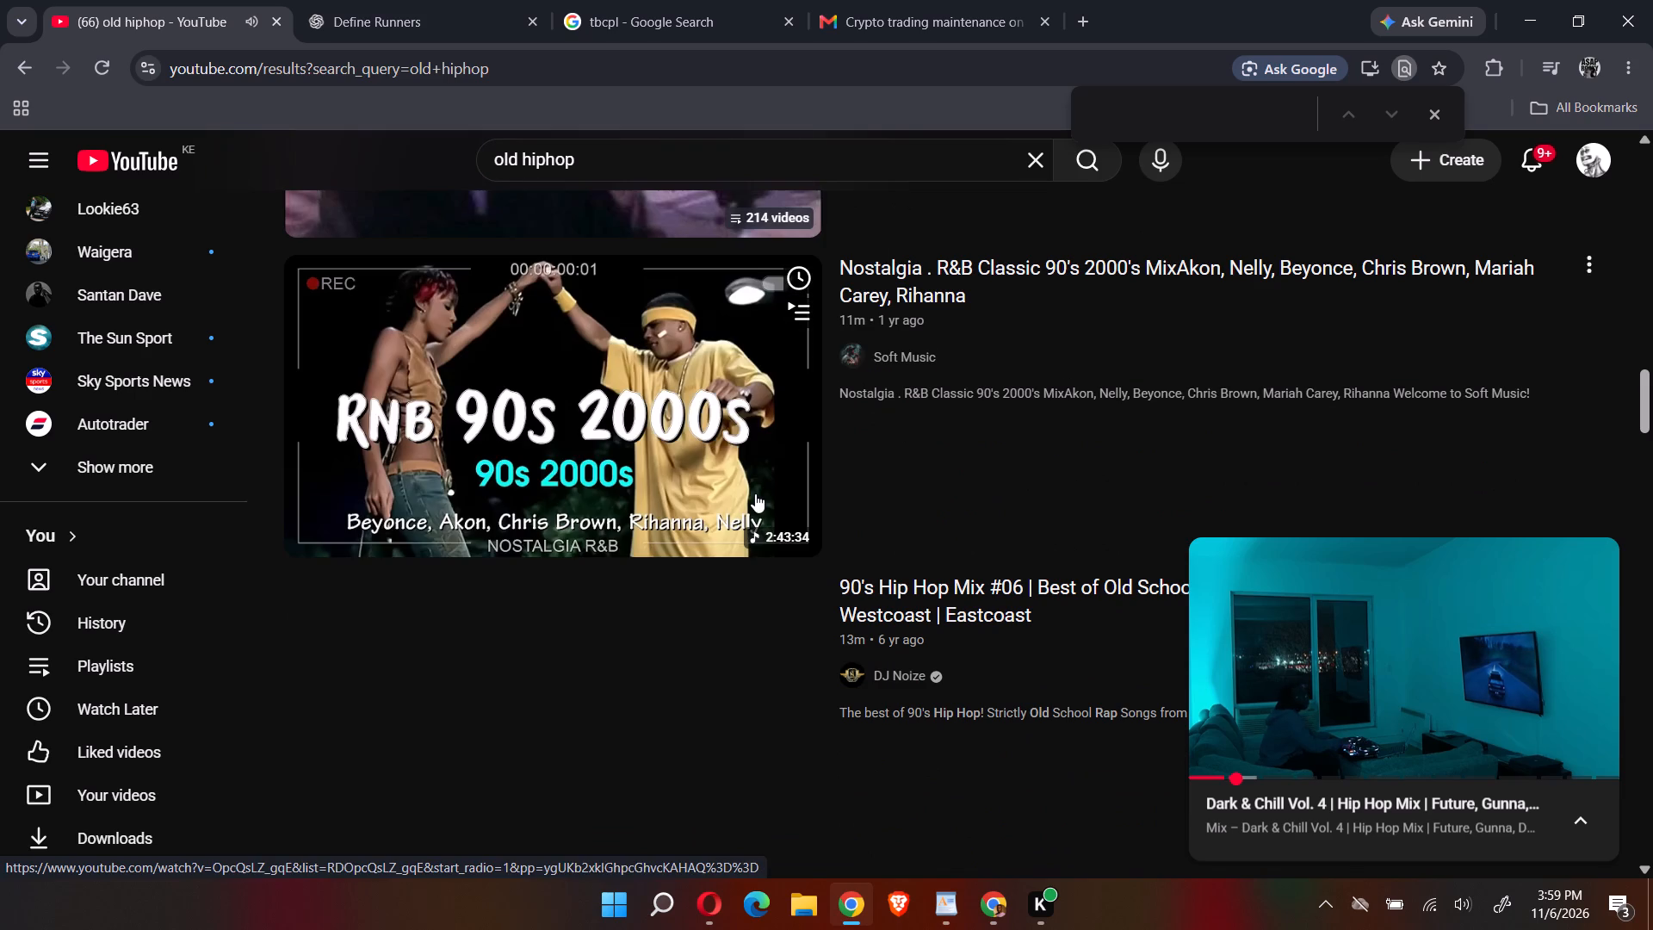
{"action": "scroll", "coordinate": [758, 496], "scroll_direction": "down", "scroll_amount": 3}
{"action": "scroll", "coordinate": [758, 496], "scroll_direction": "up", "scroll_amount": 5}
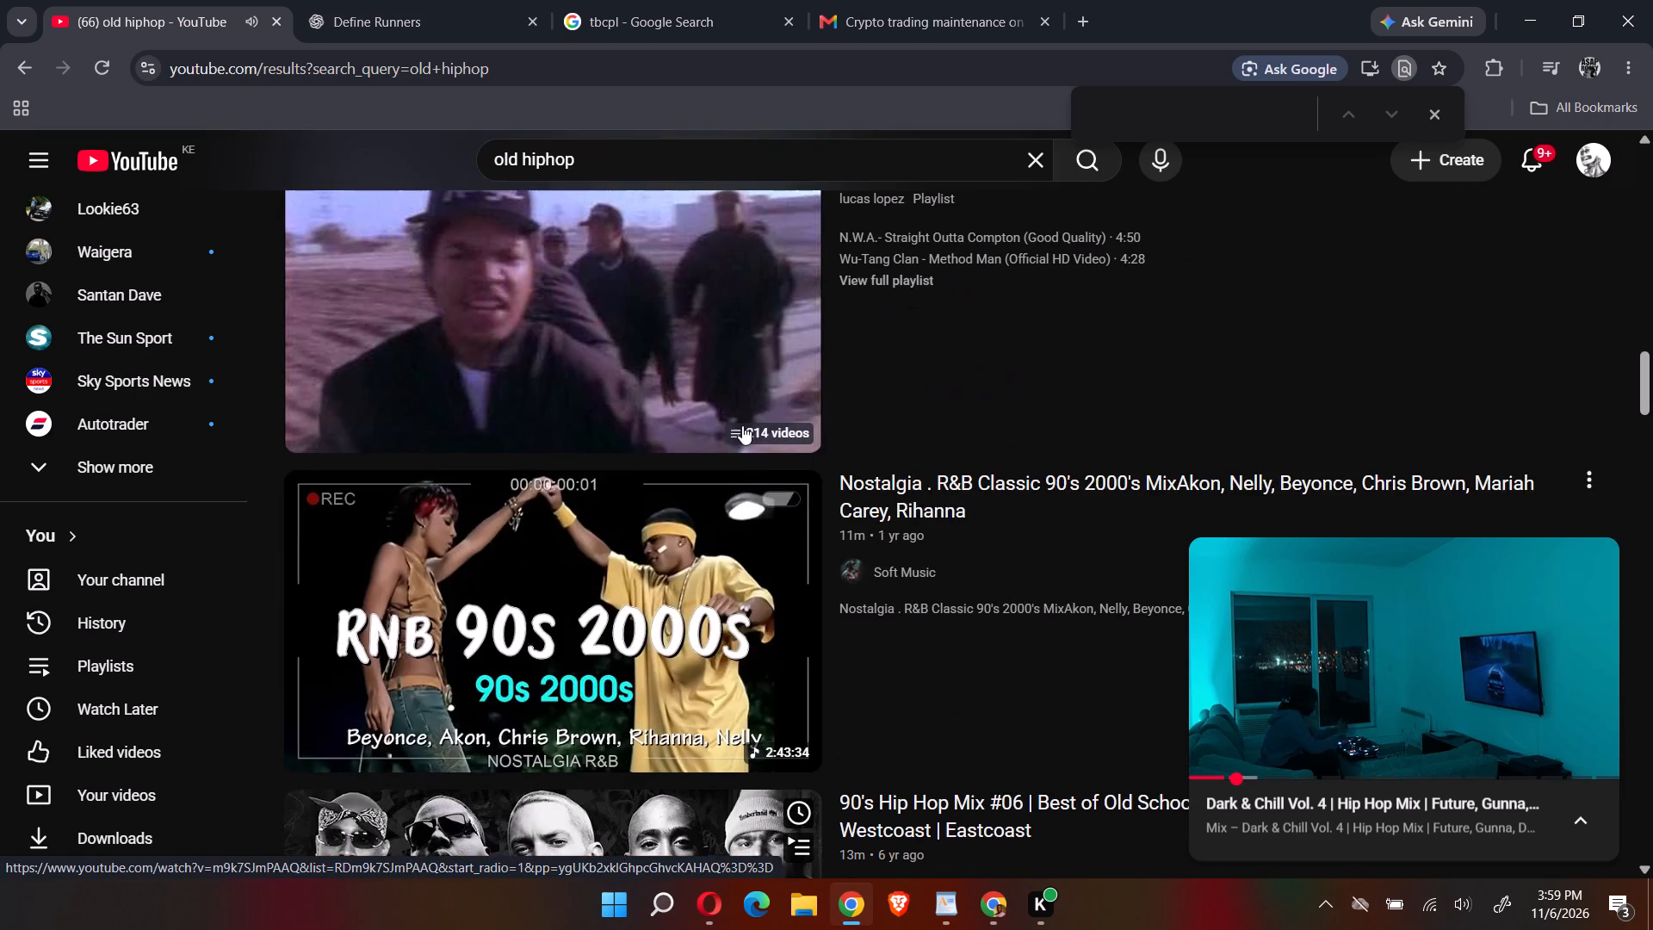
Change the YouTube search to "2010-2023 hiphop" and run it.
{"action": "left_click", "coordinate": [517, 159]}
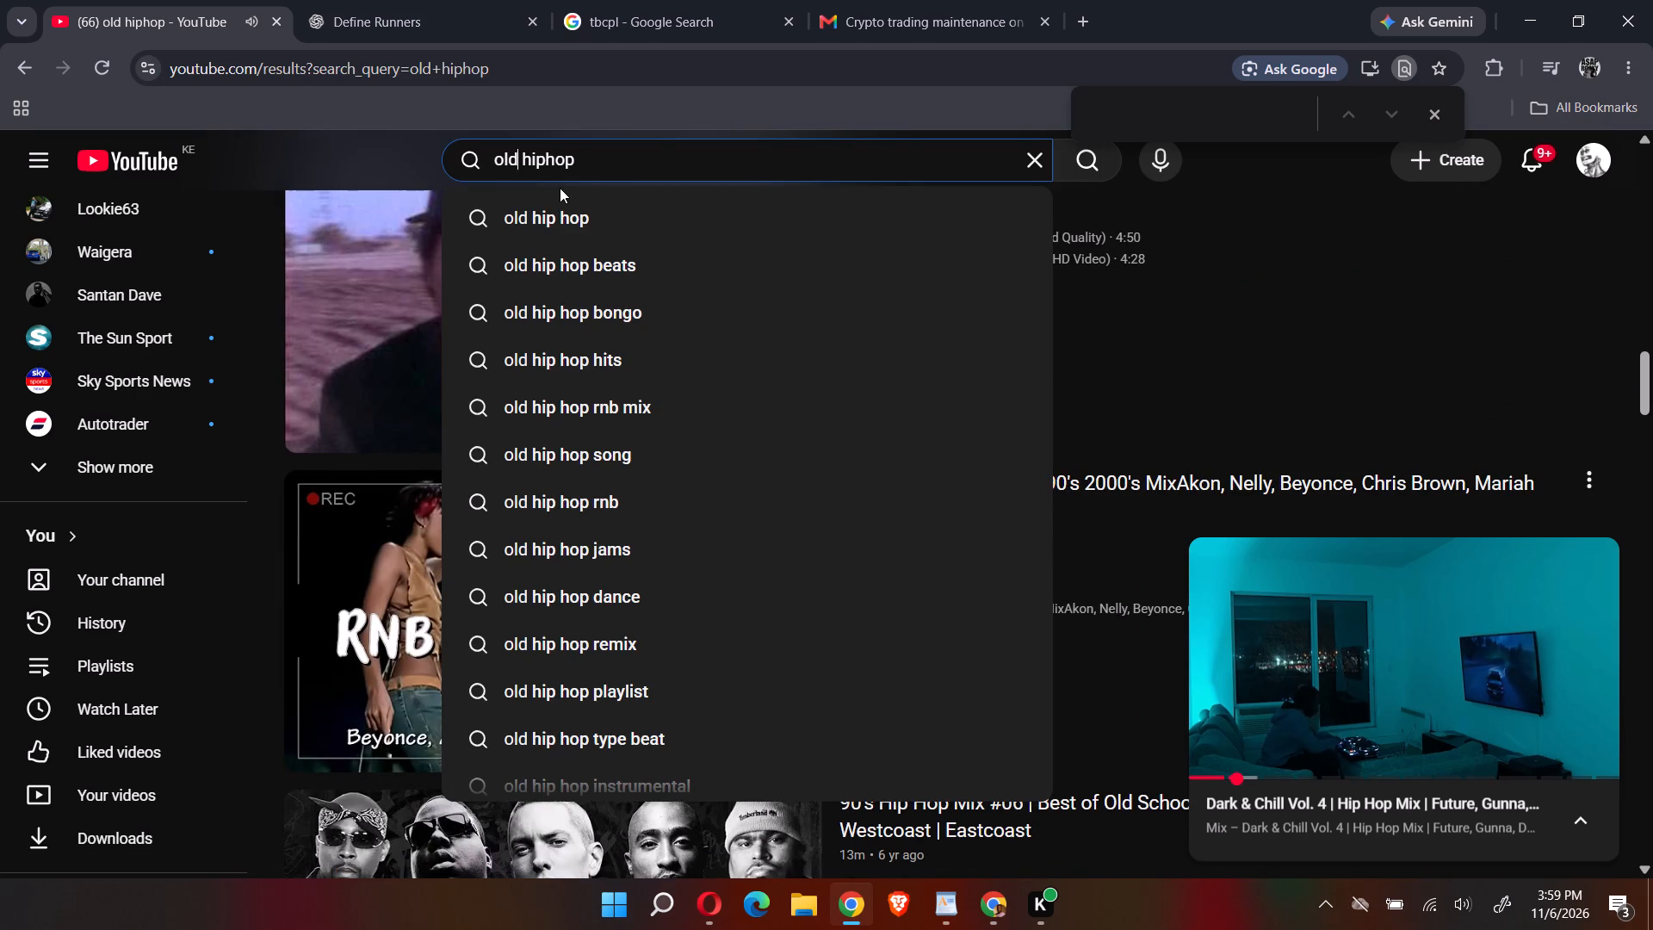
{"action": "key", "text": "BackSpace"}
{"action": "key", "text": "BackSpace"}
{"action": "key", "text": "BackSpace"}
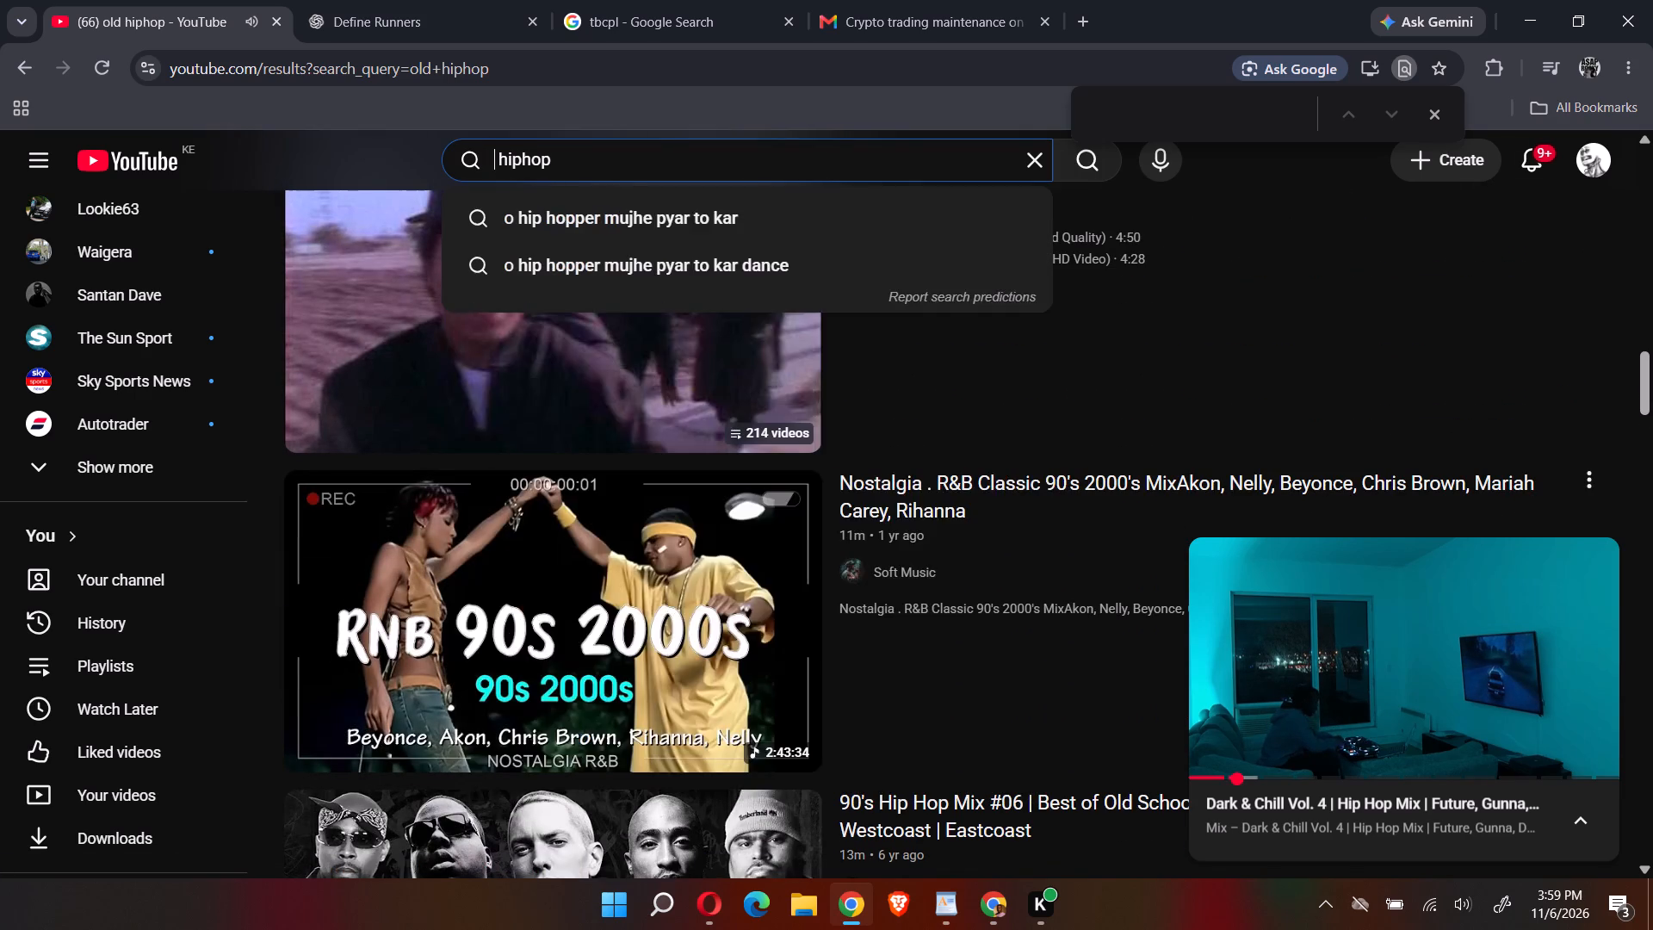
{"action": "type", "text": "2010"}
{"action": "key", "text": "minus"}
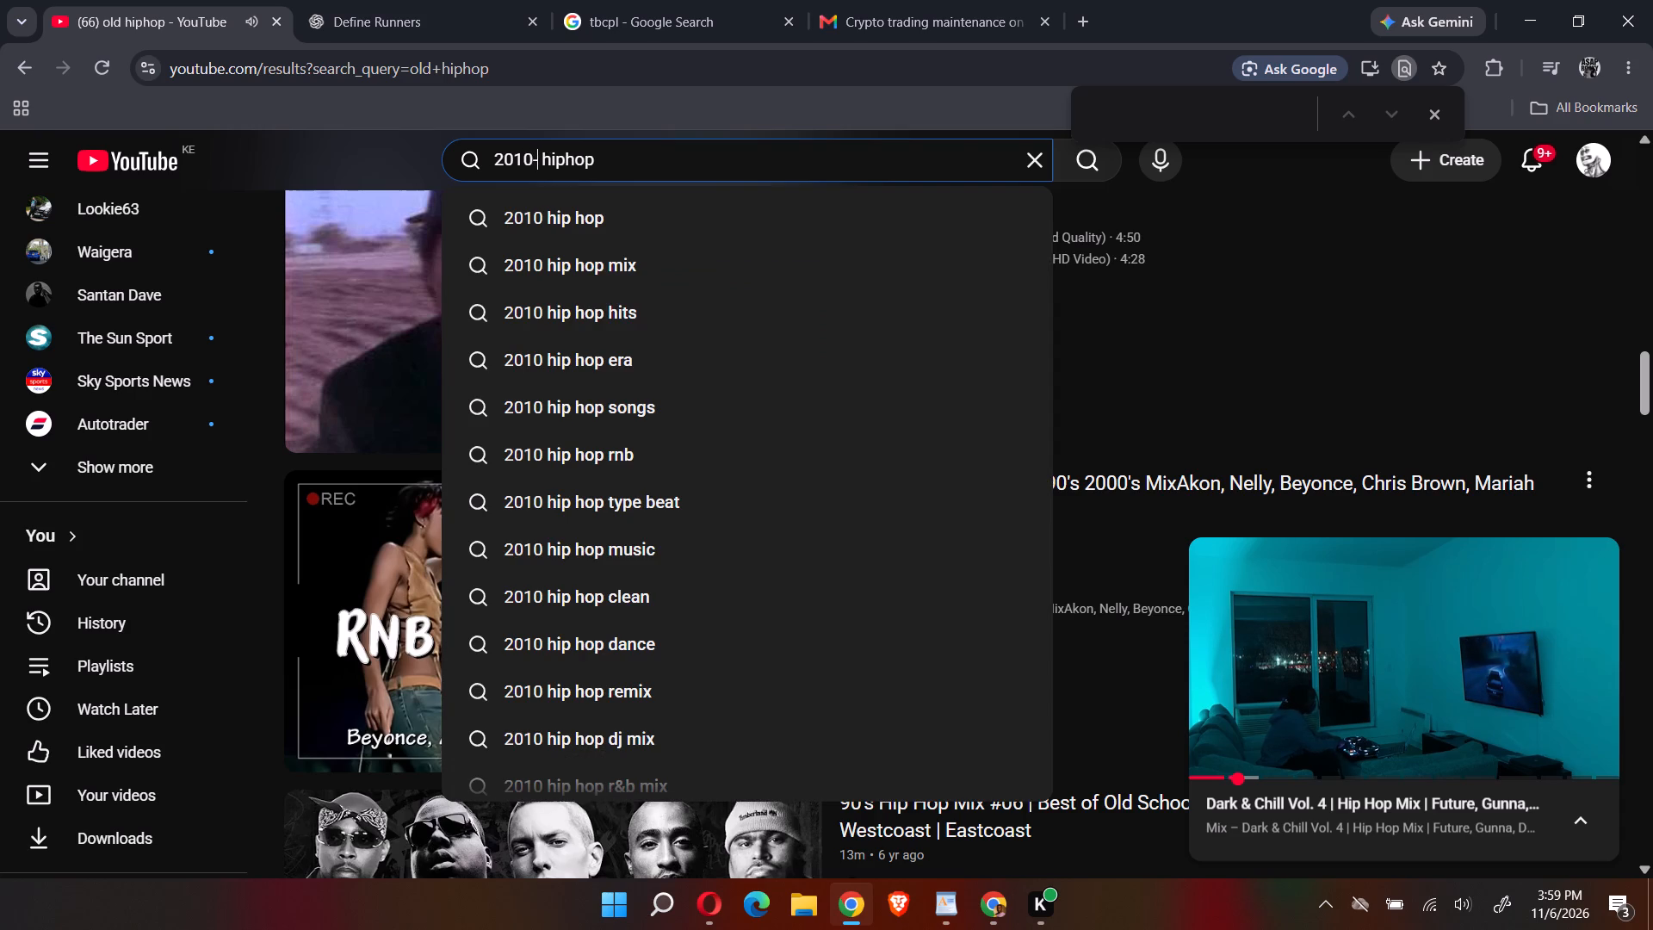
{"action": "type", "text": "2023"}
{"action": "key", "text": "Return"}
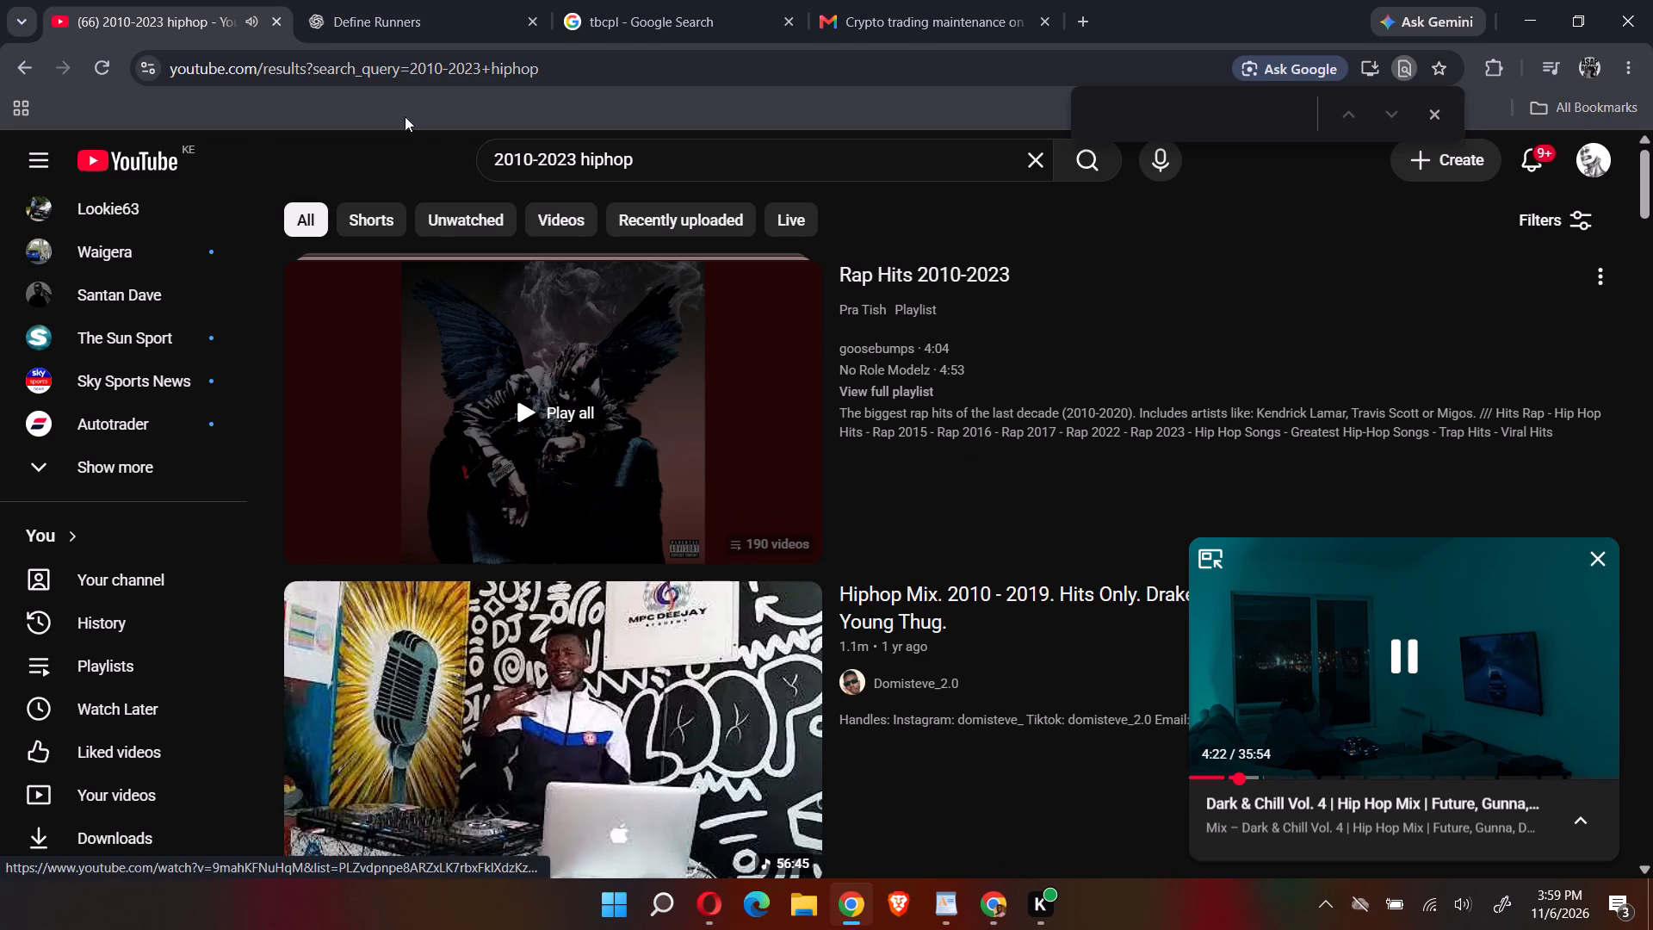
Look through the new results and start the "Rap Hits 2010-2023" playlist.
{"action": "scroll", "coordinate": [456, 364], "scroll_direction": "down", "scroll_amount": 5}
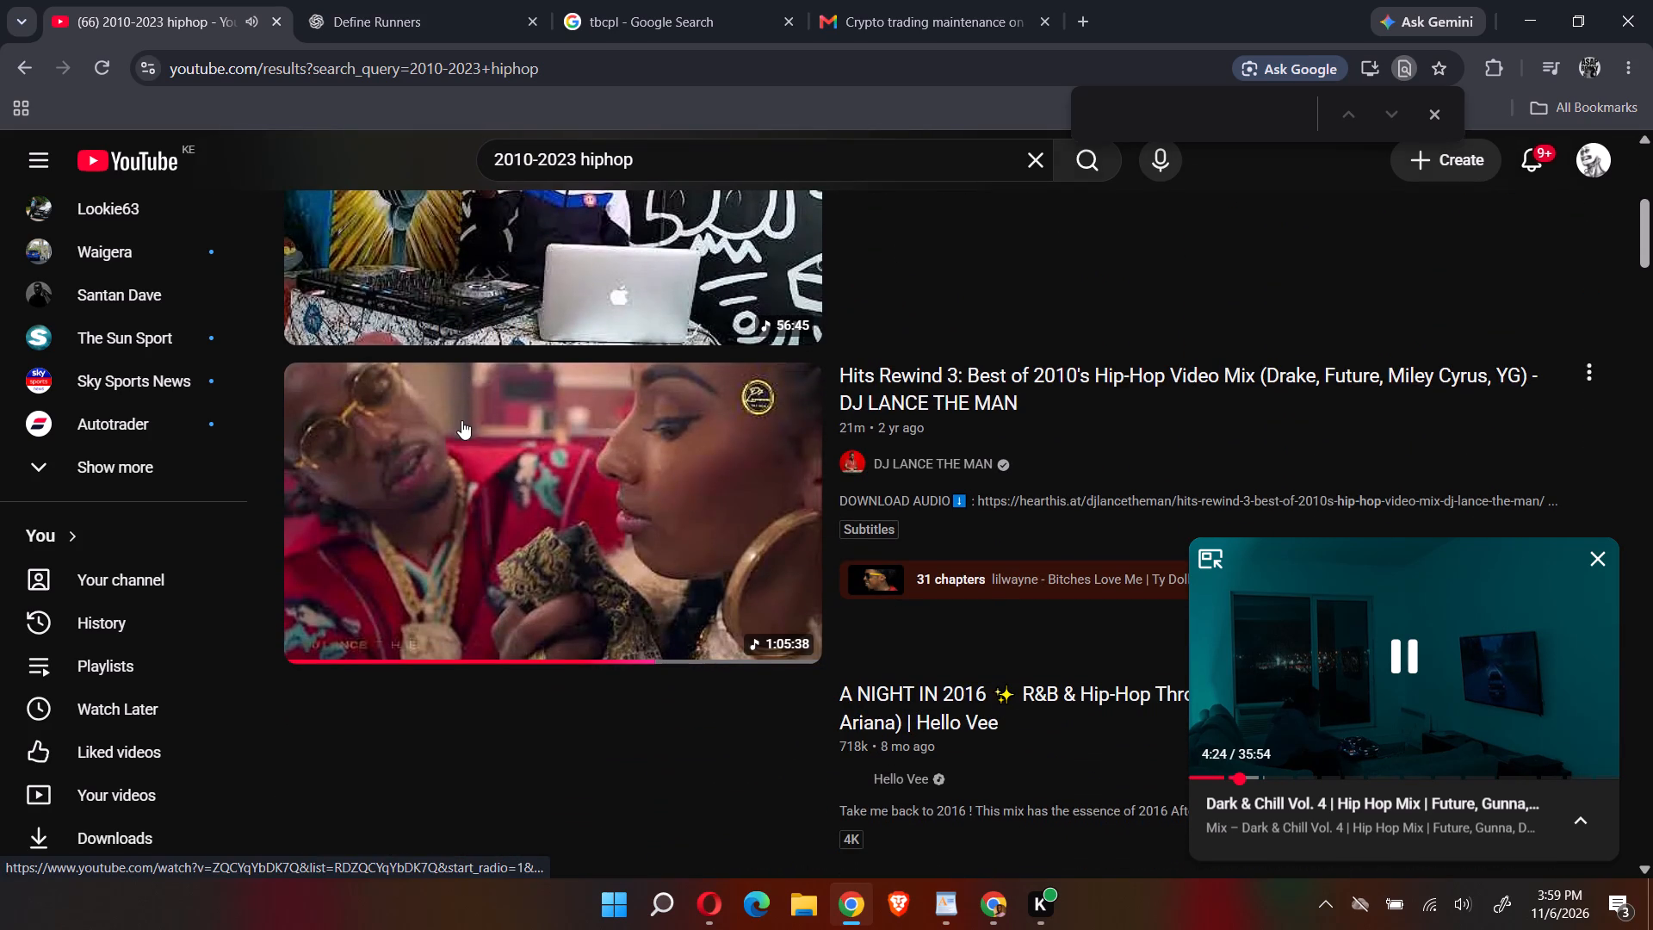
{"action": "scroll", "coordinate": [467, 435], "scroll_direction": "down", "scroll_amount": 2}
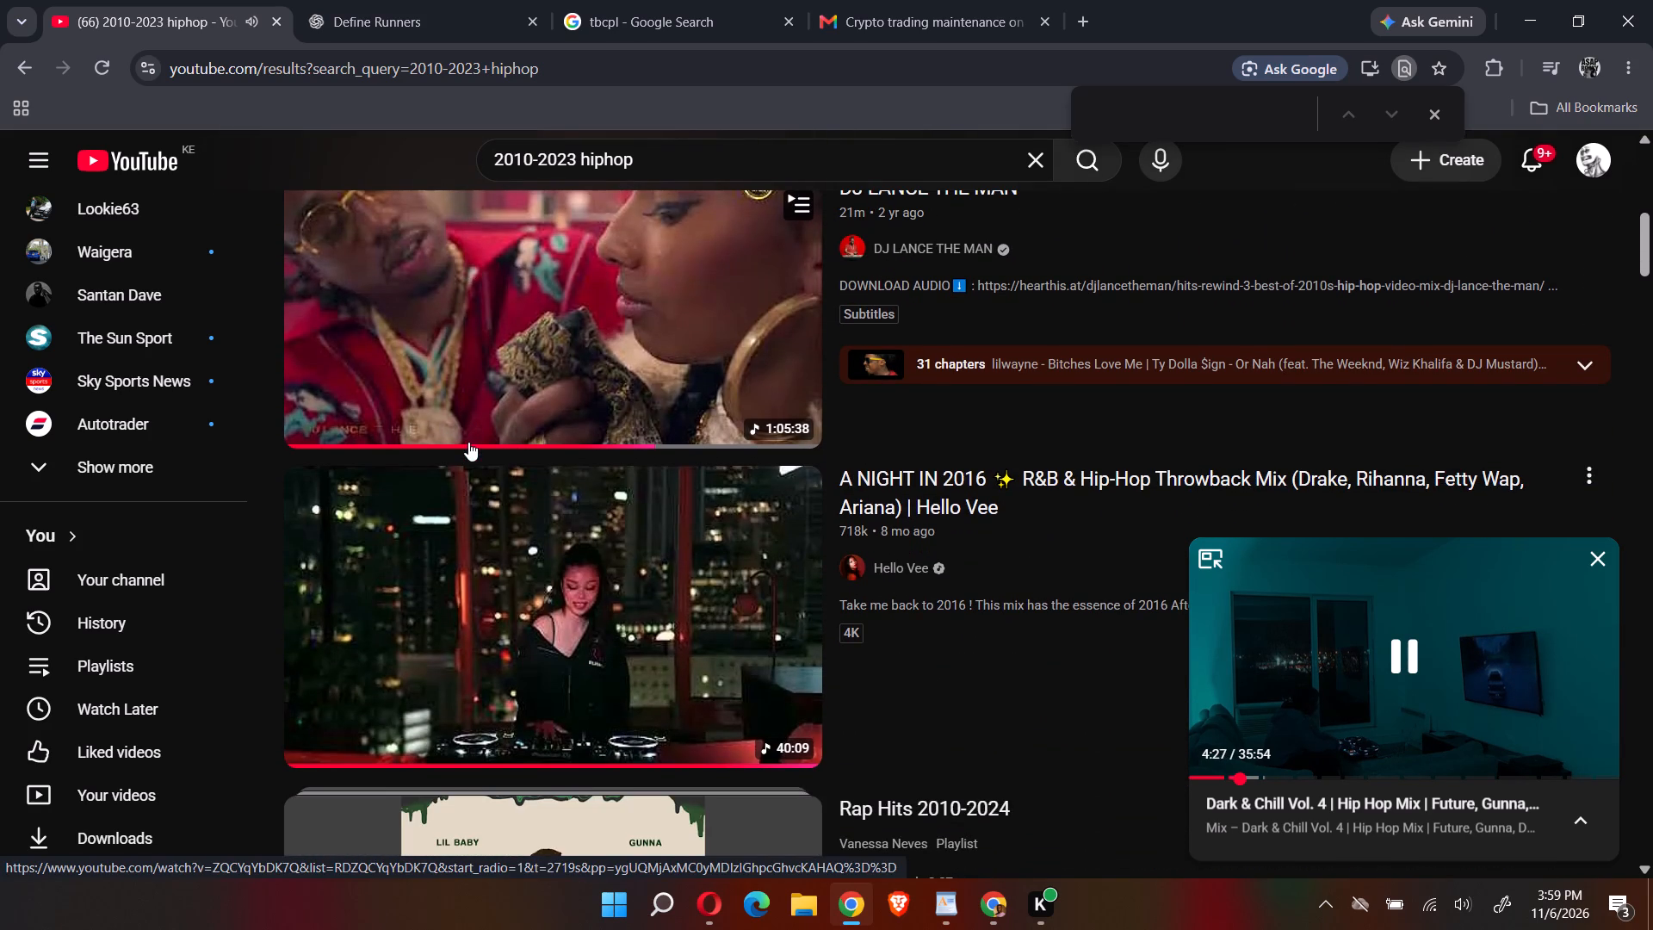
{"action": "scroll", "coordinate": [474, 448], "scroll_direction": "down", "scroll_amount": 2}
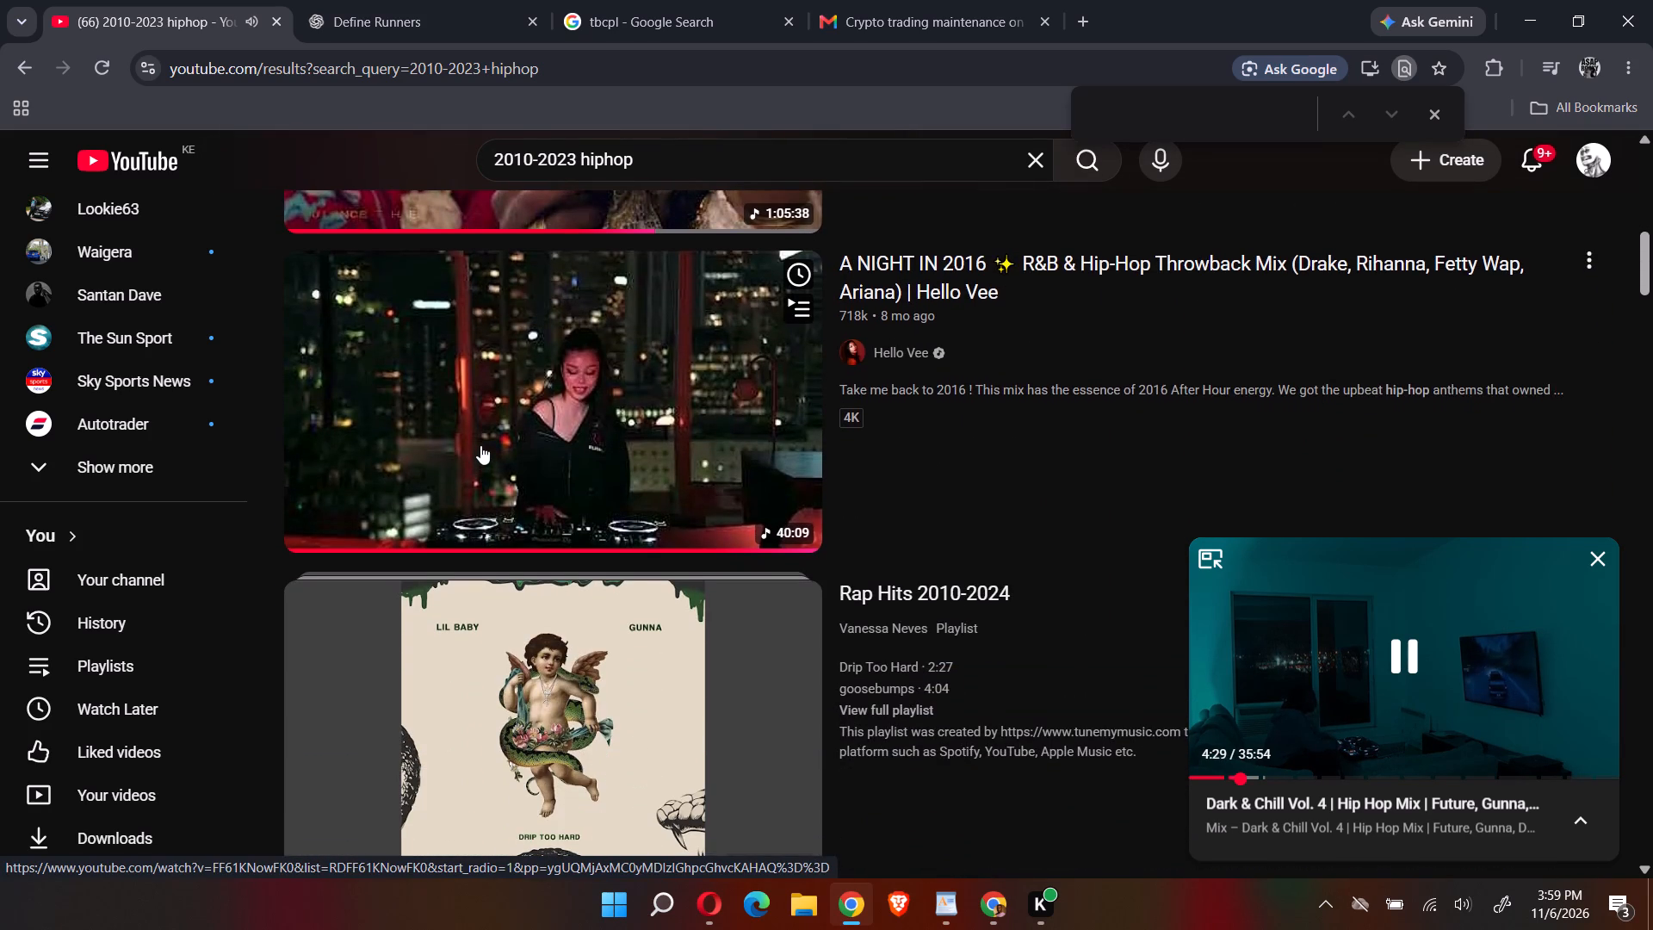
{"action": "scroll", "coordinate": [480, 443], "scroll_direction": "up", "scroll_amount": 9}
{"action": "left_click", "coordinate": [472, 400]}
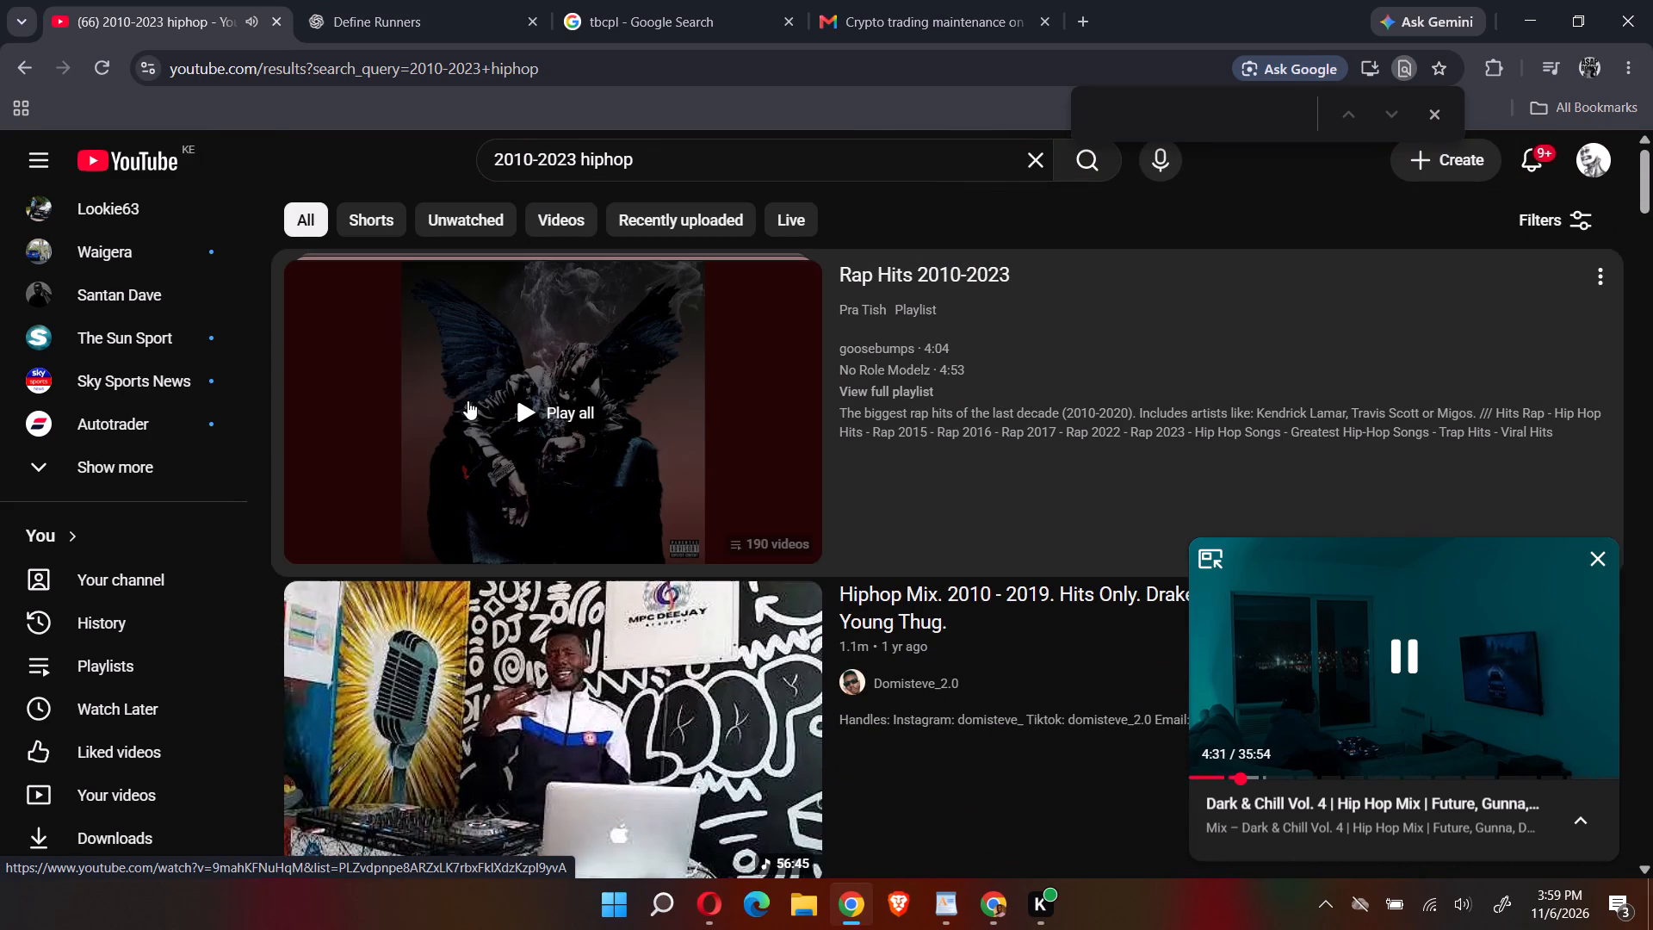
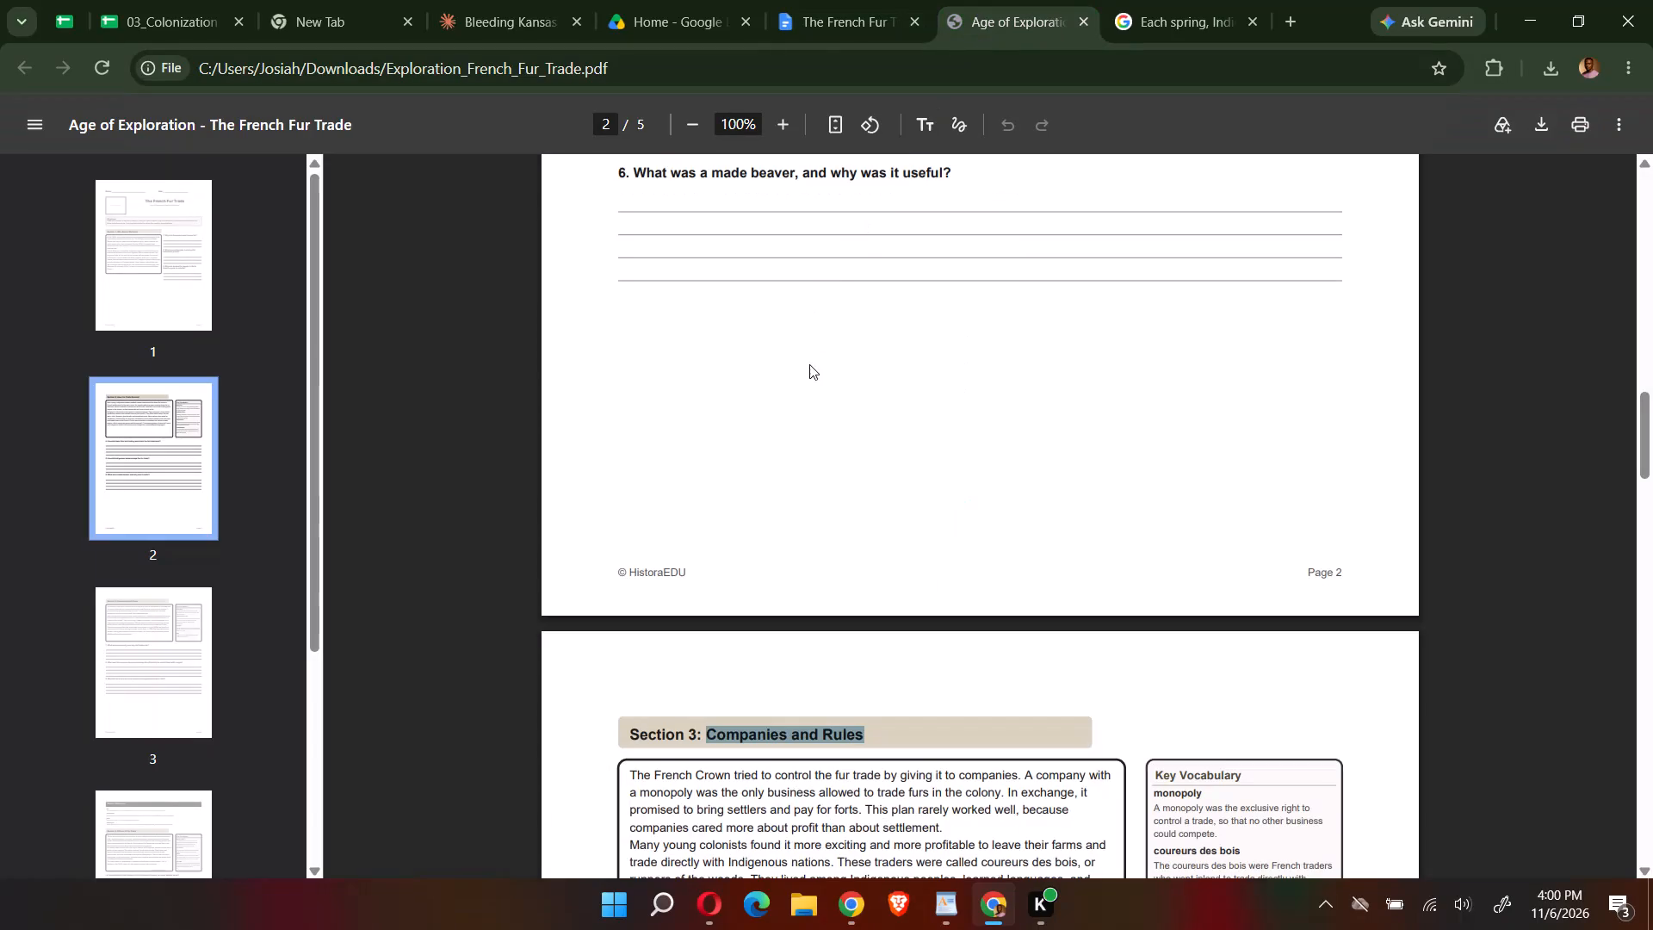
Replace the old Champlain passage under Companies and Rules in the worksheet with the Section 3 passage from the PDF.
{"action": "scroll", "coordinate": [810, 369], "scroll_direction": "down", "scroll_amount": 5}
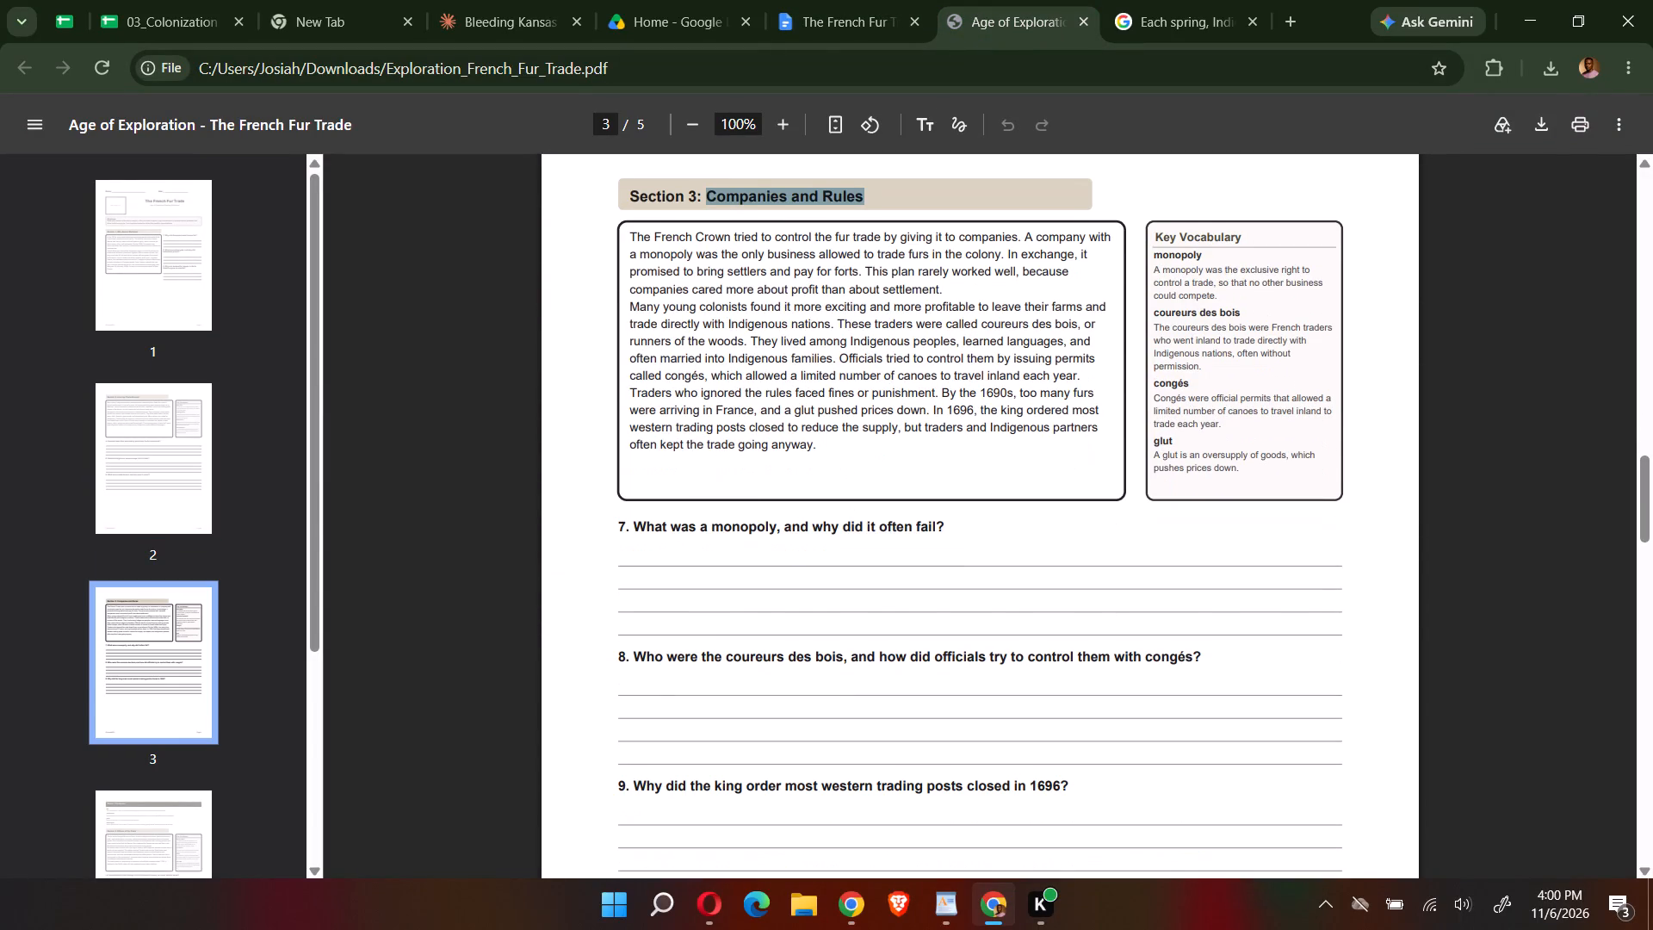
{"action": "left_click_drag", "start_coordinate": [816, 441], "coordinate": [662, 257]}
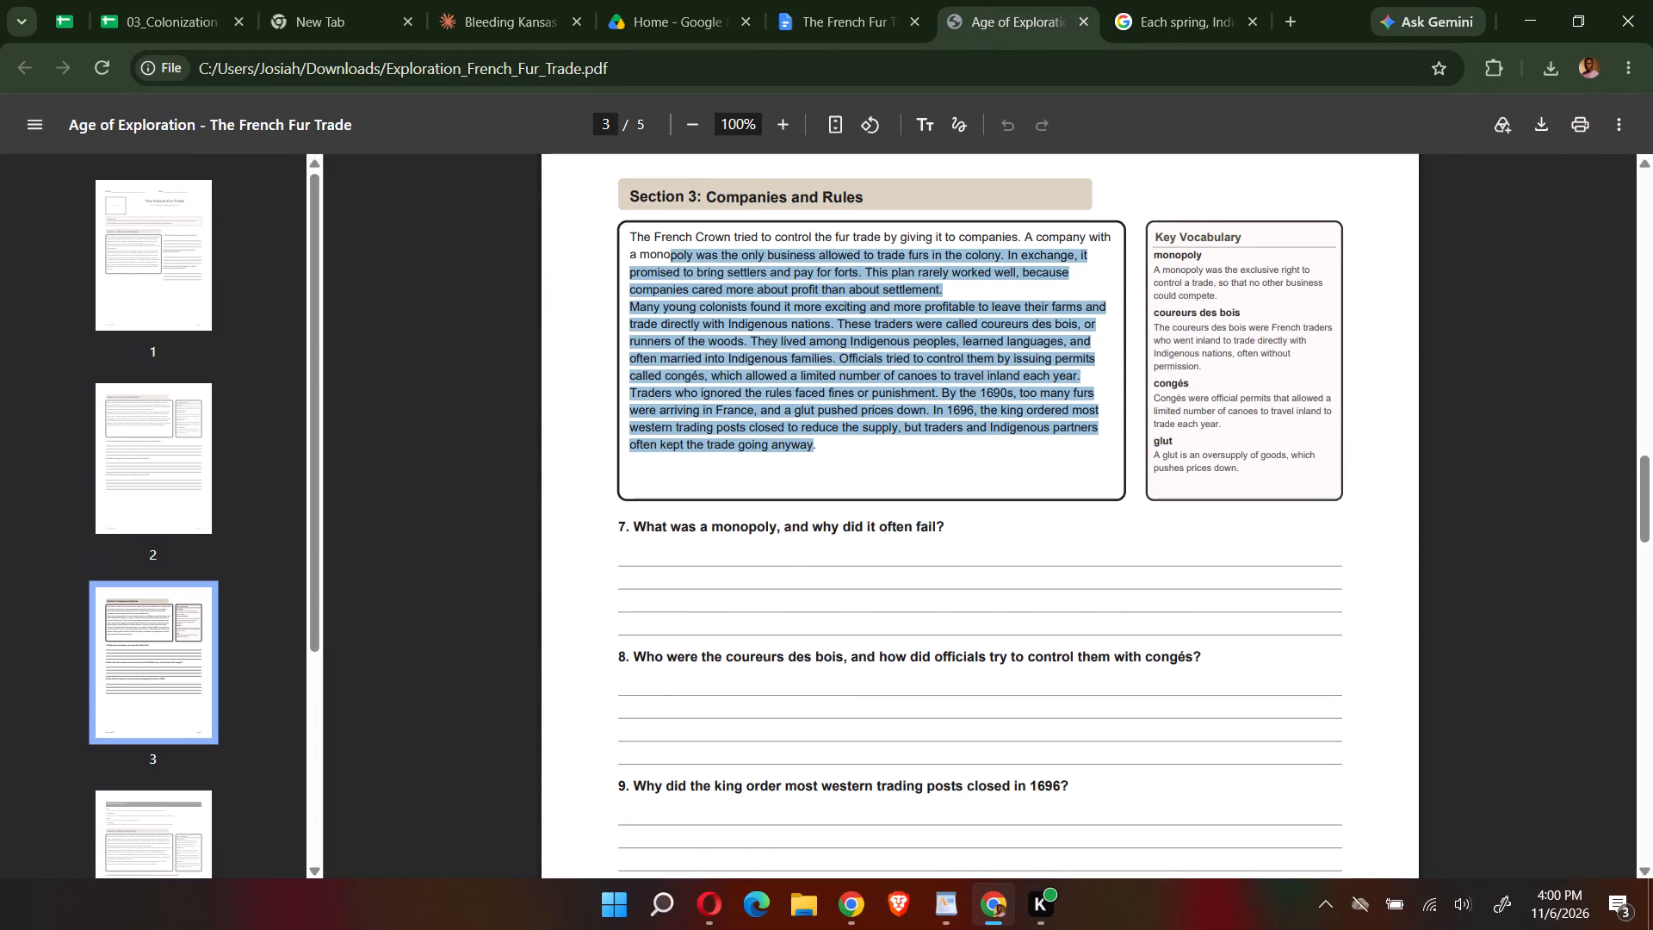
{"action": "left_click_drag", "start_coordinate": [662, 257], "coordinate": [633, 238]}
{"action": "key", "text": "ctrl+c"}
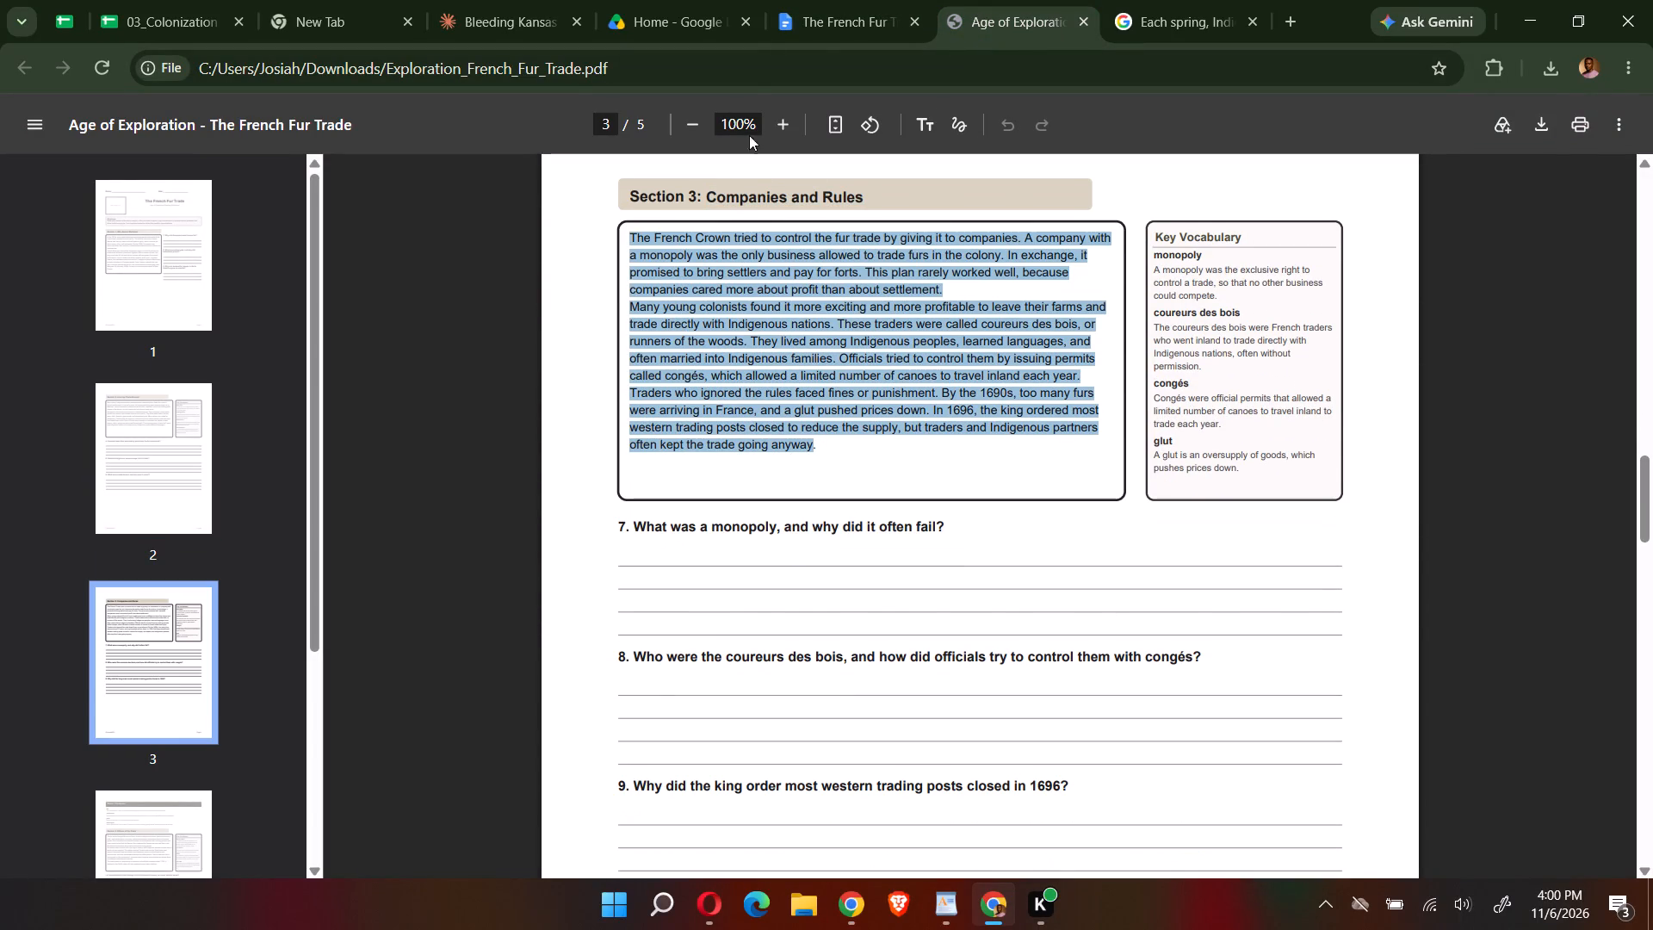
{"action": "left_click", "coordinate": [820, 0]}
{"action": "scroll", "coordinate": [723, 573], "scroll_direction": "down", "scroll_amount": 1}
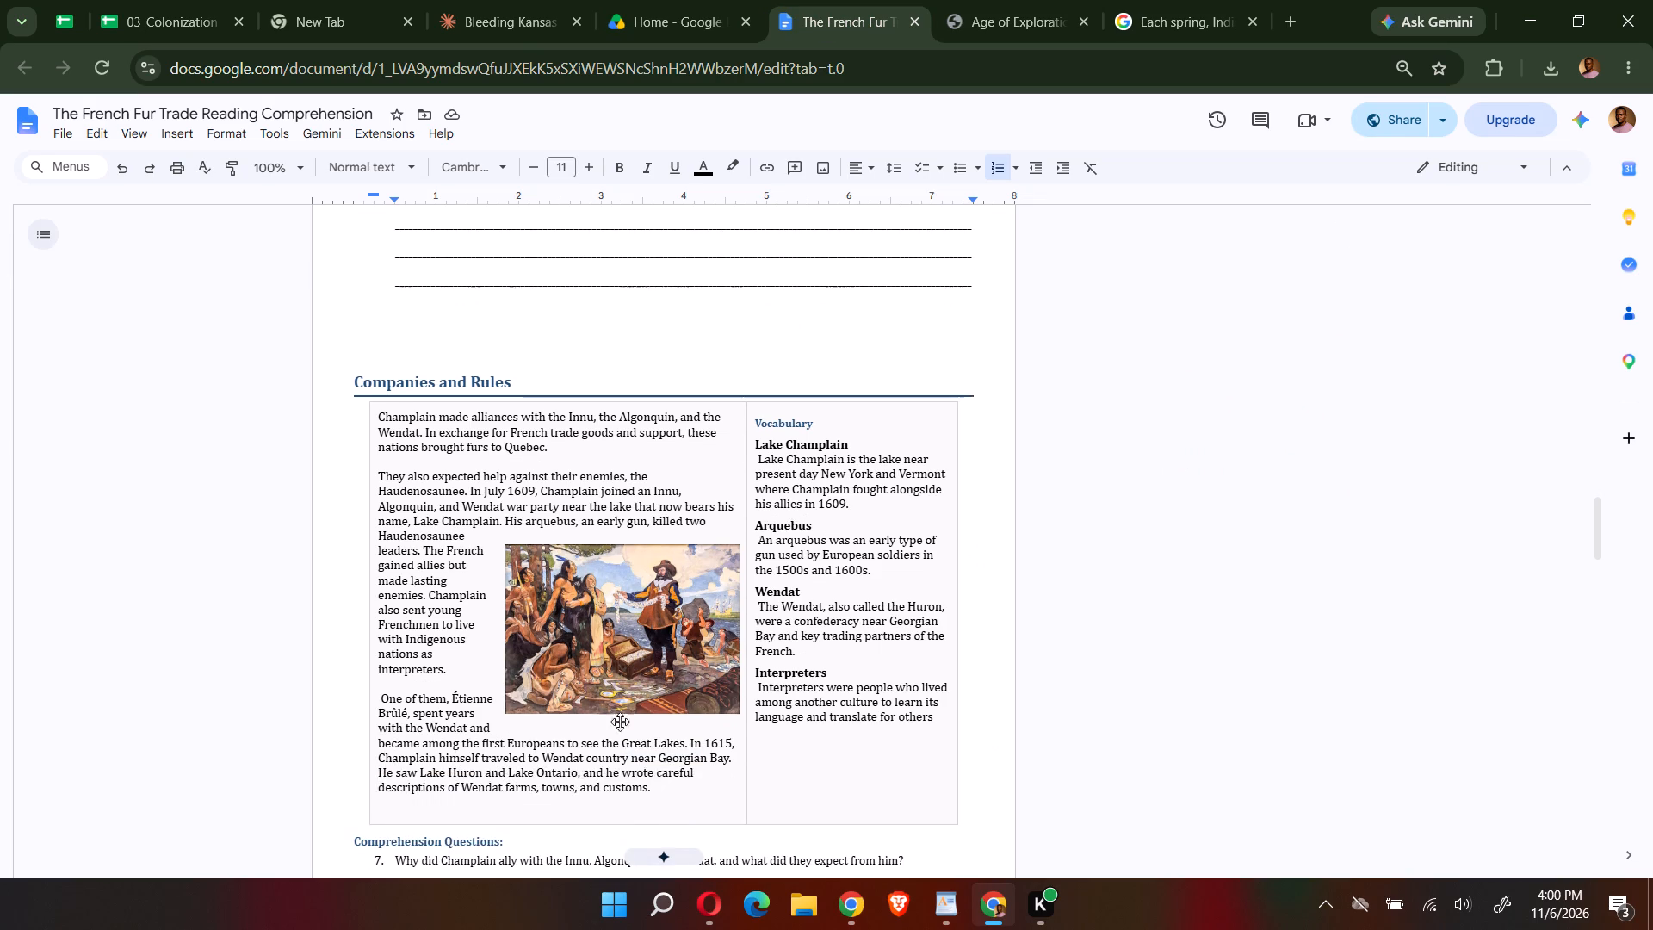
{"action": "scroll", "coordinate": [672, 762], "scroll_direction": "down", "scroll_amount": 1}
{"action": "left_click_drag", "start_coordinate": [685, 681], "coordinate": [435, 436]}
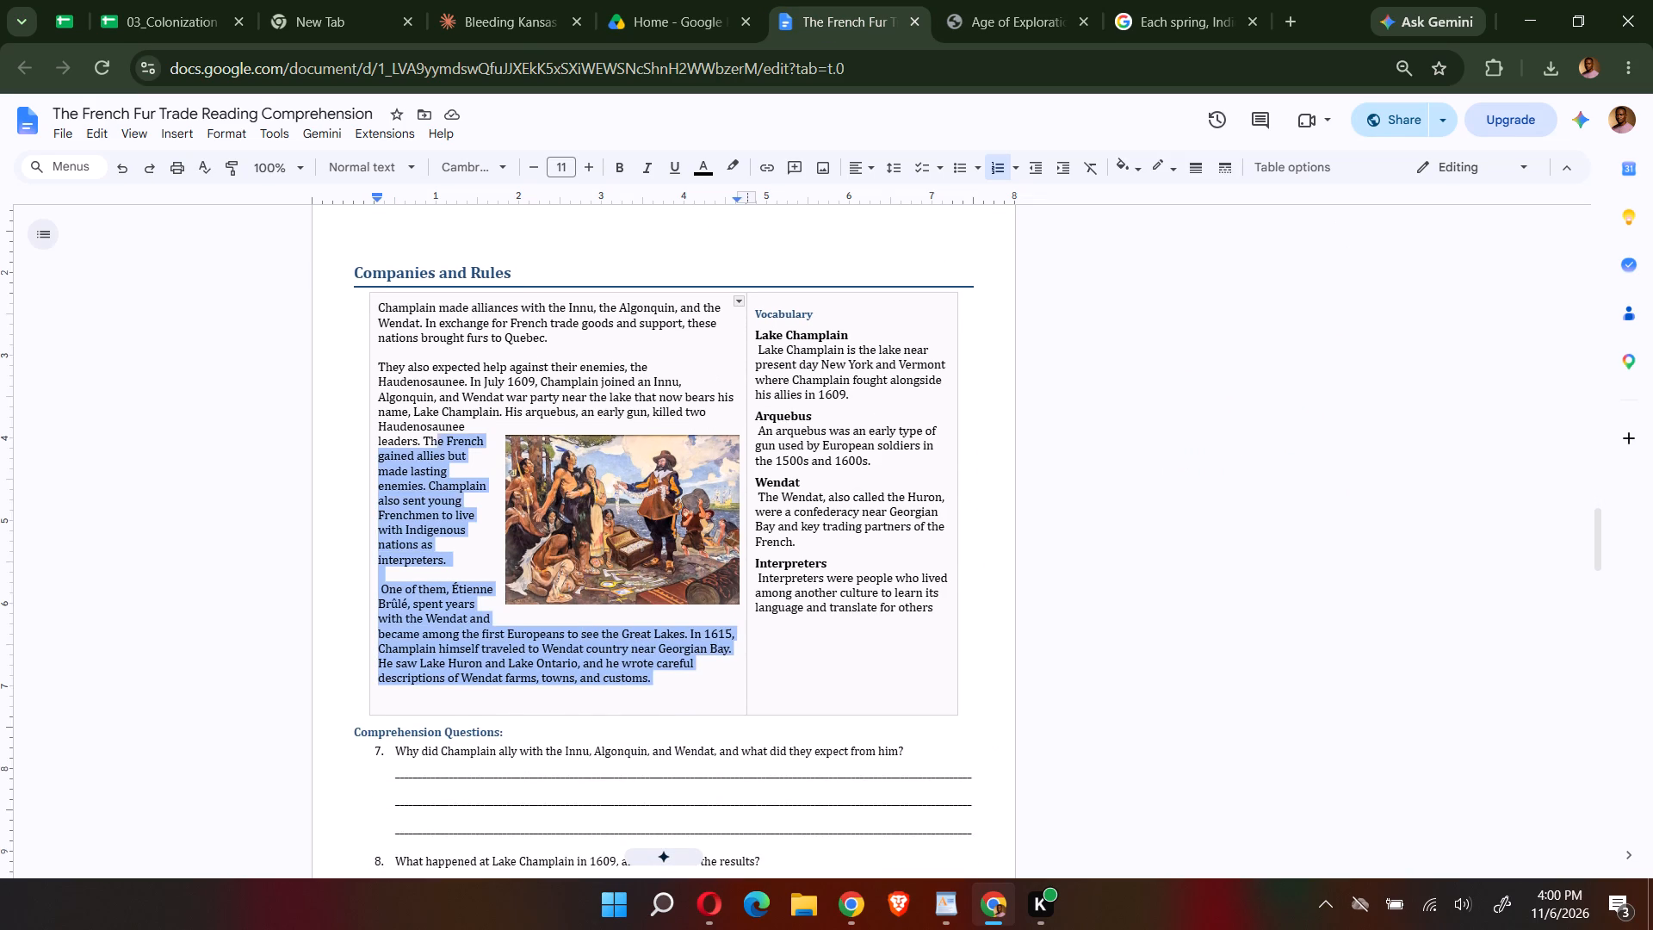
{"action": "left_click_drag", "start_coordinate": [435, 436], "coordinate": [375, 309]}
{"action": "key", "text": "BackSpace"}
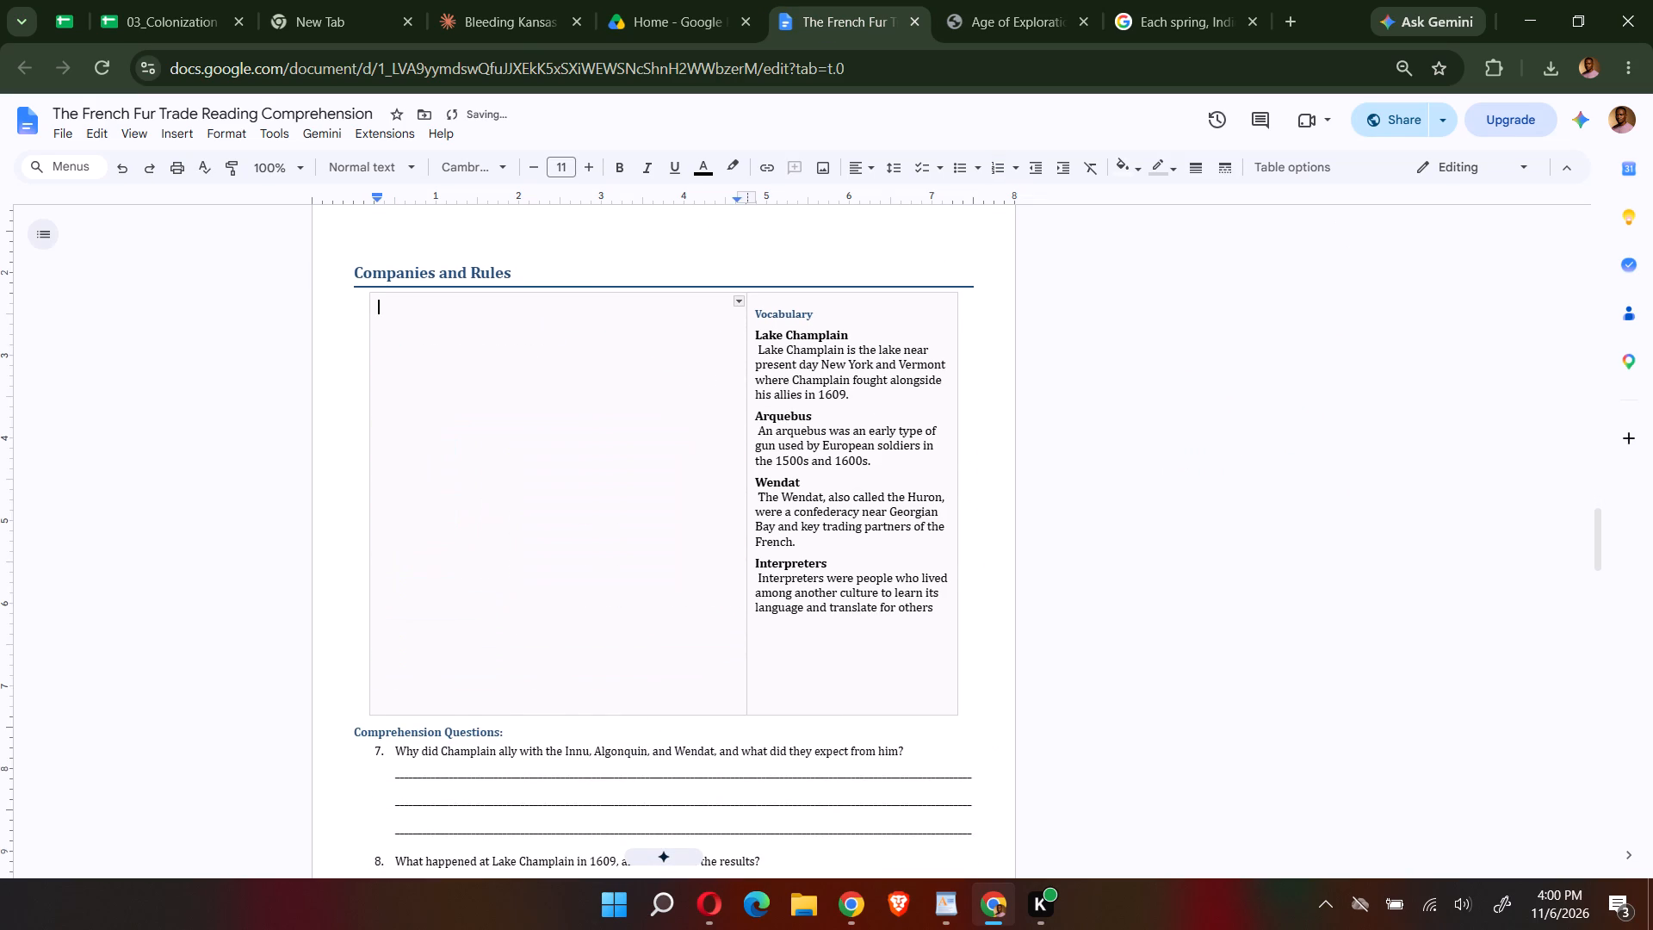
{"action": "key", "text": "ctrl+v"}
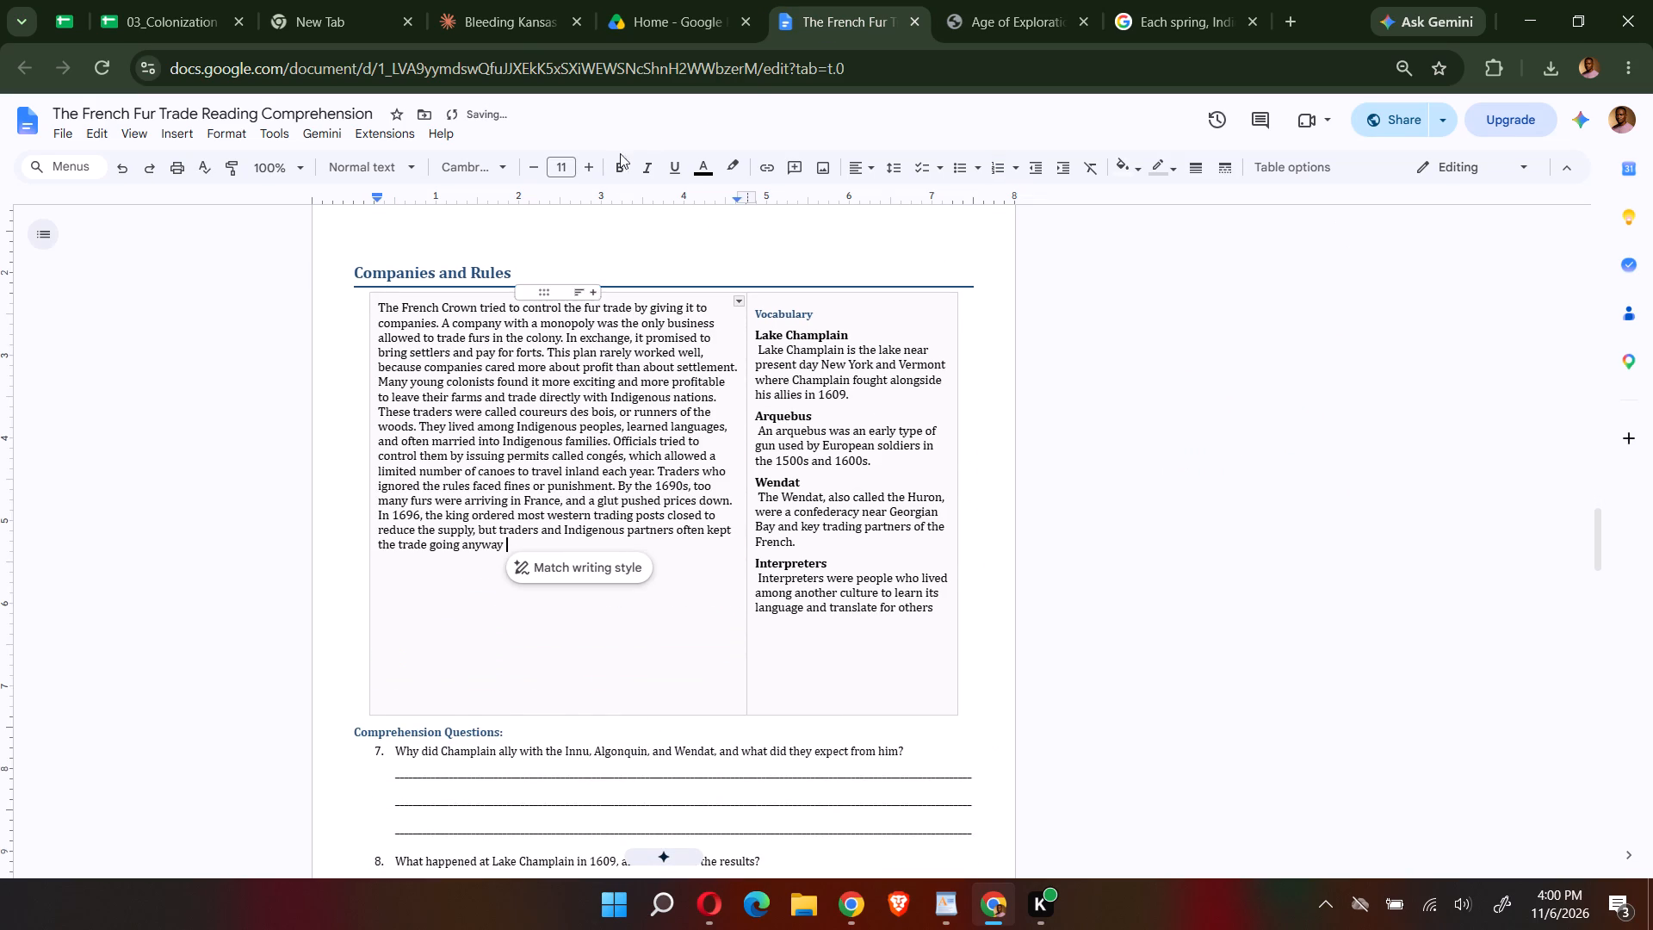
Search Google Images with the copied Section 3 passage and copy the colour fur-trade picture of traders with bundled bales.
{"action": "left_click", "coordinate": [1179, 0]}
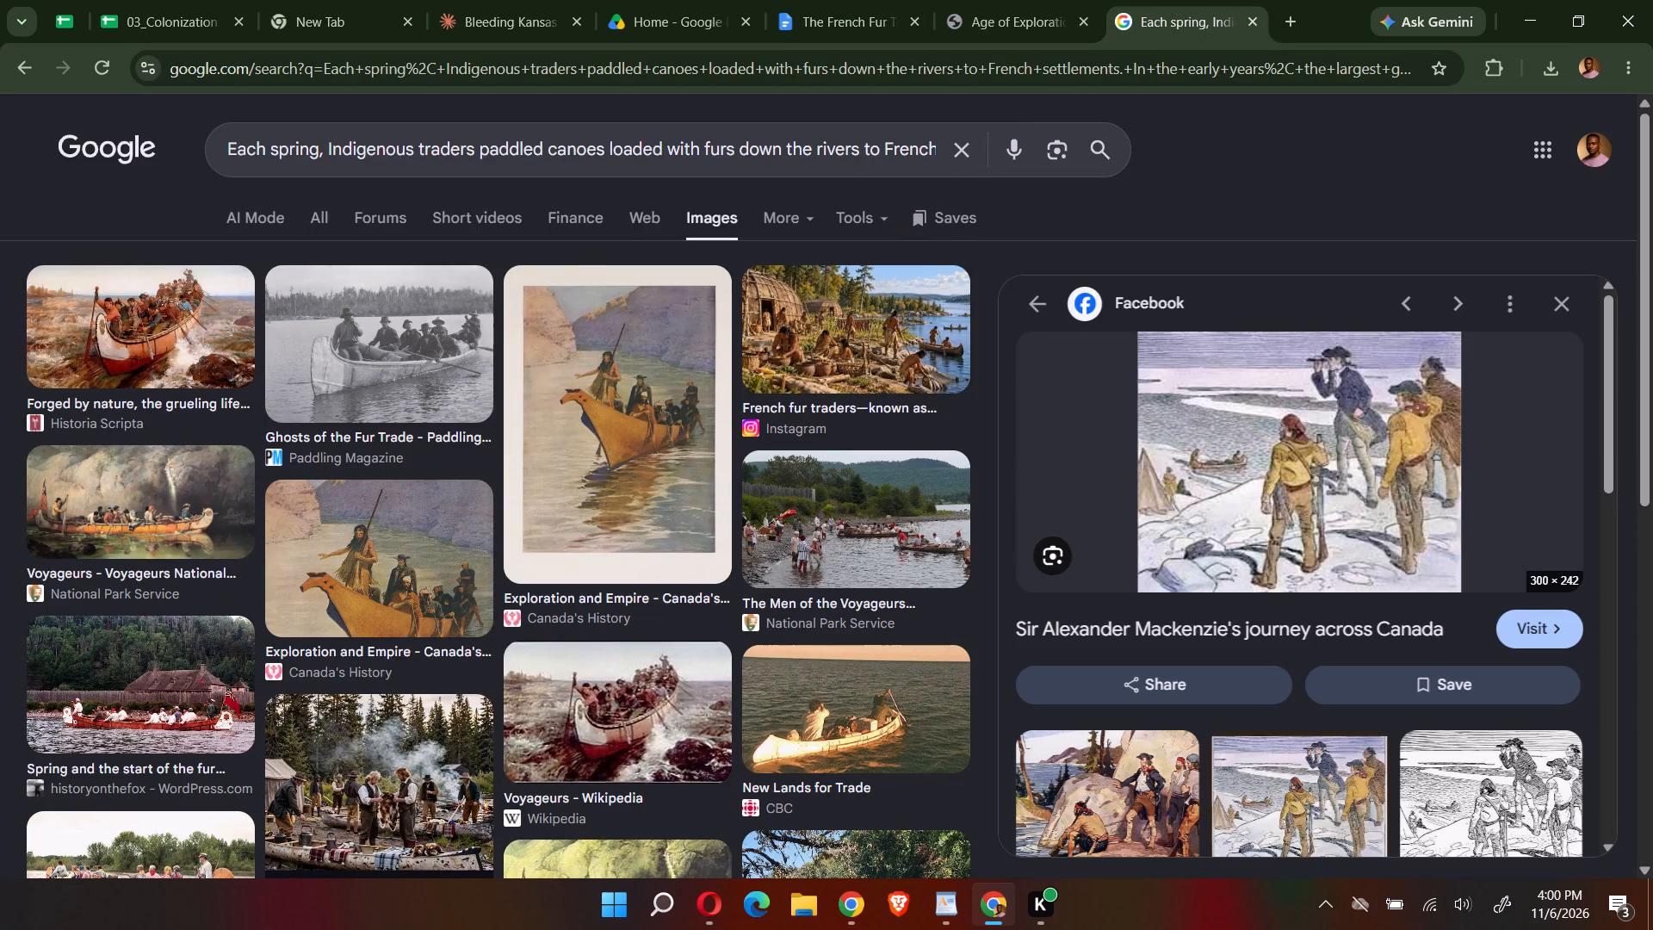
{"action": "left_click", "coordinate": [958, 144]}
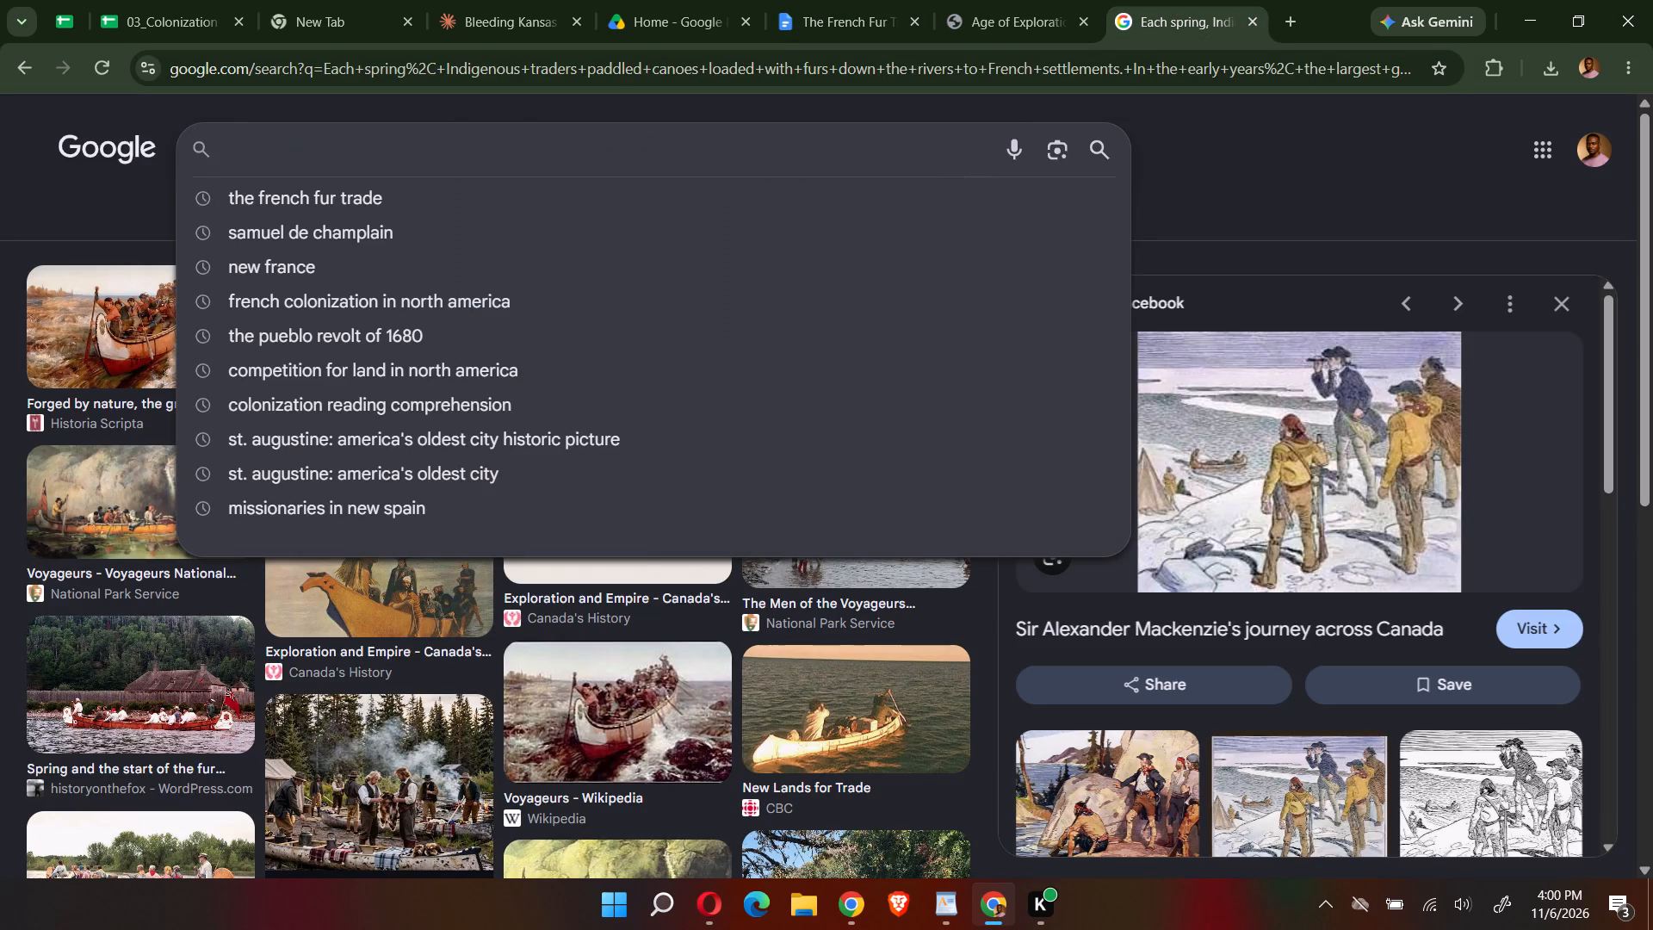
{"action": "key", "text": "ctrl+v"}
{"action": "key", "text": "Return"}
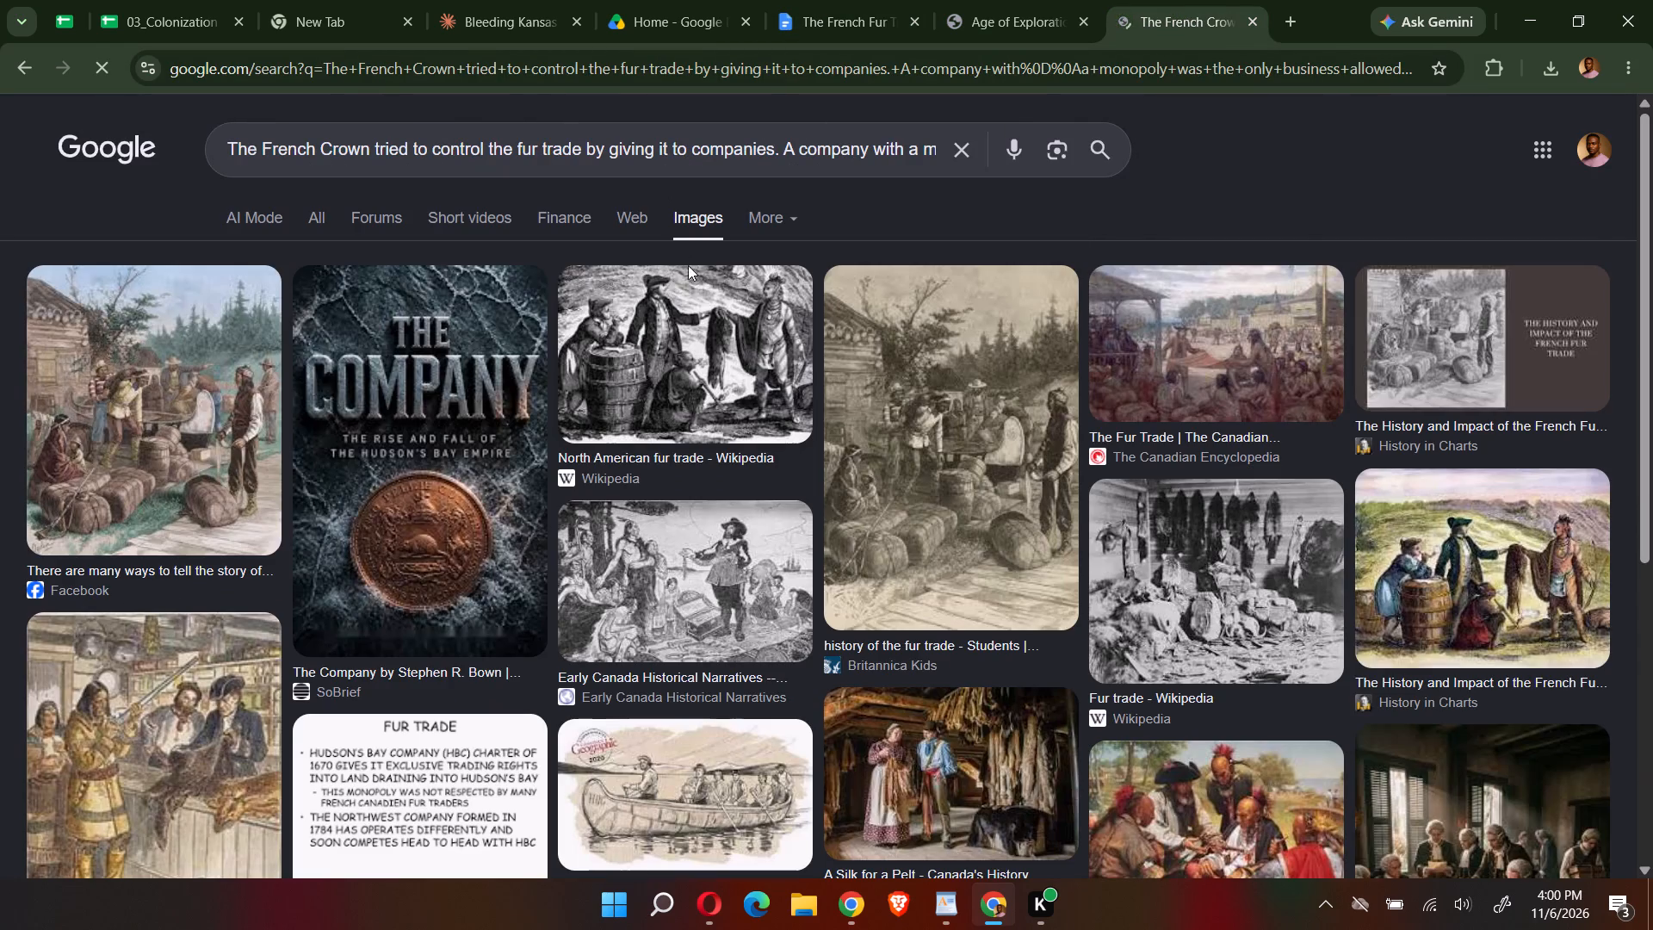
{"action": "left_click", "coordinate": [203, 467]}
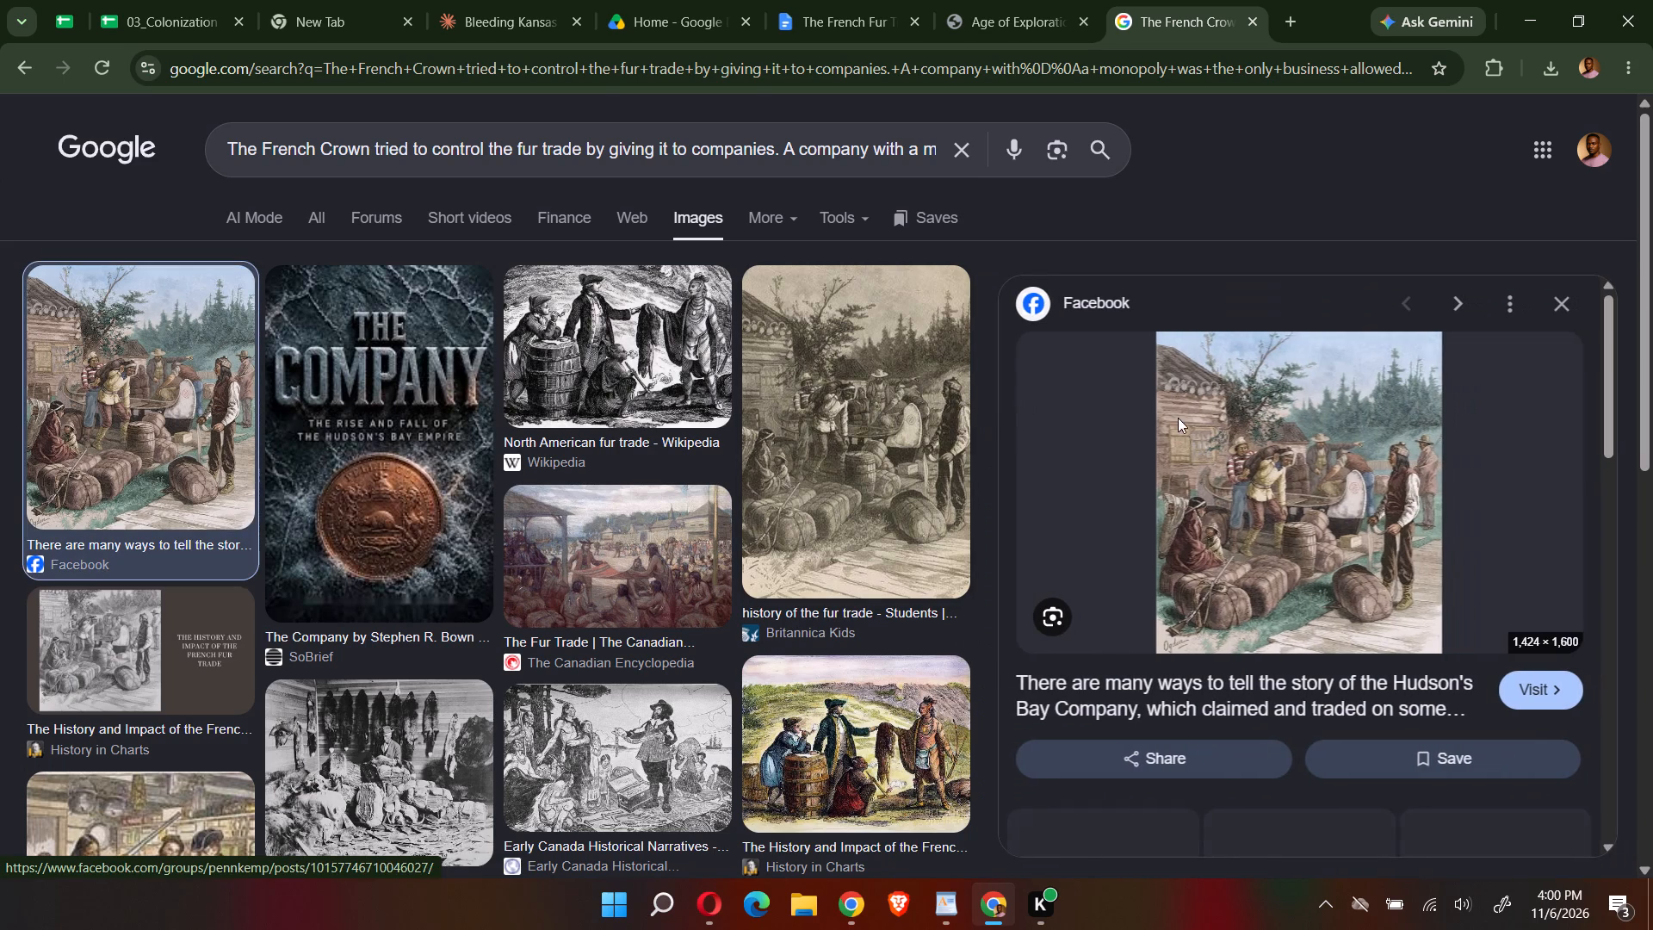
{"action": "right_click_drag", "start_coordinate": [1341, 468], "coordinate": [1347, 478]}
{"action": "left_click", "coordinate": [1195, 752]}
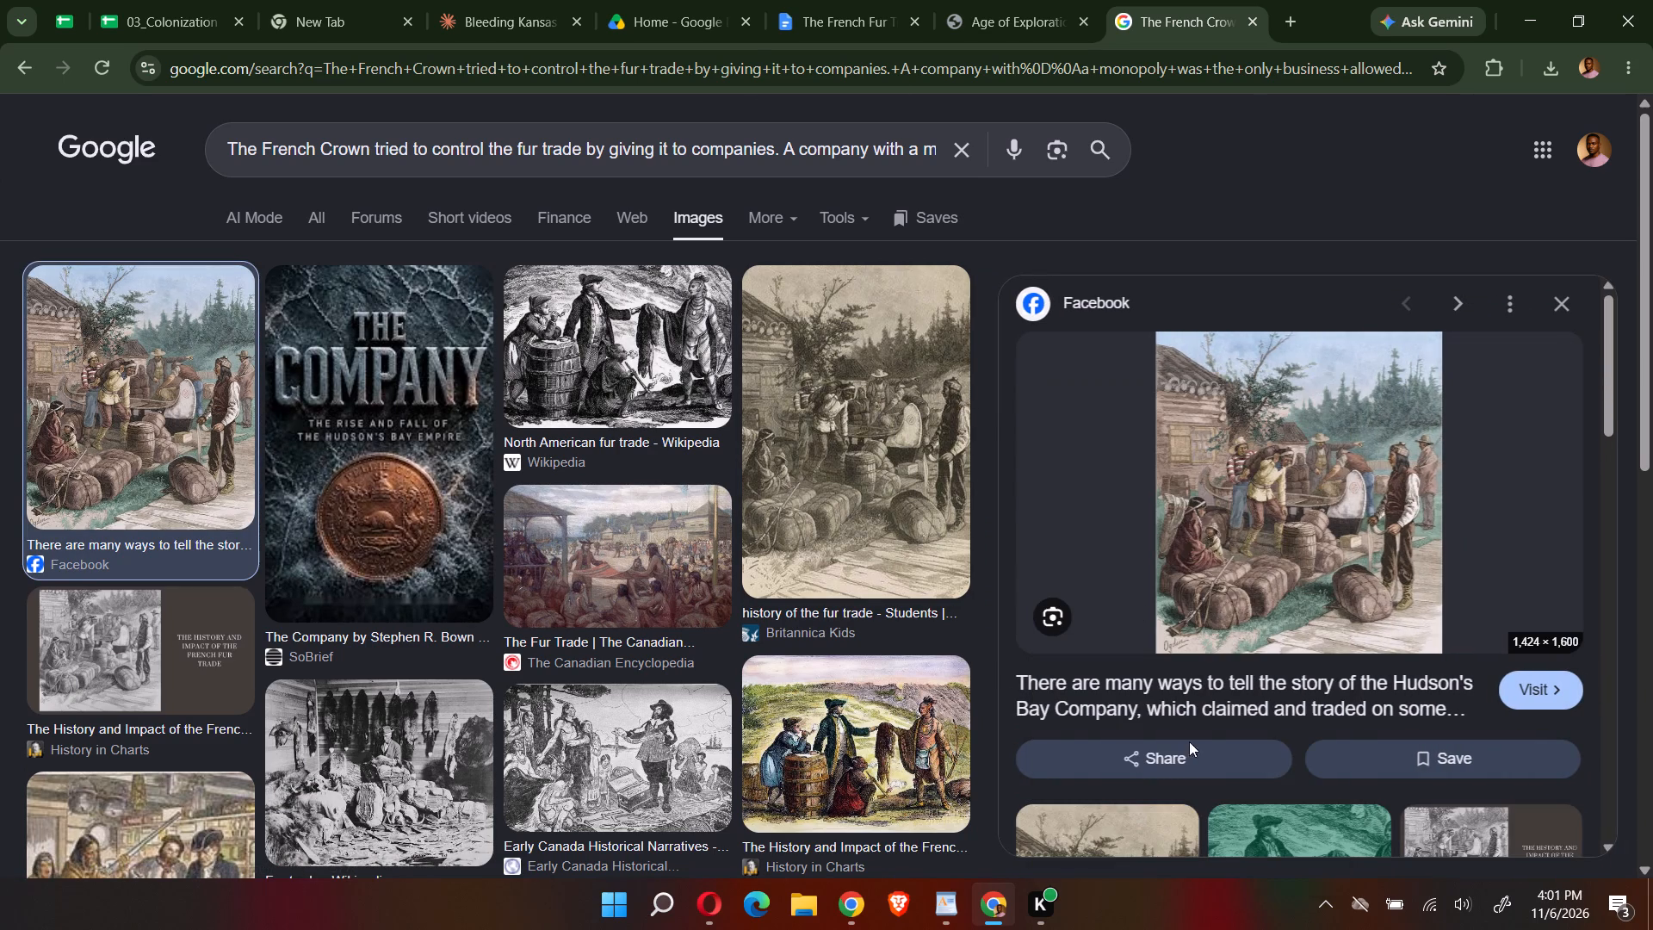
Split the Companies and Rules passage into three spaced paragraphs, breaking before "This plan rarely worked well" and before "Traders who ignored the rules".
{"action": "left_click", "coordinate": [859, 10]}
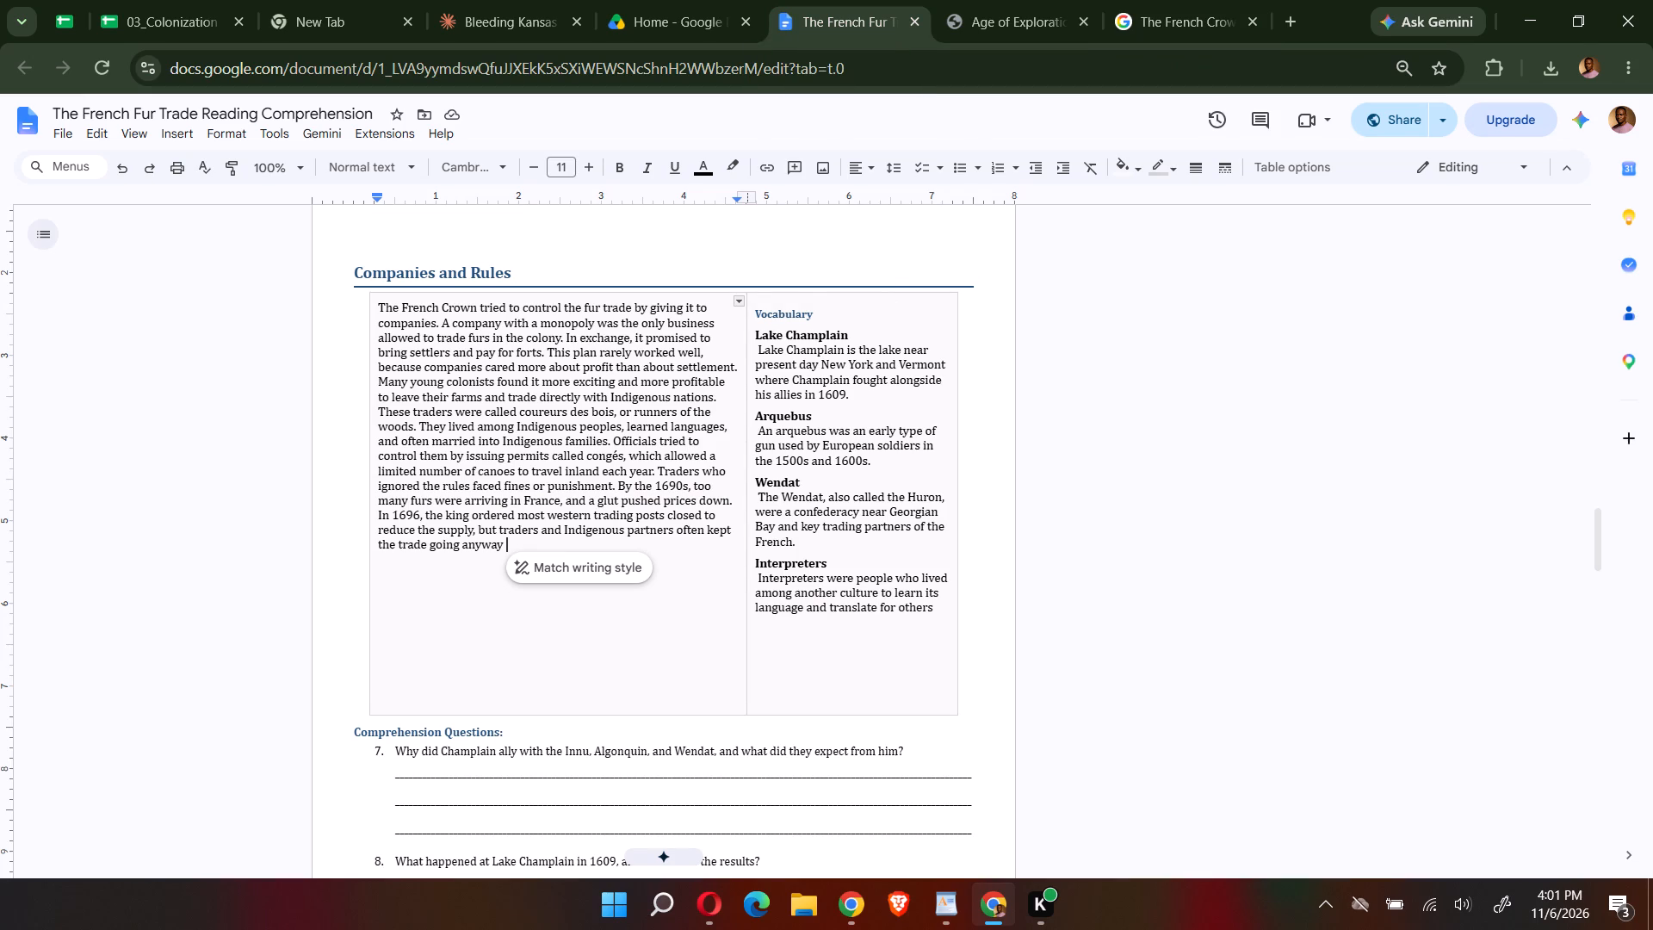
{"action": "left_click", "coordinate": [544, 346]}
{"action": "key", "text": "shift+Return"}
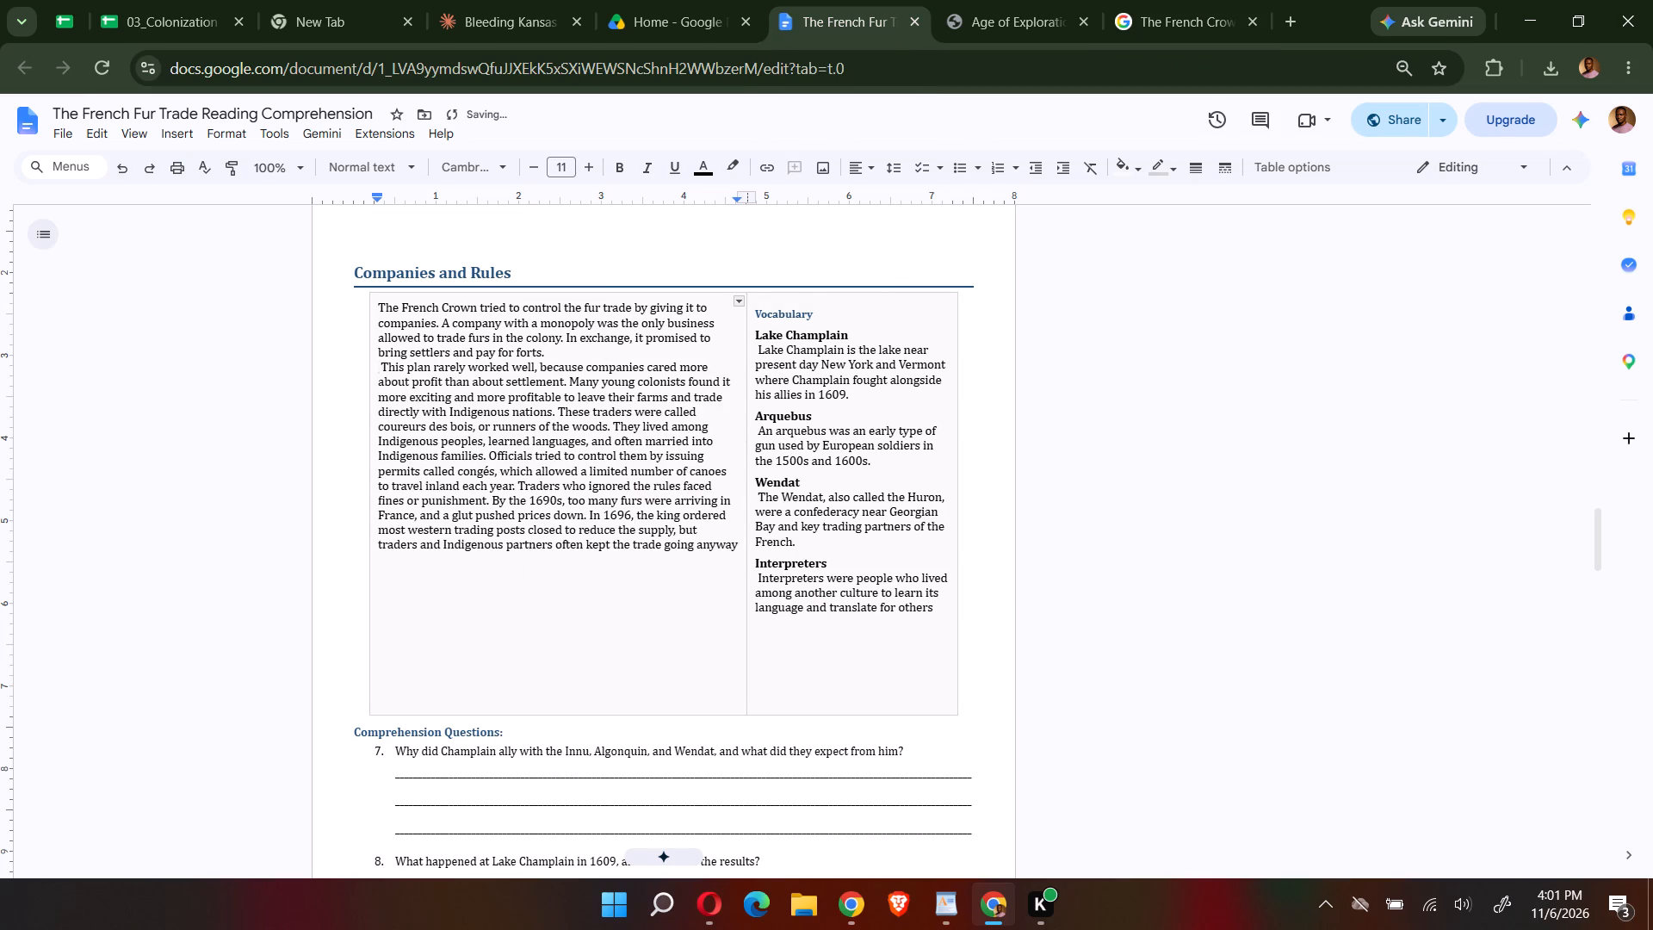
{"action": "key", "text": "Return"}
{"action": "key", "text": "BackSpace"}
{"action": "key", "text": "BackSpace"}
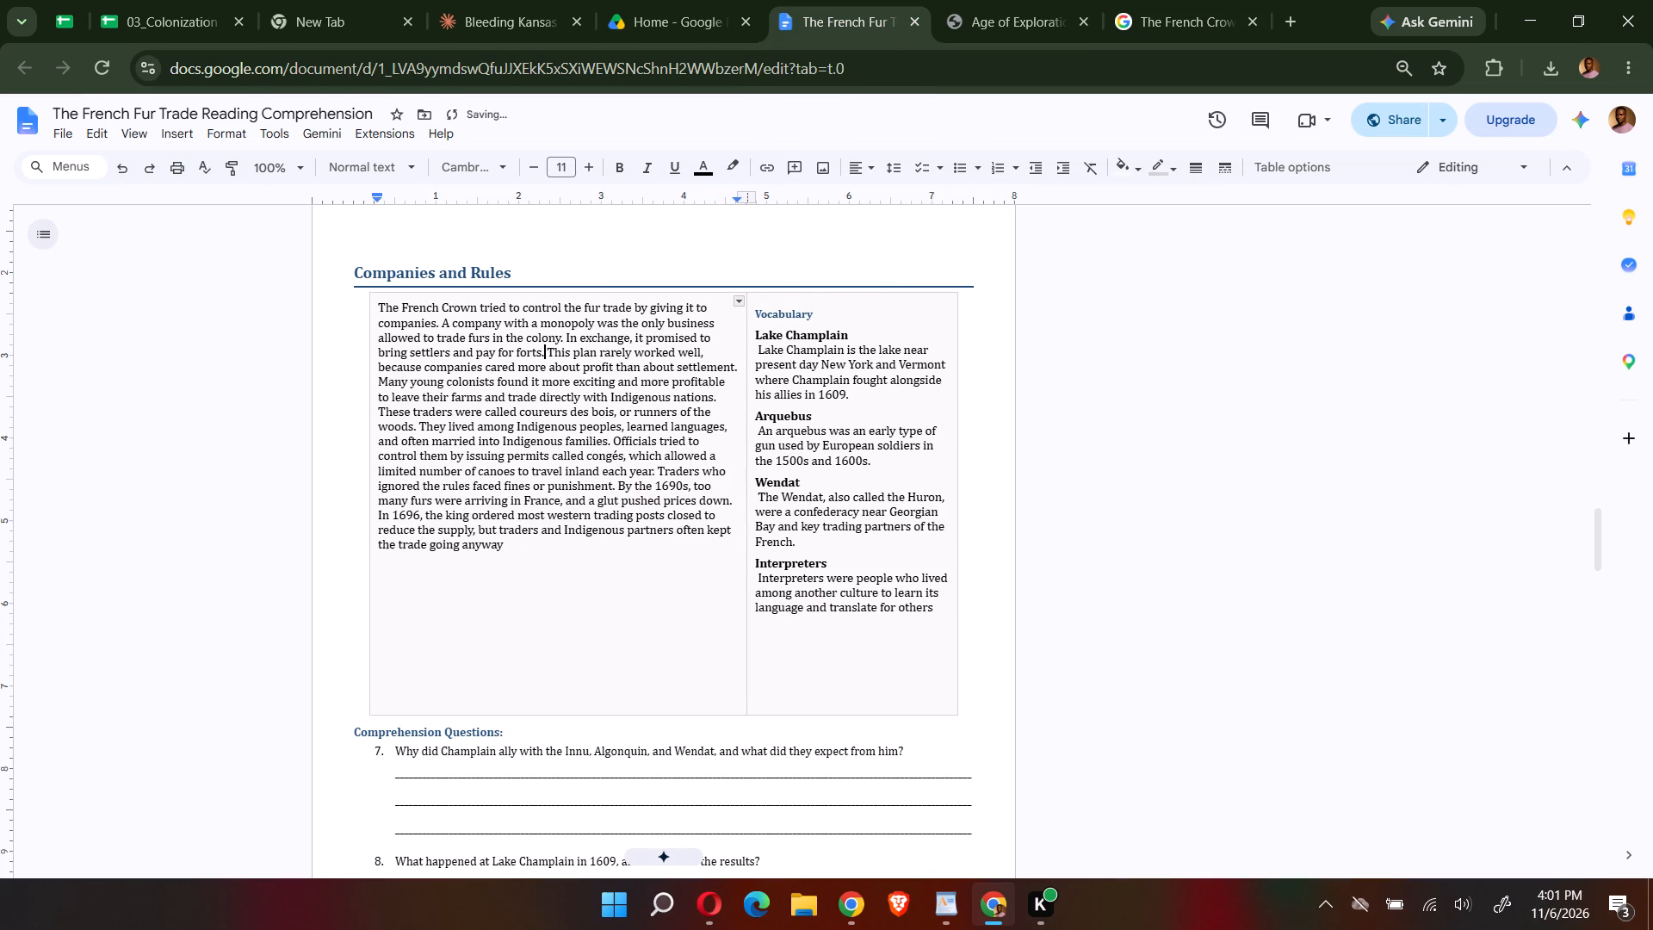
{"action": "key", "text": "Return"}
{"action": "key", "text": "Return"}
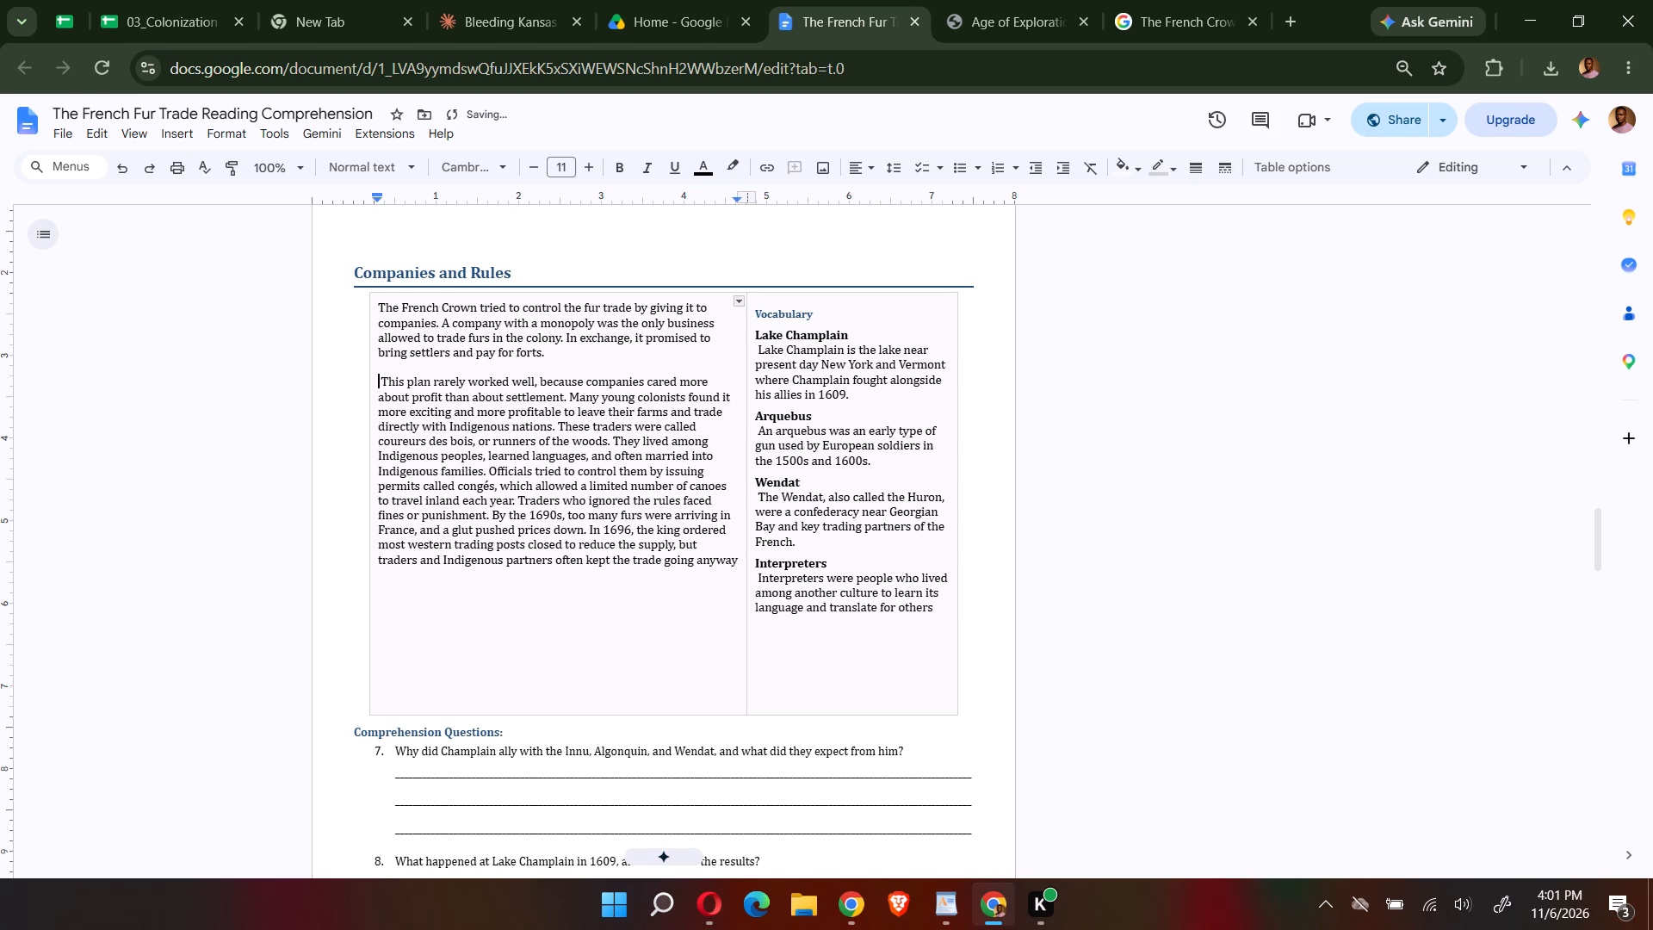
{"action": "left_click", "coordinate": [518, 499]}
{"action": "key", "text": "Return"}
{"action": "key", "text": "Return"}
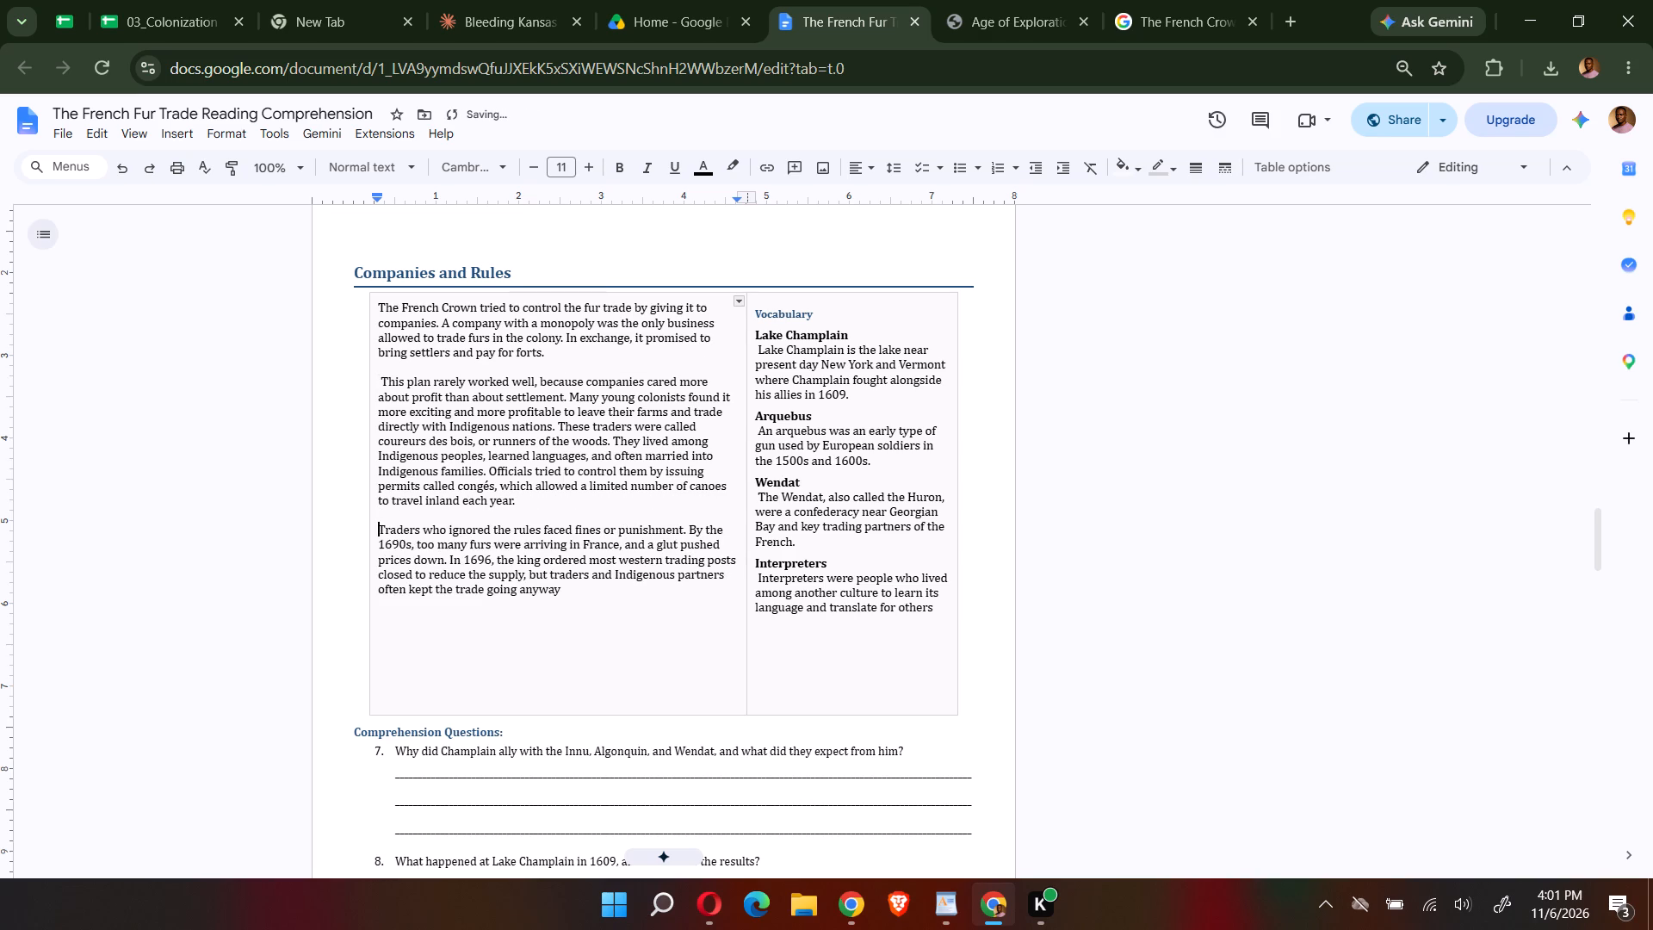
Insert the copied fur-trade picture into the second paragraph of the Companies and Rules passage and set it to Wrap text.
{"action": "left_click", "coordinate": [725, 471]}
{"action": "key", "text": "ctrl+v"}
{"action": "left_click", "coordinate": [511, 543]}
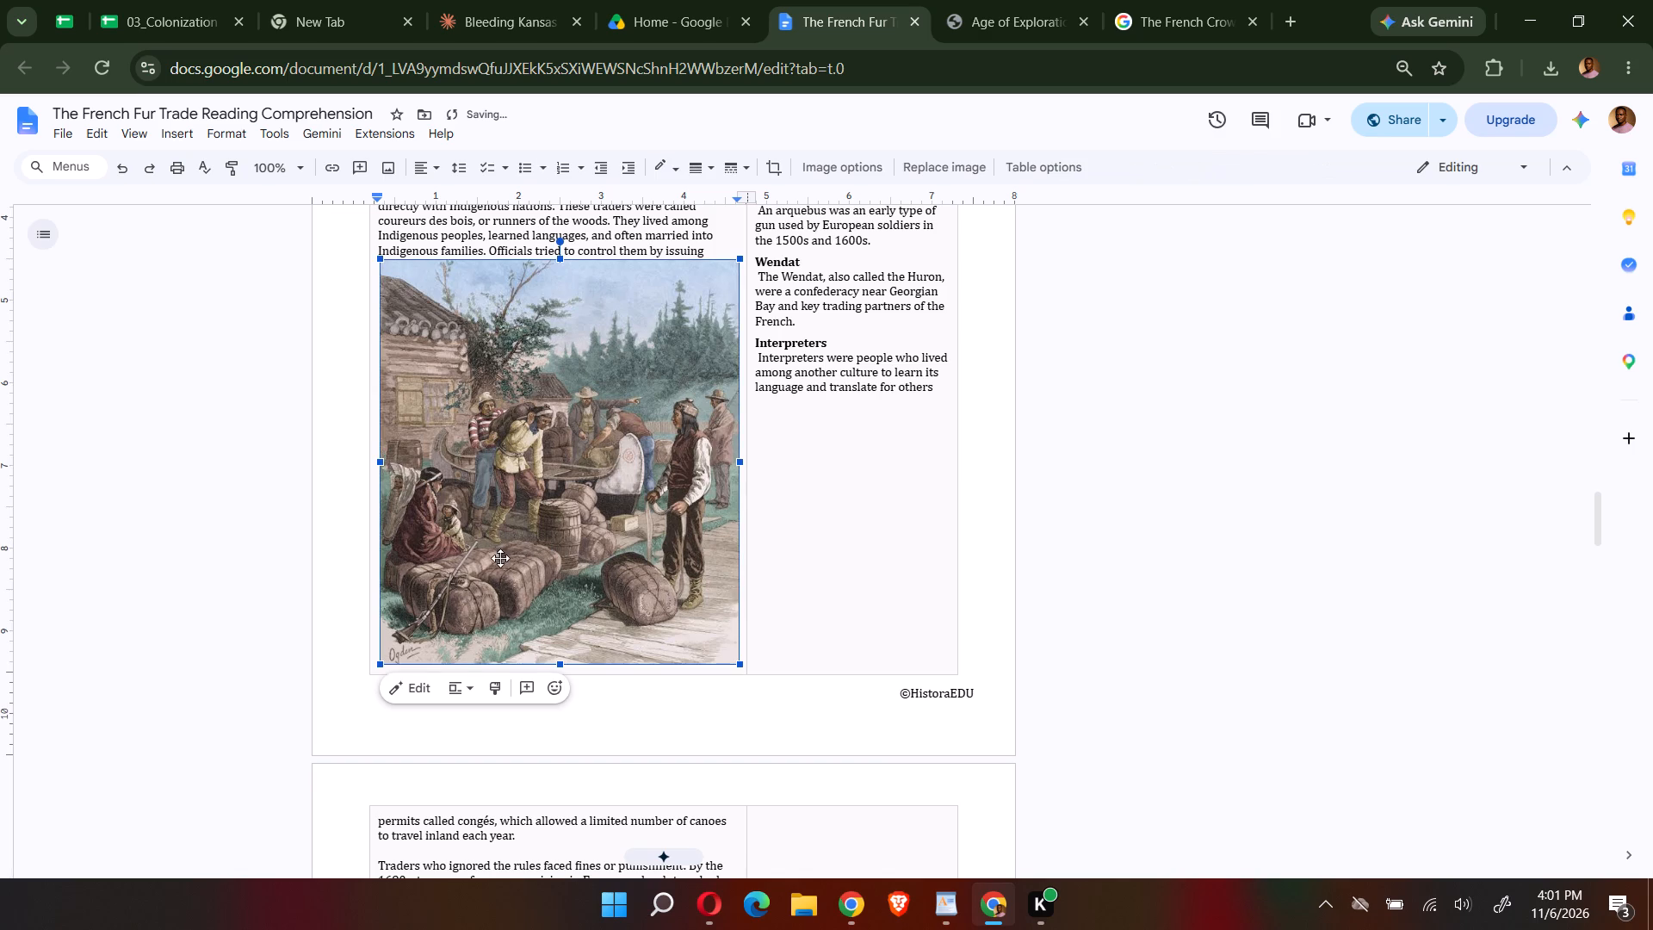
{"action": "left_click", "coordinate": [446, 685]}
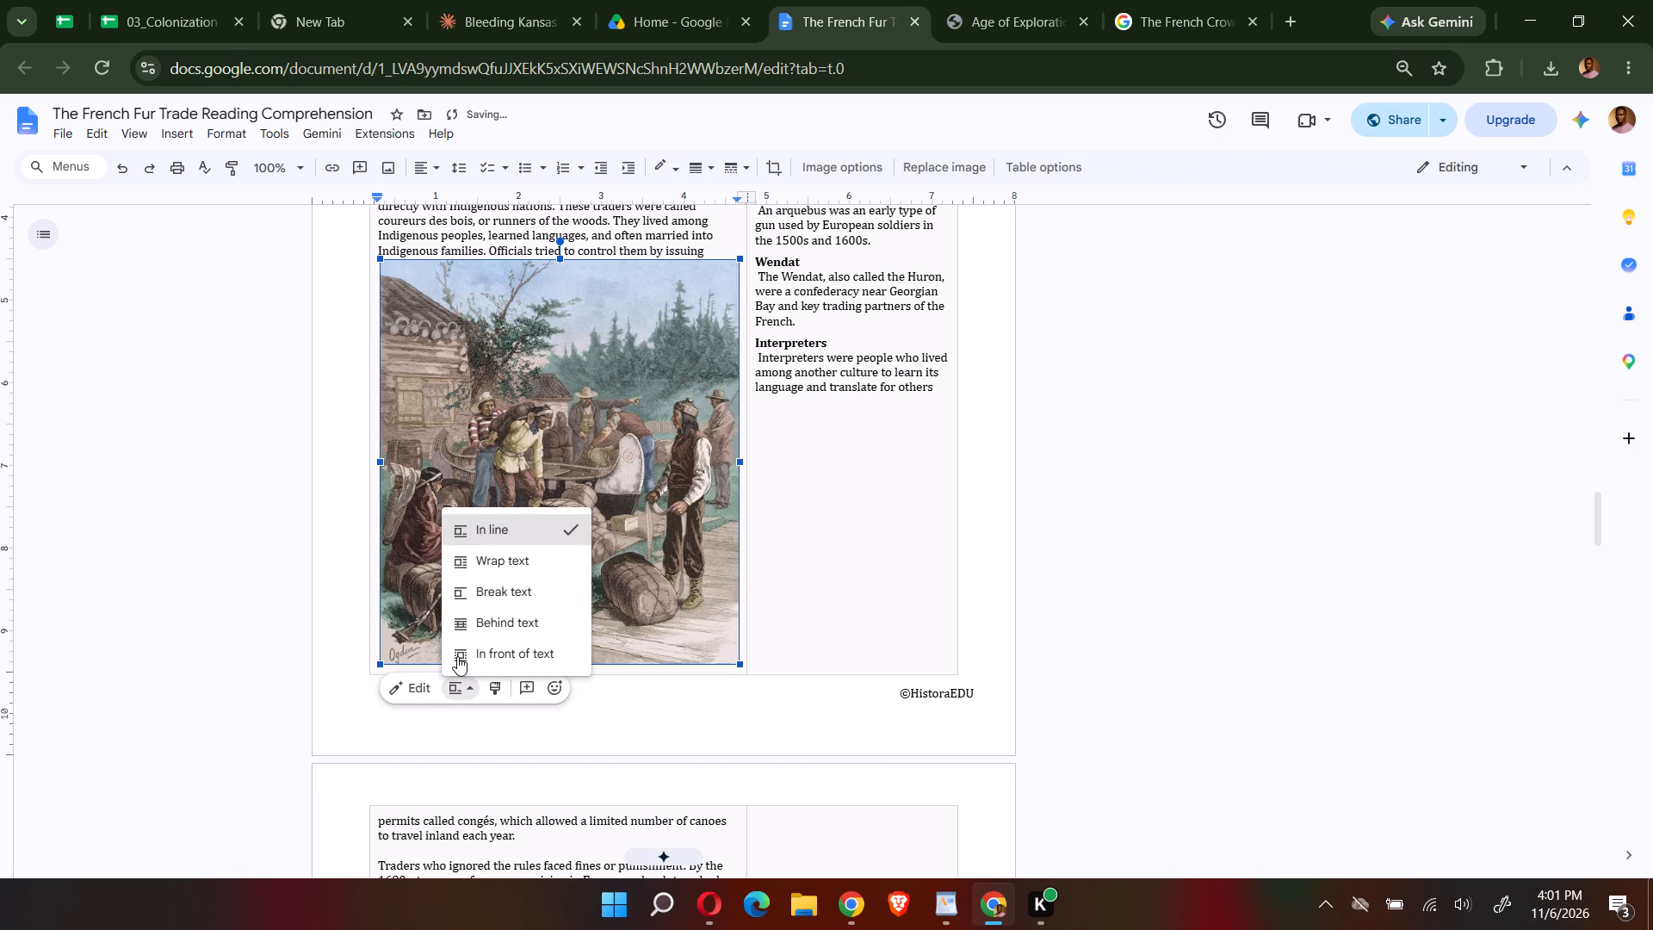
{"action": "left_click", "coordinate": [493, 553]}
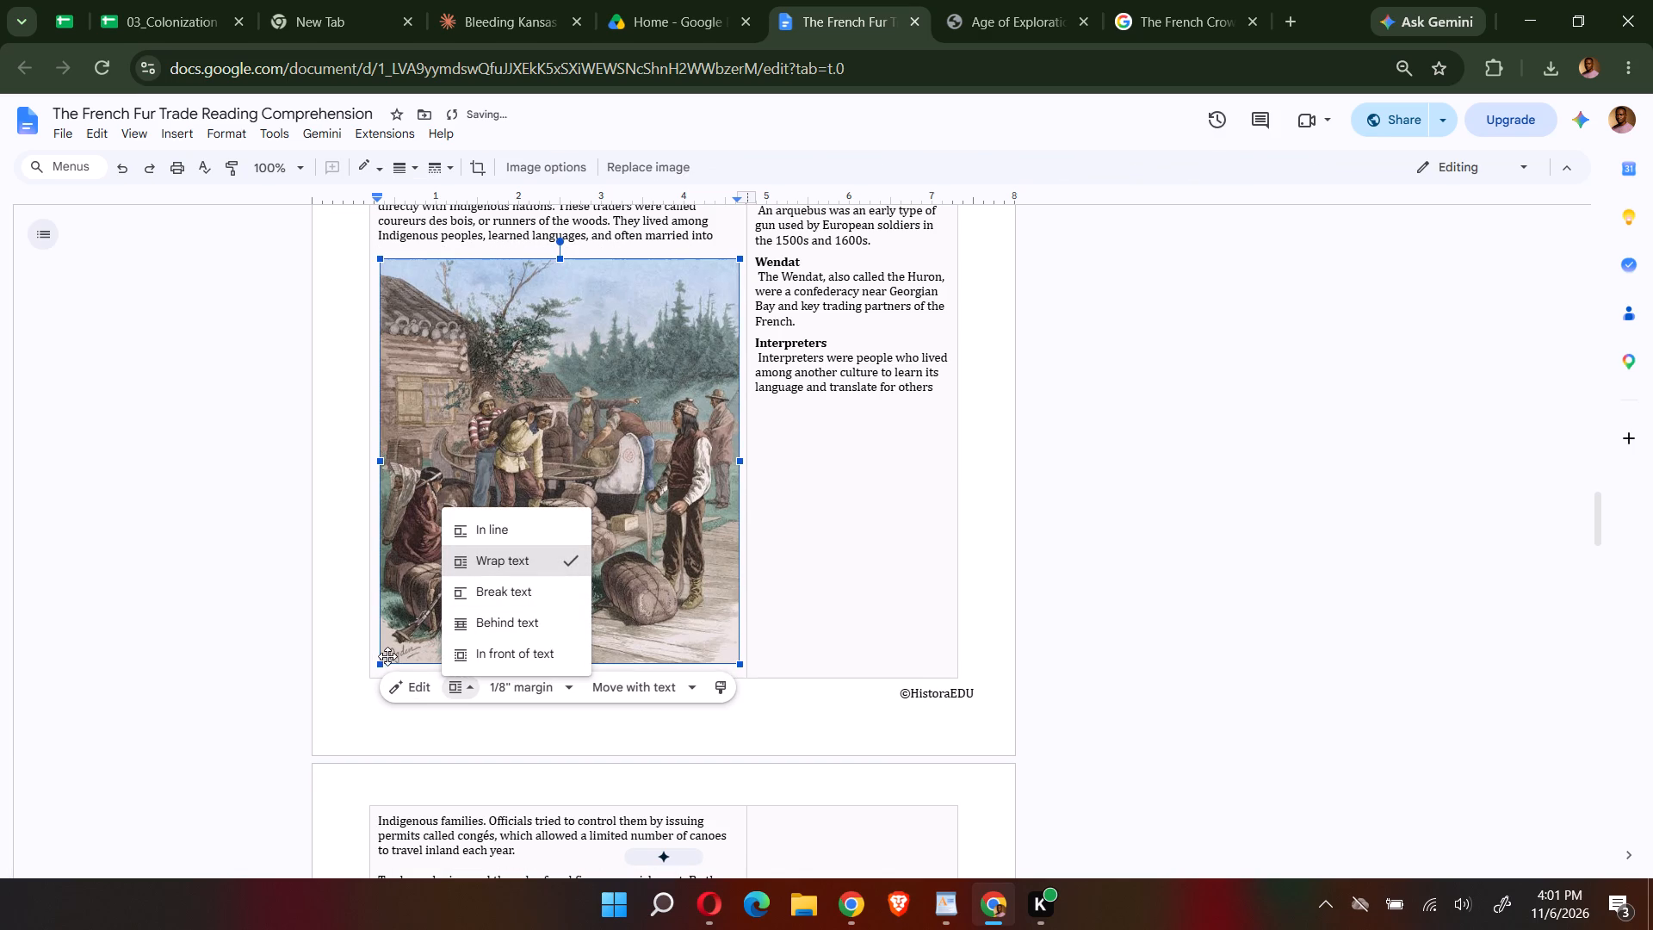
Shrink the fur-trade picture to about half the passage column's width and place it beside the second paragraph, against the column's right edge.
{"action": "left_click_drag", "start_coordinate": [382, 661], "coordinate": [545, 503]}
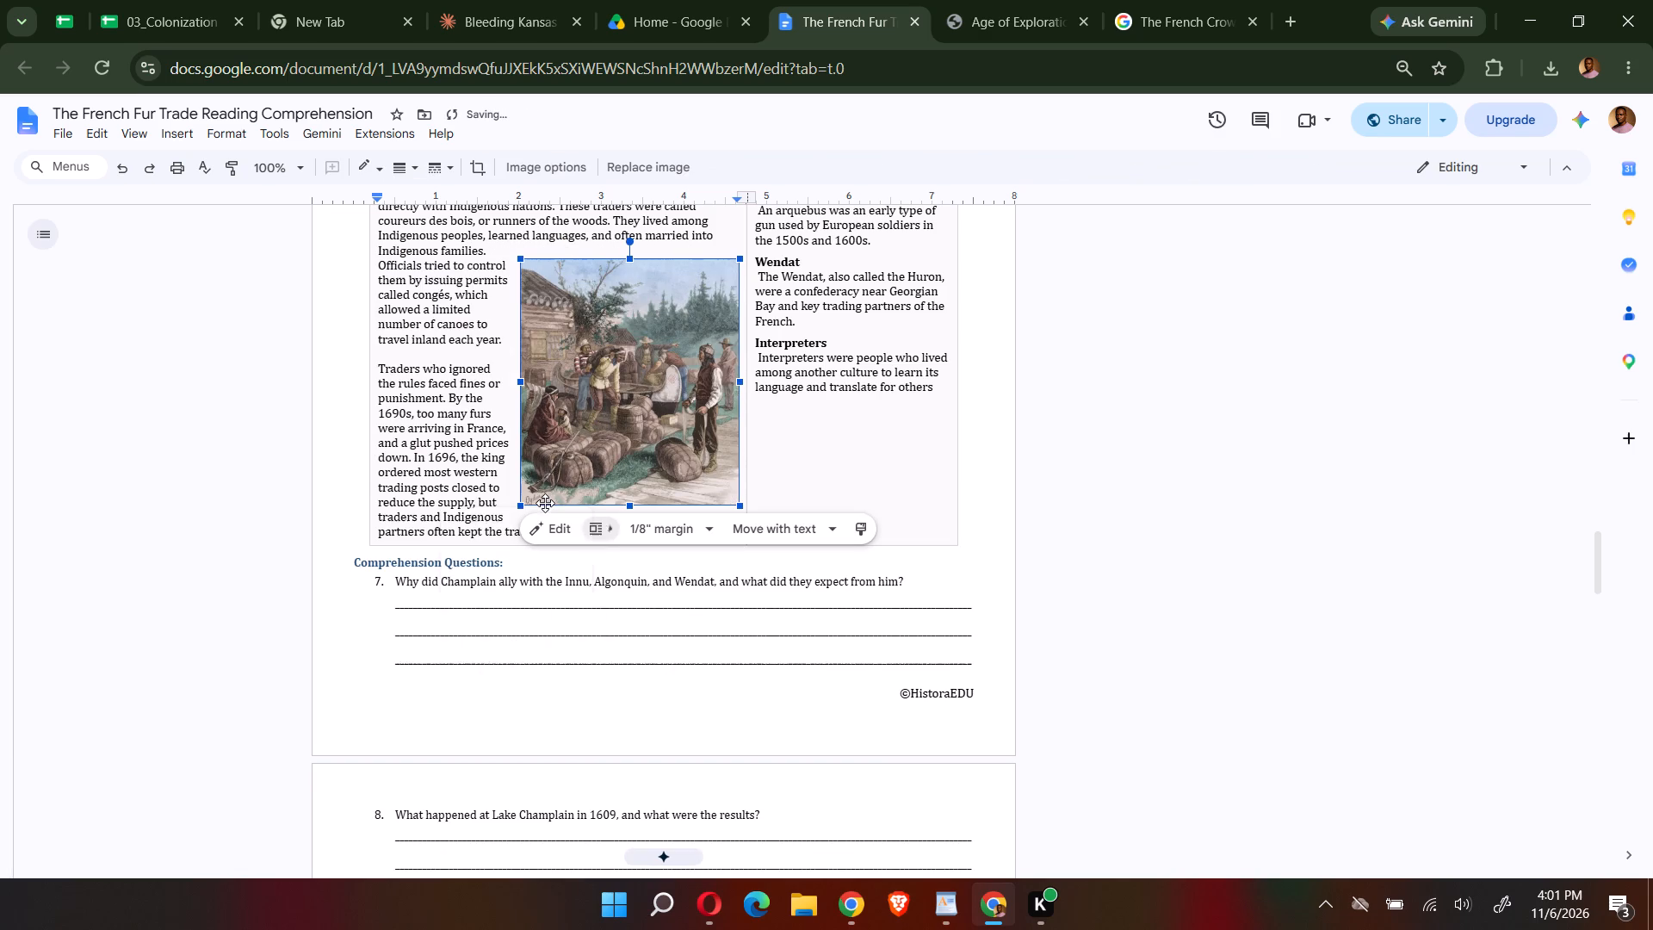
{"action": "scroll", "coordinate": [556, 482], "scroll_direction": "up", "scroll_amount": 1}
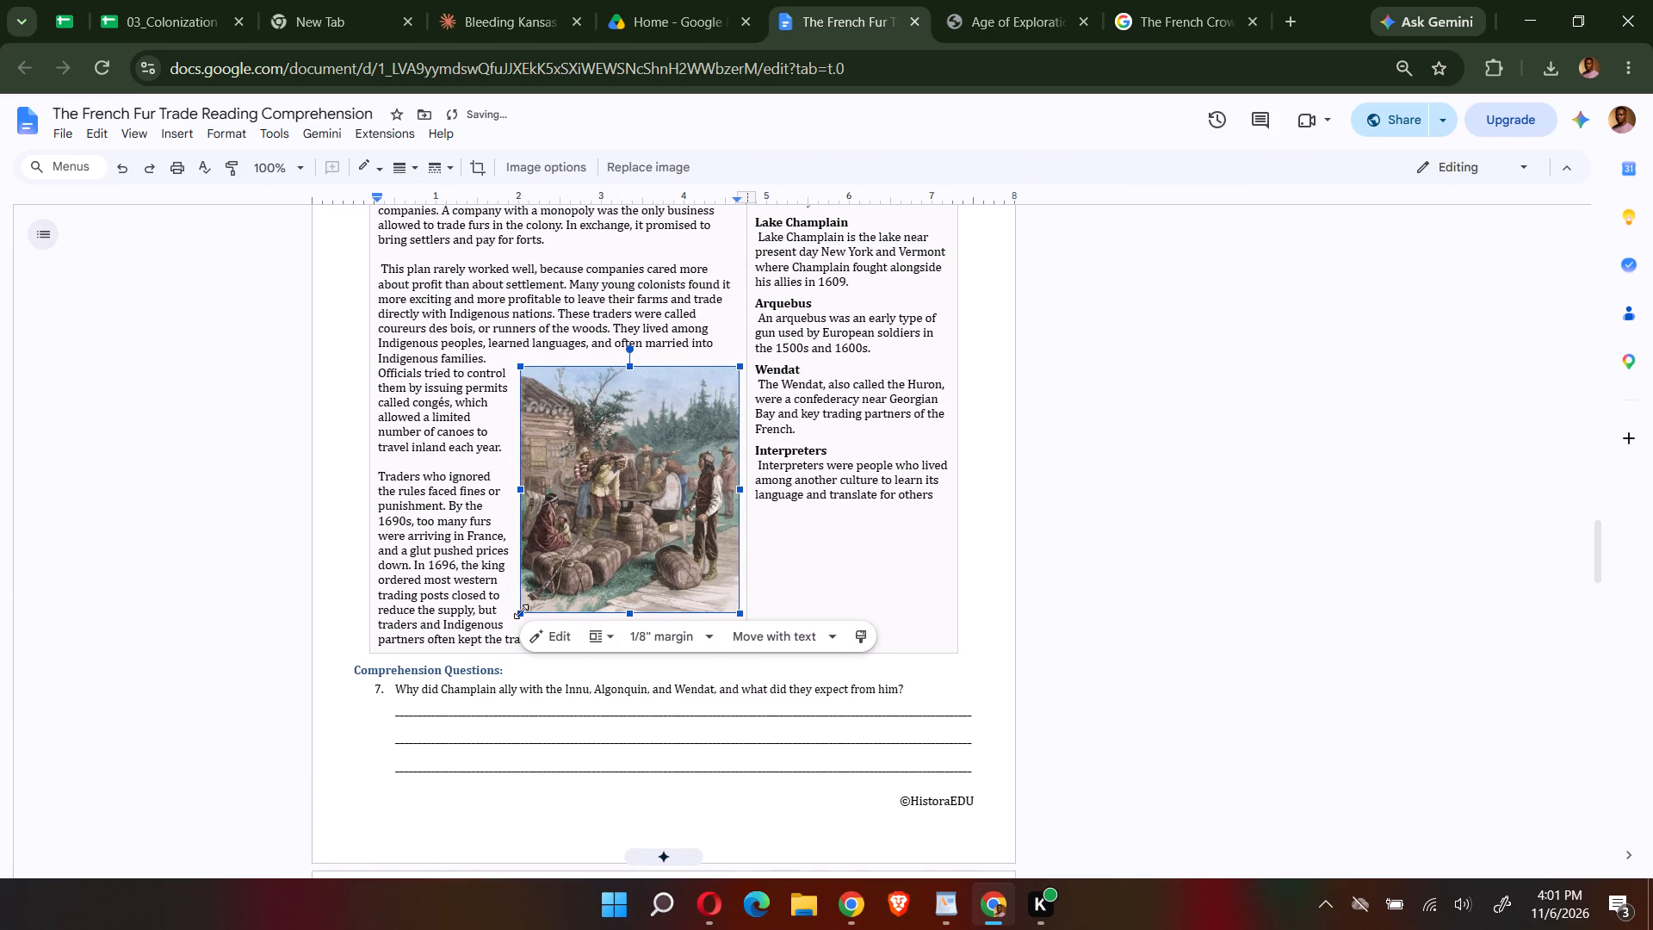
{"action": "left_click_drag", "start_coordinate": [521, 616], "coordinate": [570, 533]}
{"action": "left_click_drag", "start_coordinate": [625, 449], "coordinate": [633, 413]}
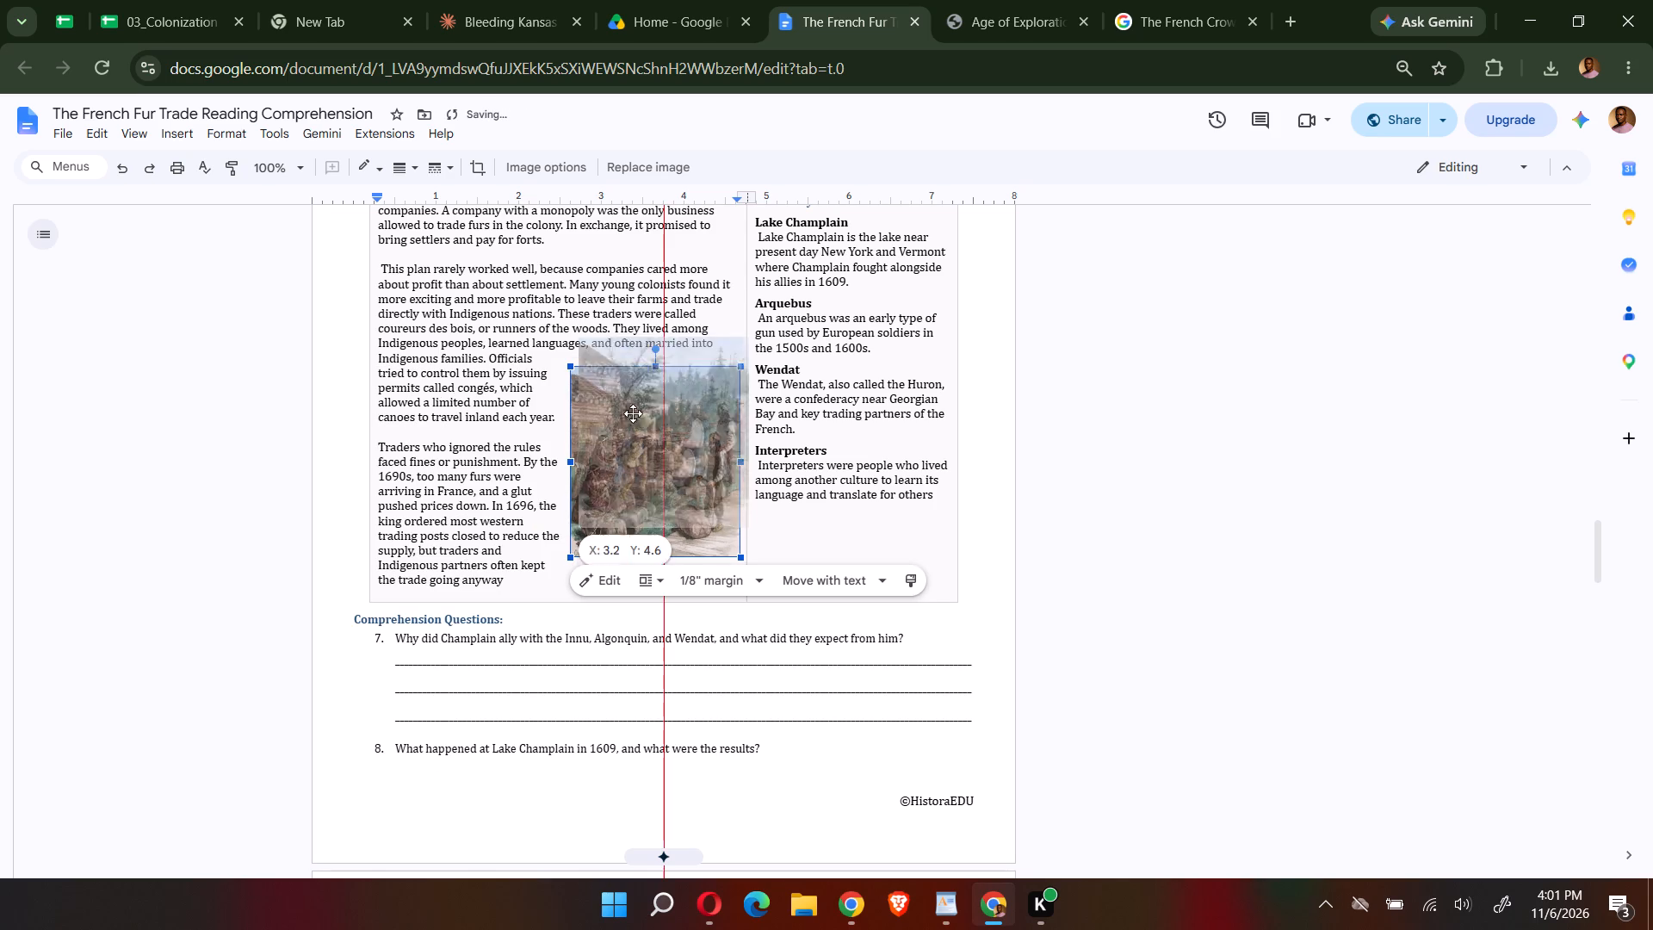
{"action": "left_click_drag", "start_coordinate": [633, 413], "coordinate": [629, 365]}
{"action": "scroll", "coordinate": [784, 480], "scroll_direction": "up", "scroll_amount": 1}
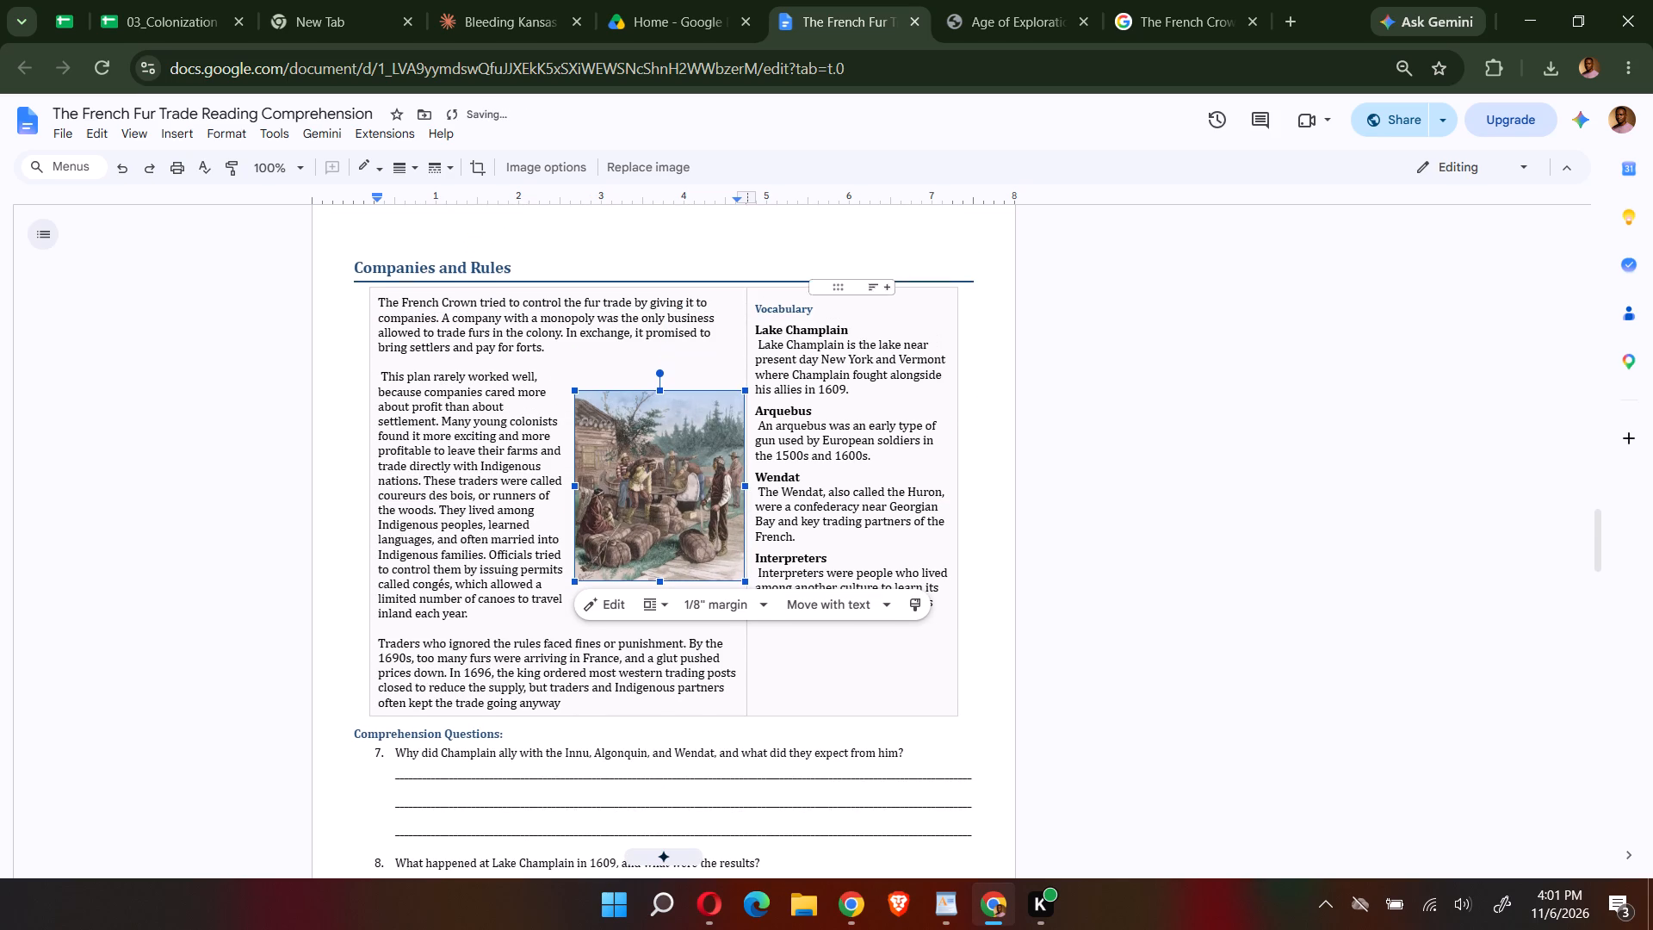
Delete the old vocabulary entries, Lake Champlain through Interpreters, beneath the Vocabulary heading in the Companies and Rules table.
{"action": "left_click", "coordinate": [837, 649]}
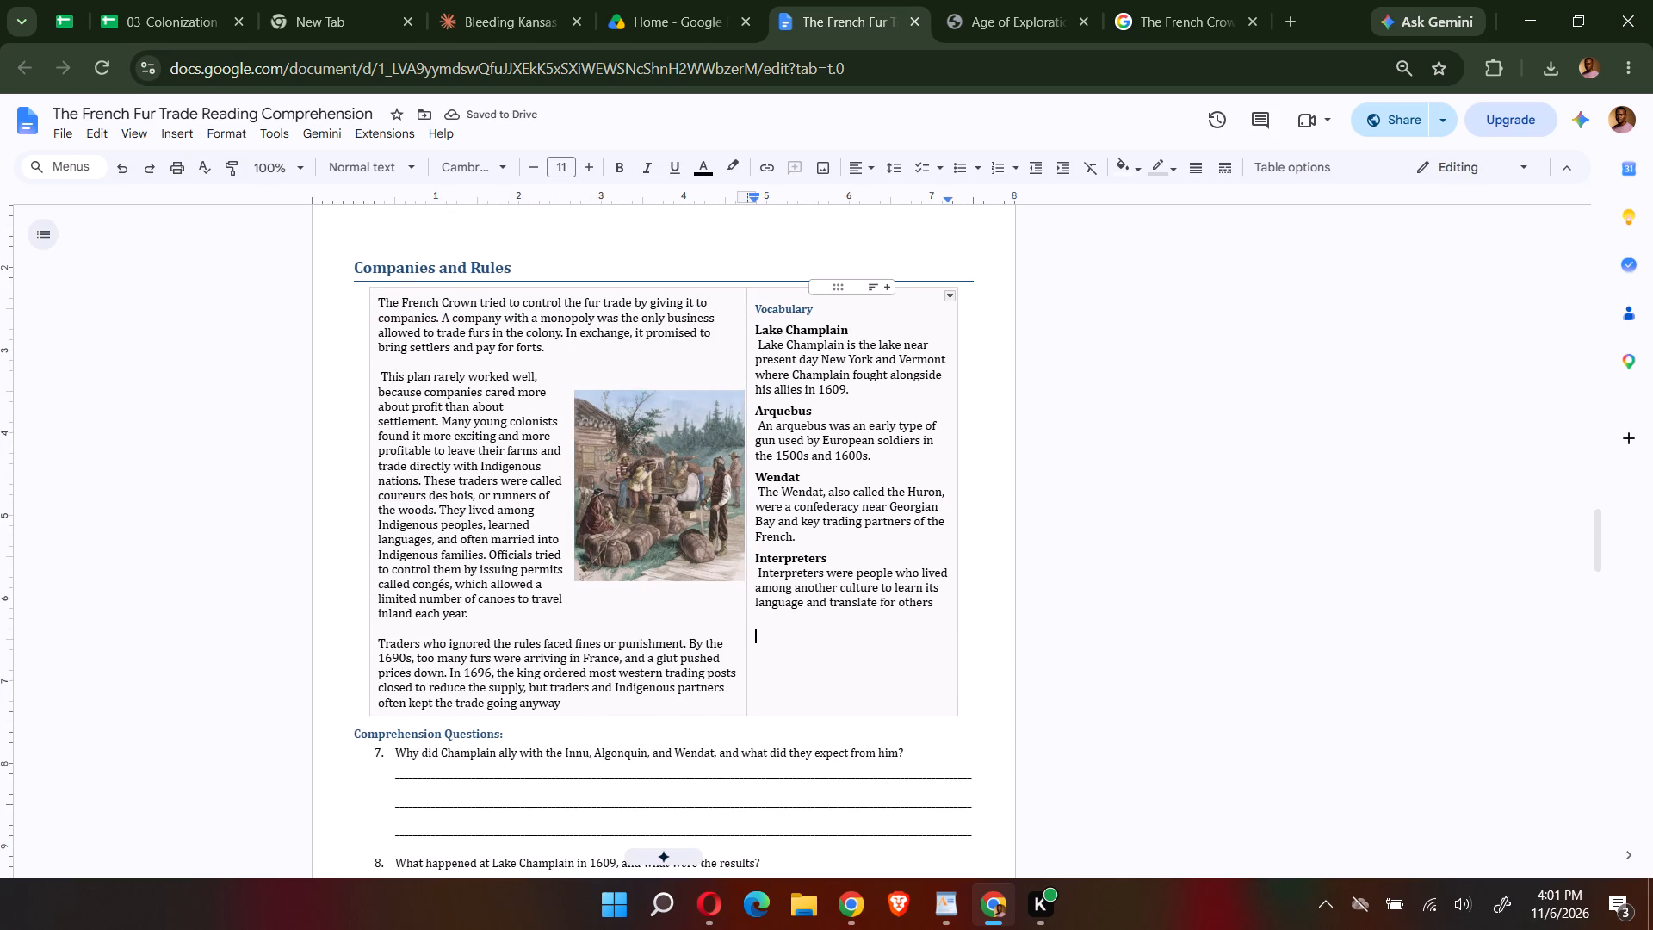
{"action": "left_click_drag", "start_coordinate": [937, 602], "coordinate": [762, 334]}
{"action": "key", "text": "BackSpace"}
{"action": "key", "text": "BackSpace"}
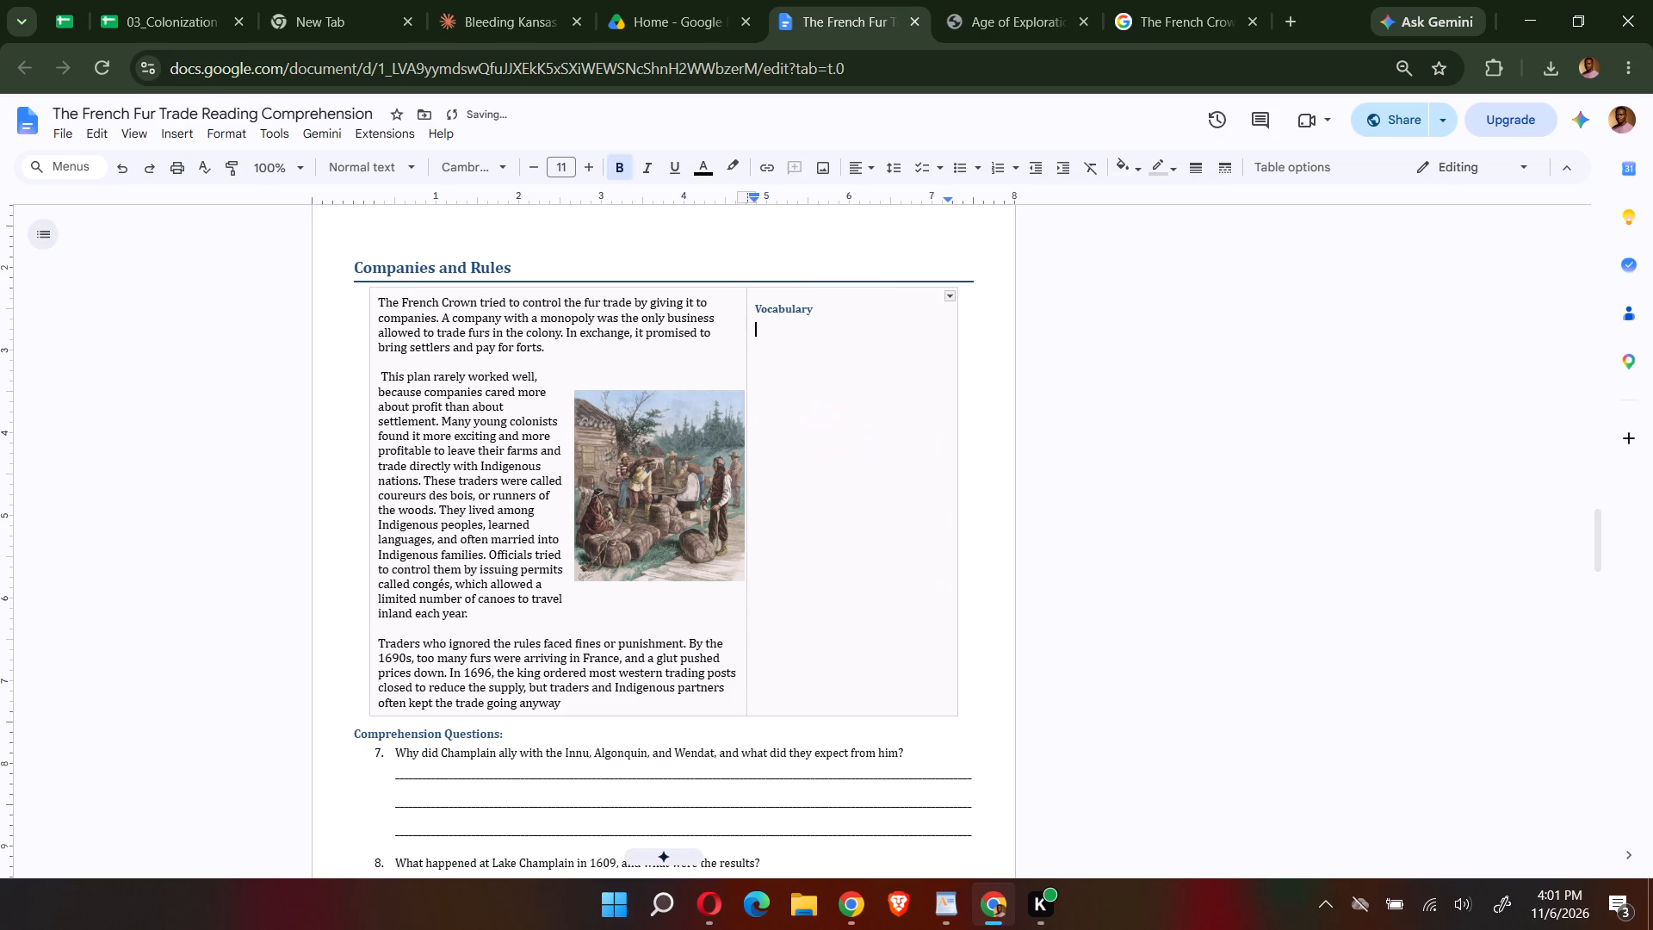
Copy the monopoly term and its definition from the PDF's Section 3 Key Vocabulary and paste them beneath the worksheet's Vocabulary heading.
{"action": "left_click", "coordinate": [979, 13]}
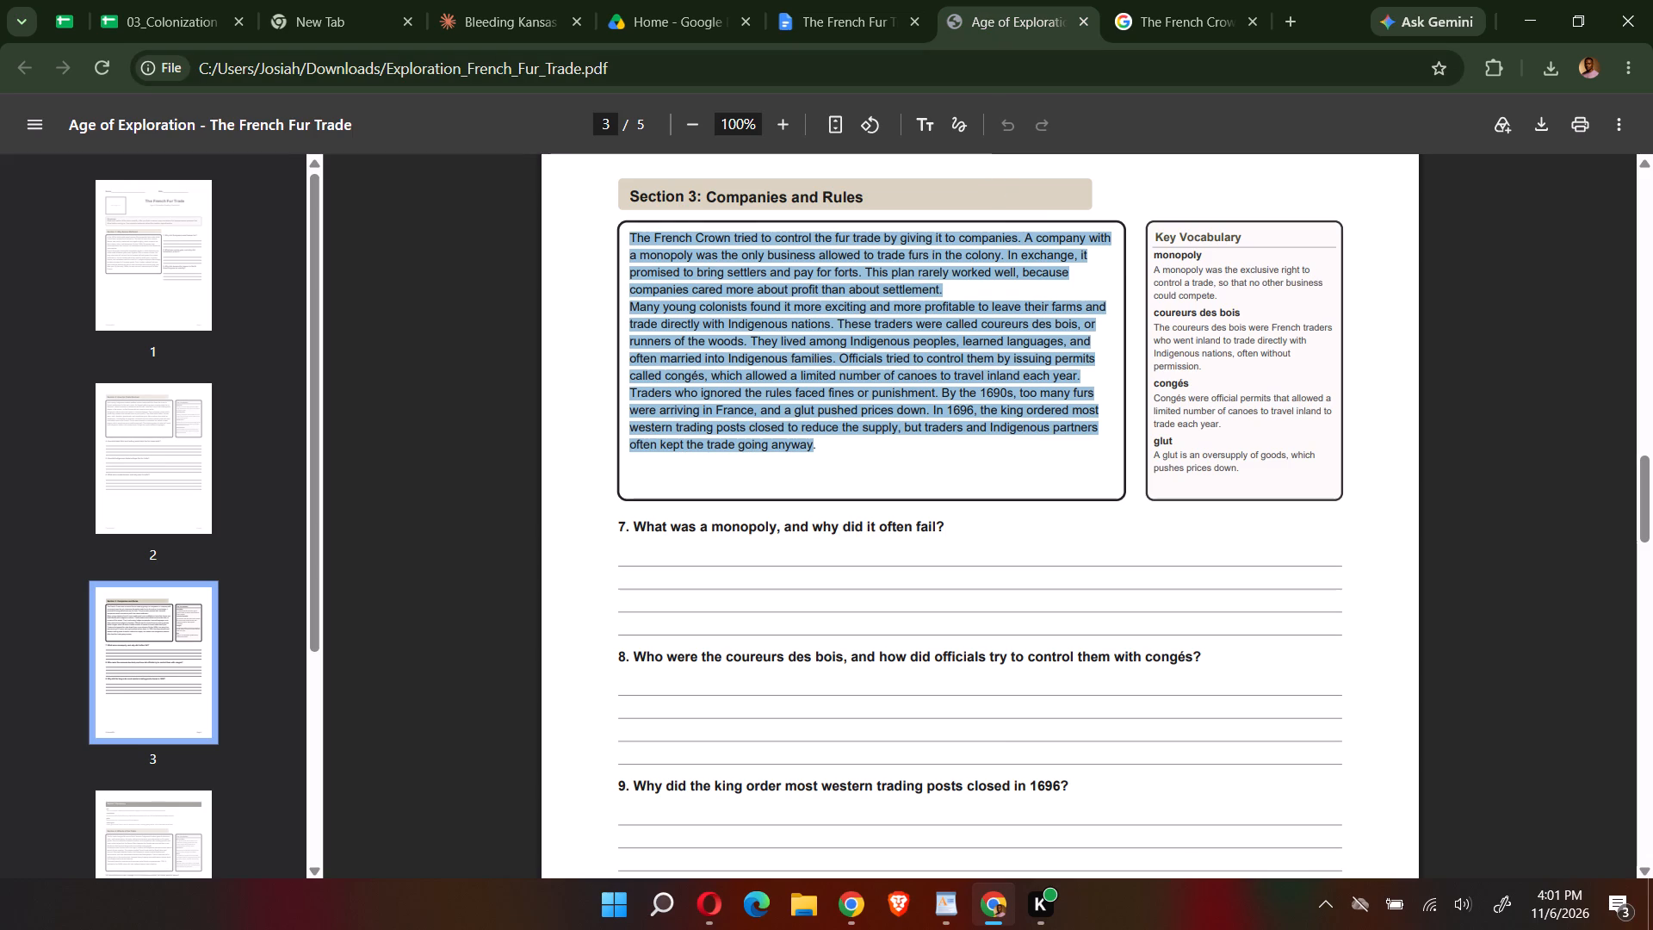
{"action": "left_click_drag", "start_coordinate": [1229, 295], "coordinate": [1161, 264]}
{"action": "left_click_drag", "start_coordinate": [1166, 264], "coordinate": [1175, 268]}
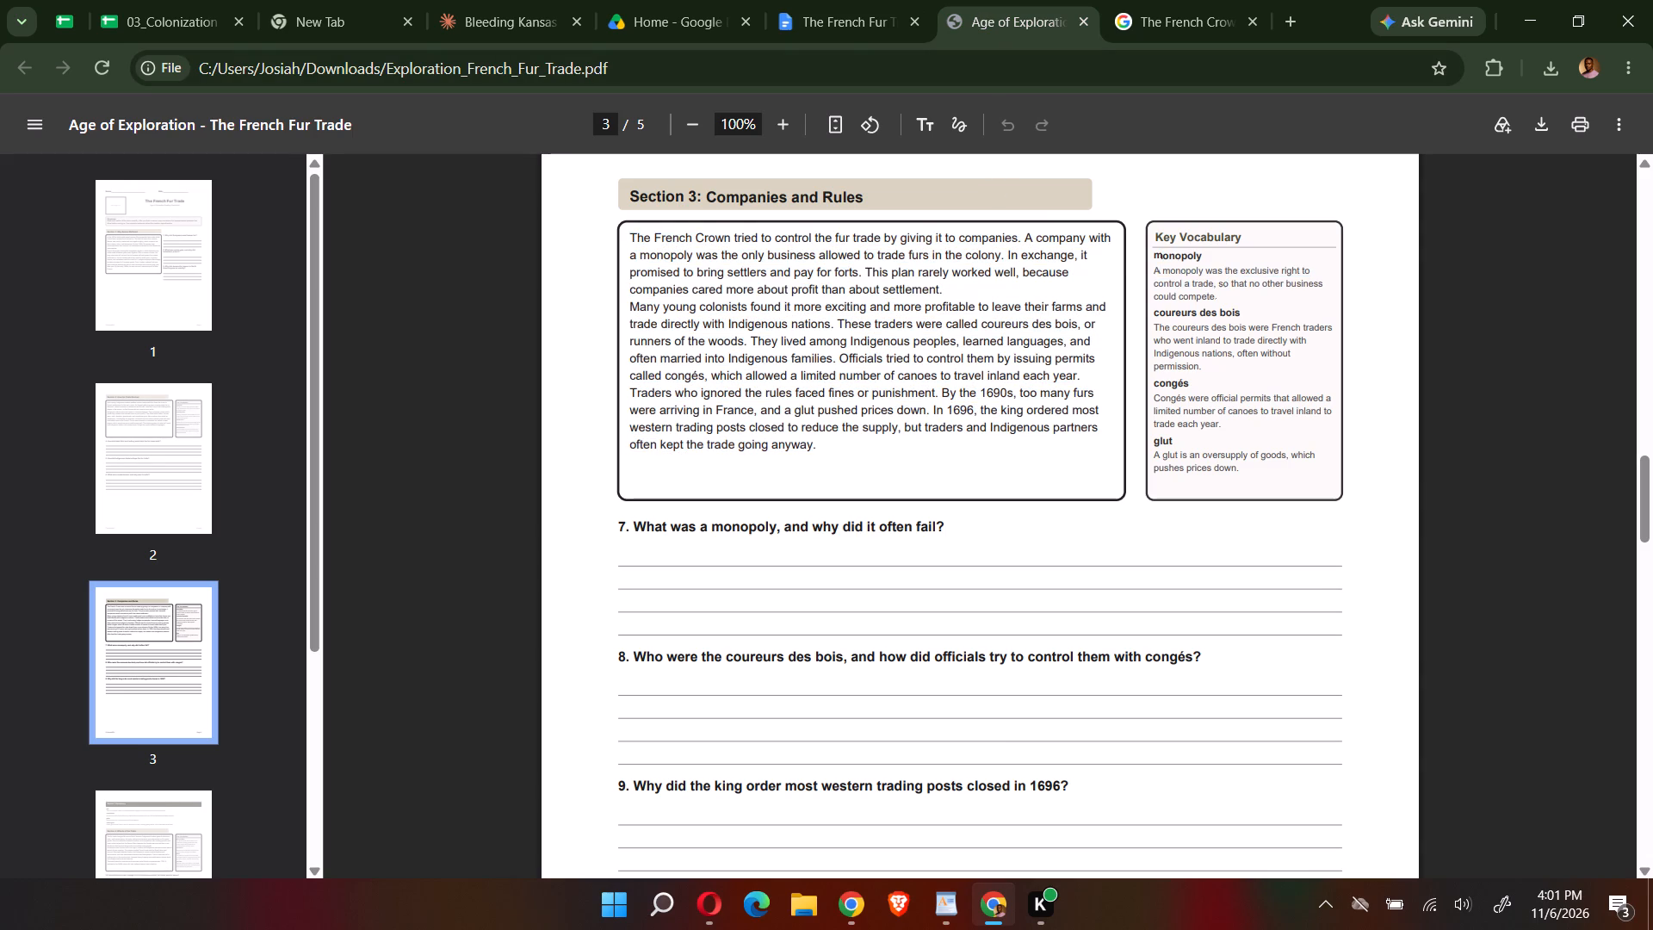
{"action": "left_click", "coordinate": [1215, 293]}
{"action": "left_click_drag", "start_coordinate": [1228, 294], "coordinate": [1187, 291]}
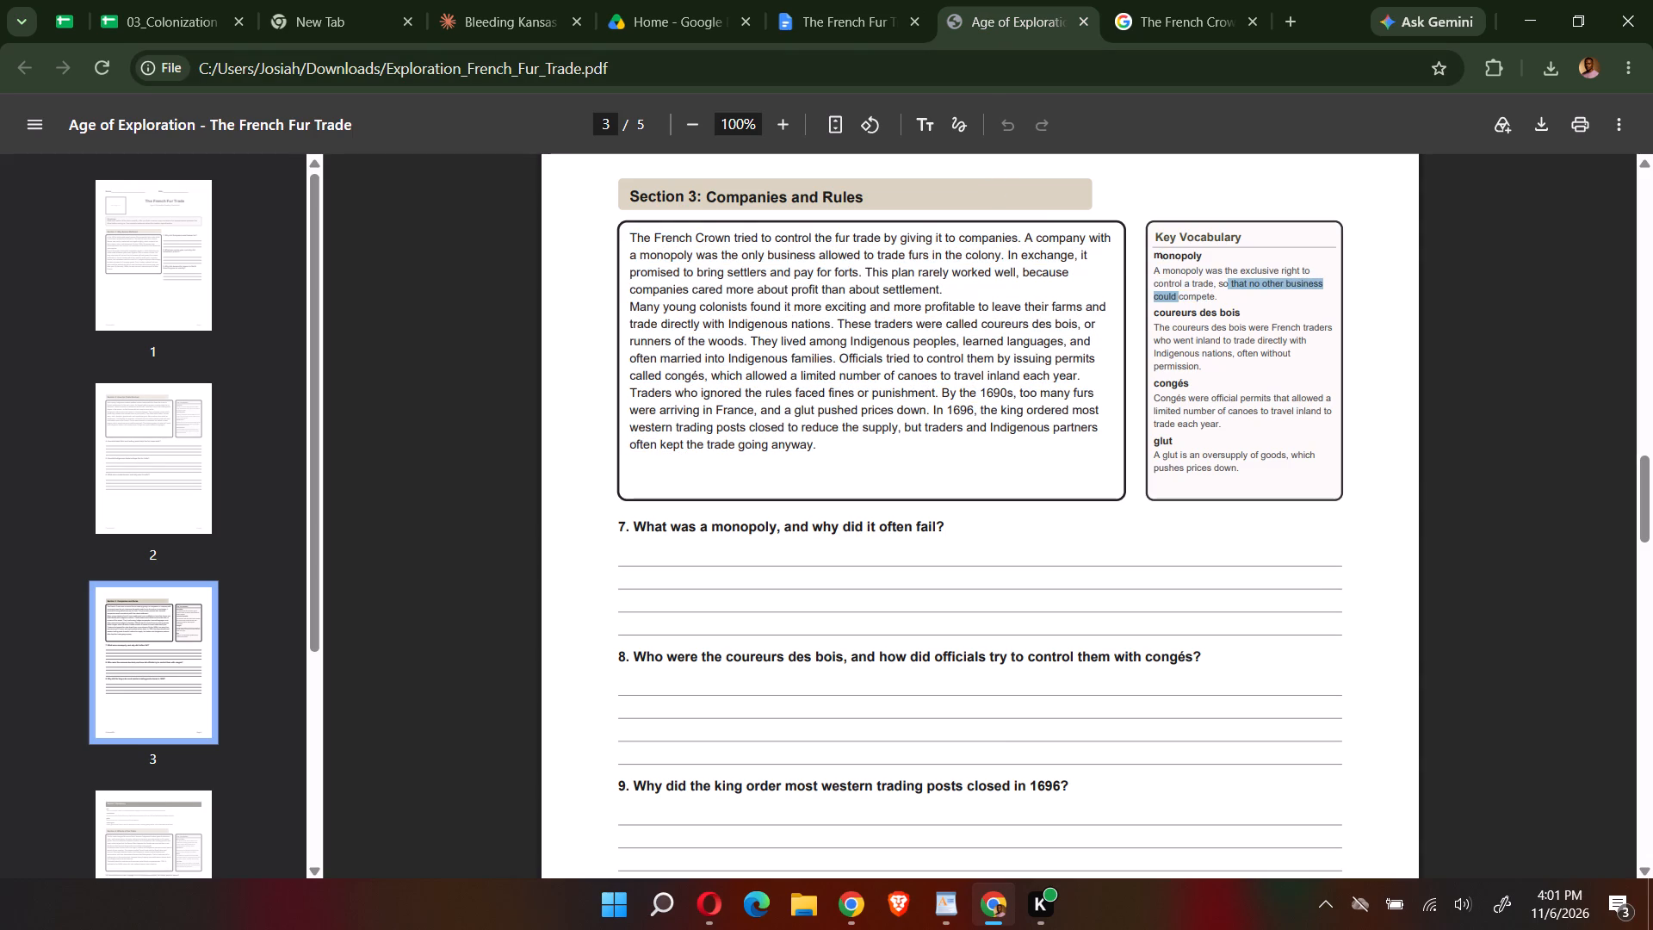
{"action": "left_click_drag", "start_coordinate": [1187, 291], "coordinate": [1209, 297]}
{"action": "left_click", "coordinate": [1229, 300]}
{"action": "left_click_drag", "start_coordinate": [1226, 300], "coordinate": [1182, 274]}
{"action": "left_click_drag", "start_coordinate": [1182, 274], "coordinate": [1151, 248]}
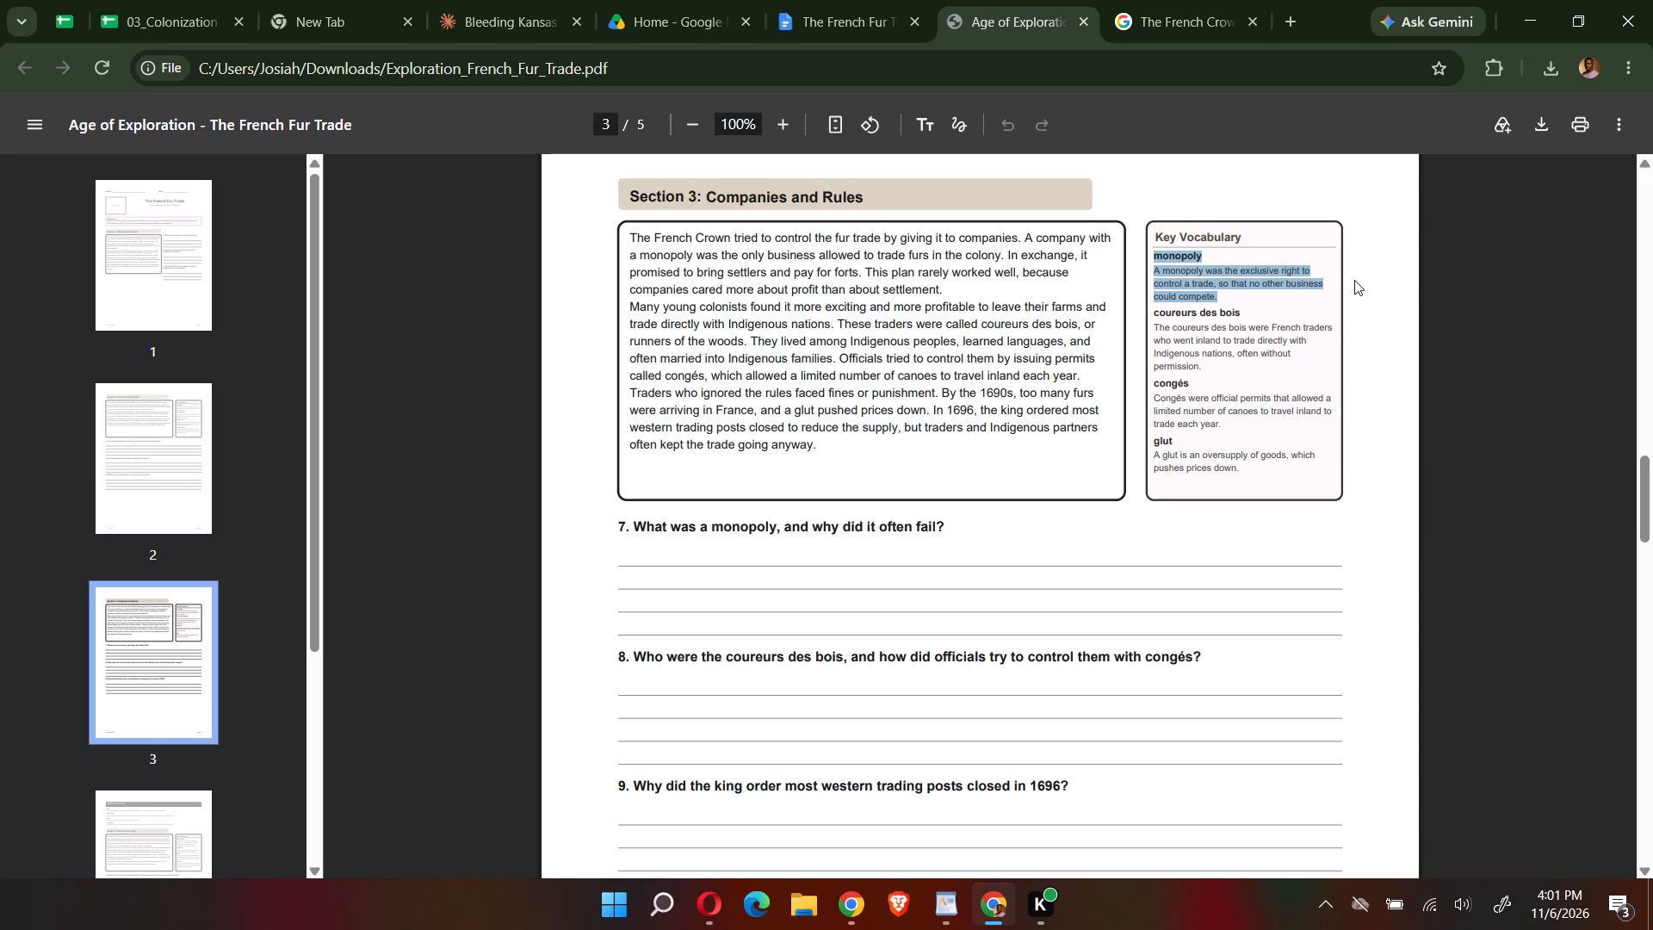
{"action": "key", "text": "ctrl+c"}
{"action": "left_click", "coordinate": [863, 15]}
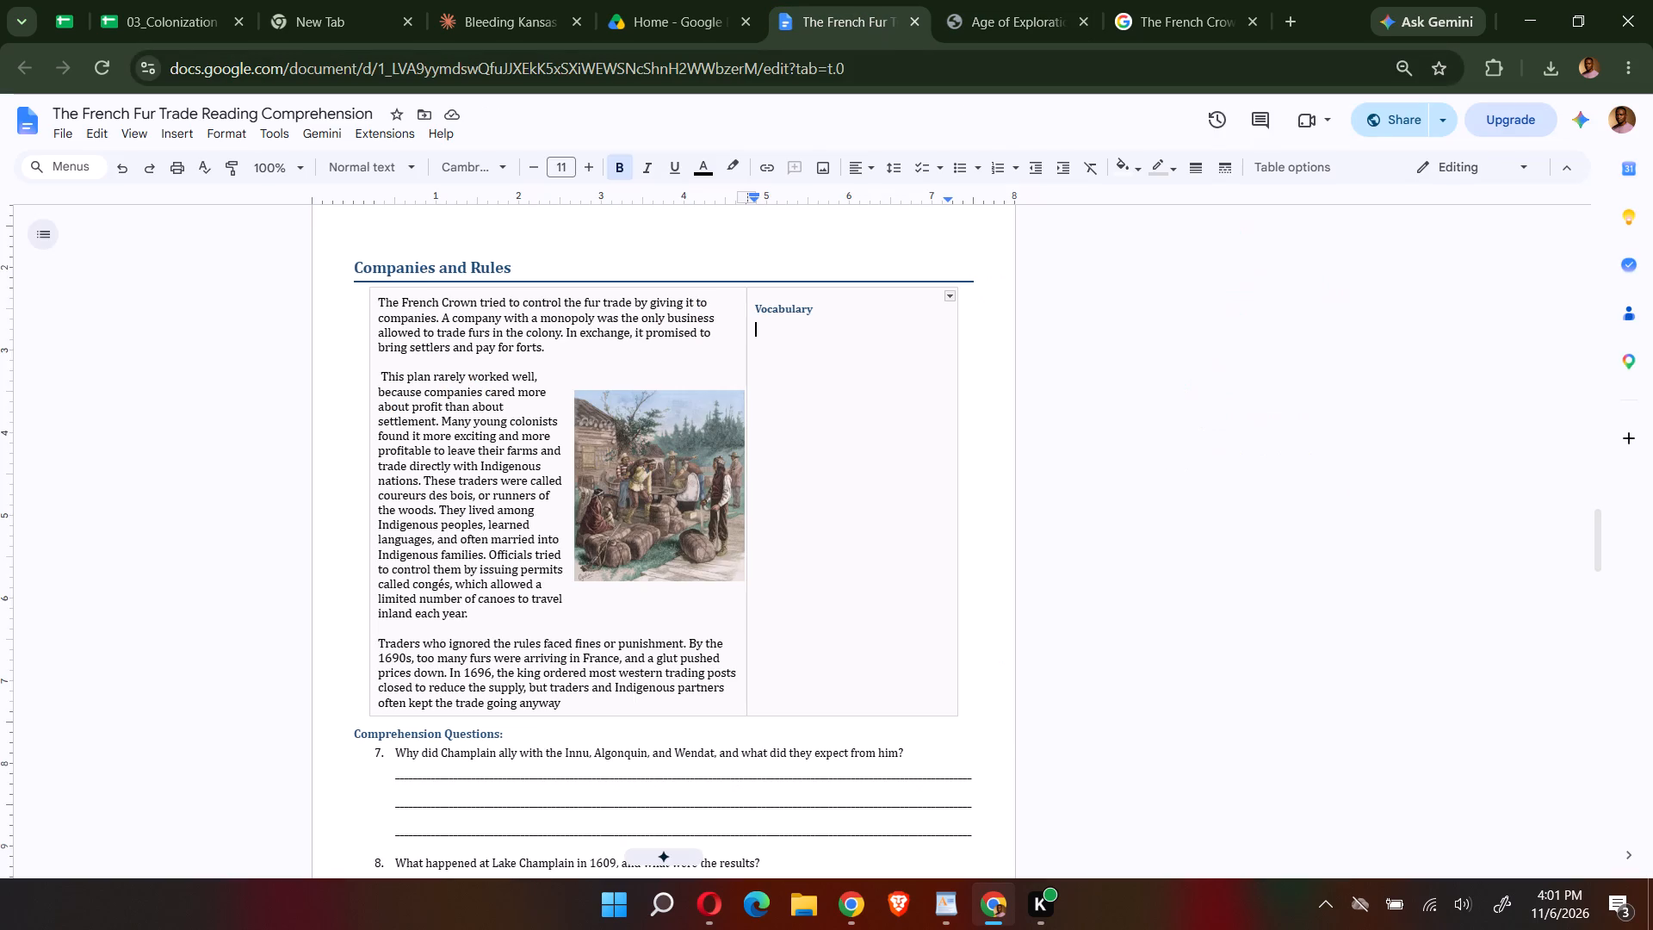
{"action": "key", "text": "ctrl+v"}
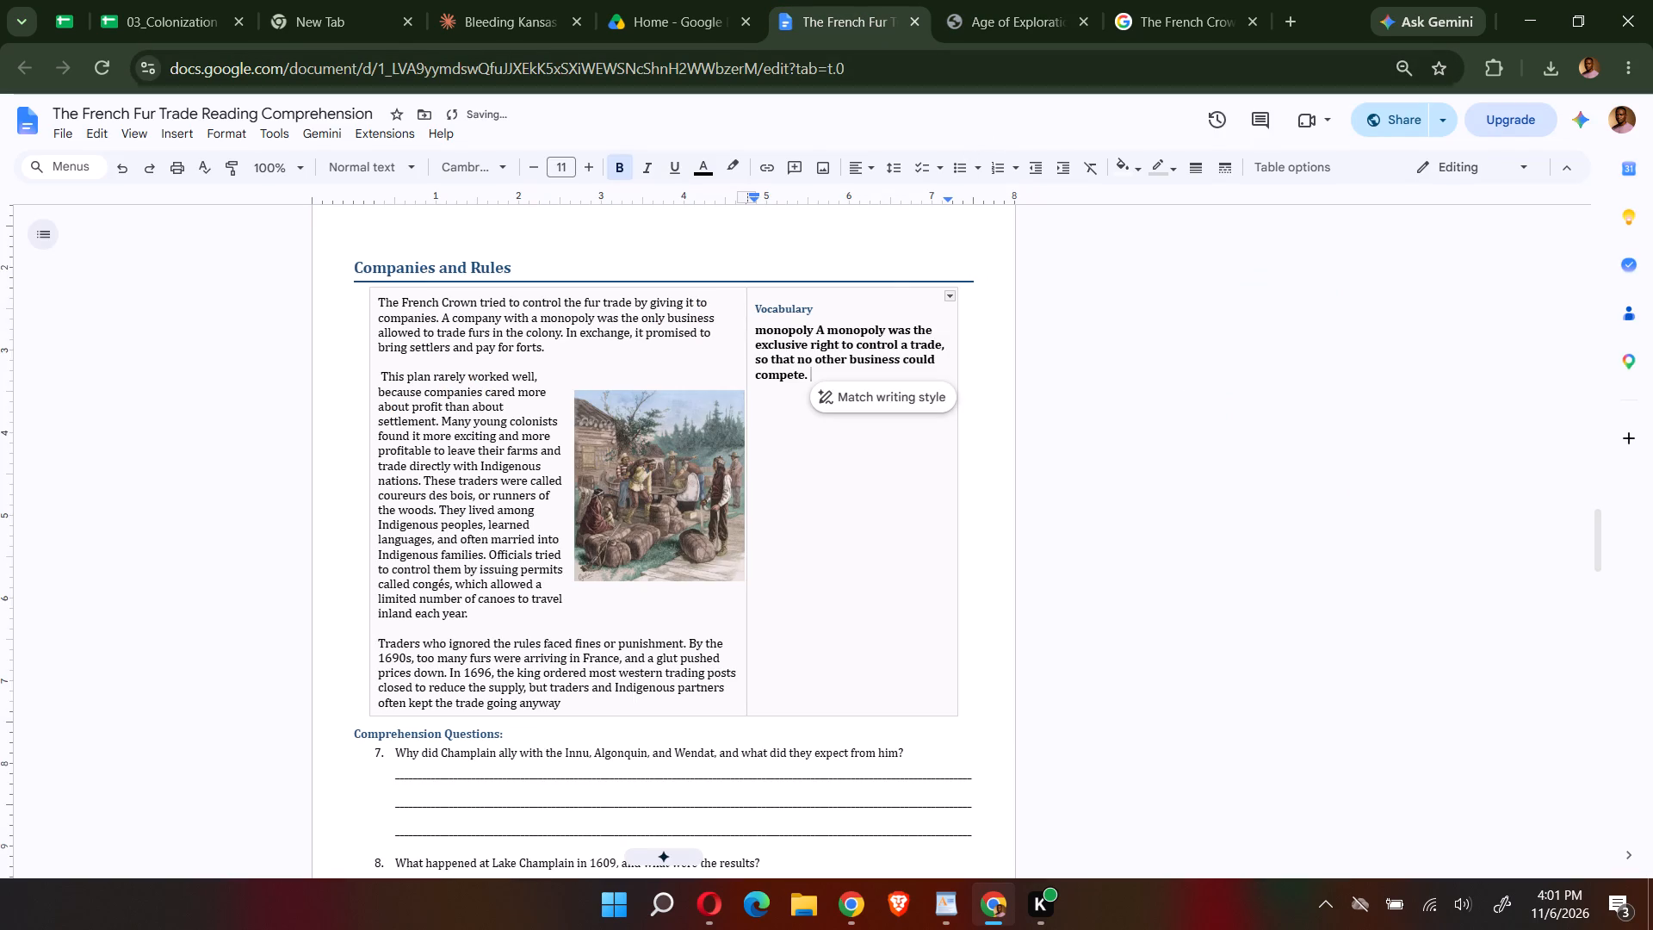
Remove the bold formatting from the monopoly definition in the Vocabulary column, keeping the term "monopoly" itself bold.
{"action": "left_click_drag", "start_coordinate": [819, 369], "coordinate": [764, 331]}
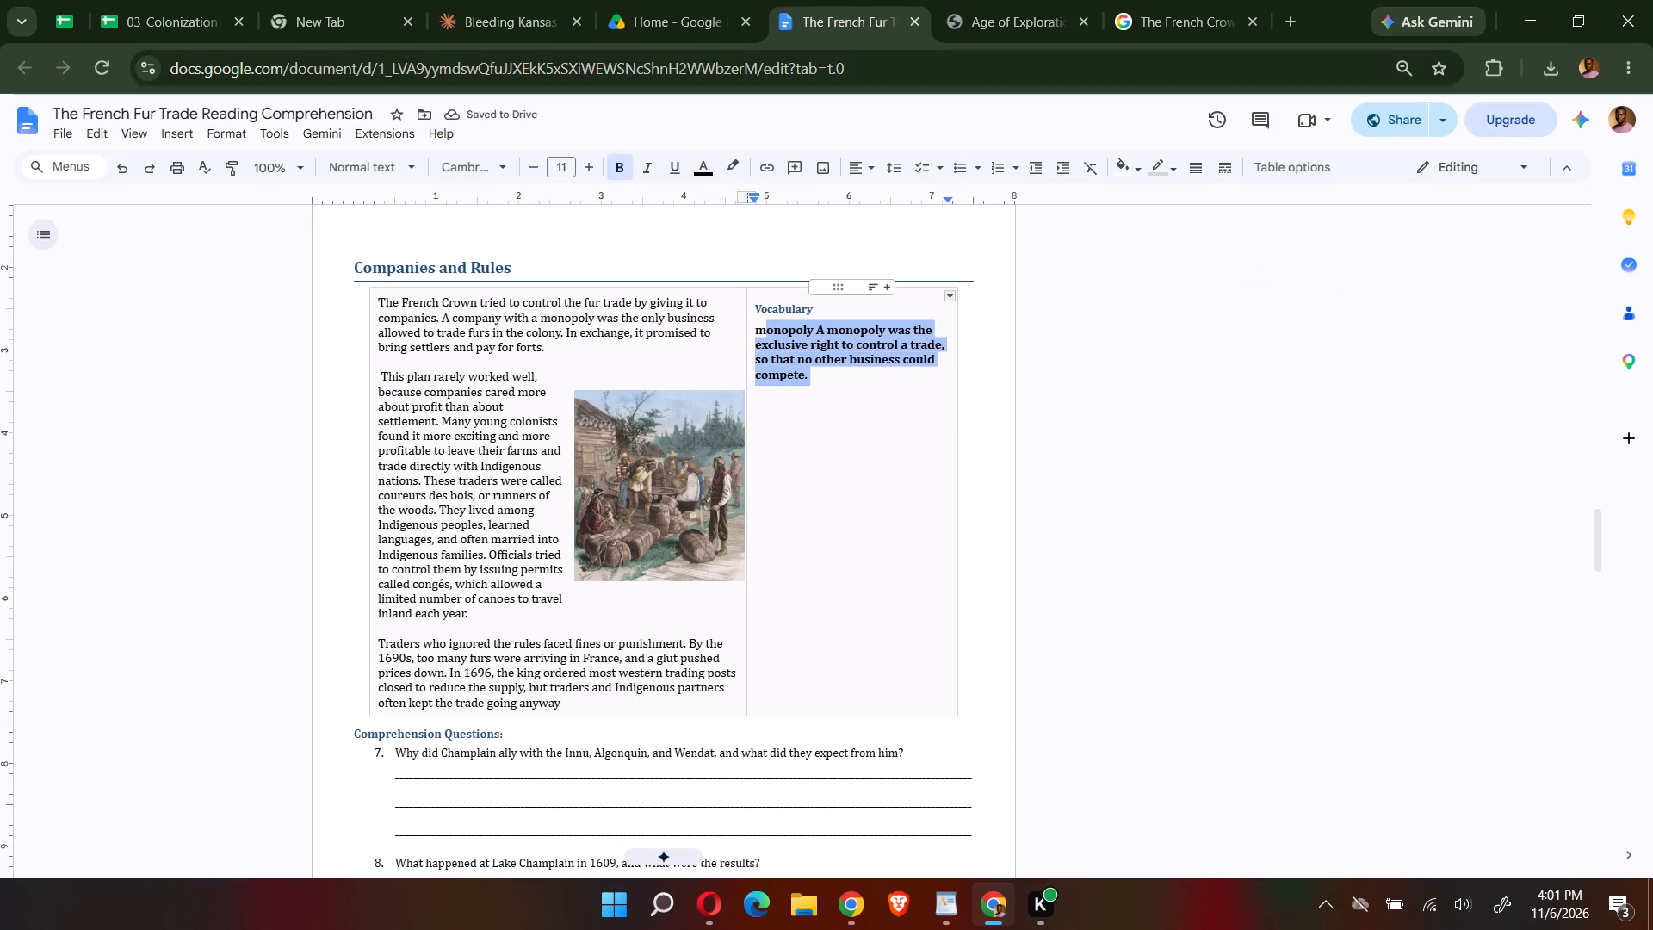
{"action": "left_click_drag", "start_coordinate": [764, 331], "coordinate": [753, 331]}
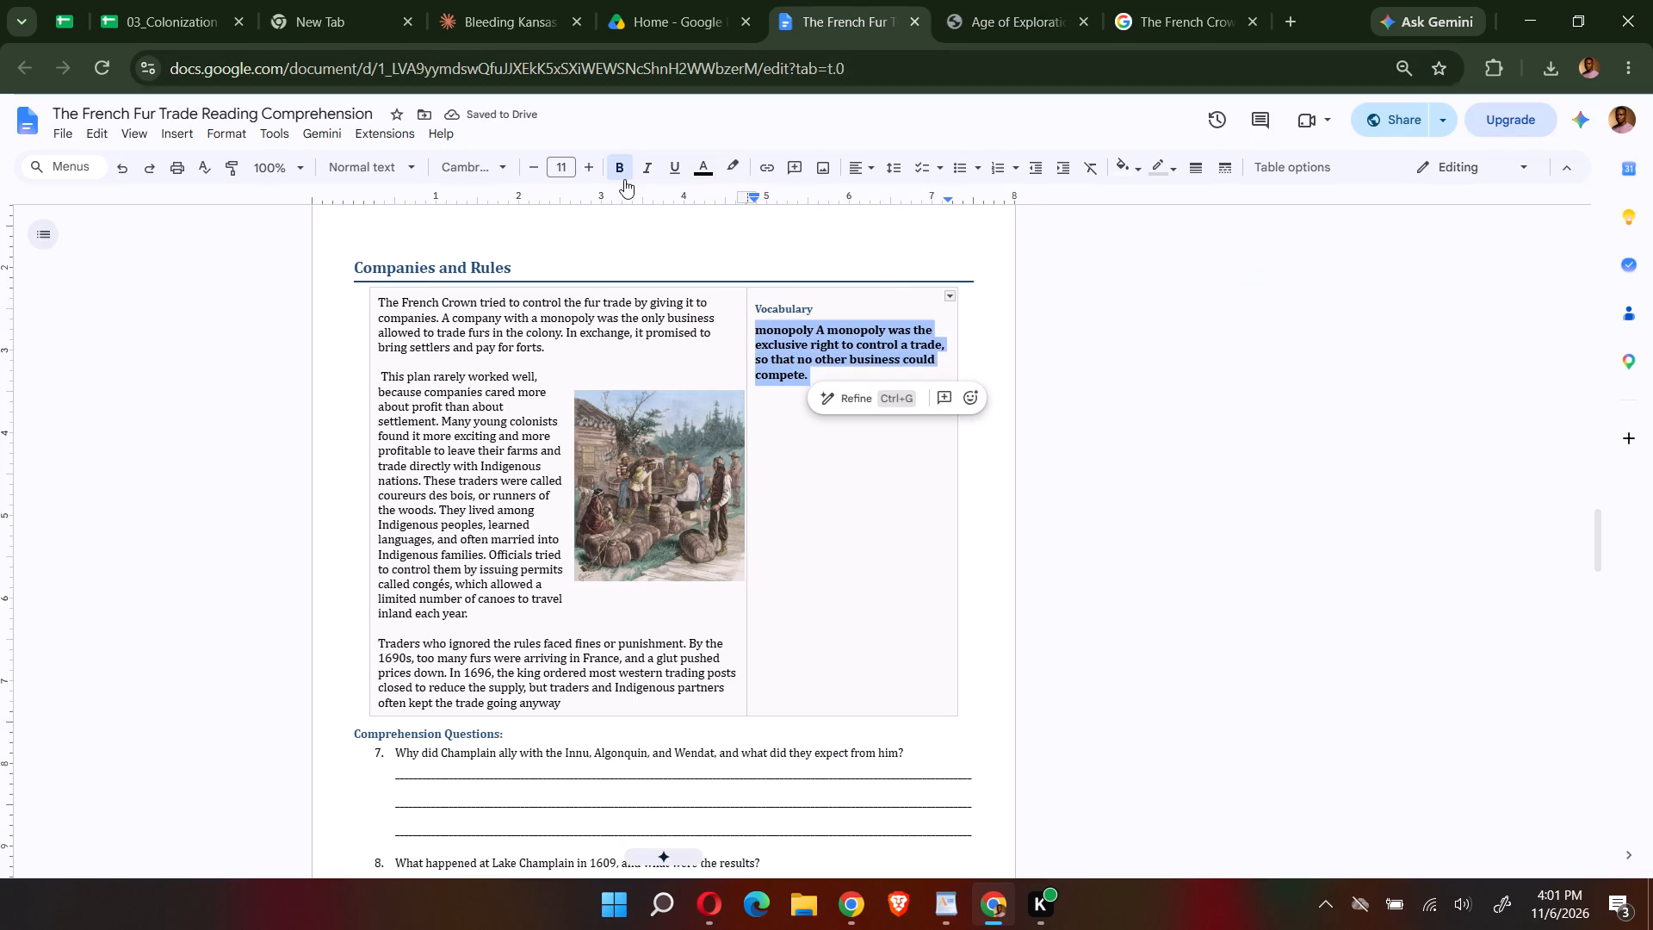
{"action": "left_click", "coordinate": [810, 376]}
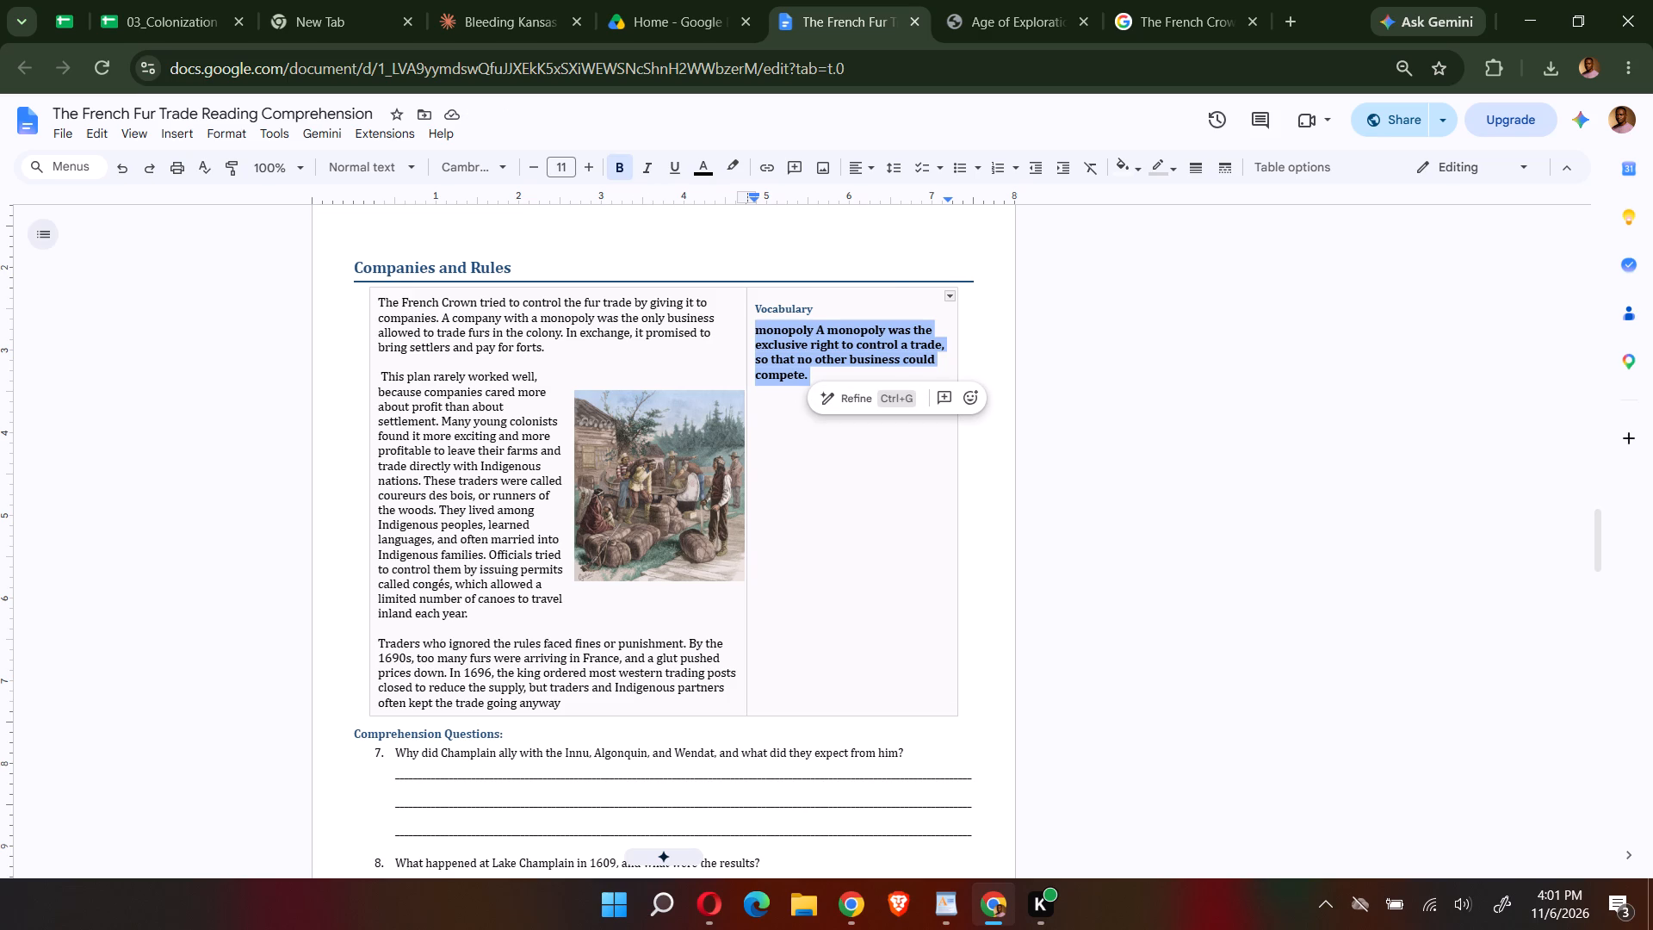
{"action": "left_click_drag", "start_coordinate": [810, 376], "coordinate": [815, 330]}
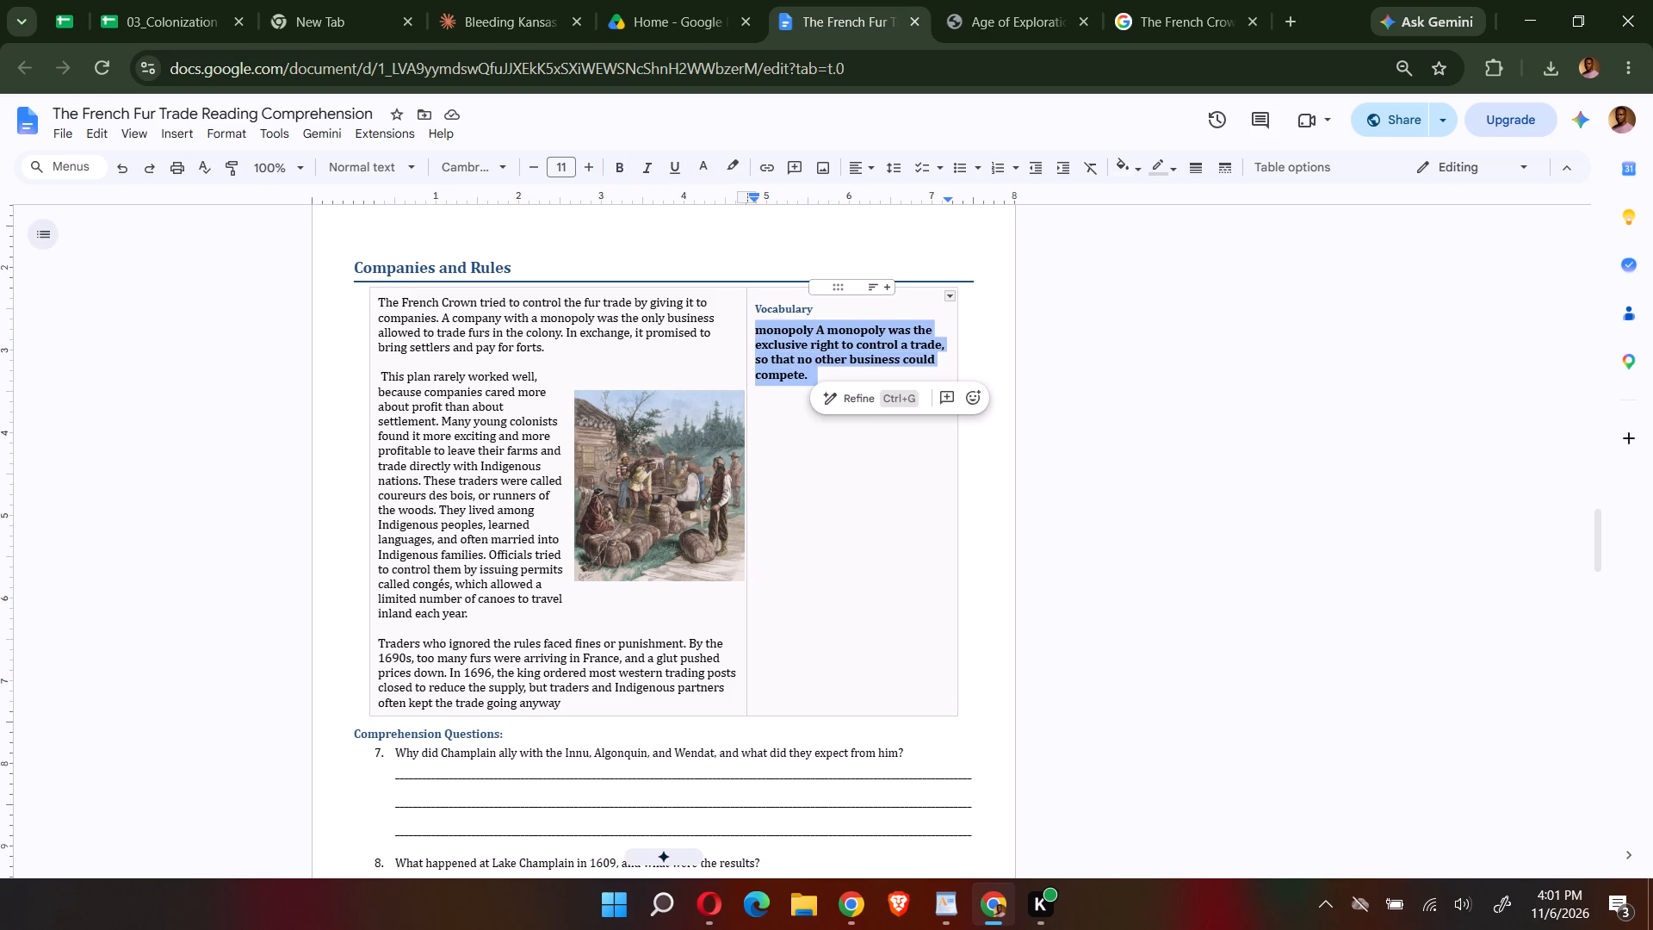
{"action": "left_click_drag", "start_coordinate": [815, 330], "coordinate": [822, 328]}
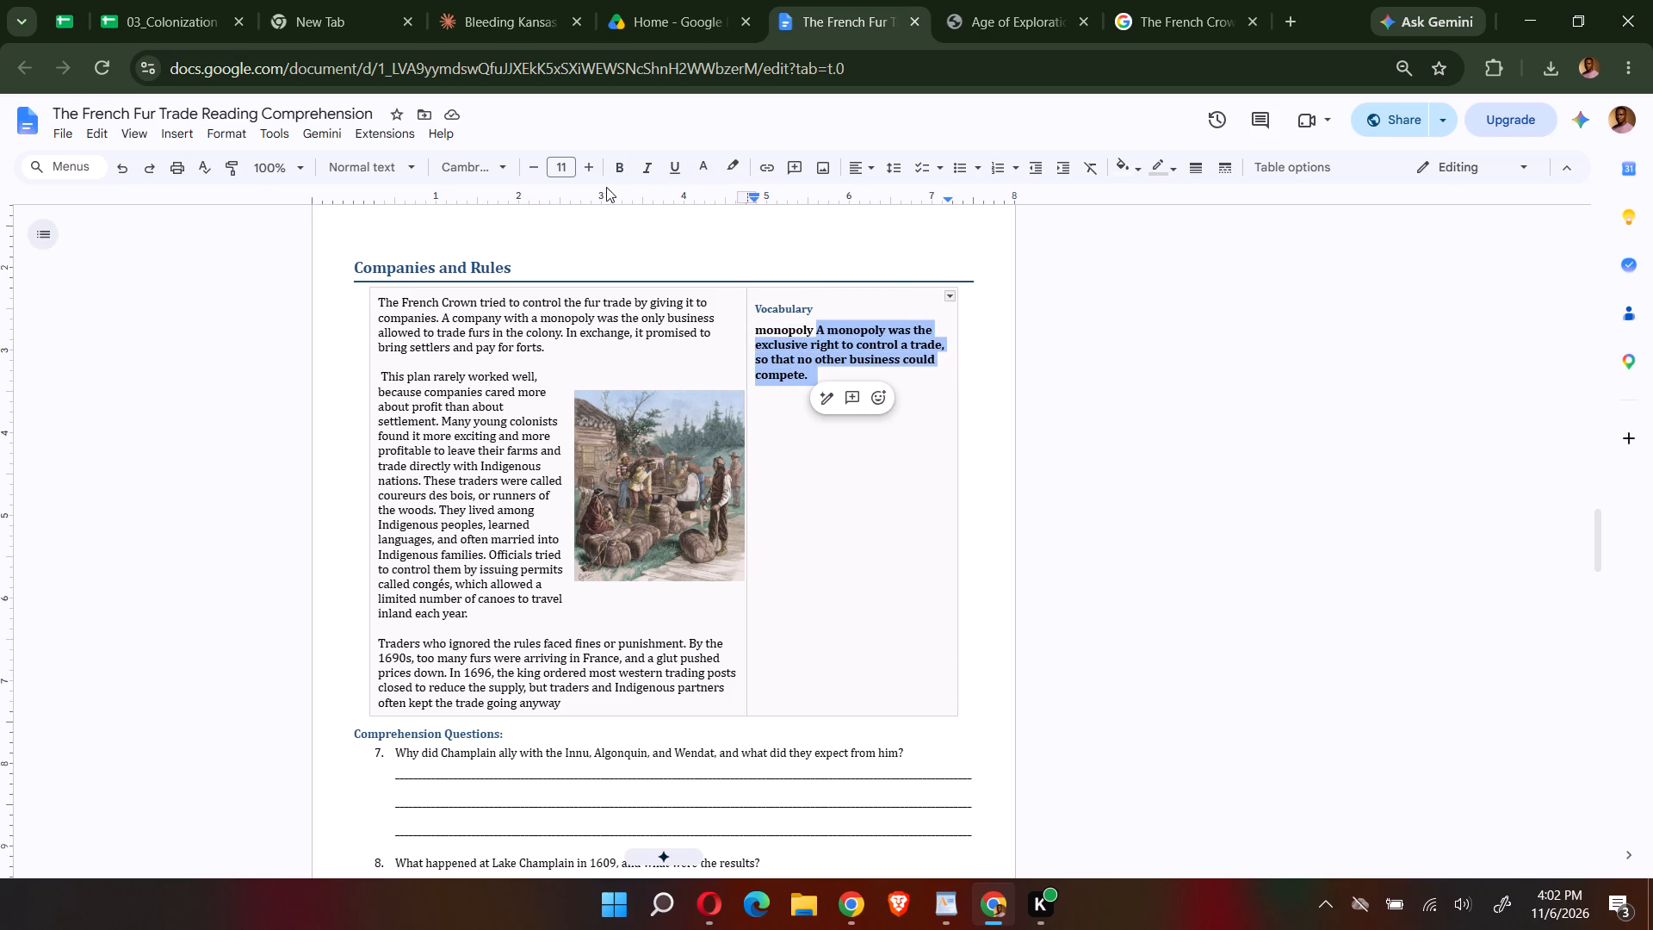
{"action": "left_click", "coordinate": [625, 174]}
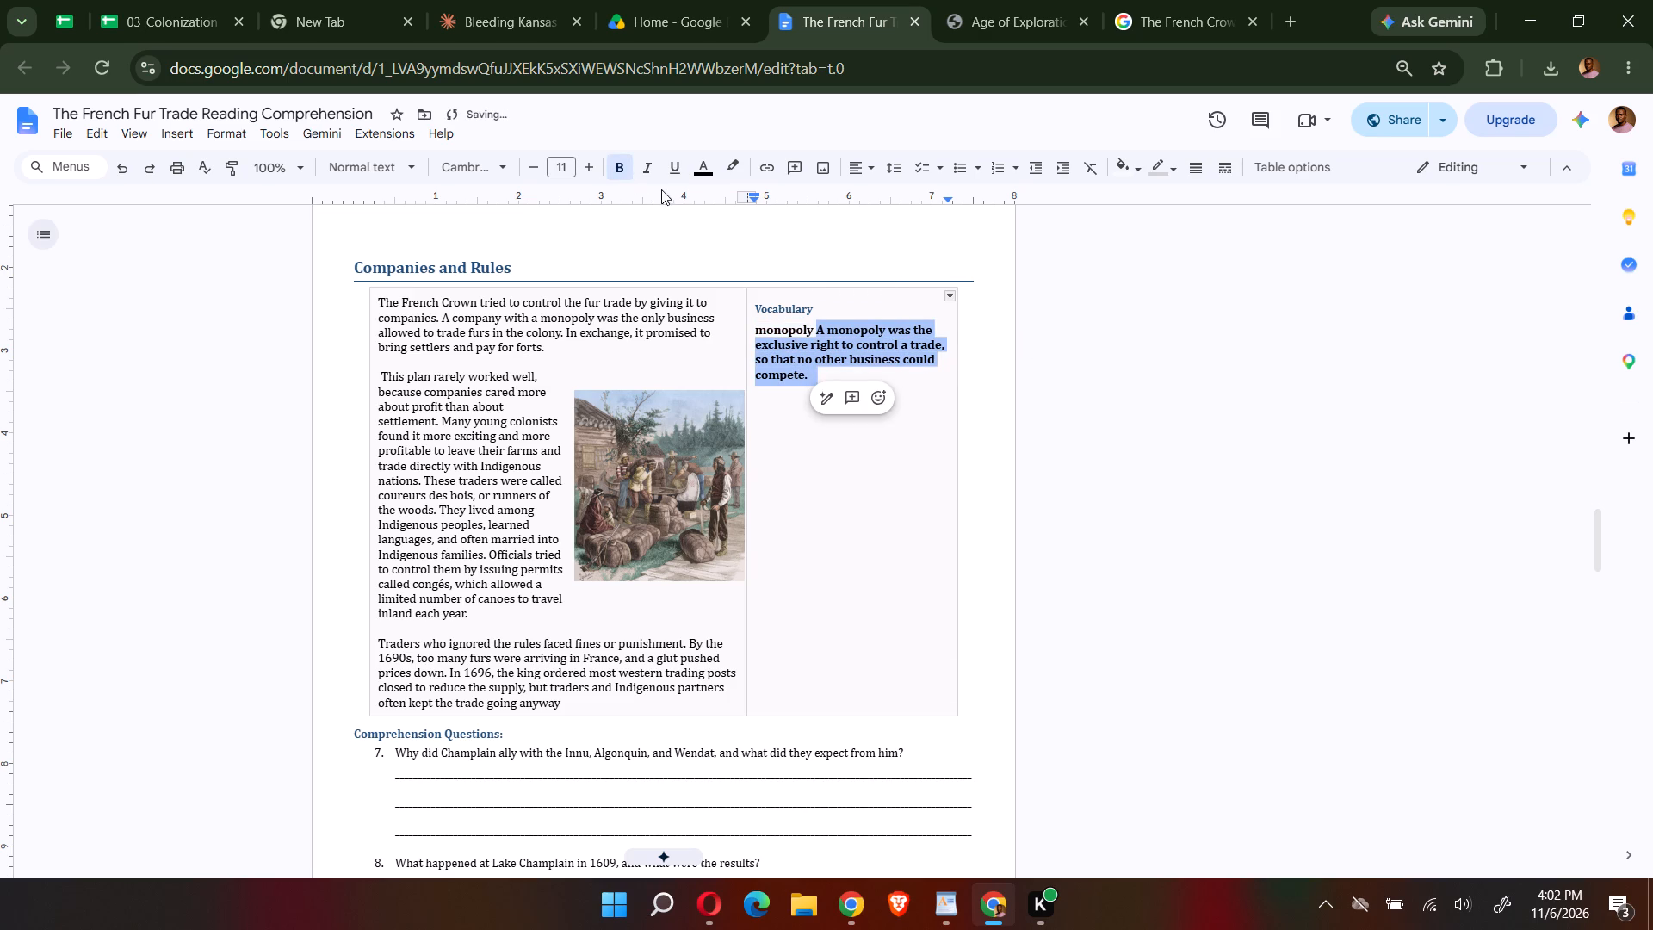
{"action": "left_click_drag", "start_coordinate": [620, 170], "coordinate": [662, 183]}
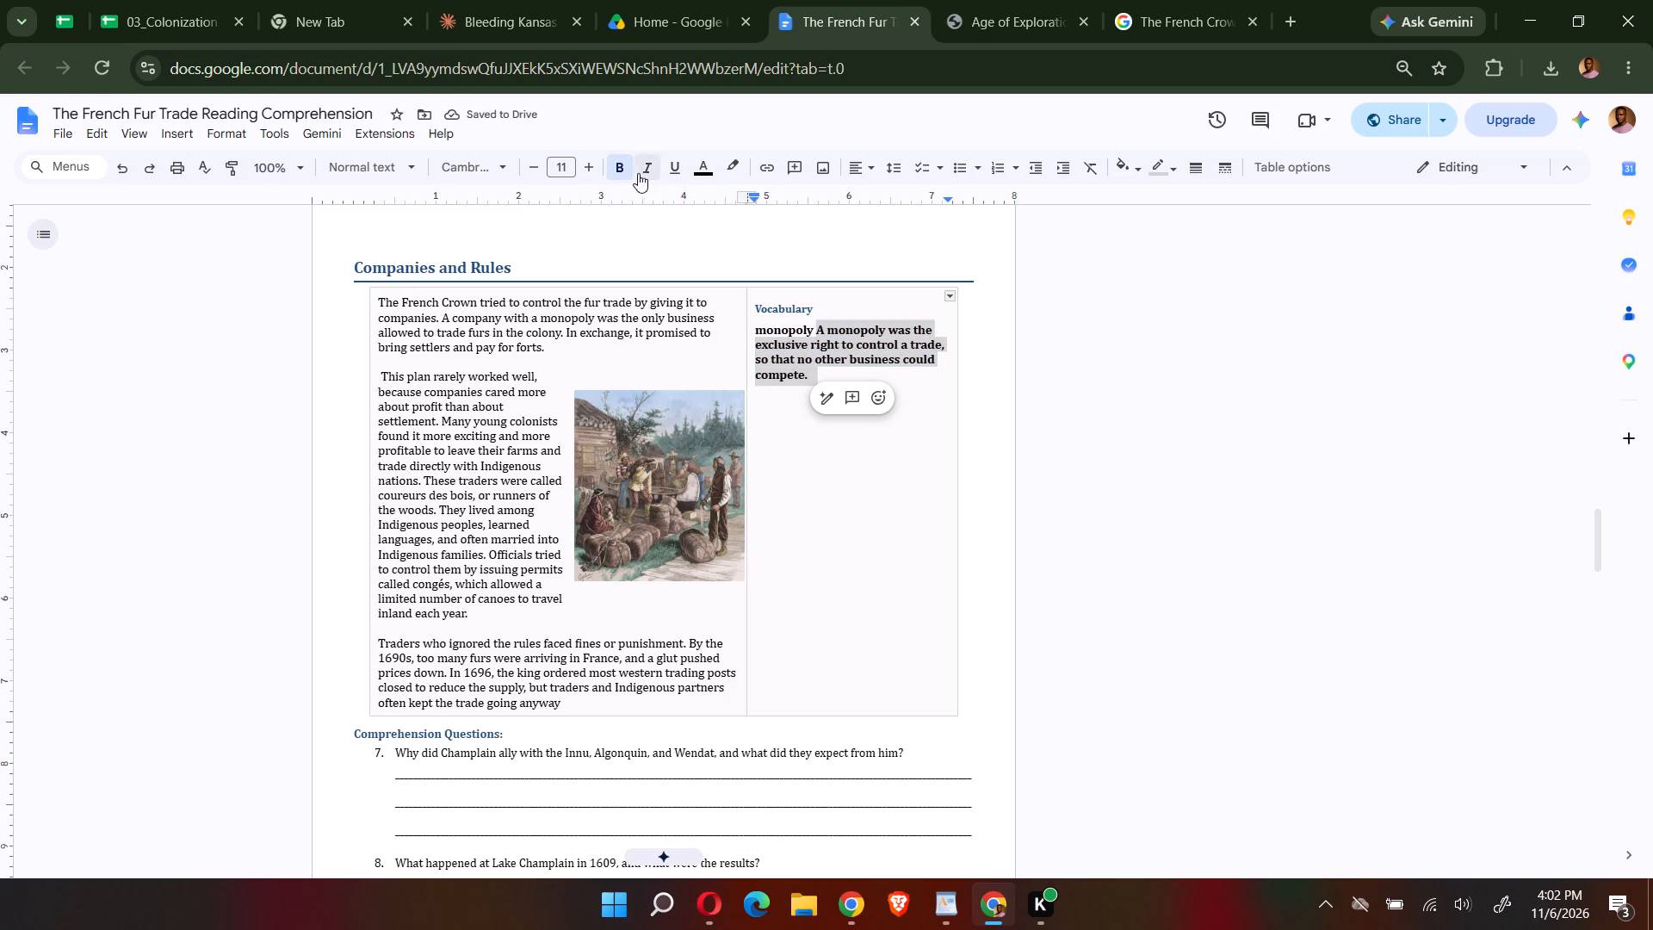
{"action": "left_click", "coordinate": [621, 168]}
{"action": "left_click_drag", "start_coordinate": [1156, 350], "coordinate": [1147, 350]}
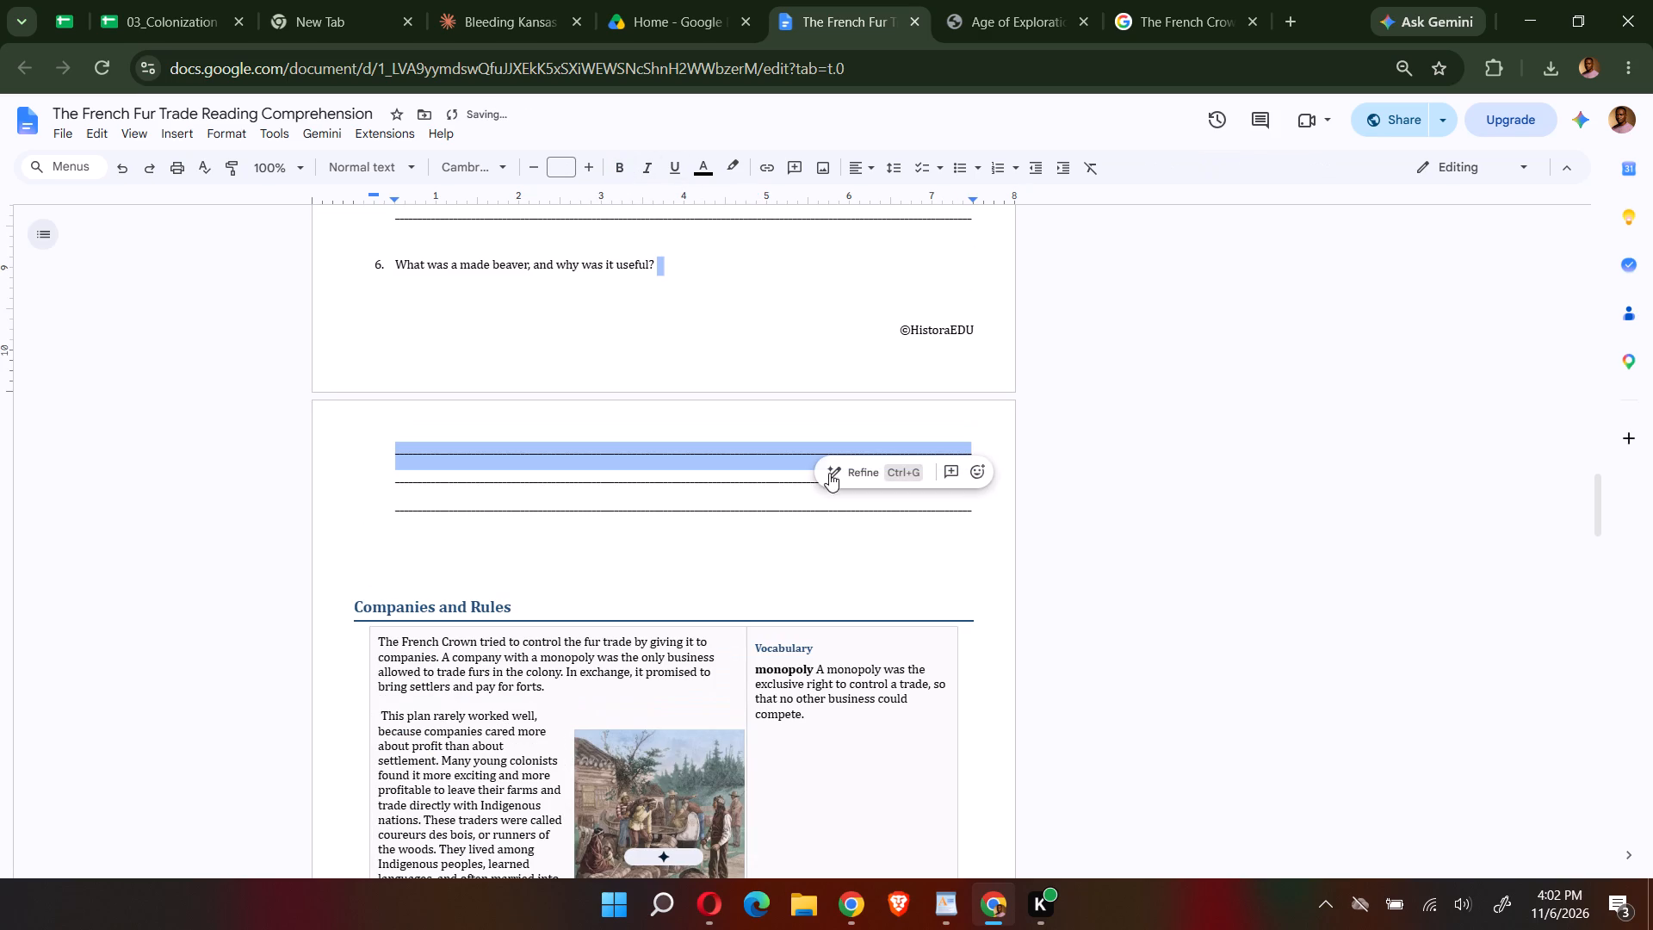
Capitalize the vocabulary term as "Monopoly" and place its definition on a separate line directly beneath it.
{"action": "left_click", "coordinate": [764, 669]}
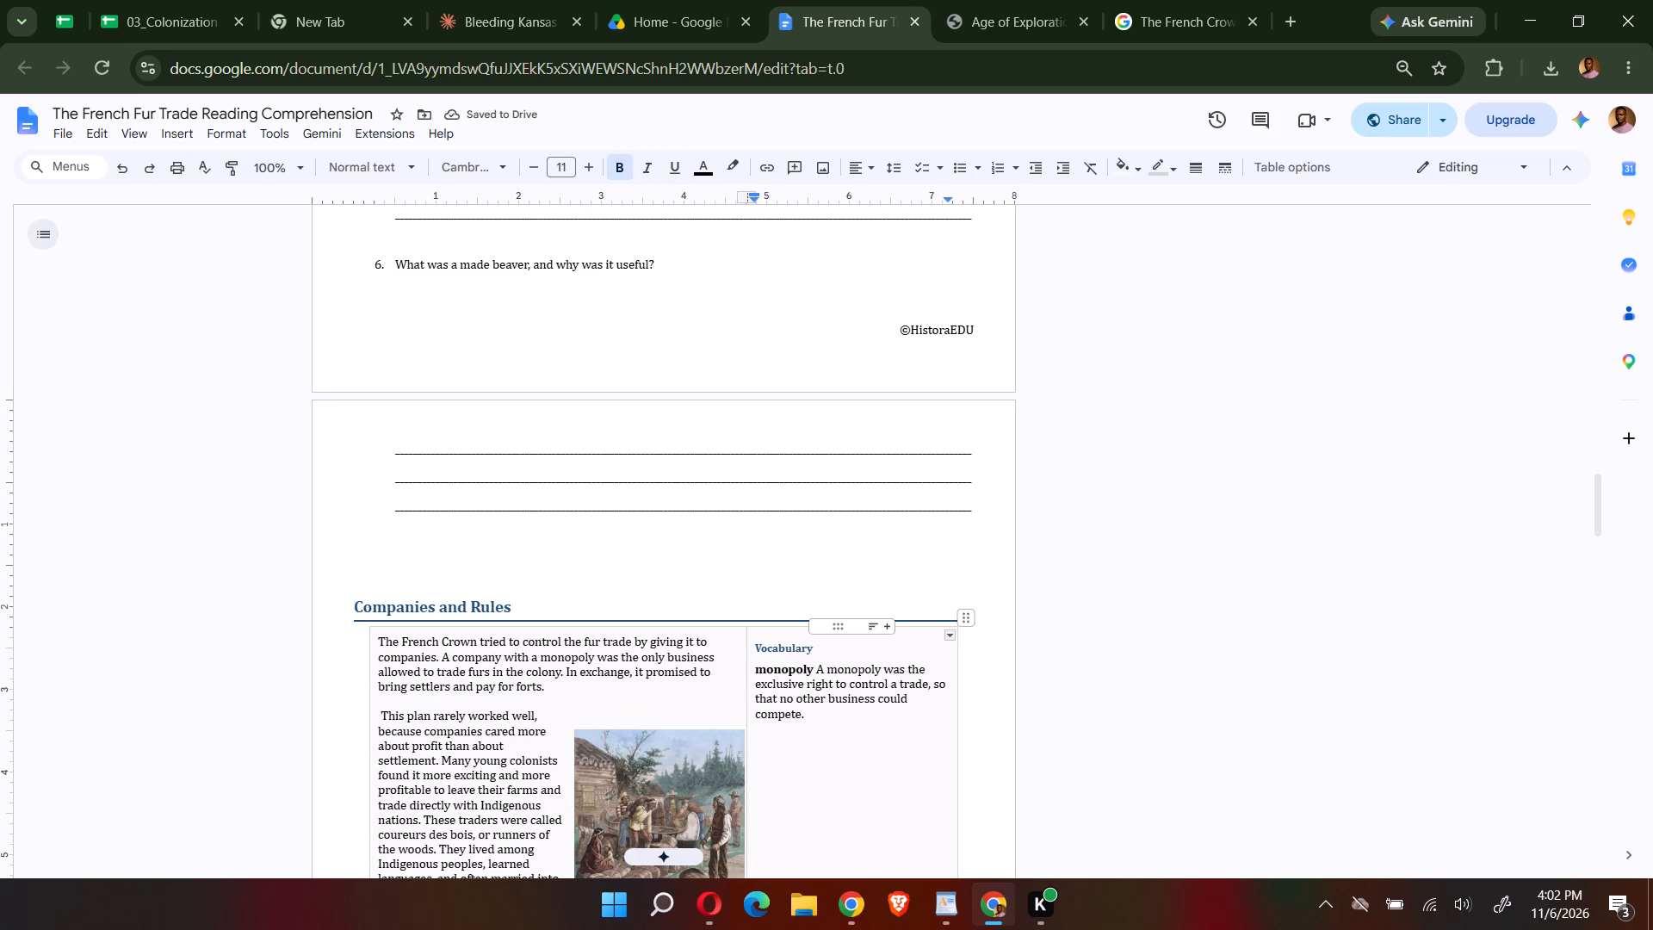
{"action": "key", "text": "BackSpace"}
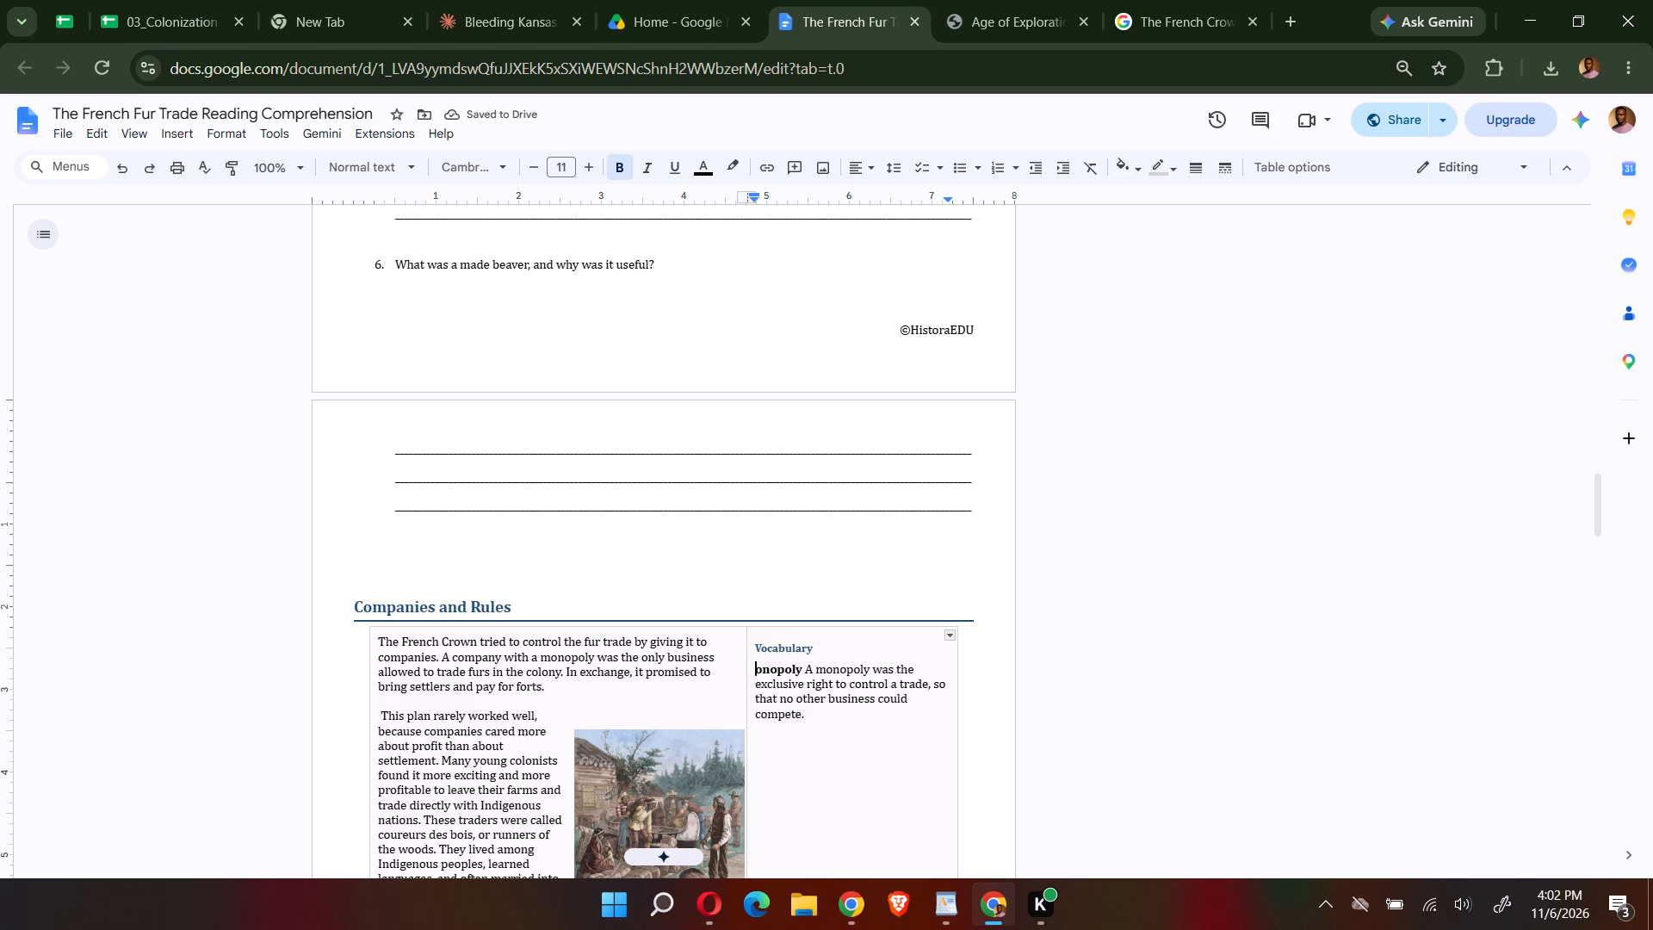
{"action": "key", "text": "shift+m"}
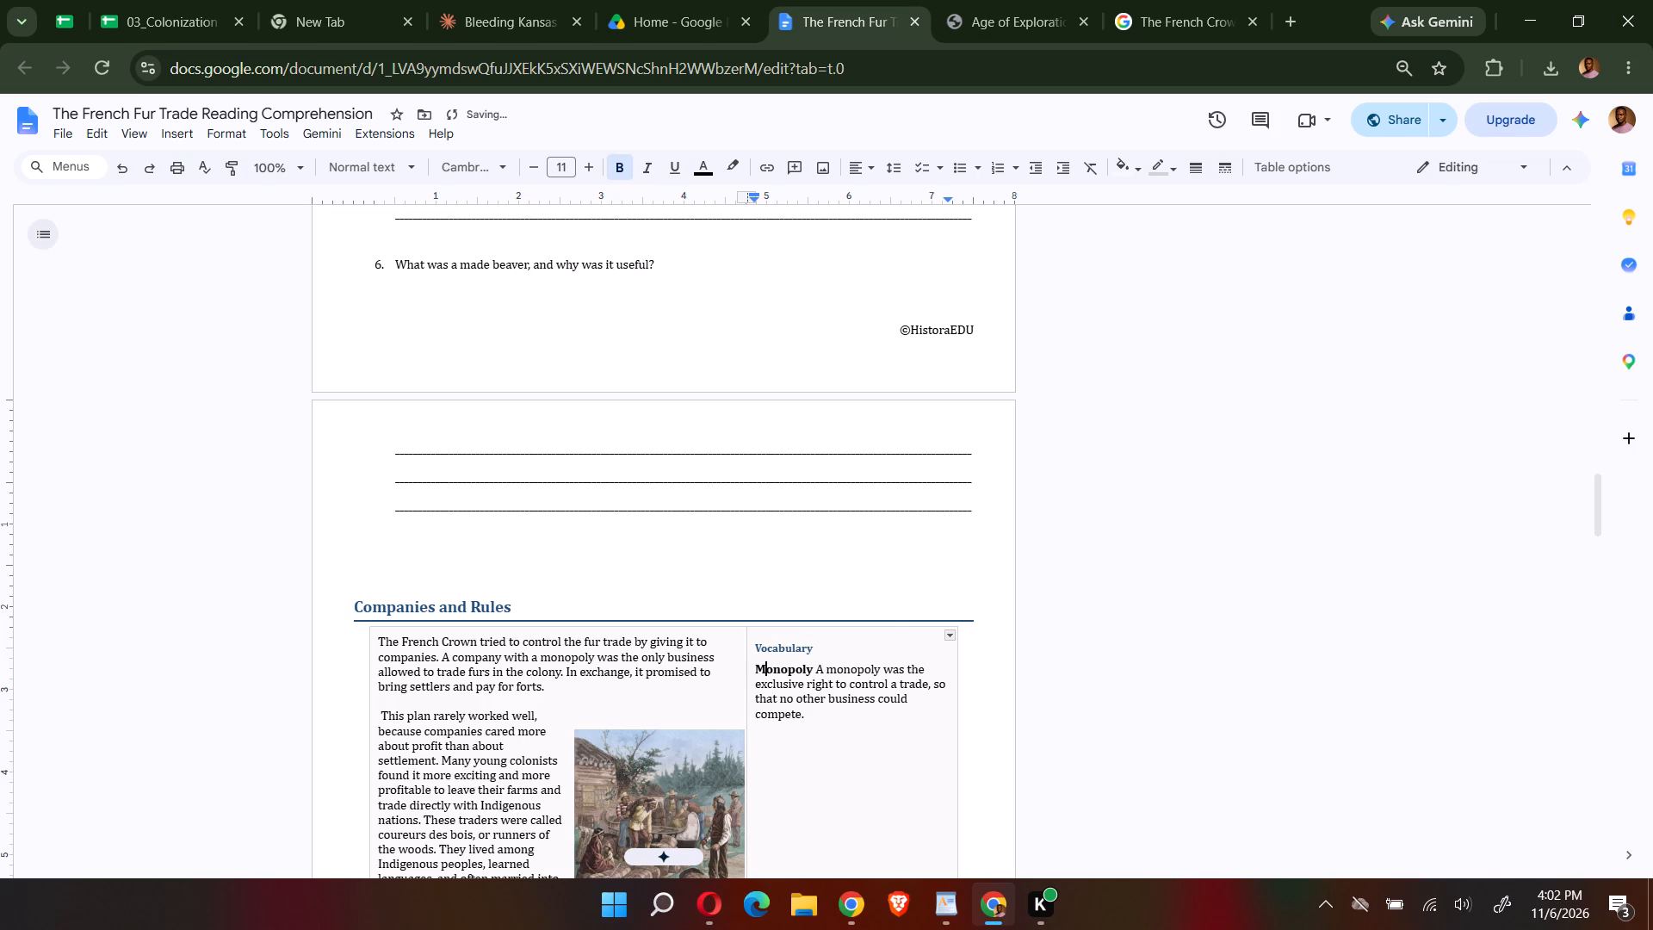
{"action": "left_click", "coordinate": [815, 665]}
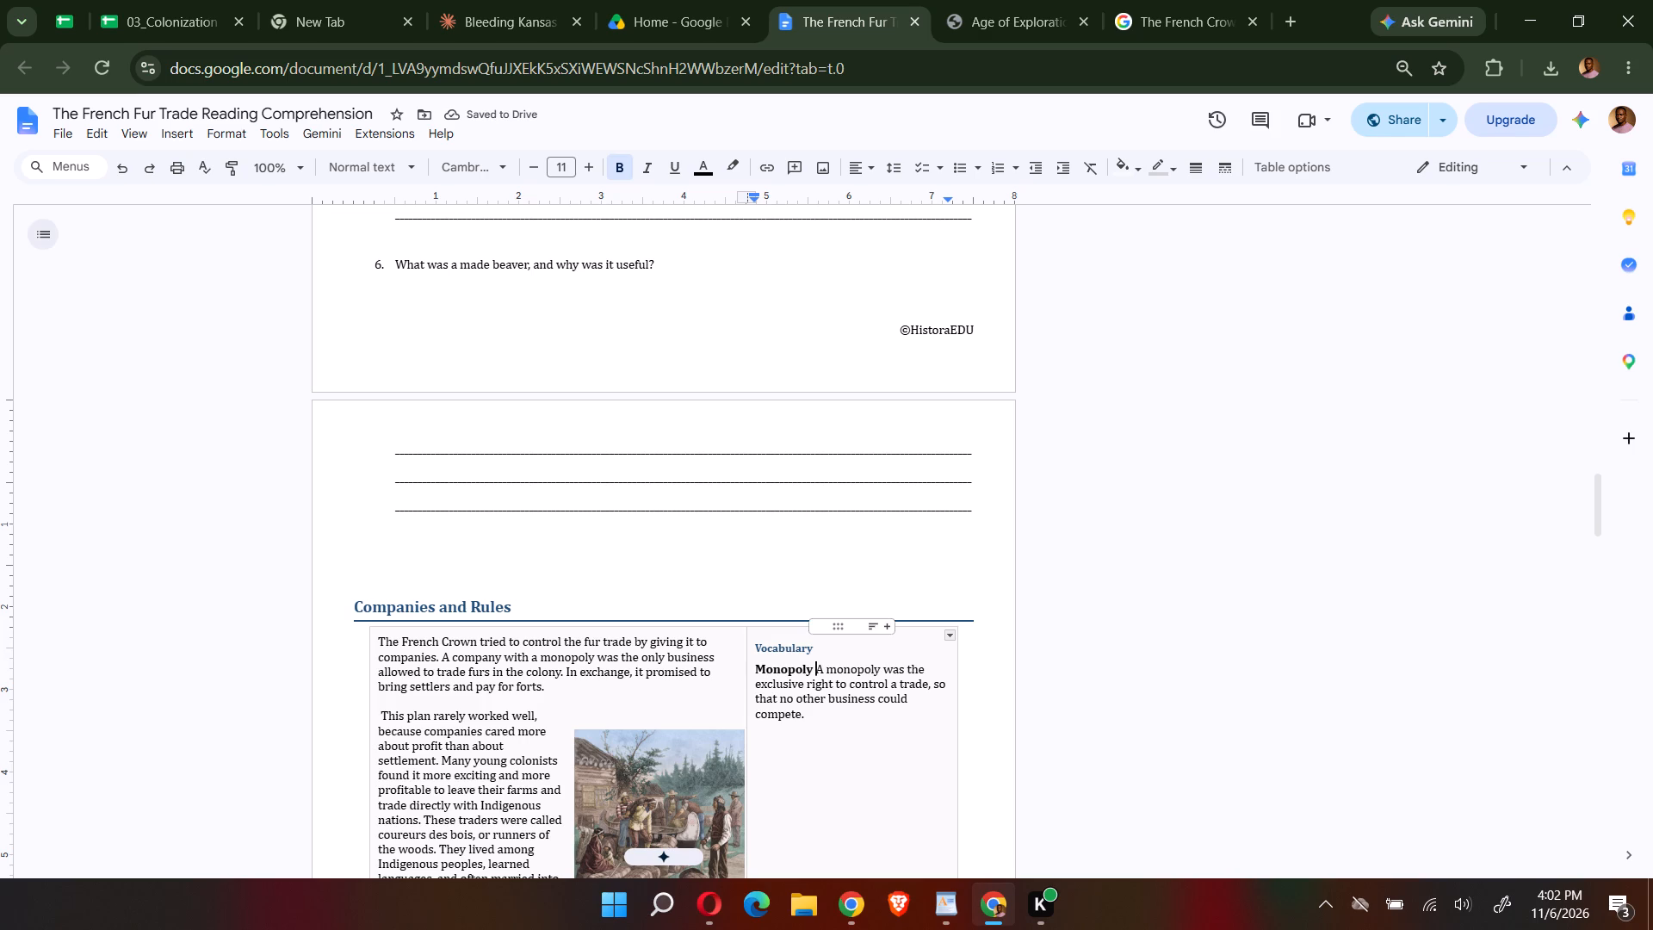
{"action": "key", "text": "shift+Return"}
Copy the coureurs des bois term and definition from the PDF's Section 3 Key Vocabulary and paste them below the Monopoly entry, leaving a gap.
{"action": "left_click", "coordinate": [905, 726]}
{"action": "left_click", "coordinate": [908, 723]}
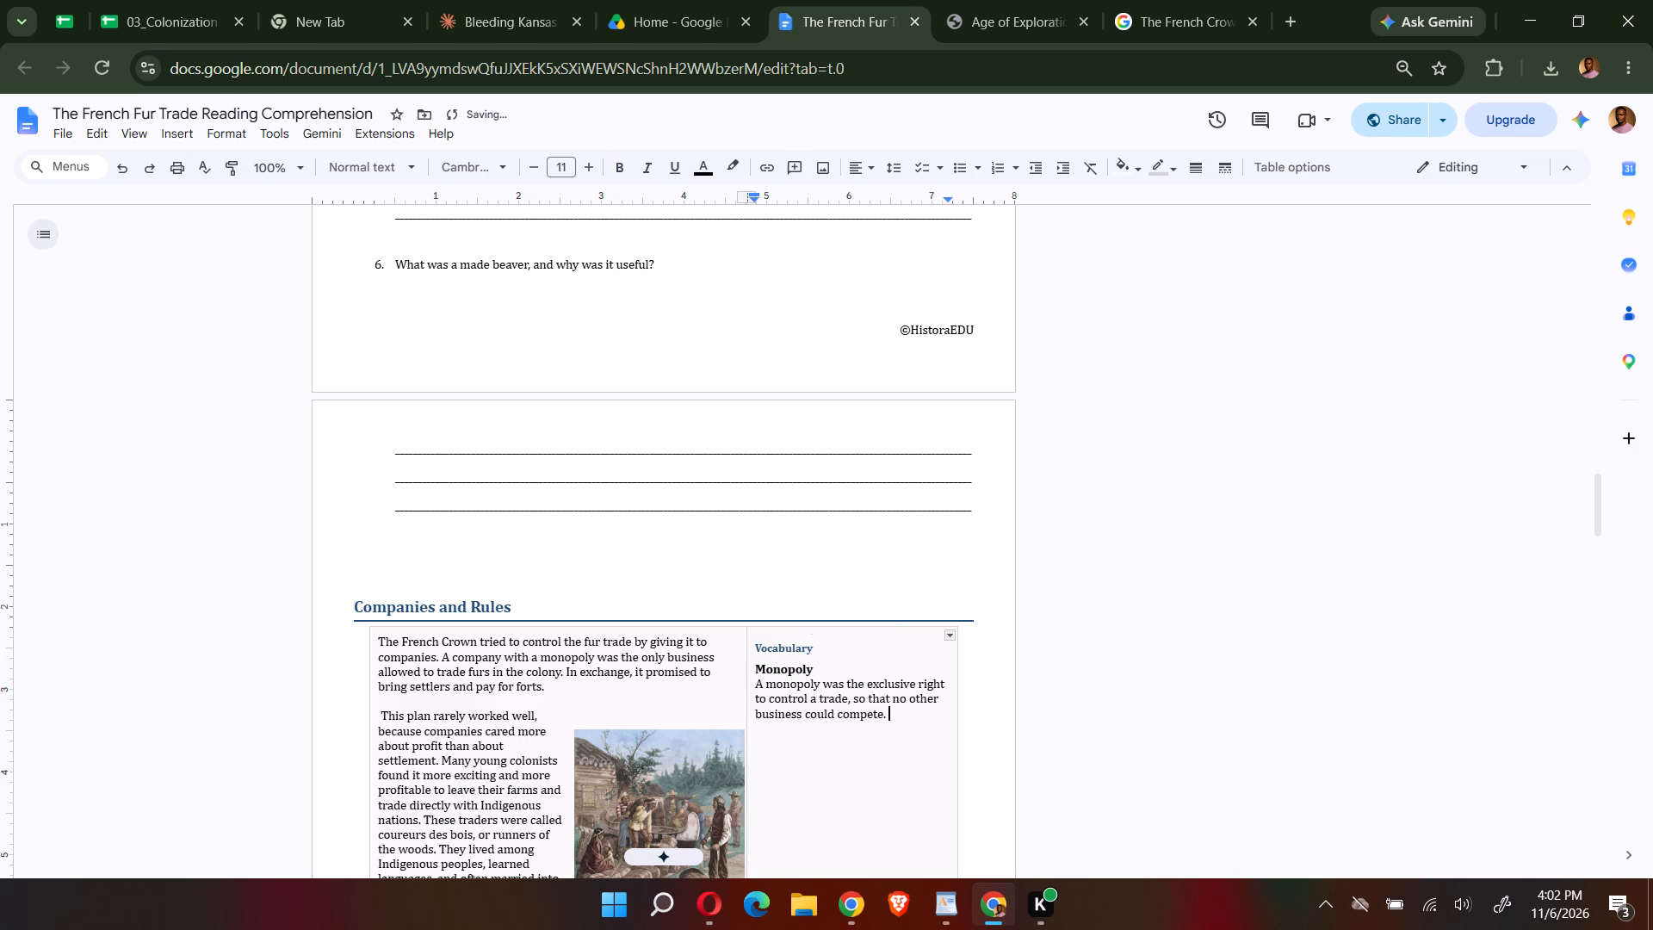
{"action": "key", "text": "Return"}
{"action": "key", "text": "Return"}
{"action": "scroll", "coordinate": [753, 371], "scroll_direction": "down", "scroll_amount": 2}
{"action": "left_click", "coordinate": [957, 0]}
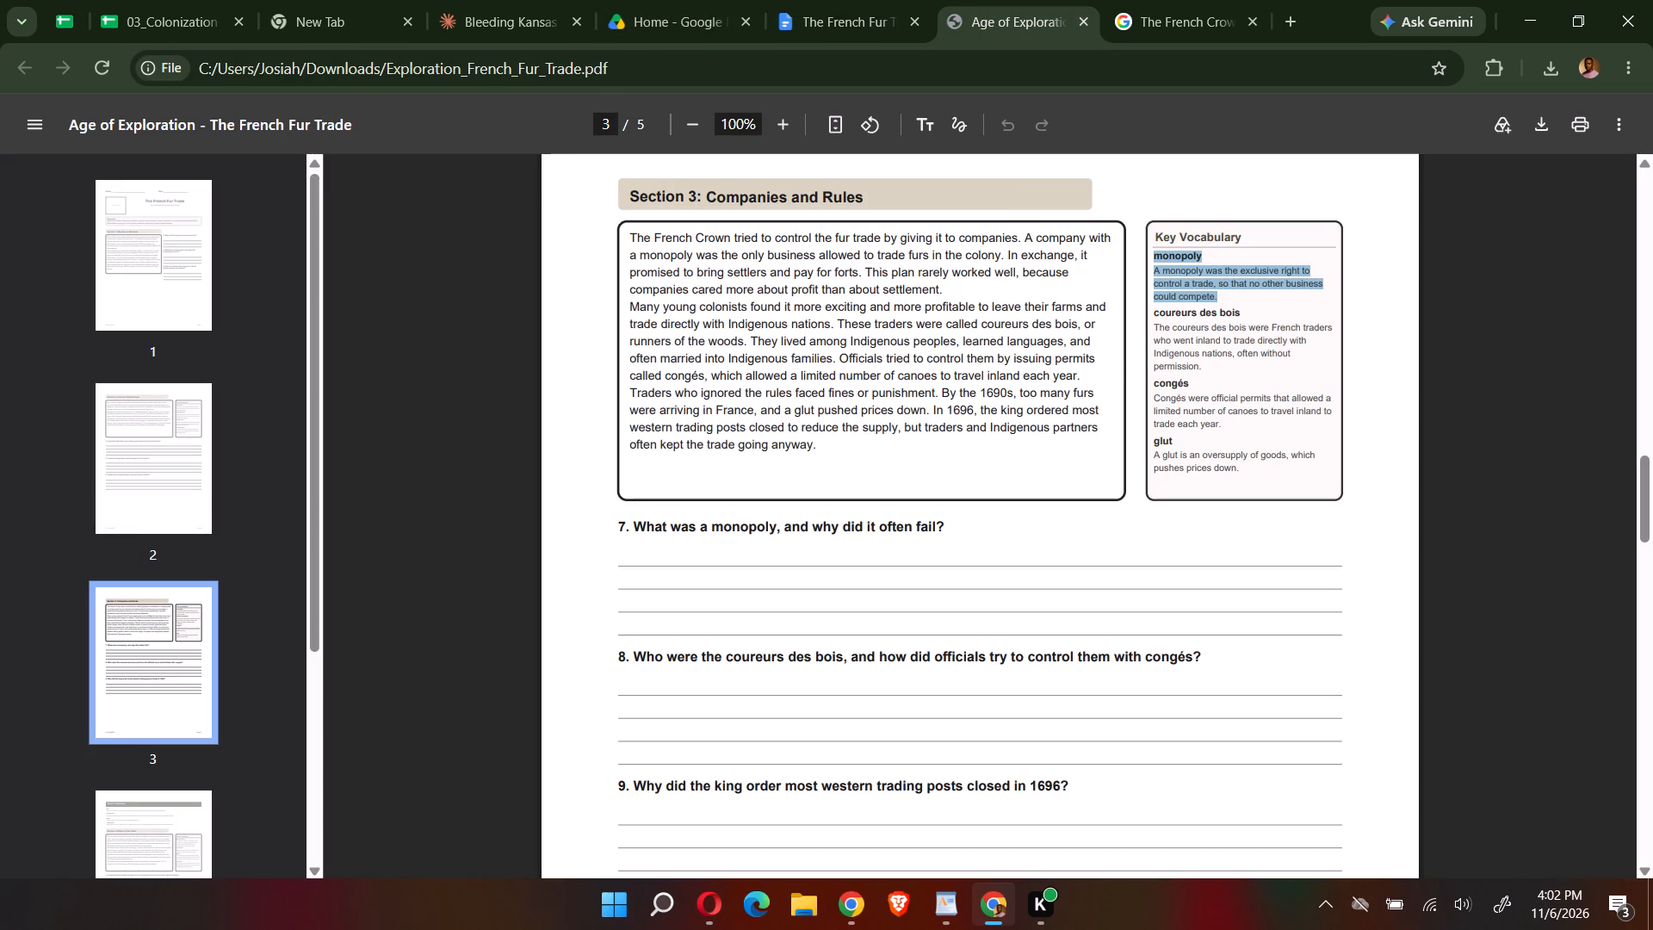
{"action": "left_click_drag", "start_coordinate": [1216, 363], "coordinate": [1153, 344]}
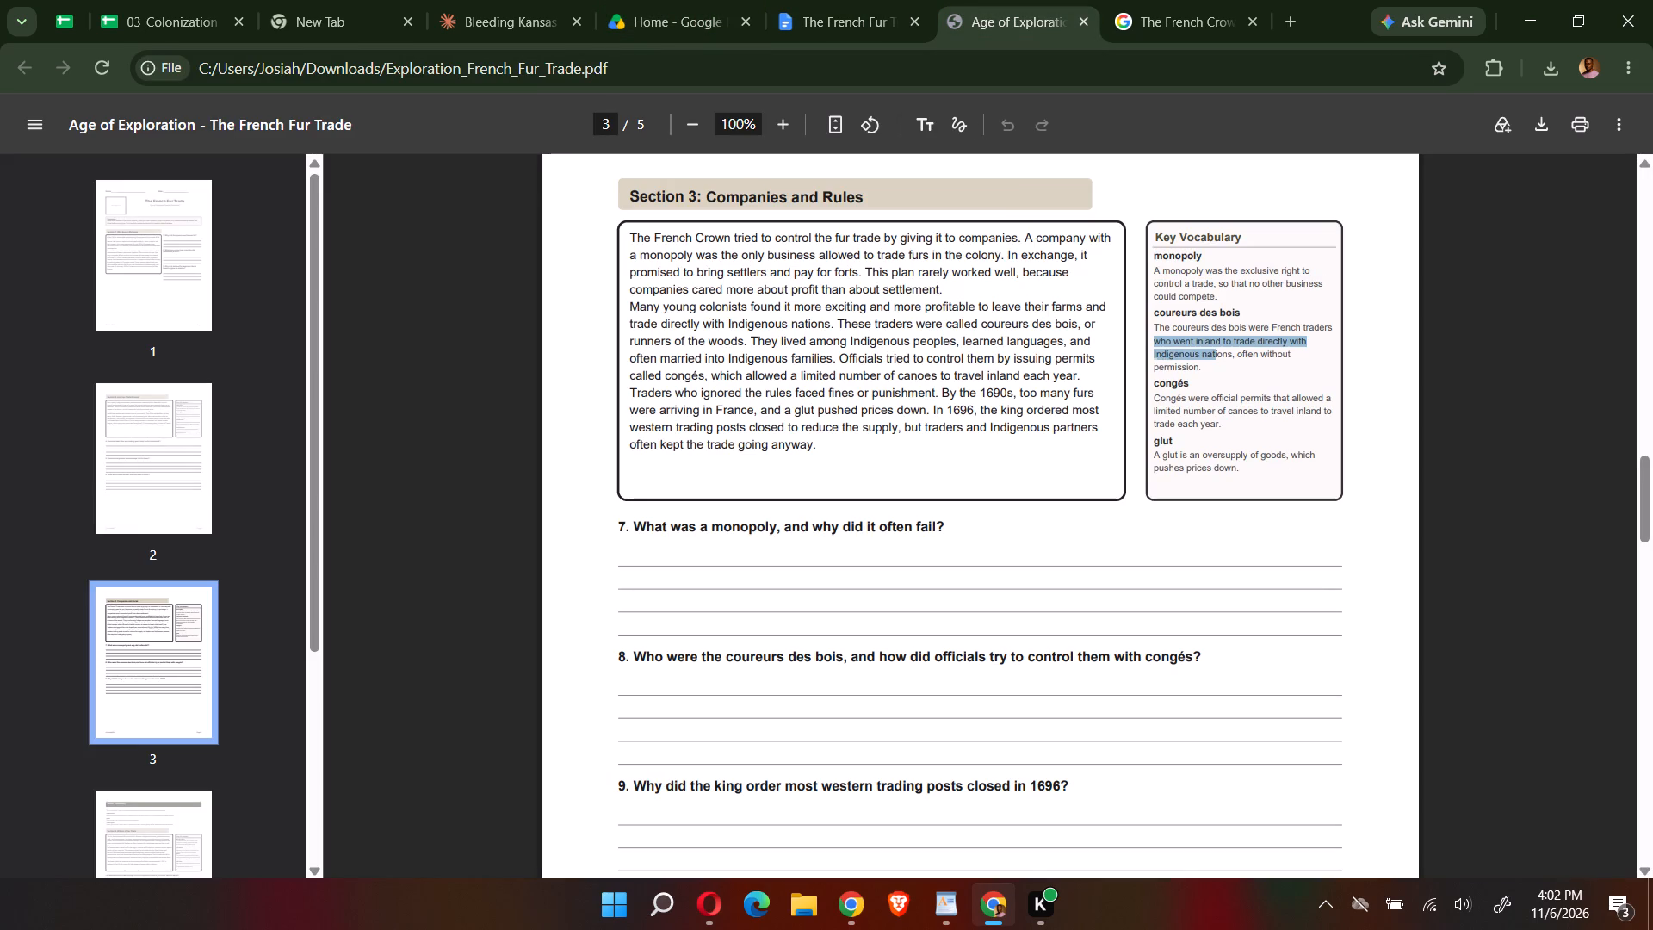
{"action": "left_click_drag", "start_coordinate": [1153, 344], "coordinate": [1145, 338]}
{"action": "left_click", "coordinate": [1189, 368]}
{"action": "left_click", "coordinate": [1203, 366]}
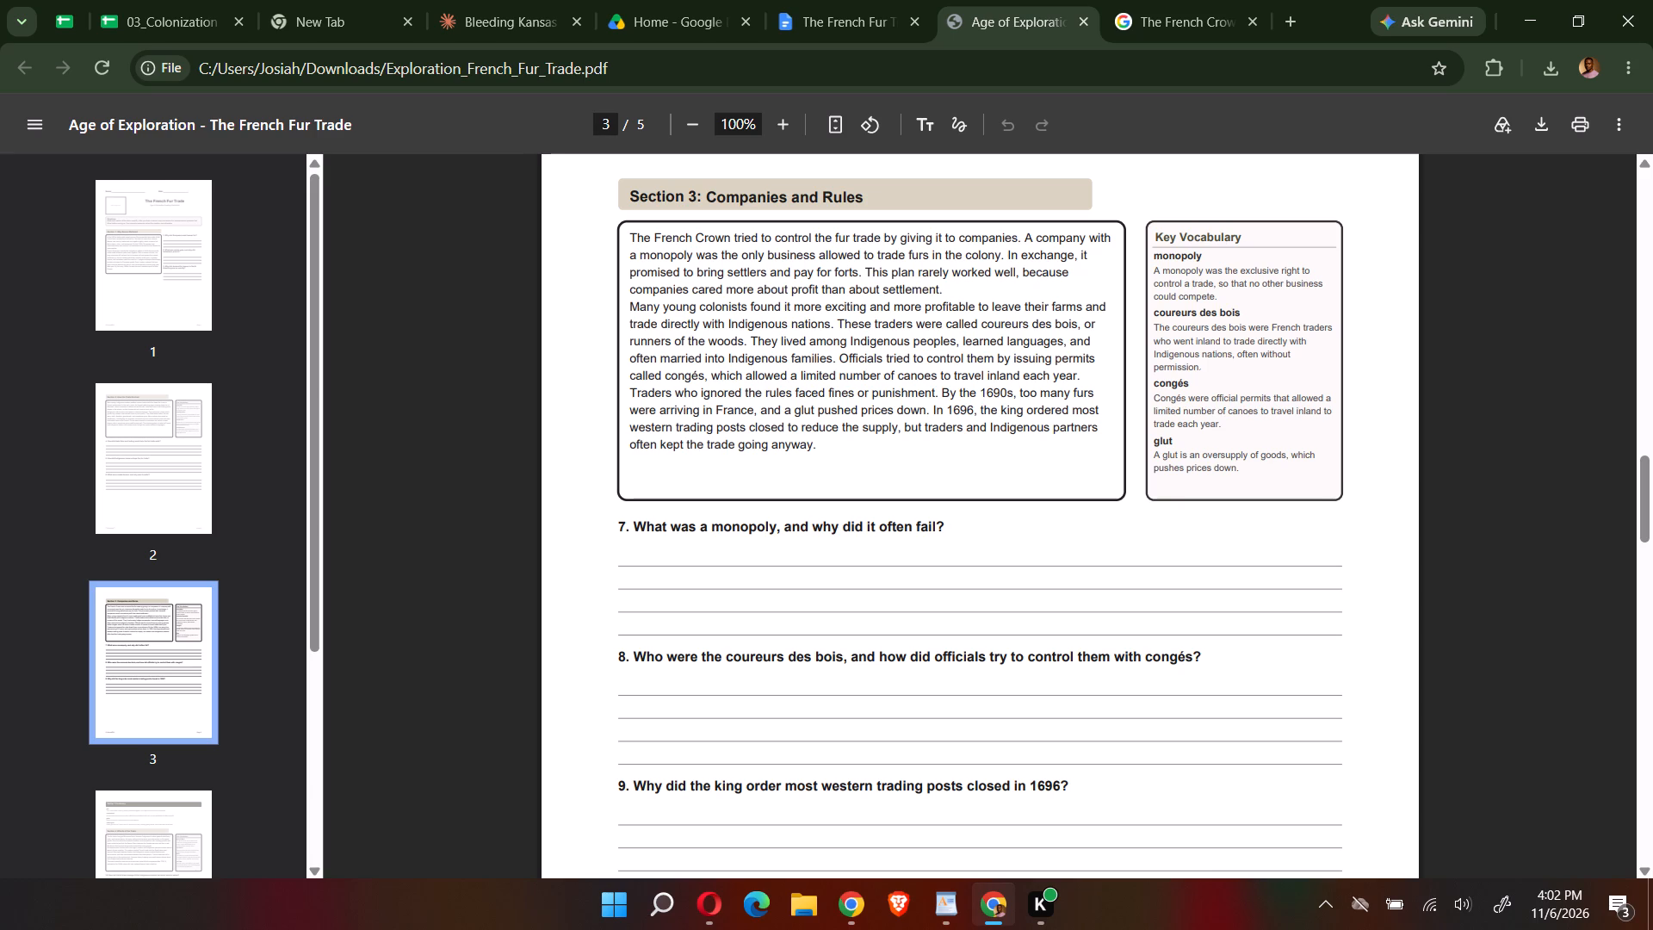
{"action": "left_click", "coordinate": [1203, 366]}
{"action": "left_click_drag", "start_coordinate": [1203, 366], "coordinate": [1166, 328]}
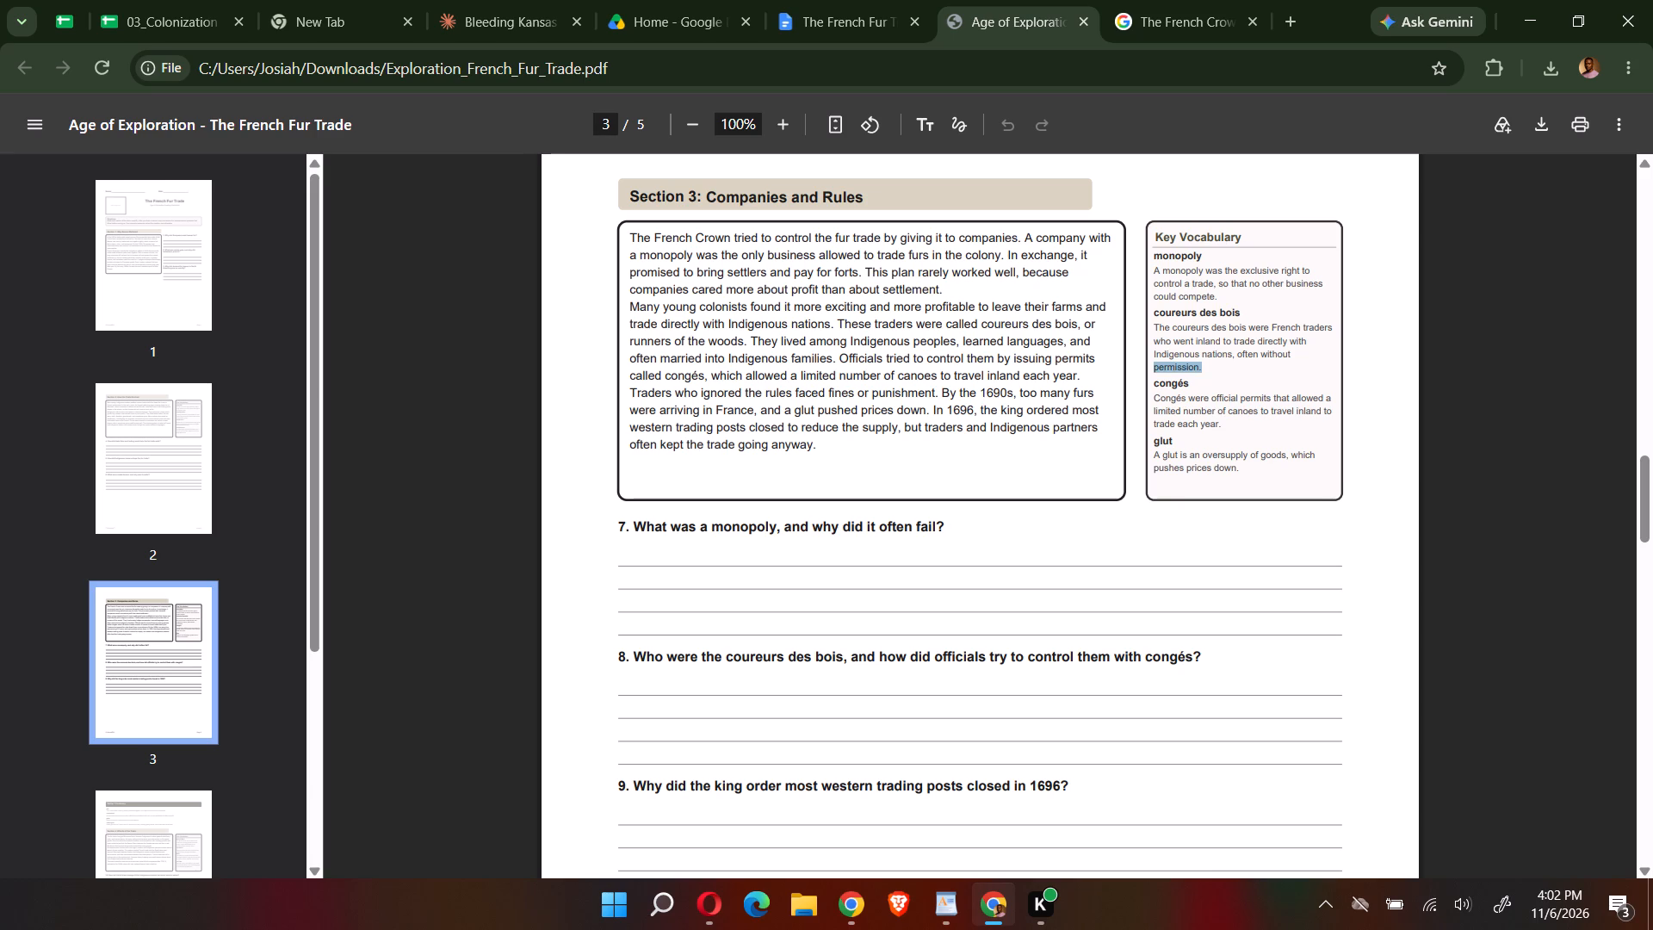
{"action": "left_click", "coordinate": [1217, 363]}
{"action": "left_click_drag", "start_coordinate": [1204, 368], "coordinate": [1155, 322]}
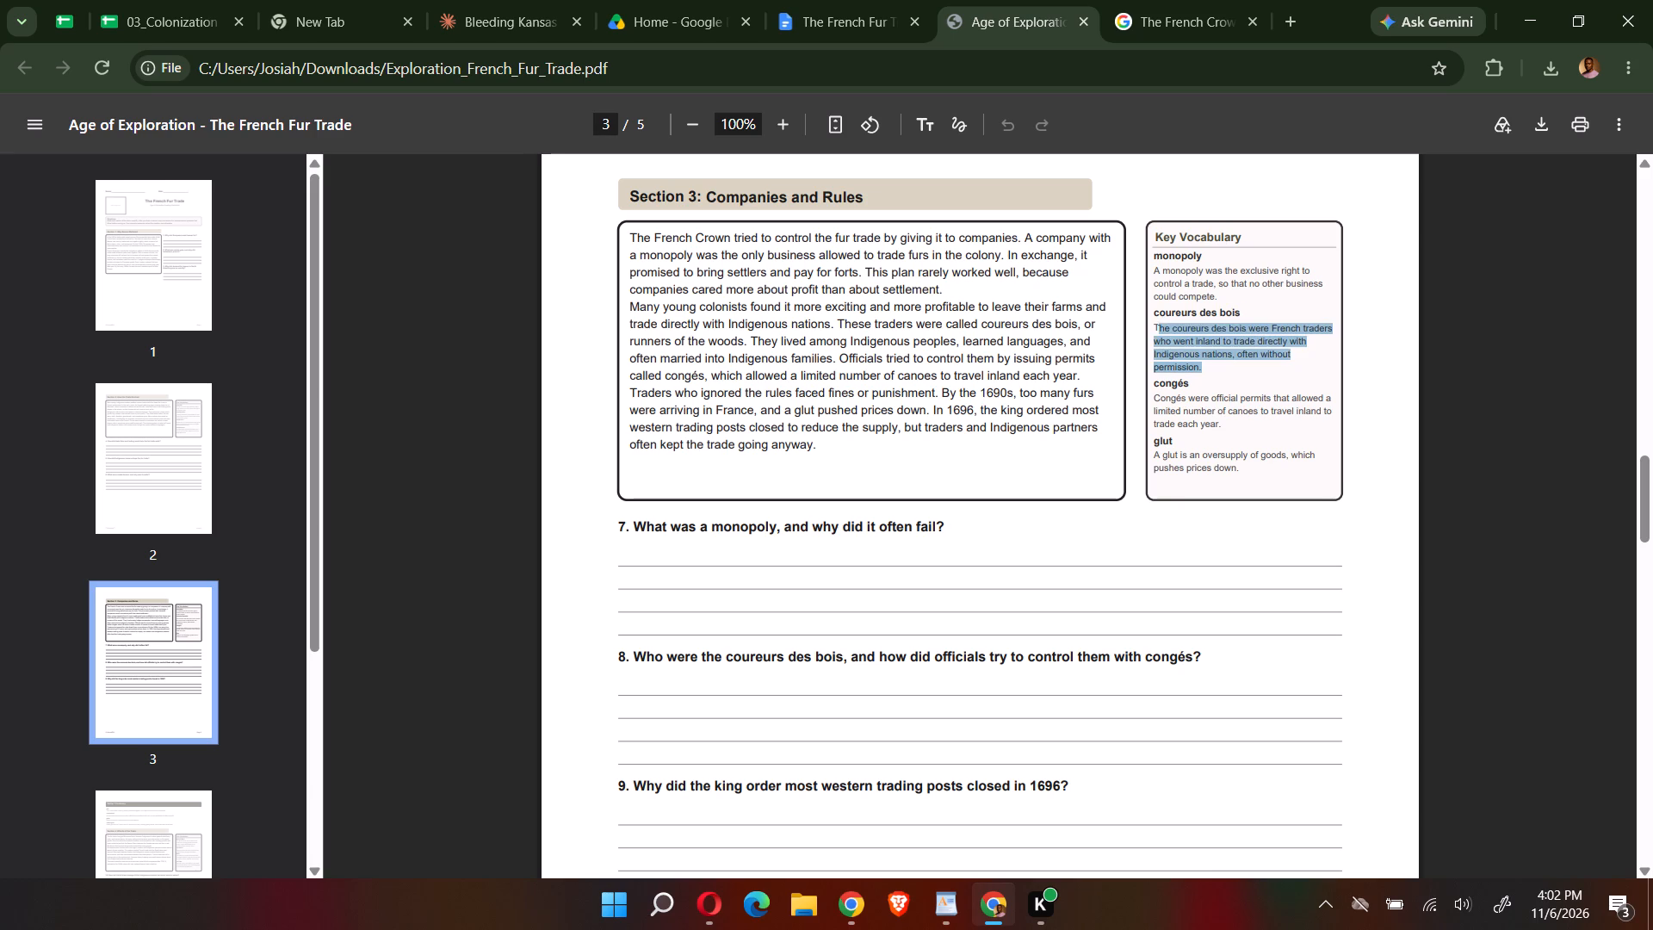
{"action": "left_click_drag", "start_coordinate": [1155, 322], "coordinate": [1154, 318]}
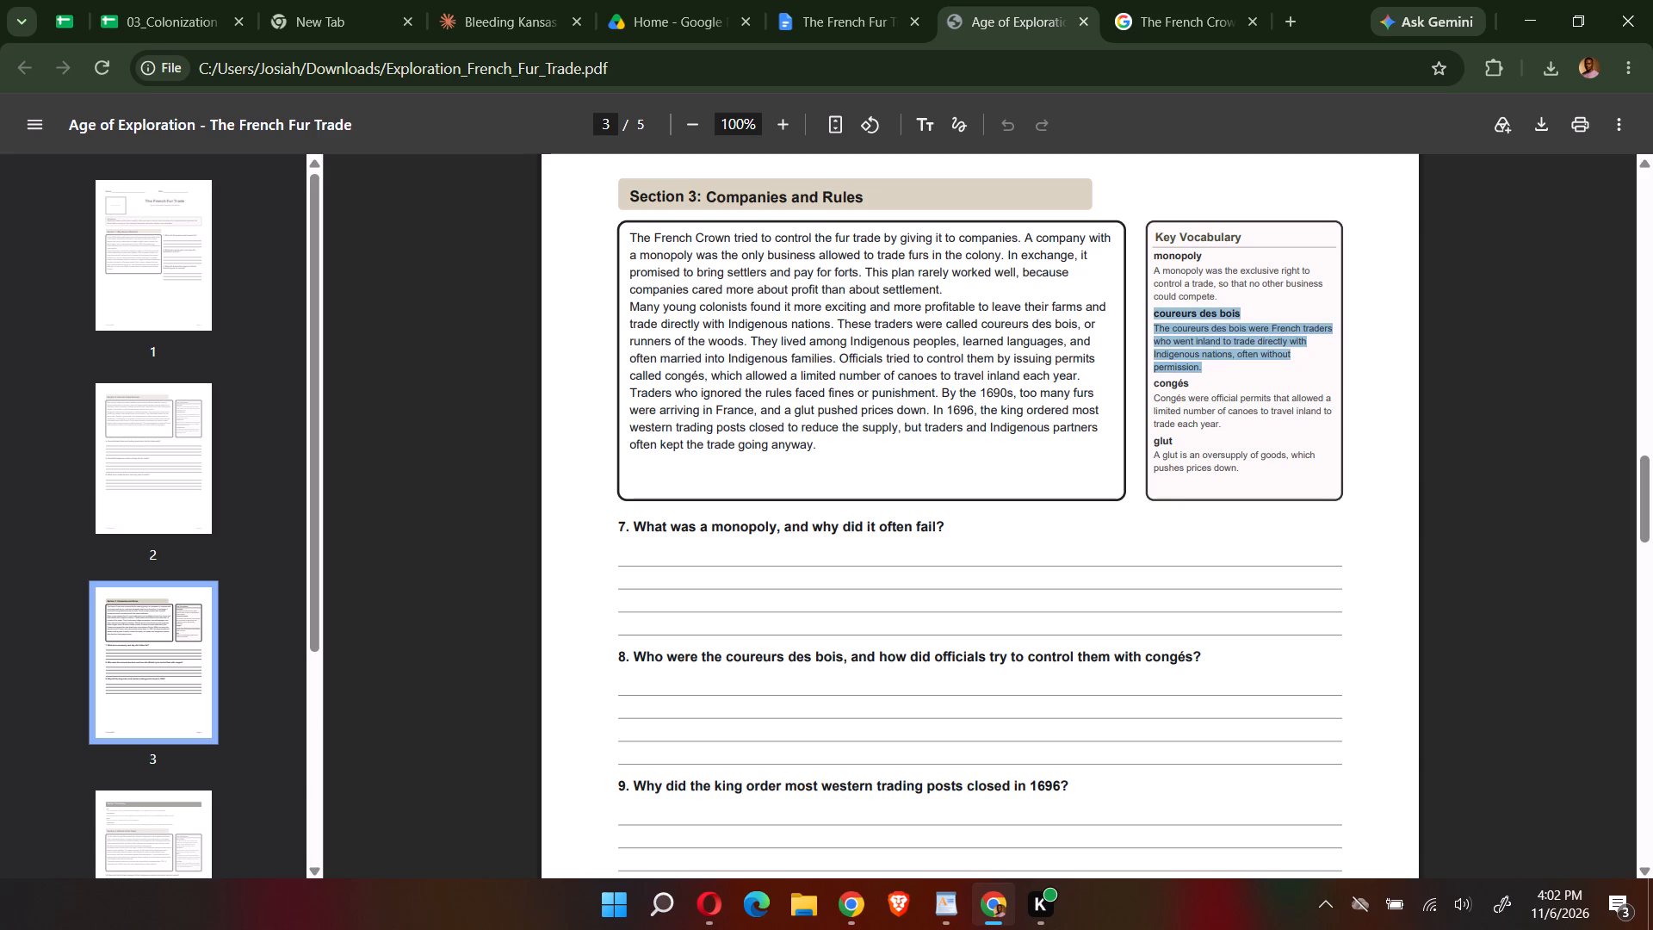
{"action": "key", "text": "ctrl+c"}
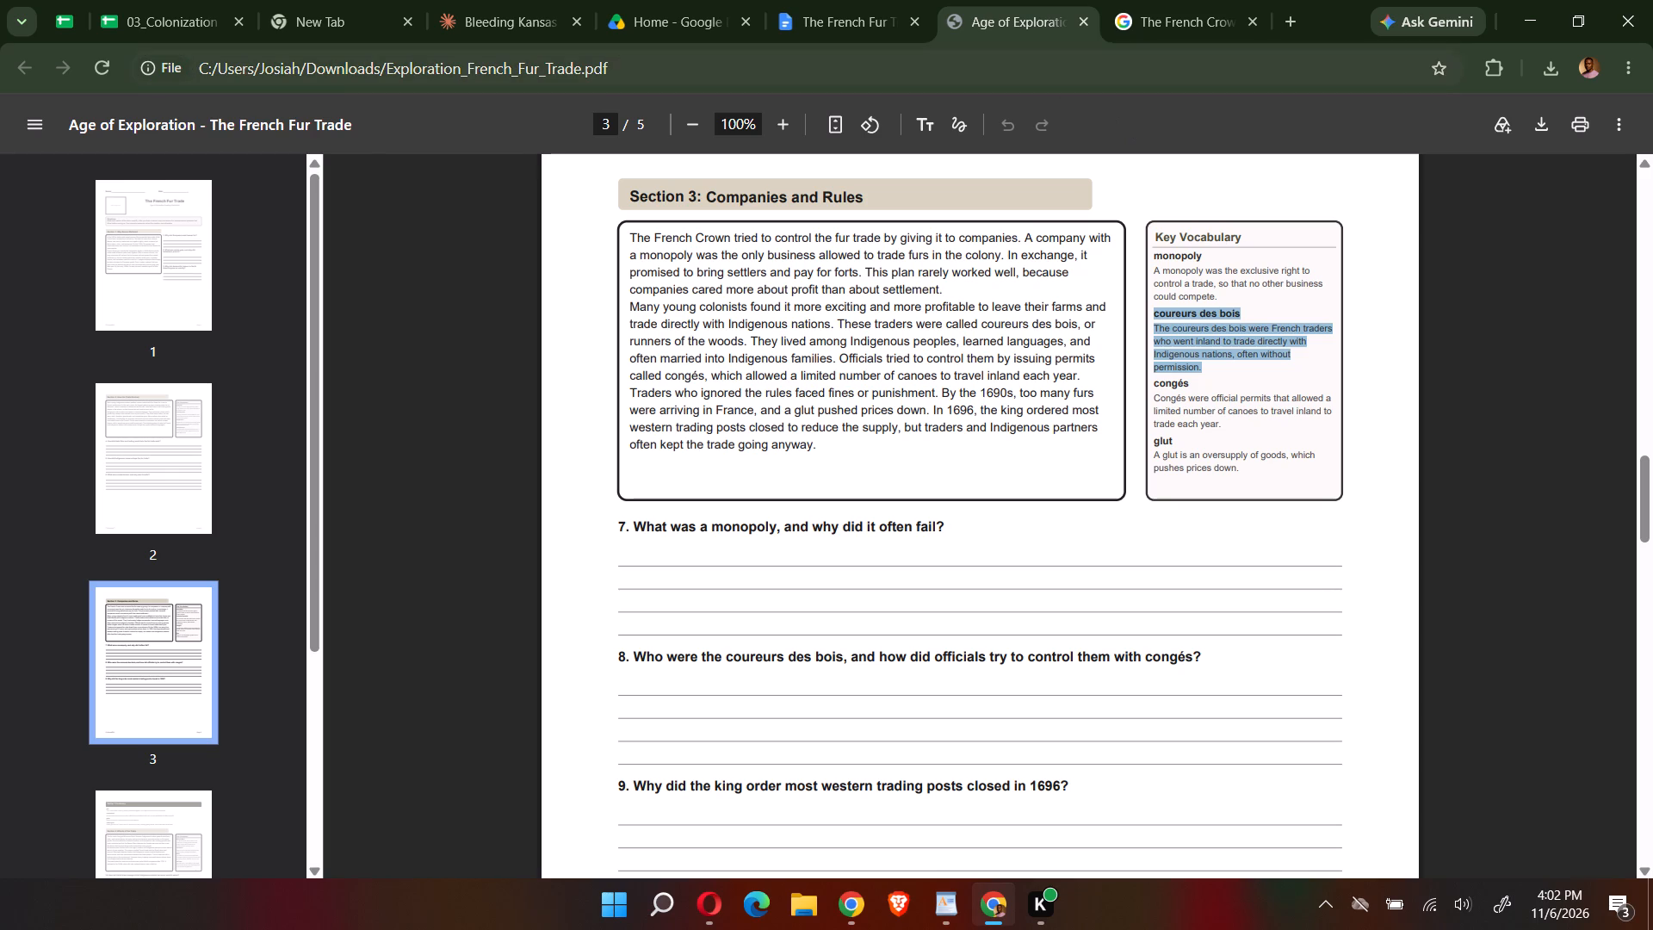
{"action": "left_click", "coordinate": [845, 15]}
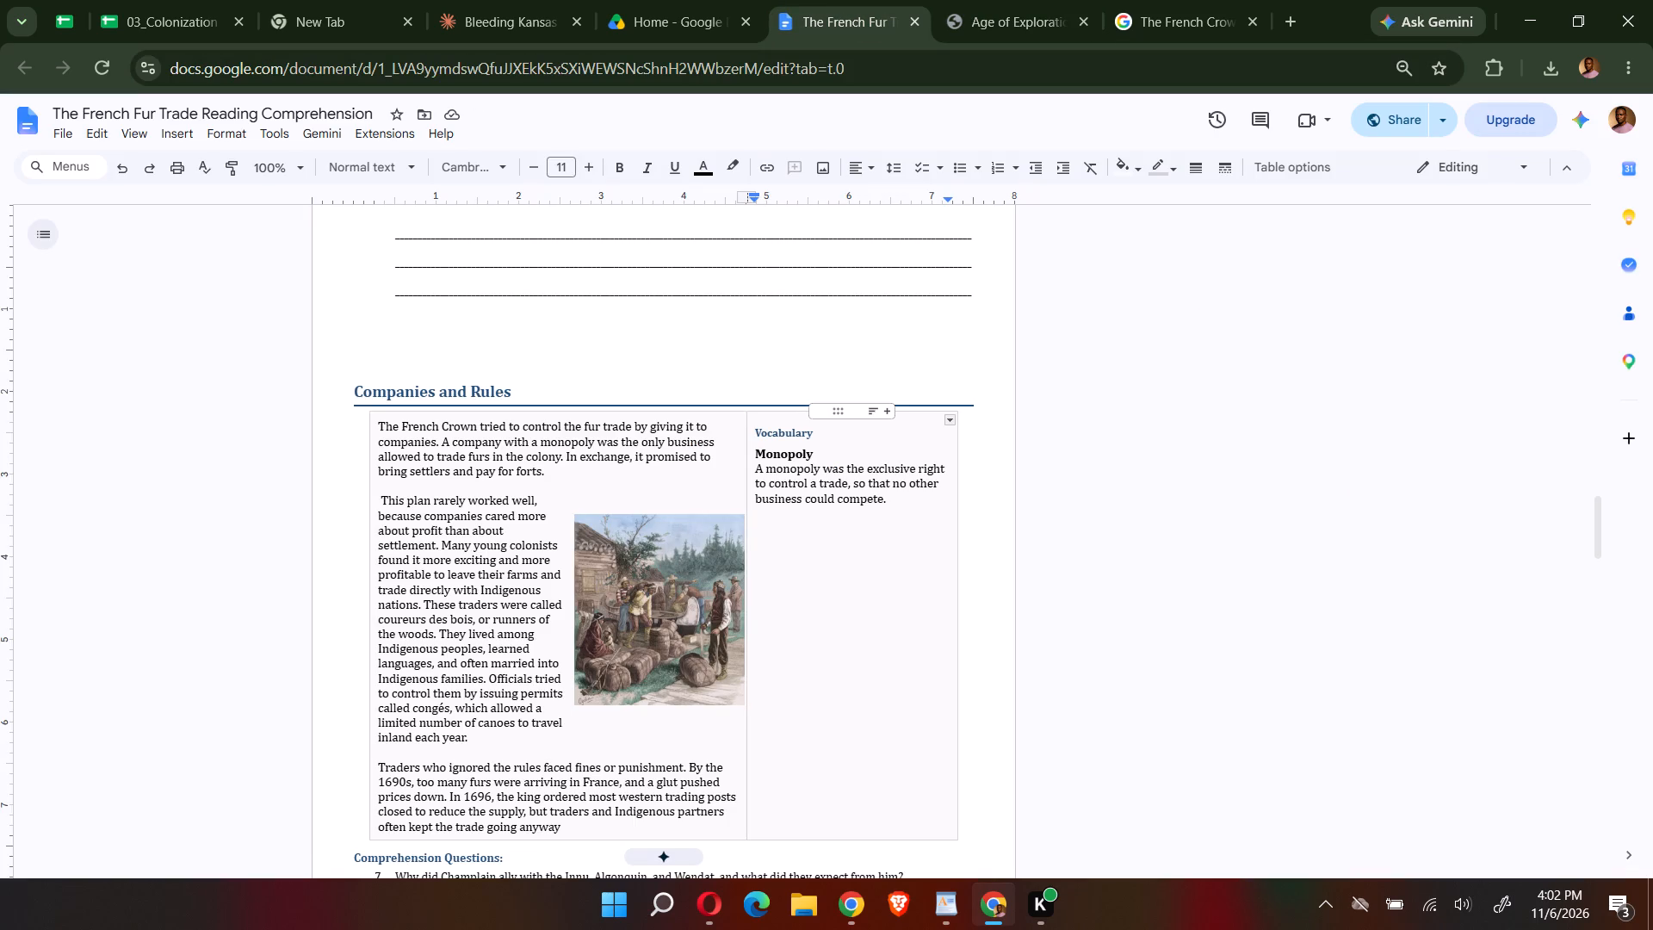
{"action": "key", "text": "ctrl+v"}
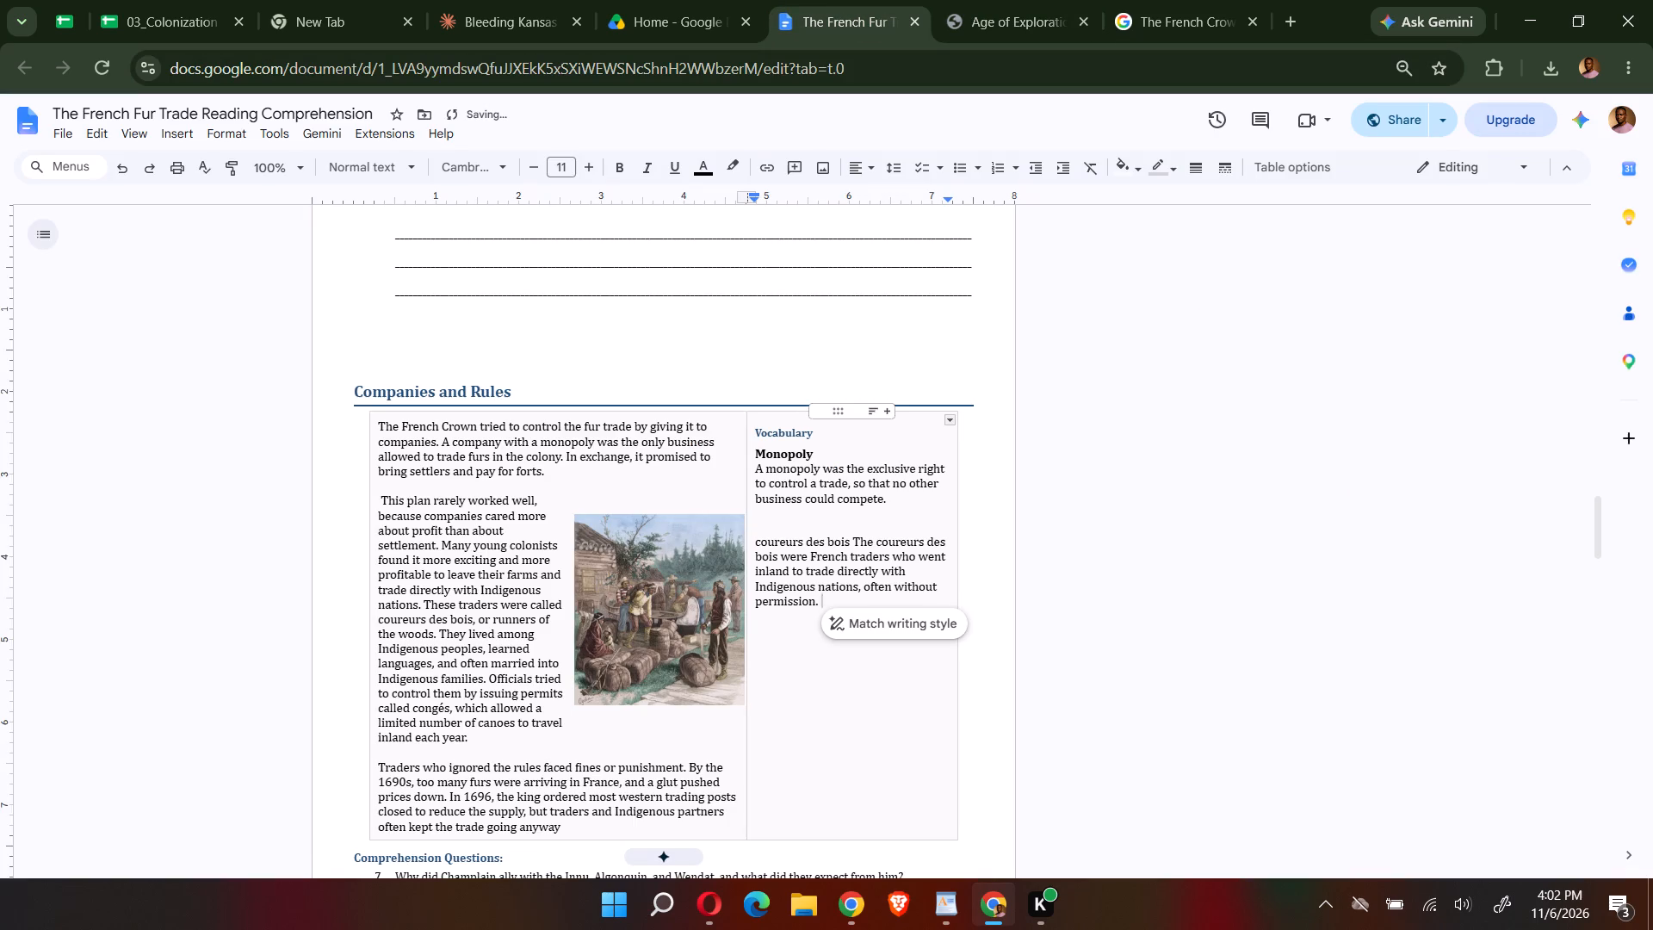
Make the term "coureurs des bois" bold at the start of its pasted vocabulary entry, leaving the definition in regular weight.
{"action": "left_click_drag", "start_coordinate": [853, 545], "coordinate": [765, 540]}
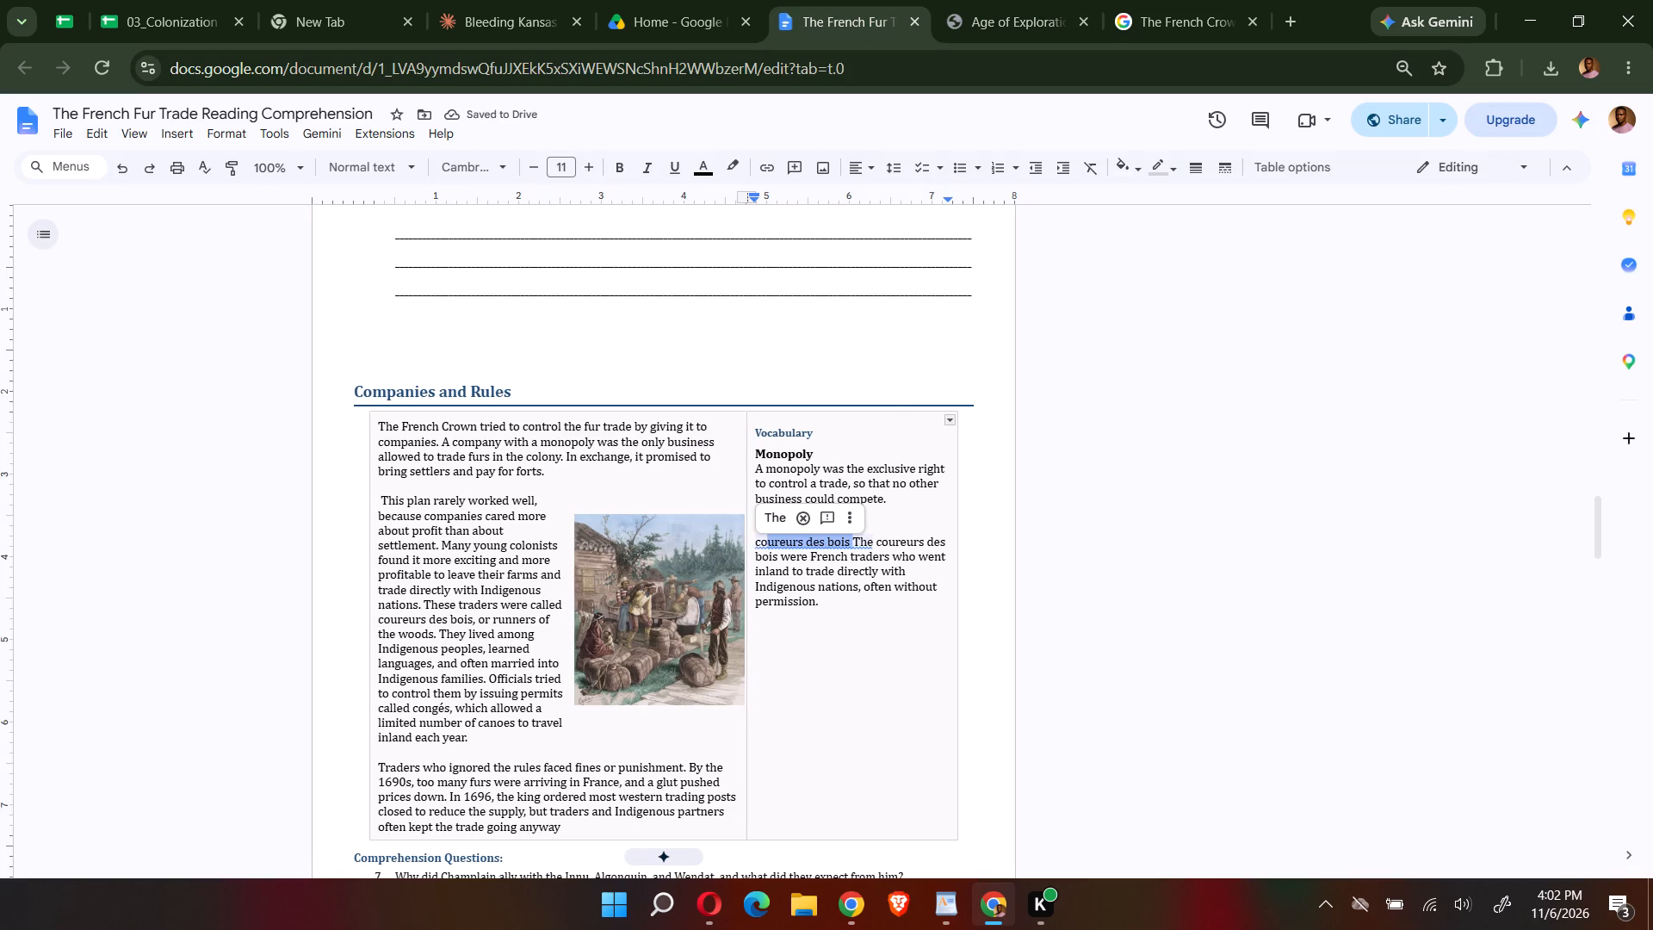
{"action": "left_click_drag", "start_coordinate": [765, 540], "coordinate": [752, 542]}
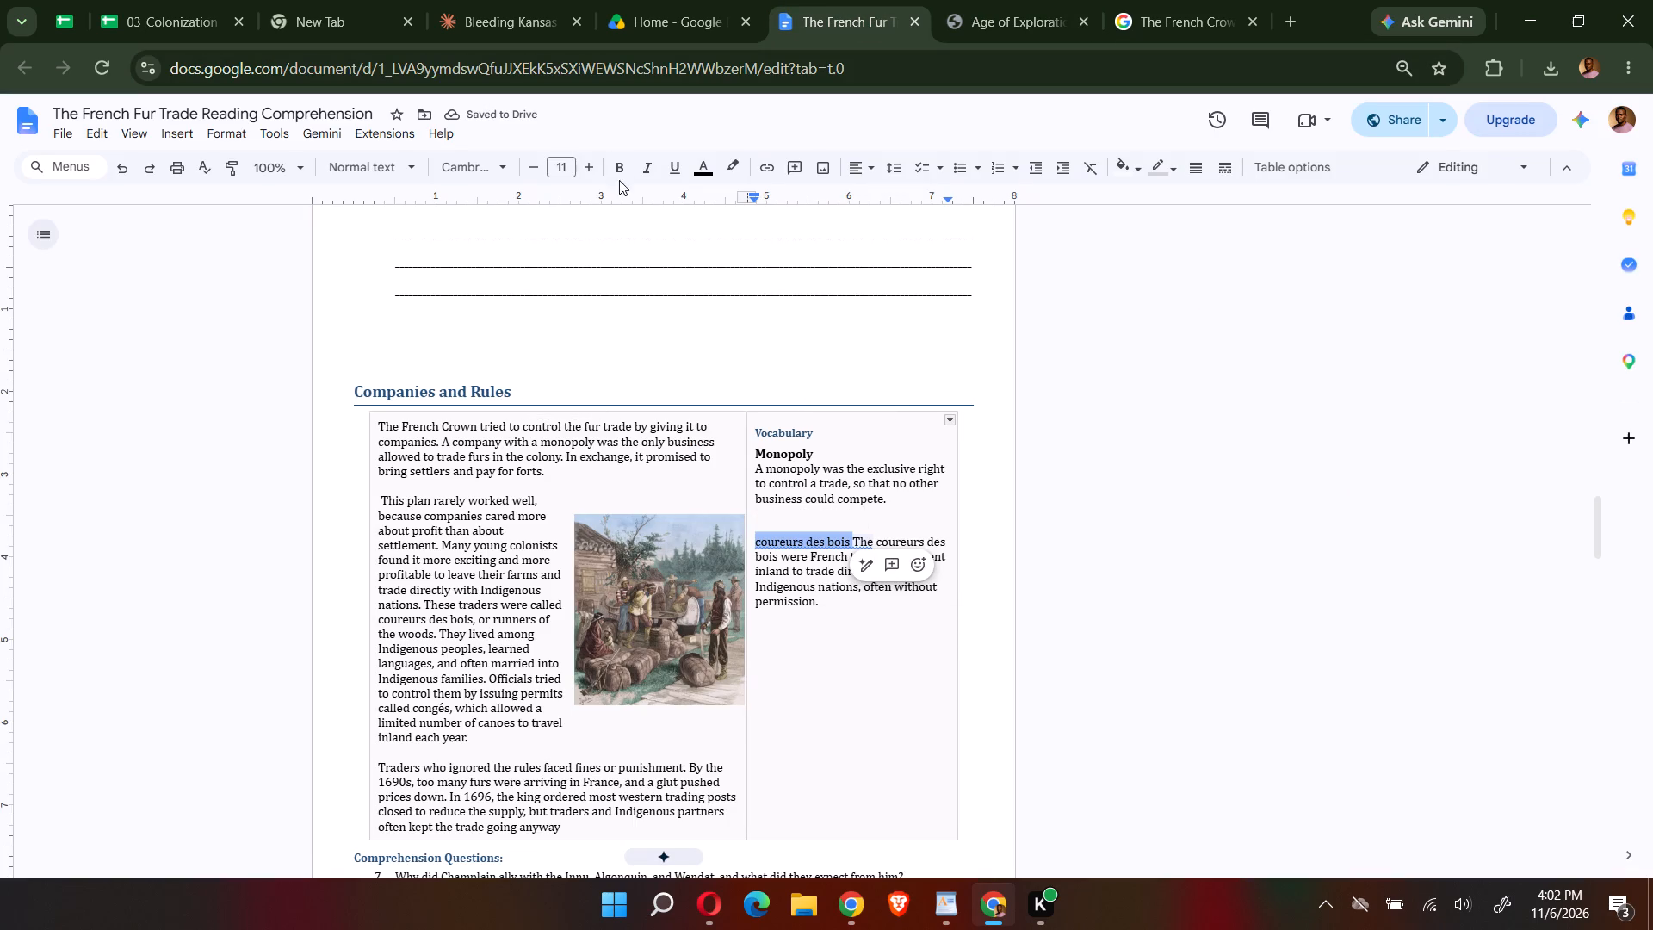
{"action": "left_click", "coordinate": [618, 174]}
{"action": "left_click", "coordinate": [618, 174]}
{"action": "left_click_drag", "start_coordinate": [617, 166], "coordinate": [621, 177]}
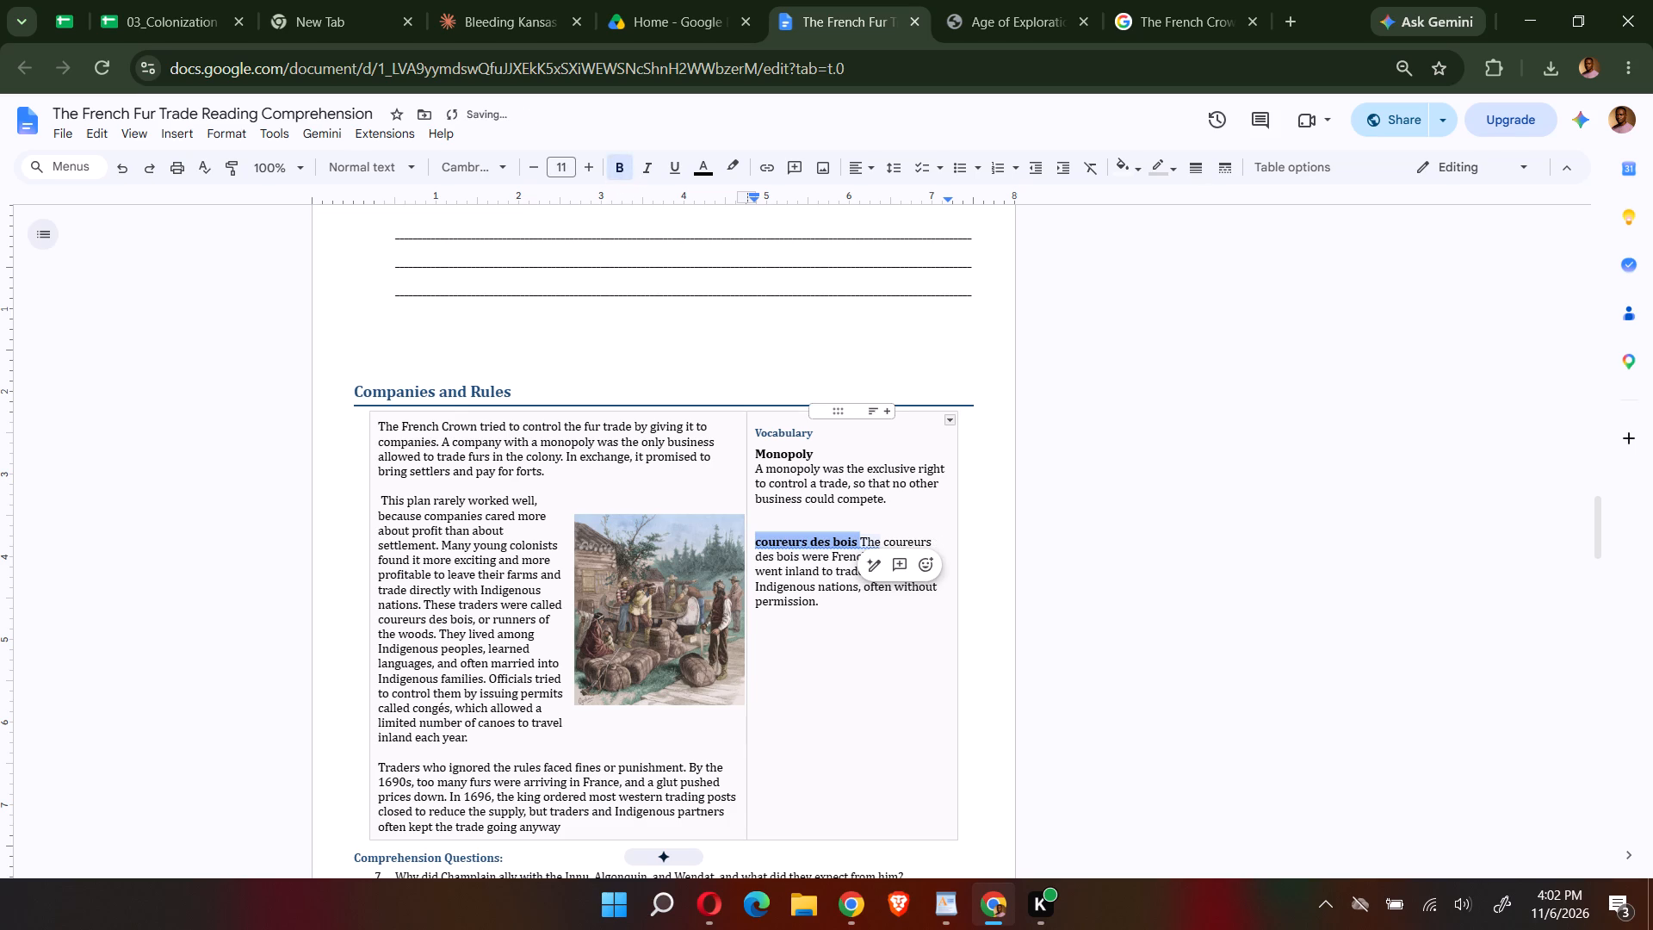
Capitalize the vocabulary term as "Coureurs des bois" and place its definition on a separate line directly beneath it.
{"action": "left_click", "coordinate": [759, 542]}
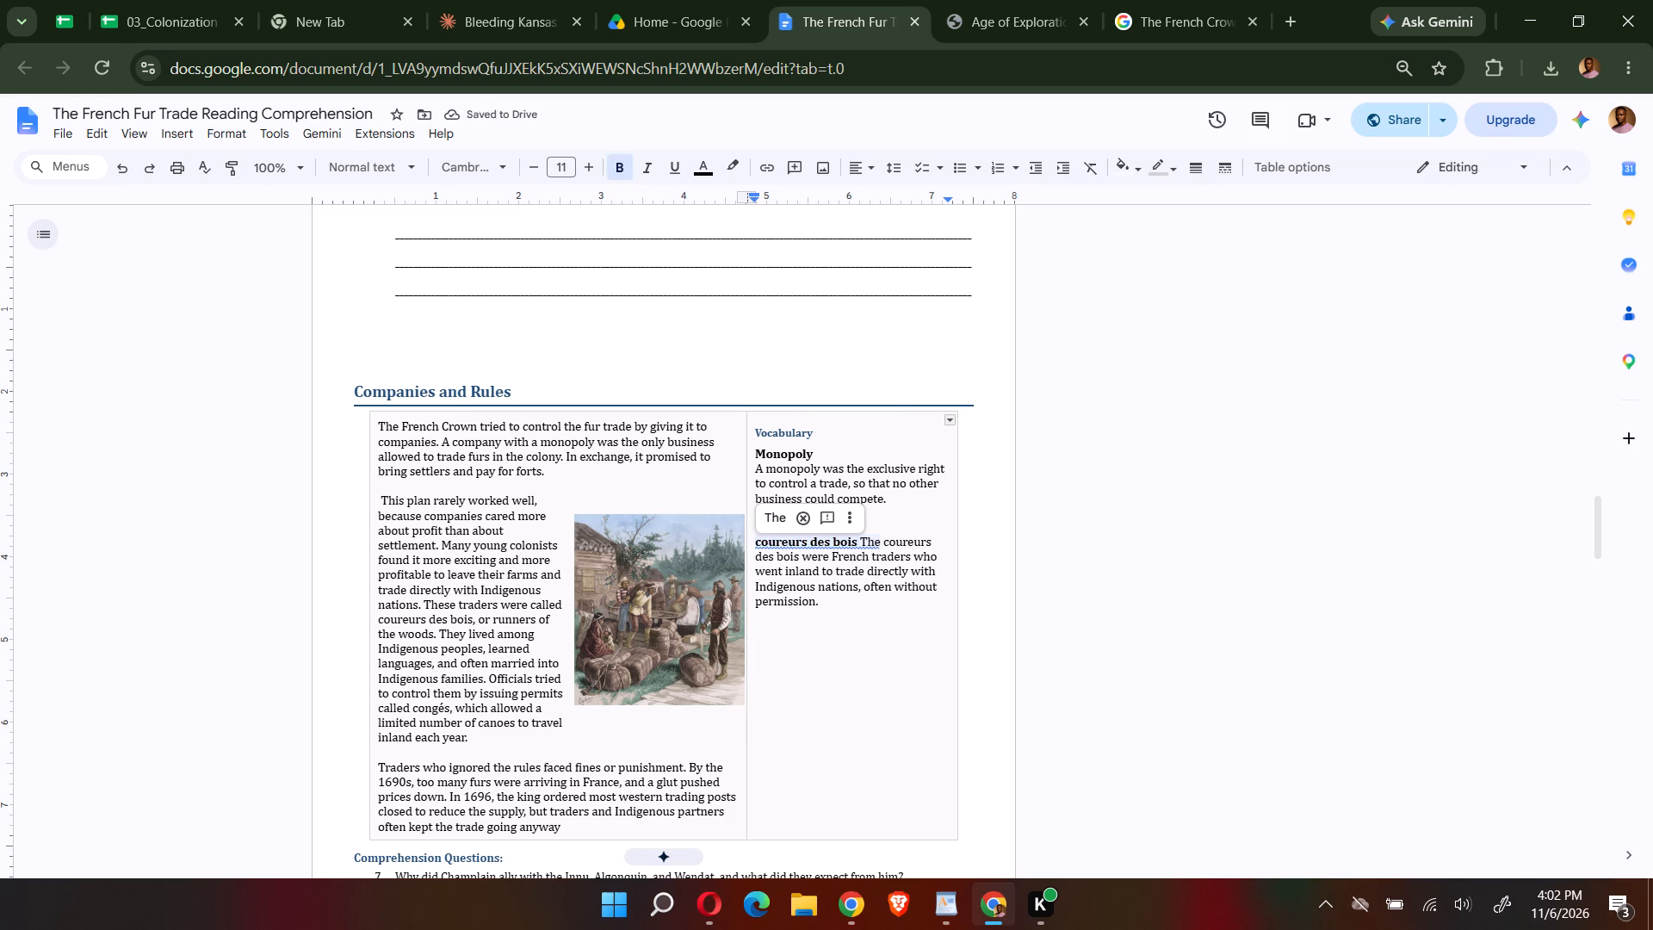
{"action": "key", "text": "BackSpace"}
{"action": "key", "text": "shift+c"}
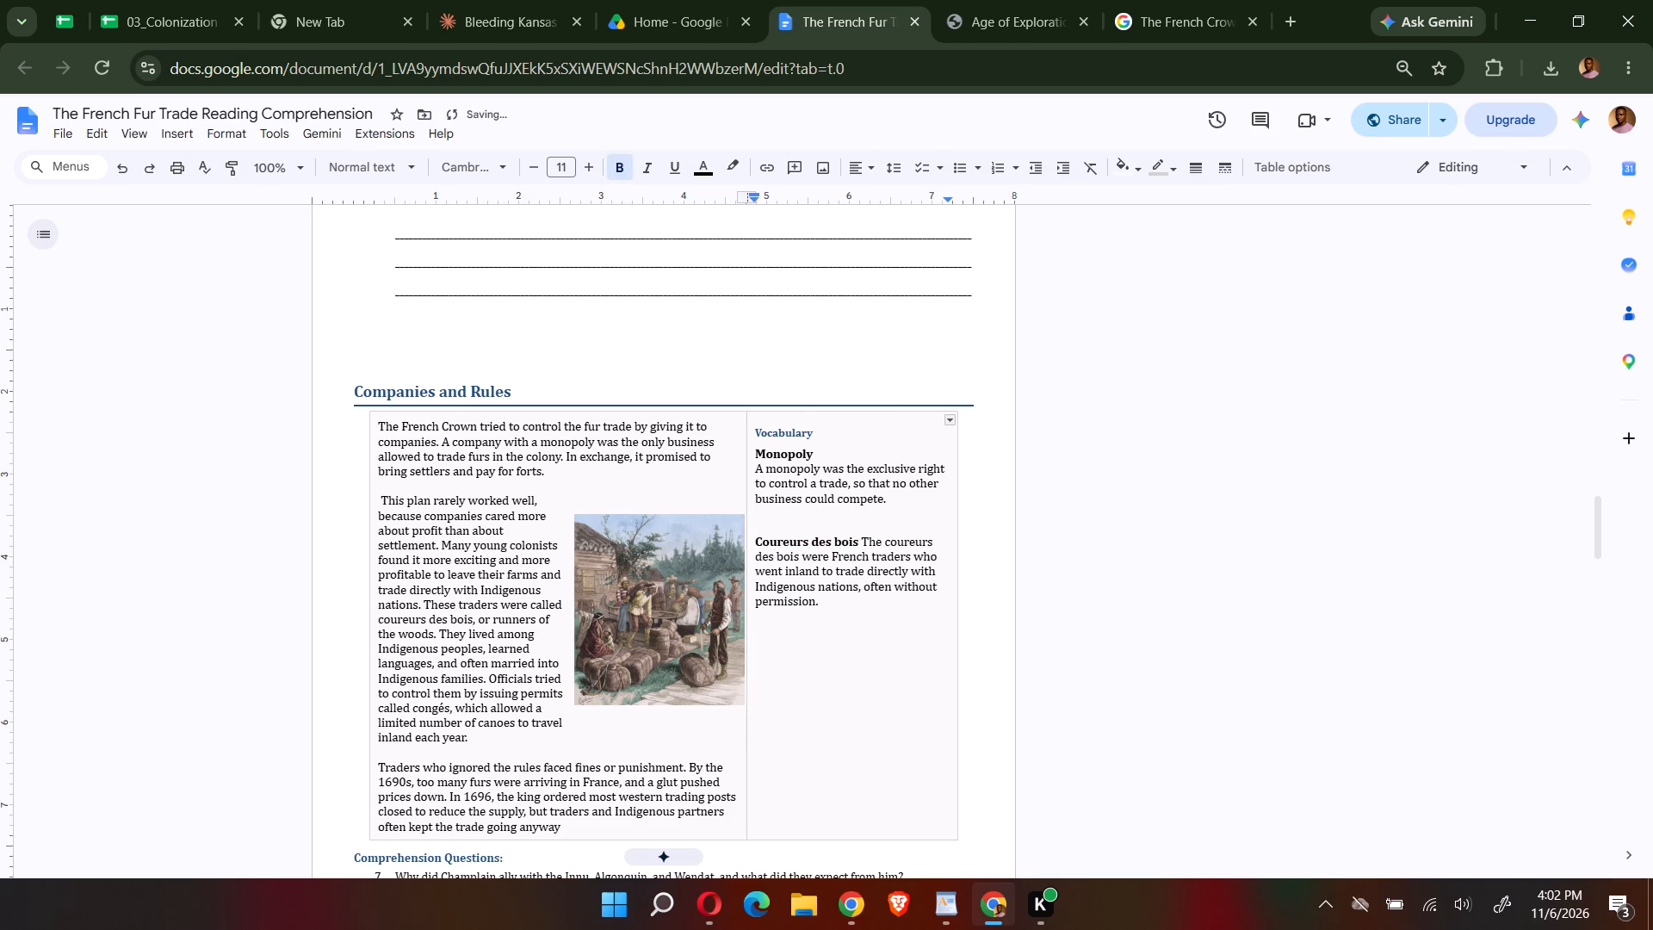
{"action": "left_click", "coordinate": [859, 539]}
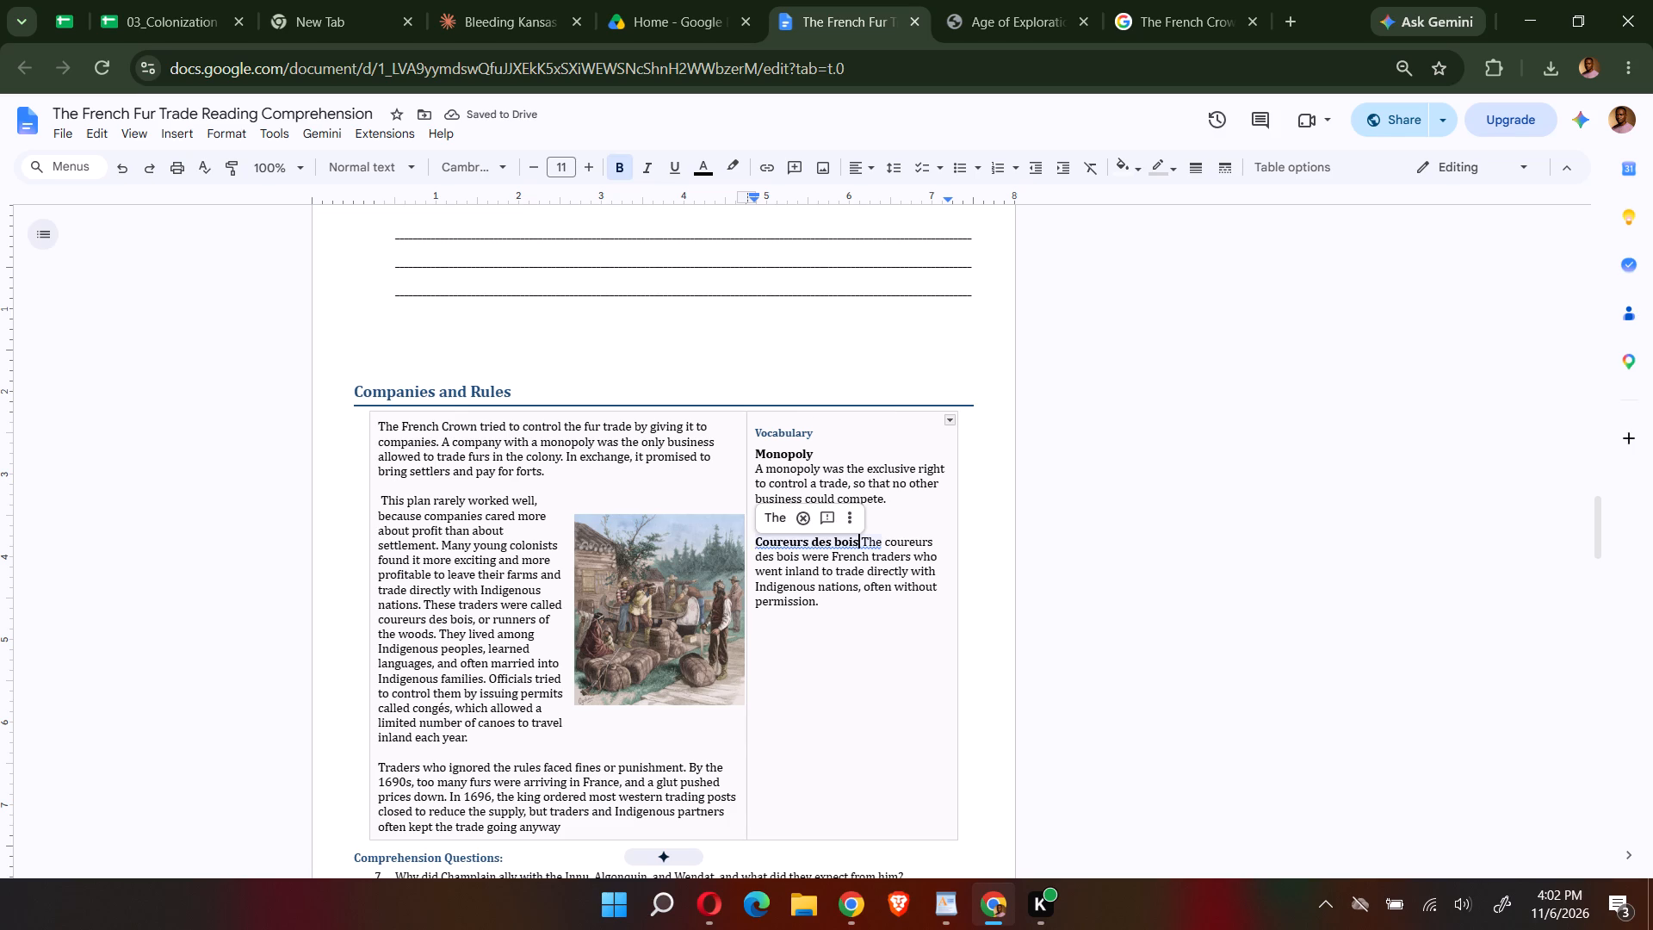
{"action": "key", "text": "shift+Return"}
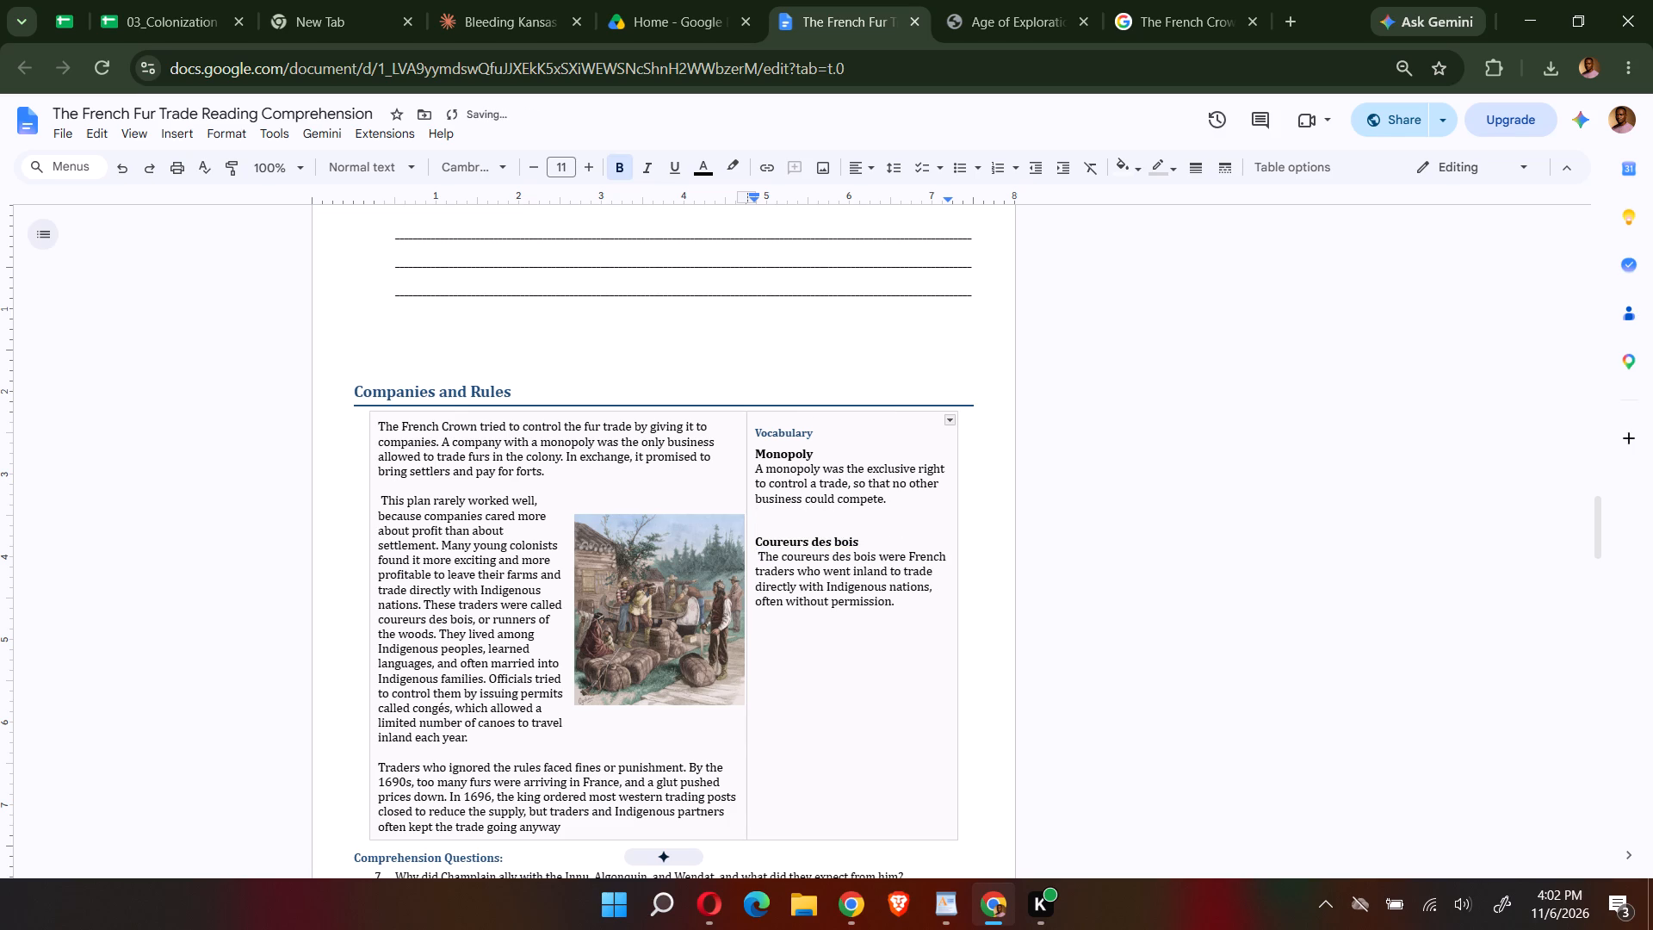
Start a new paragraph beneath the Coureurs des bois definition in the Companies and Rules vocabulary.
{"action": "left_click", "coordinate": [916, 605]}
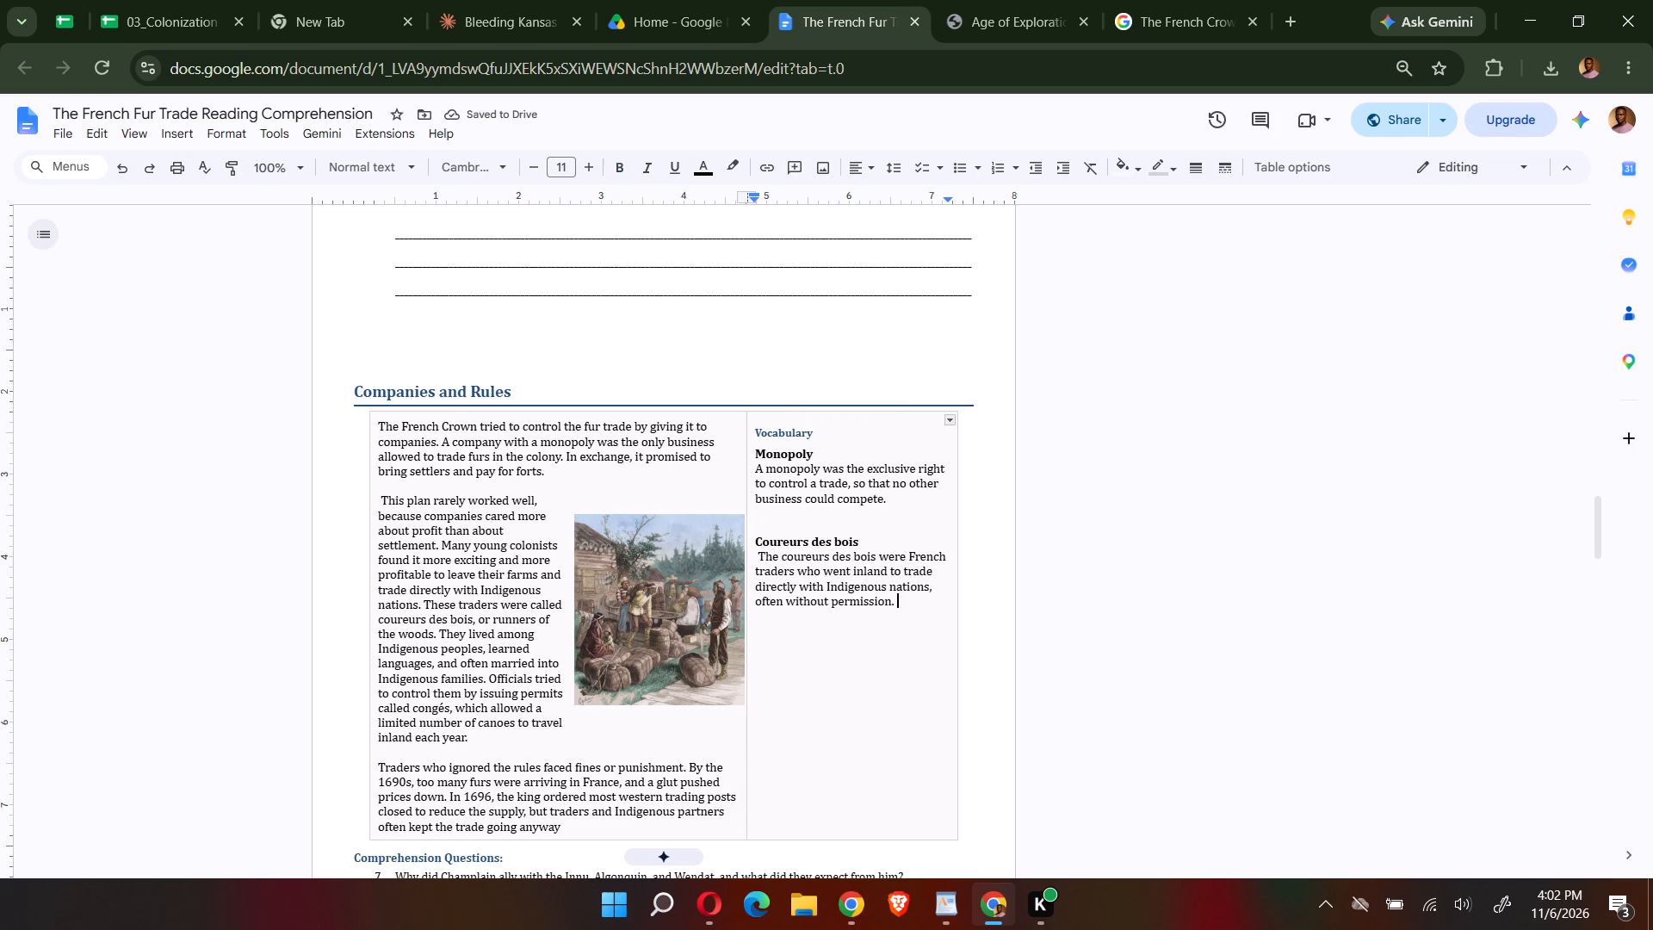
{"action": "key", "text": "shift+Return"}
{"action": "key", "text": "BackSpace"}
{"action": "key", "text": "Return"}
{"action": "key", "text": "Return"}
{"action": "key", "text": "BackSpace"}
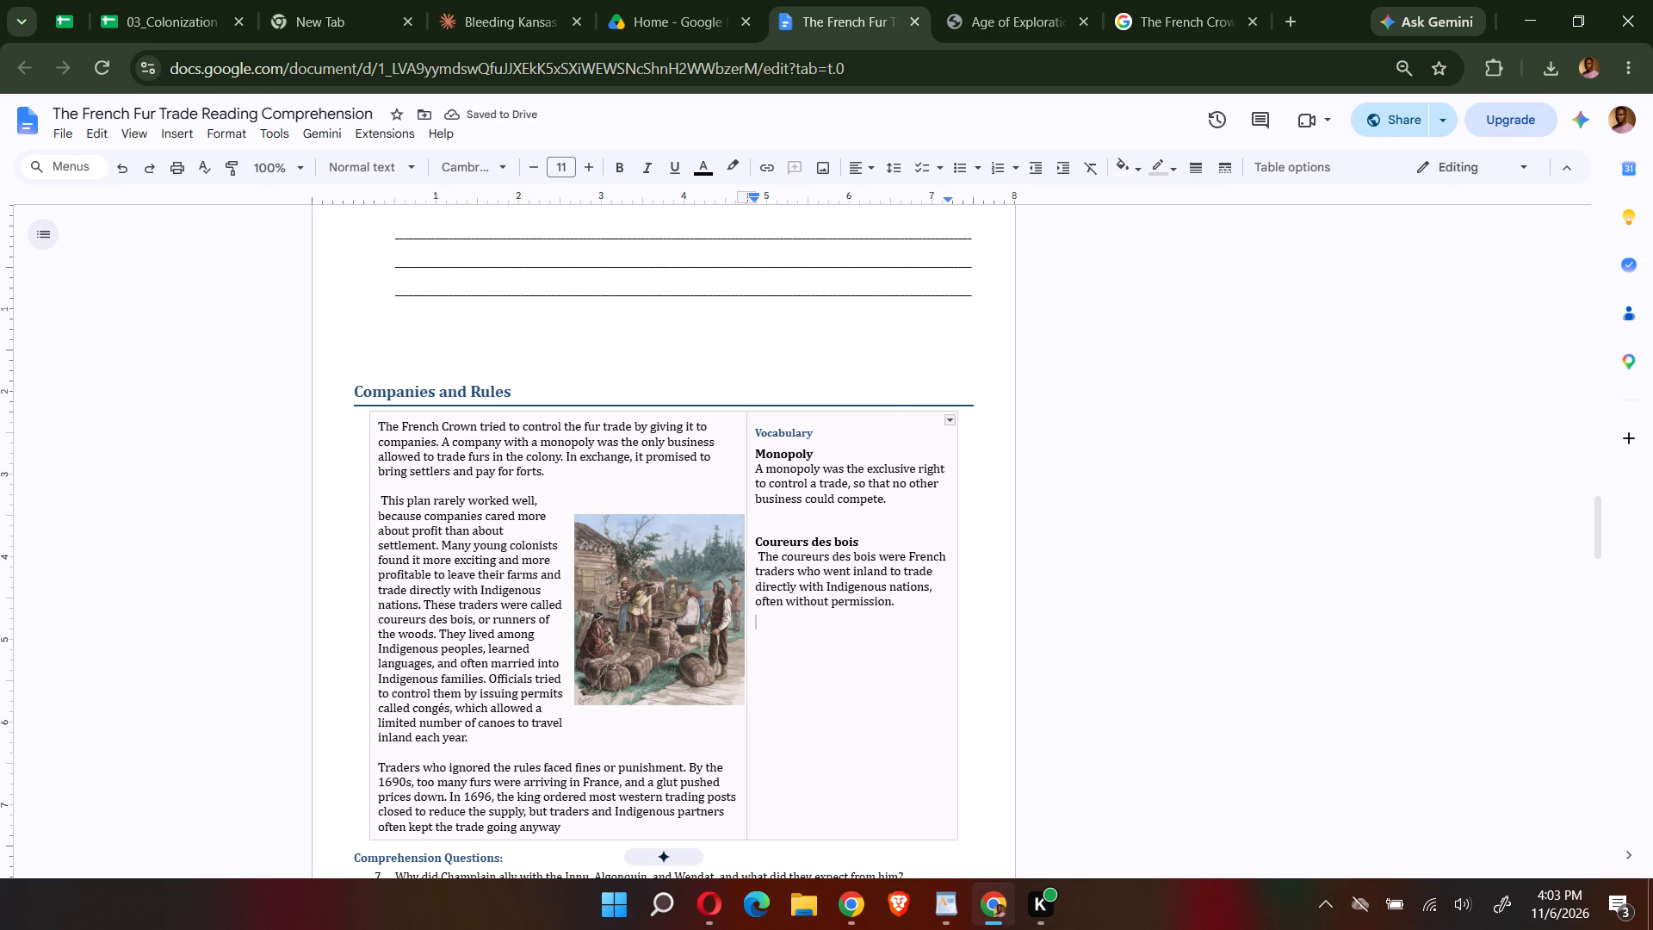
Remove the blank line between the Monopoly definition and the Coureurs des bois heading.
{"action": "left_click", "coordinate": [754, 543]}
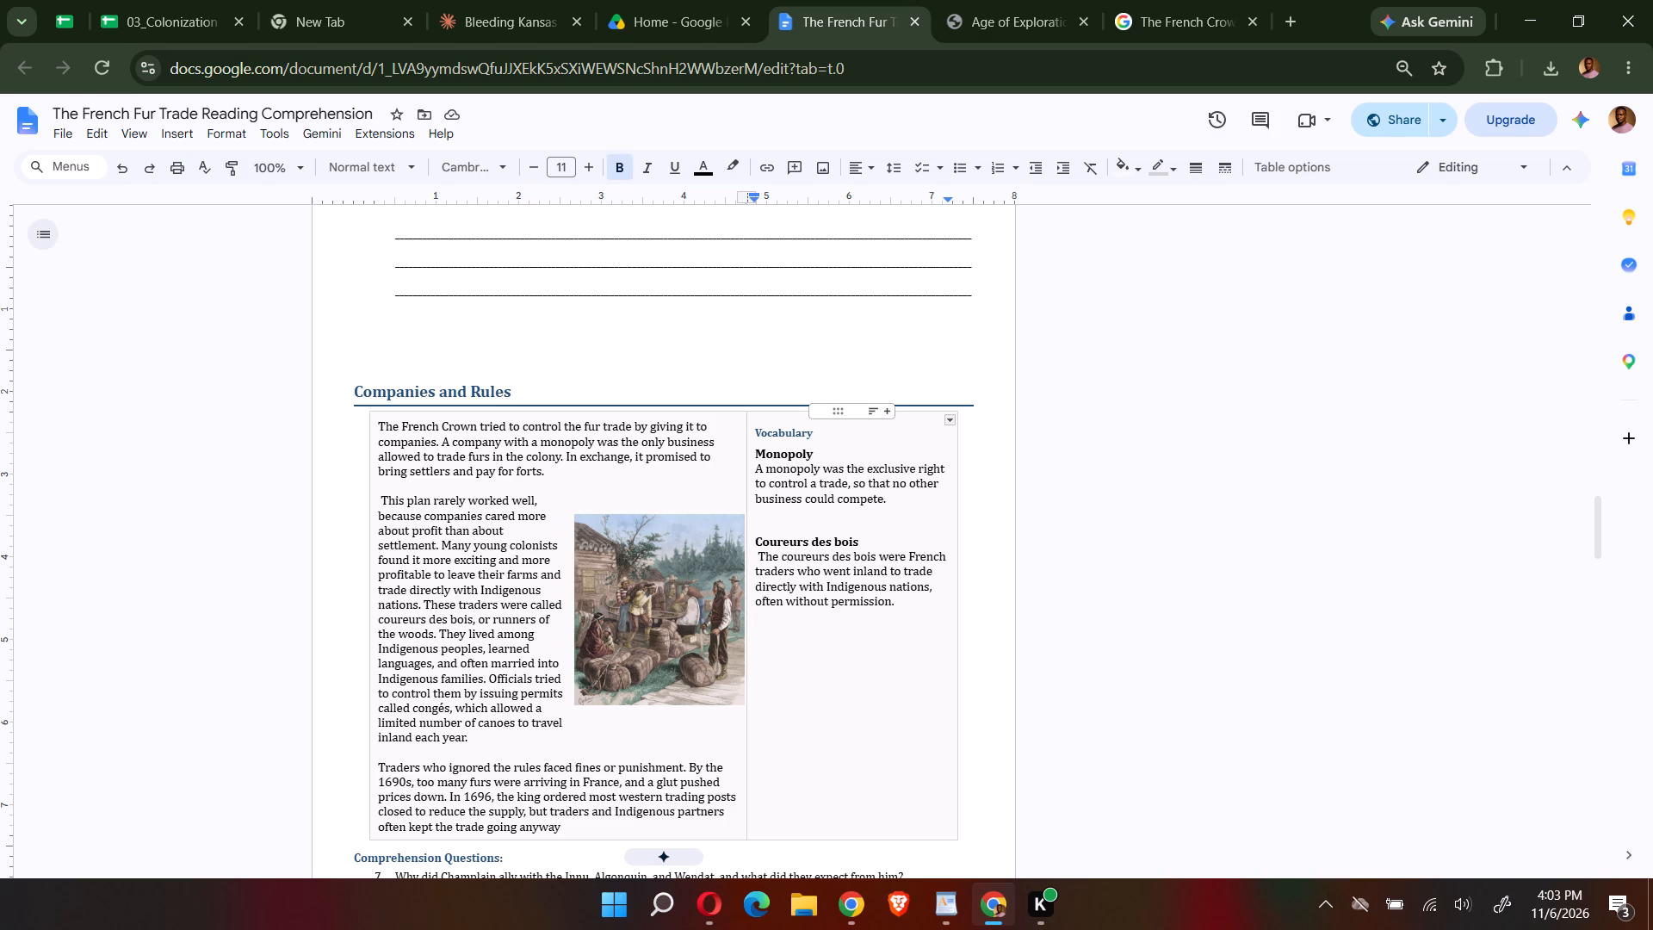
{"action": "key", "text": "BackSpace"}
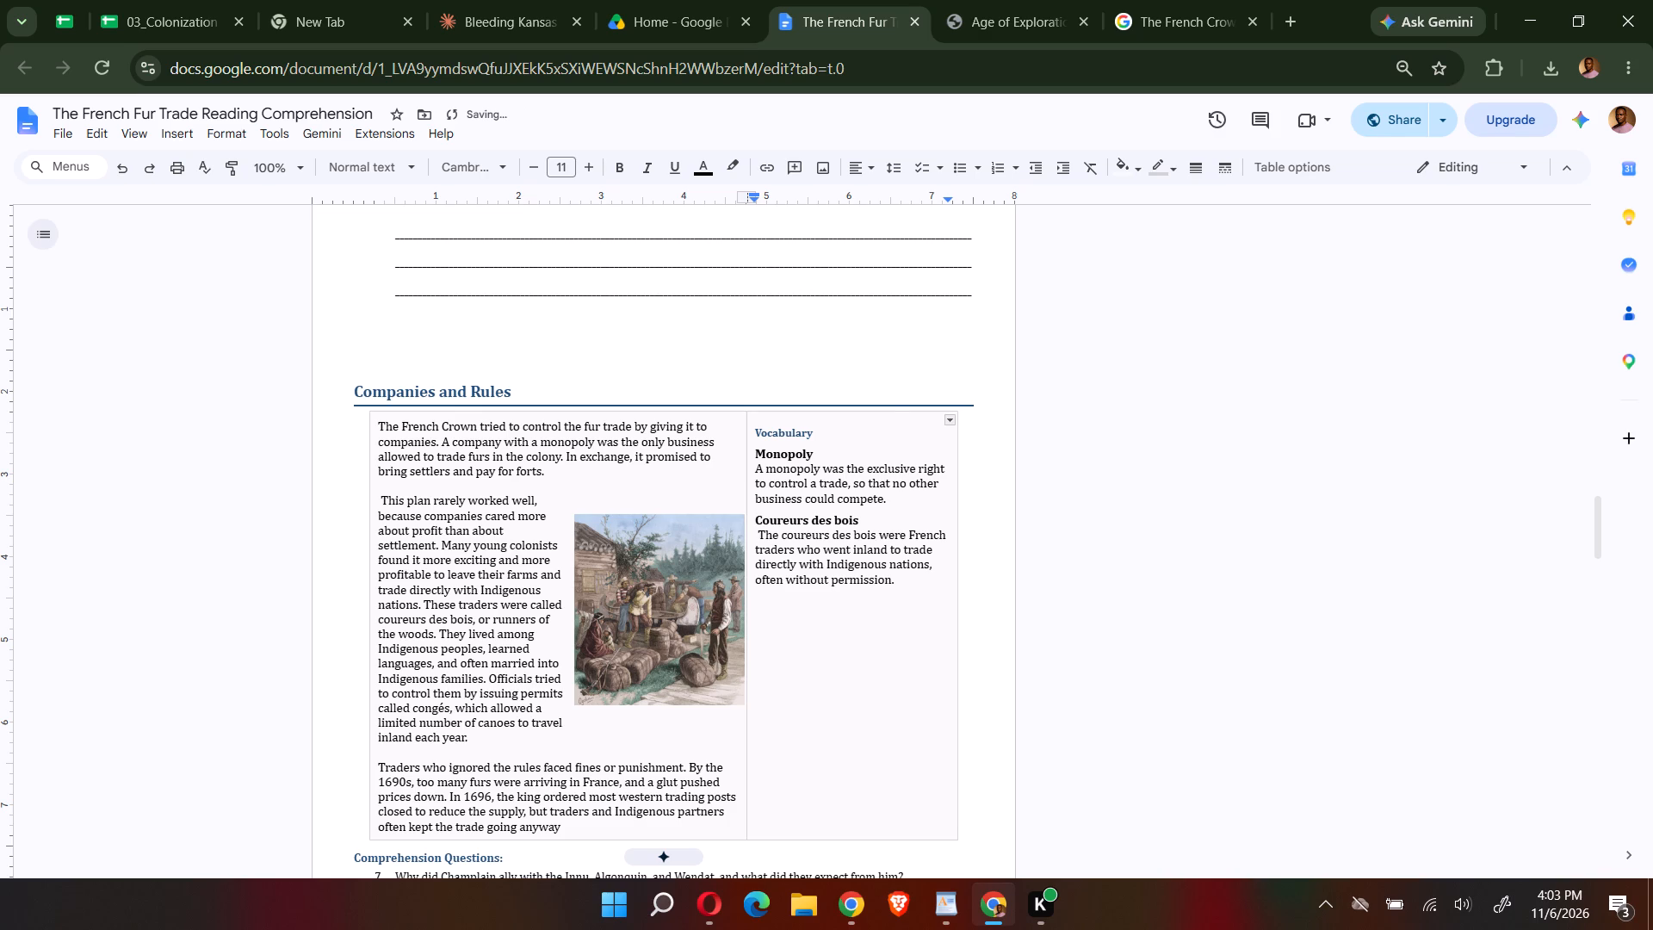
Copy the congés term and definition from the PDF's Section 3 Key Vocabulary and paste them on a new line below the Coureurs des bois entry.
{"action": "left_click", "coordinate": [896, 585]}
{"action": "key", "text": "Return"}
{"action": "left_click", "coordinate": [975, 0]}
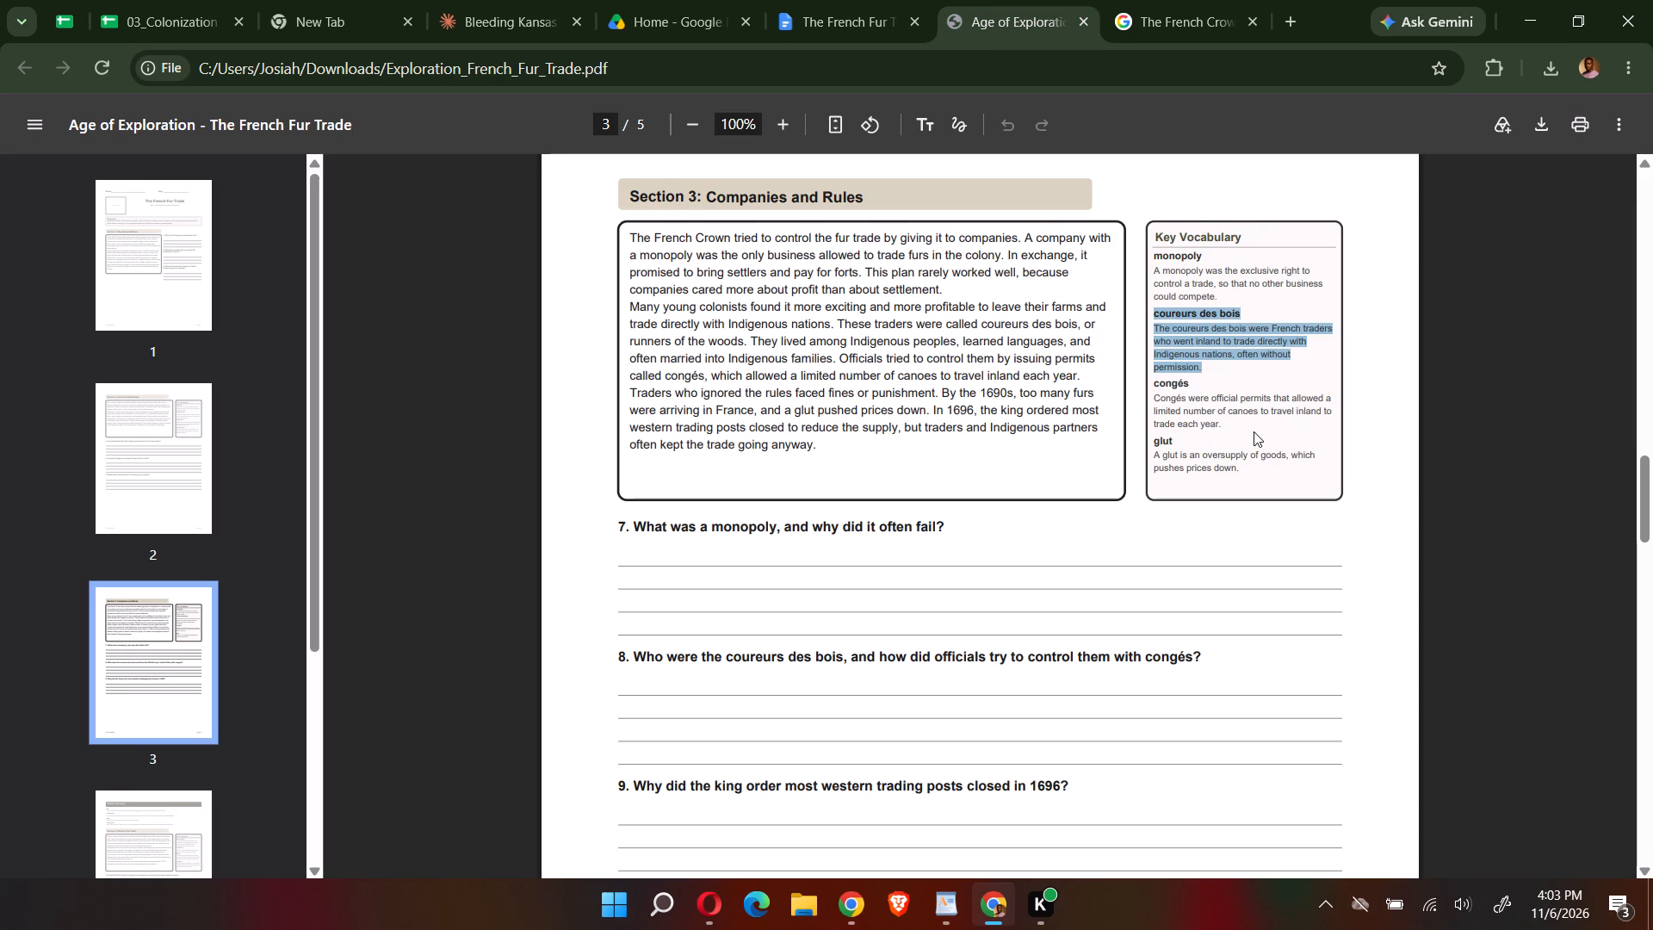
{"action": "left_click_drag", "start_coordinate": [1227, 420], "coordinate": [1202, 418]}
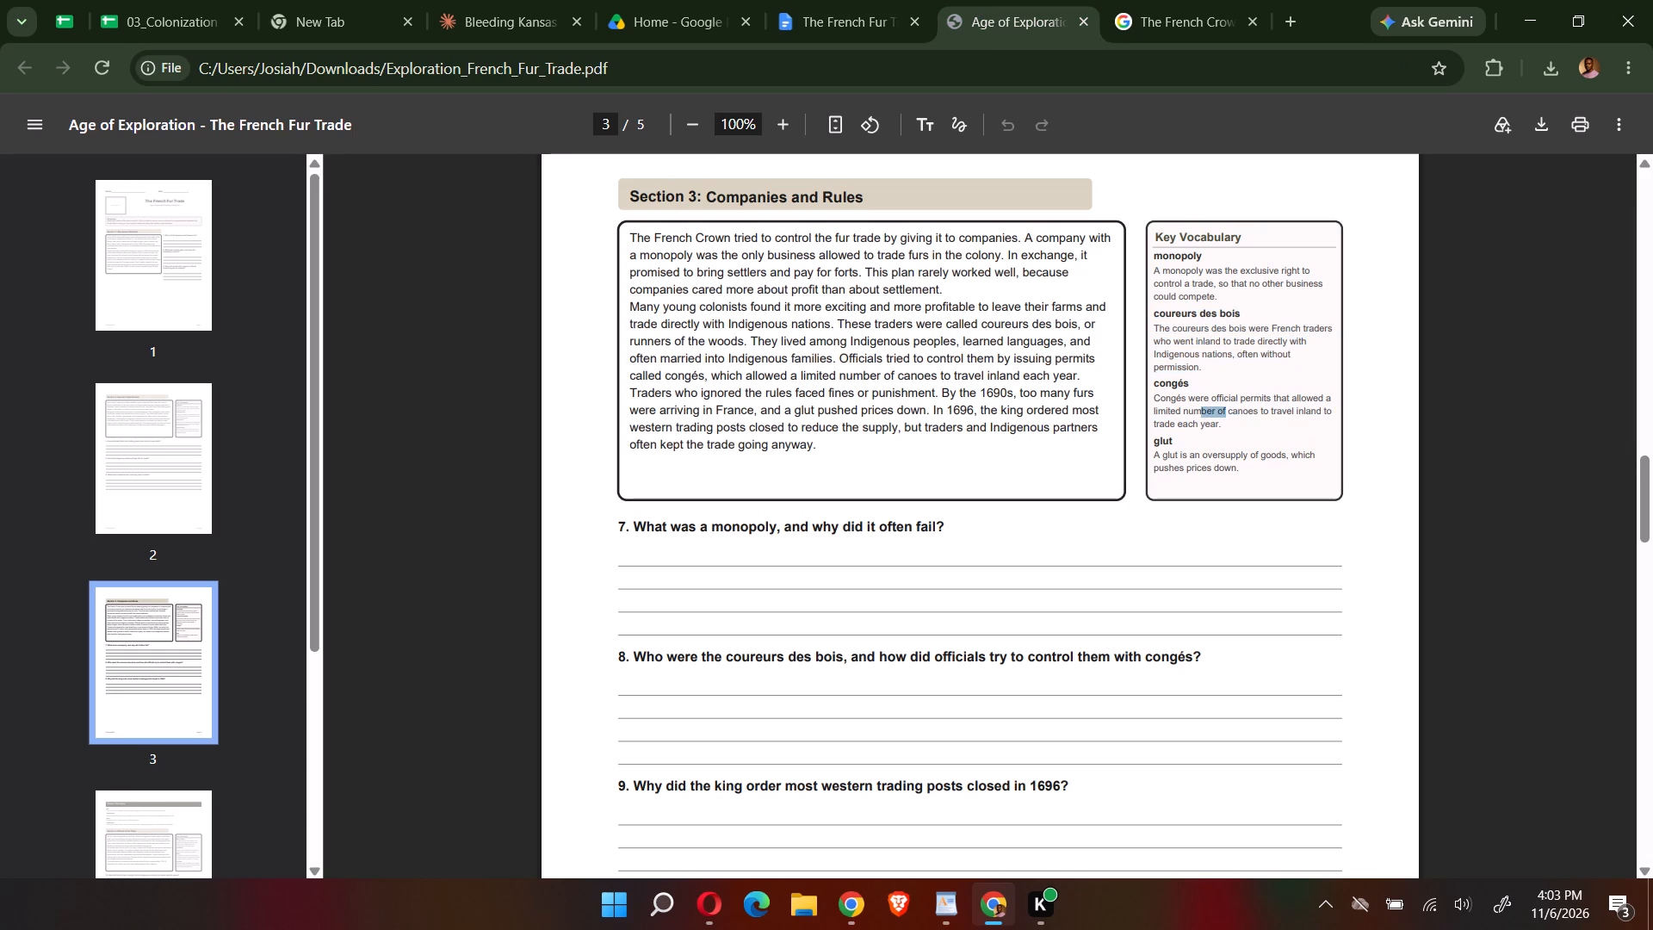
{"action": "left_click_drag", "start_coordinate": [1202, 418], "coordinate": [1192, 422]}
{"action": "left_click", "coordinate": [1224, 427]}
{"action": "left_click_drag", "start_coordinate": [1224, 427], "coordinate": [1192, 418]}
{"action": "left_click_drag", "start_coordinate": [1192, 418], "coordinate": [1164, 410]}
{"action": "left_click_drag", "start_coordinate": [1227, 430], "coordinate": [1210, 425]}
{"action": "left_click_drag", "start_coordinate": [1210, 425], "coordinate": [1146, 384]}
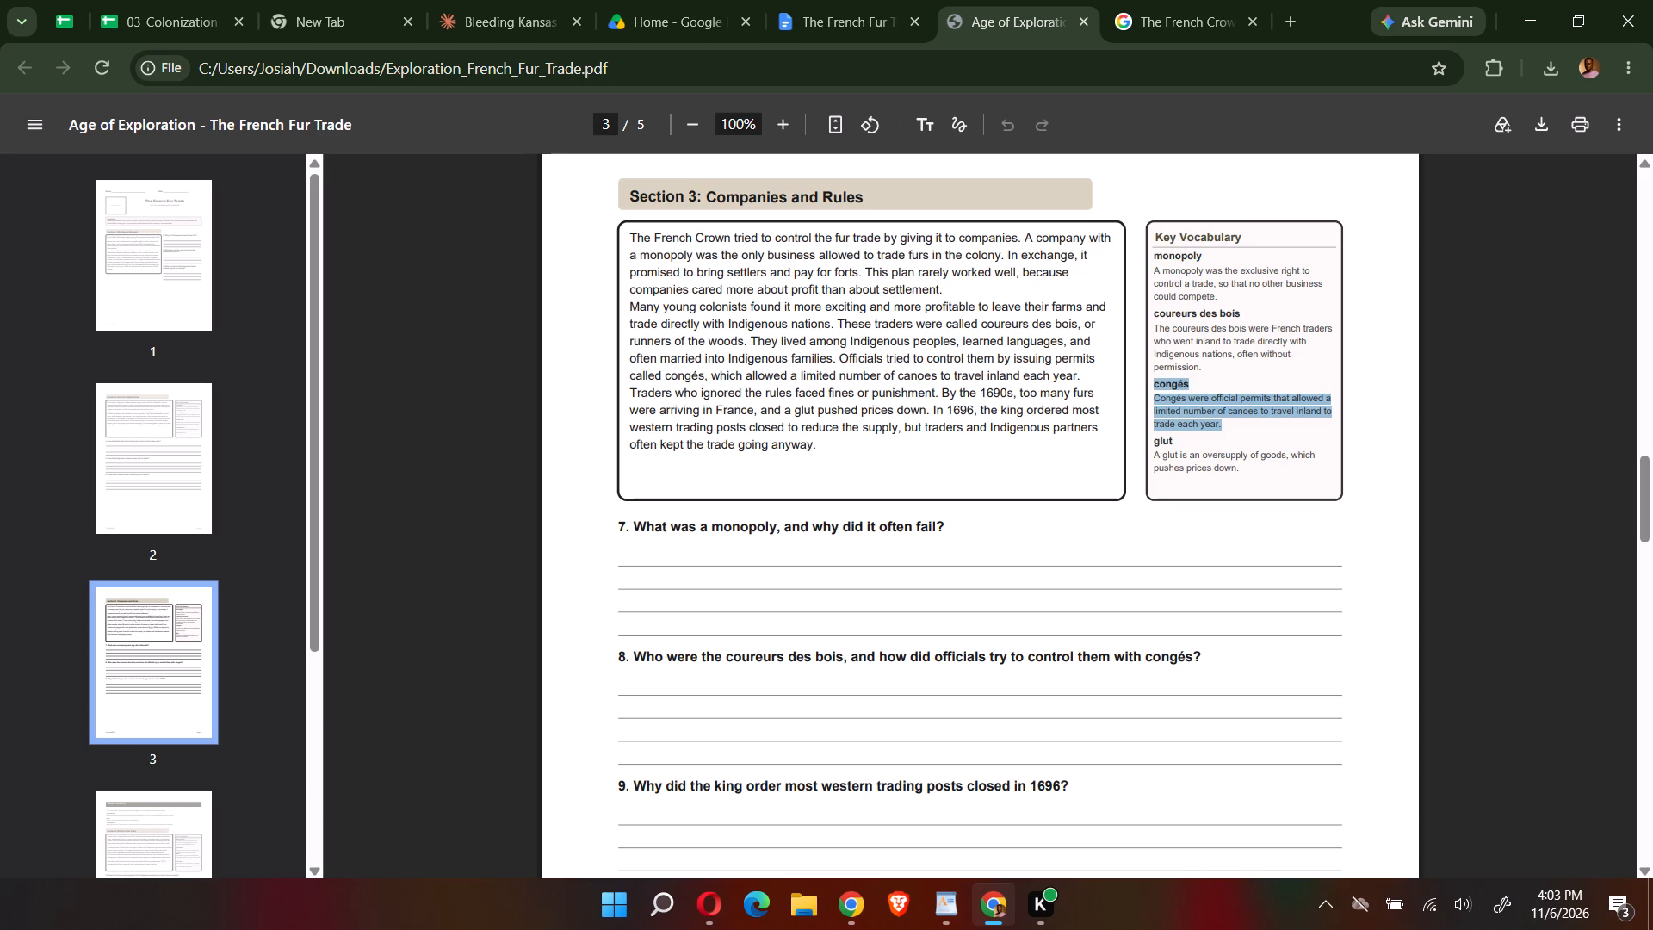
{"action": "key", "text": "ctrl+c"}
{"action": "left_click_drag", "start_coordinate": [804, 0], "coordinate": [836, 22]}
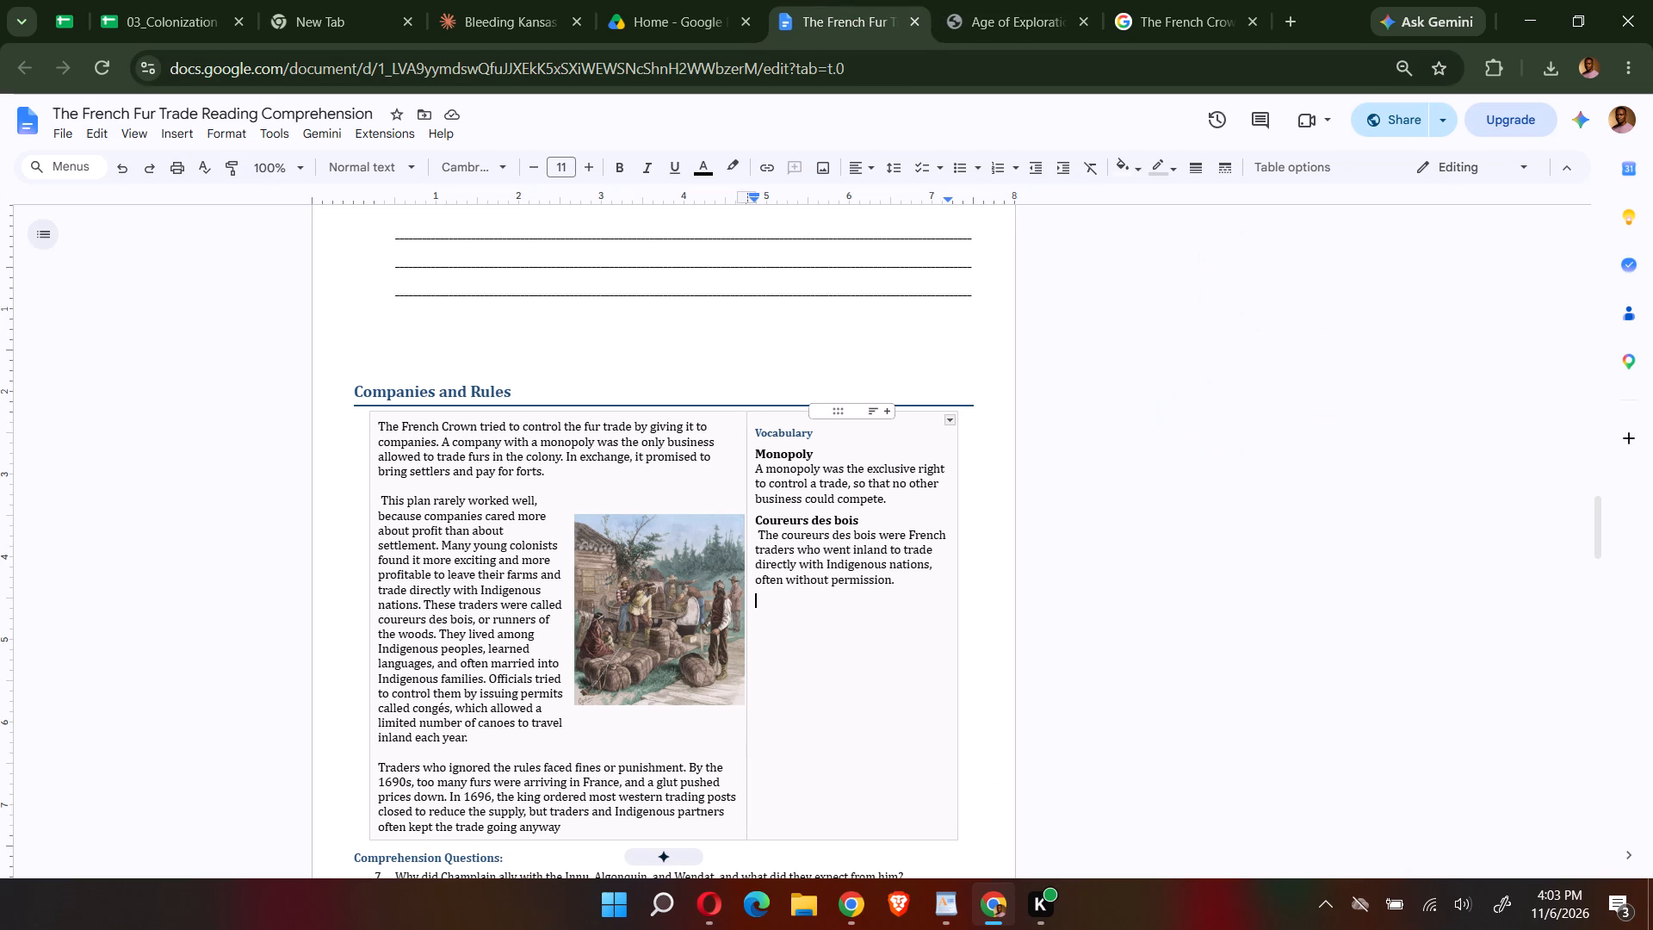
{"action": "key", "text": "ctrl+v"}
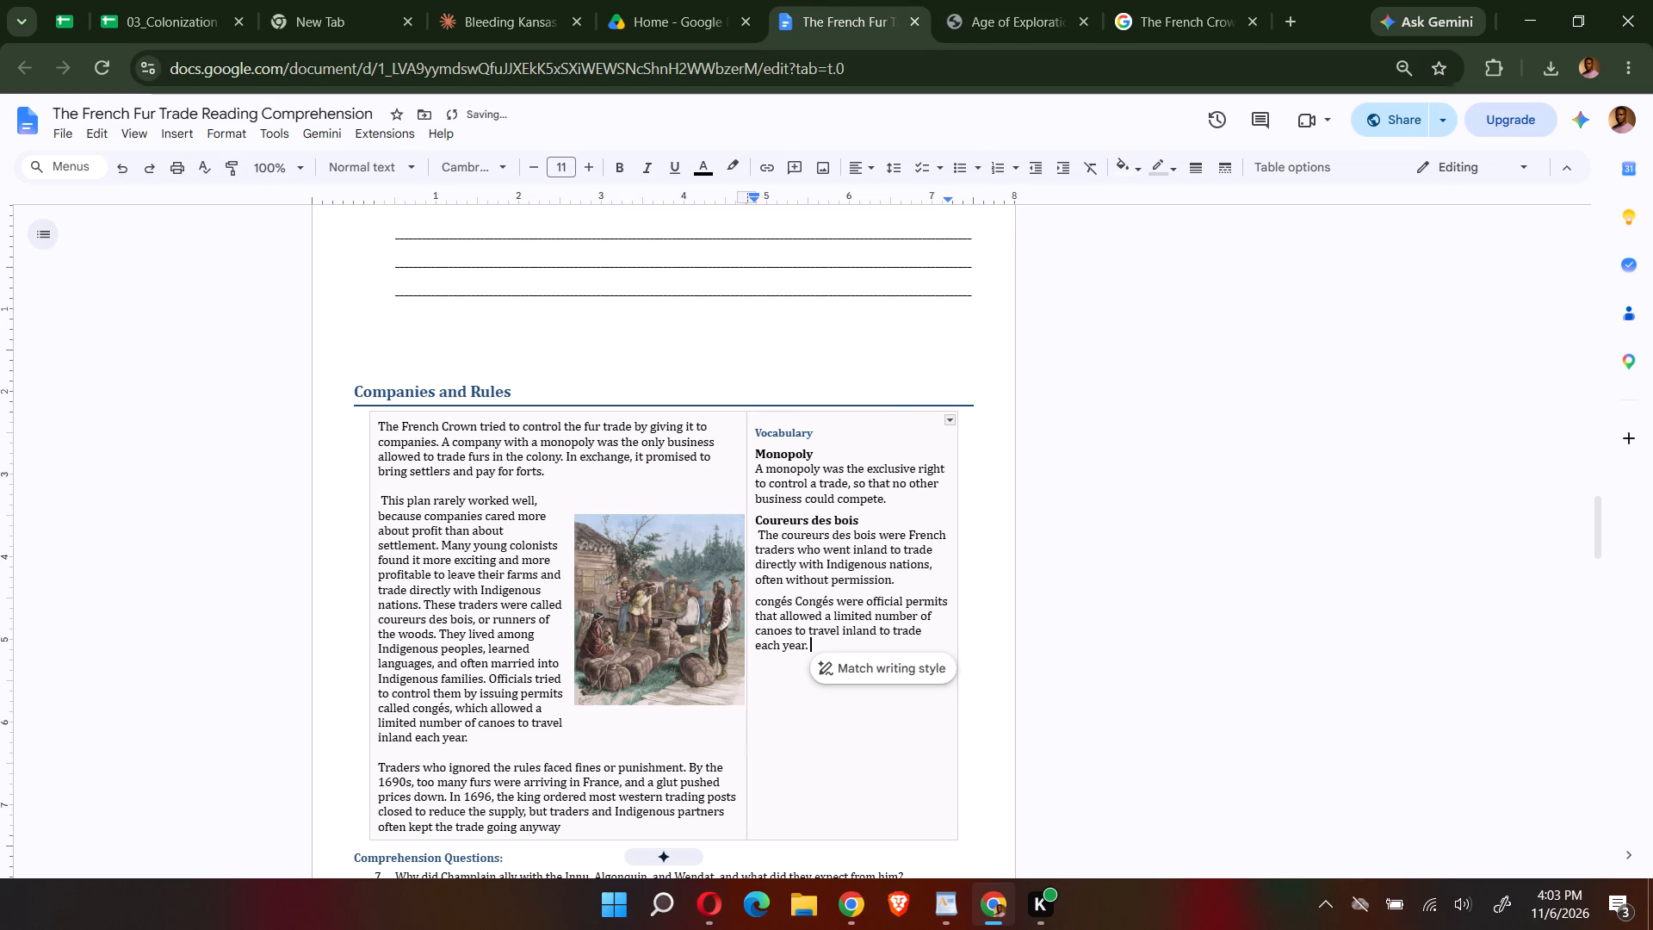
Make the term "congés" bold at the start of its pasted vocabulary entry, leaving the definition in regular weight.
{"action": "left_click_drag", "start_coordinate": [789, 599], "coordinate": [748, 599]}
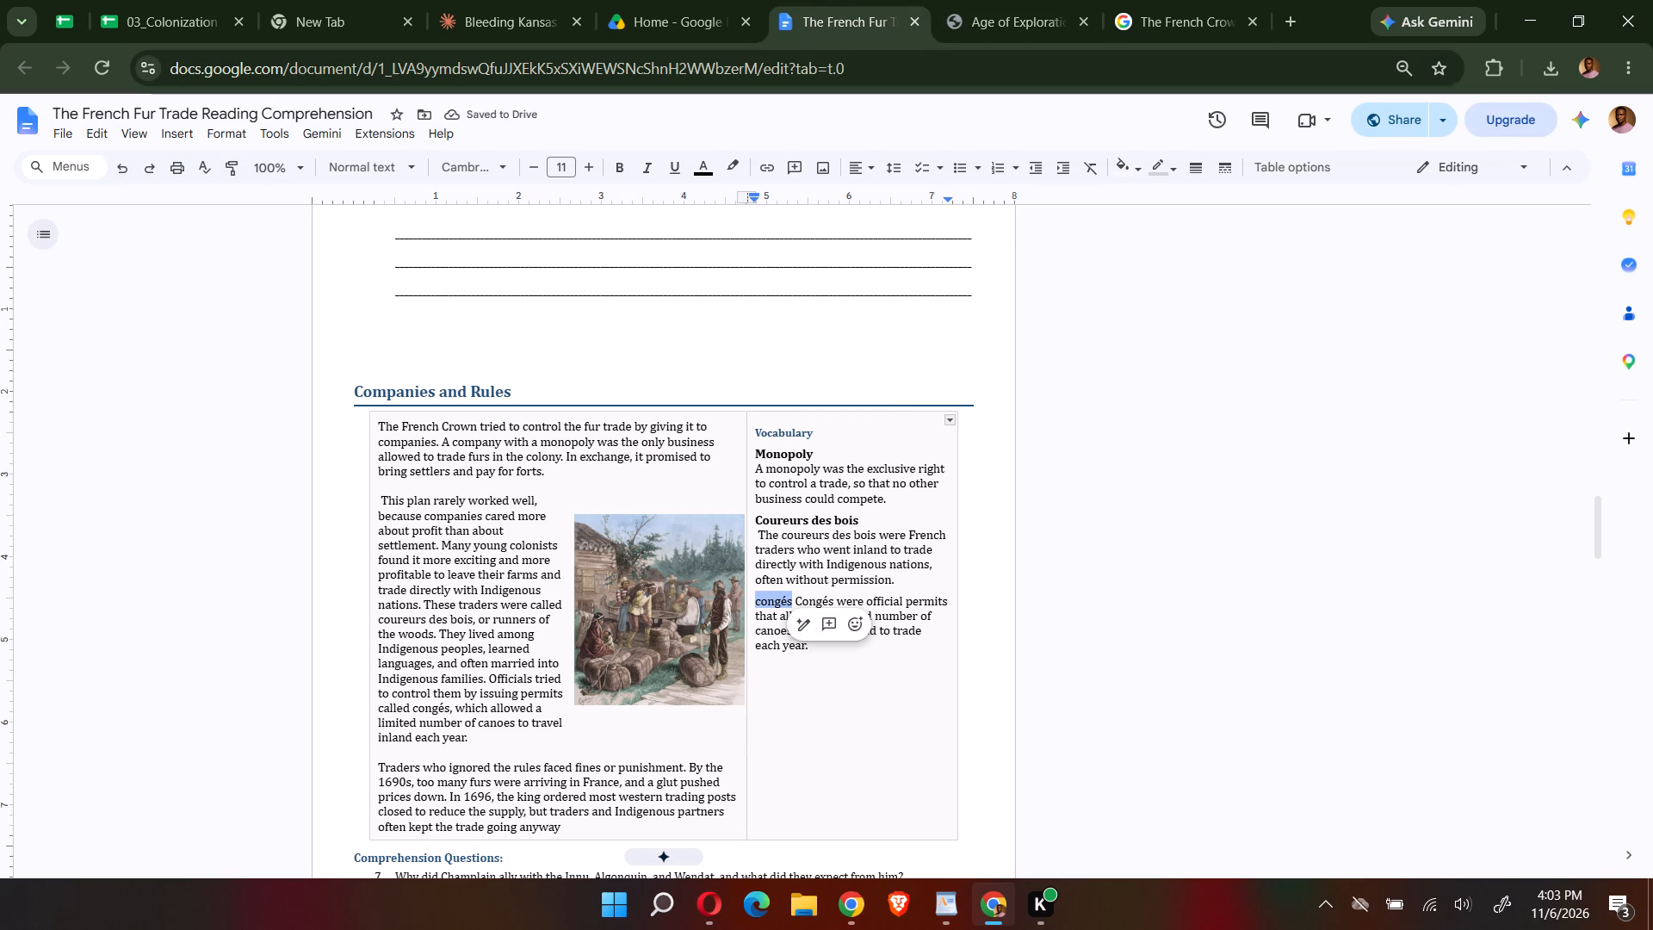
{"action": "left_click", "coordinate": [610, 164]}
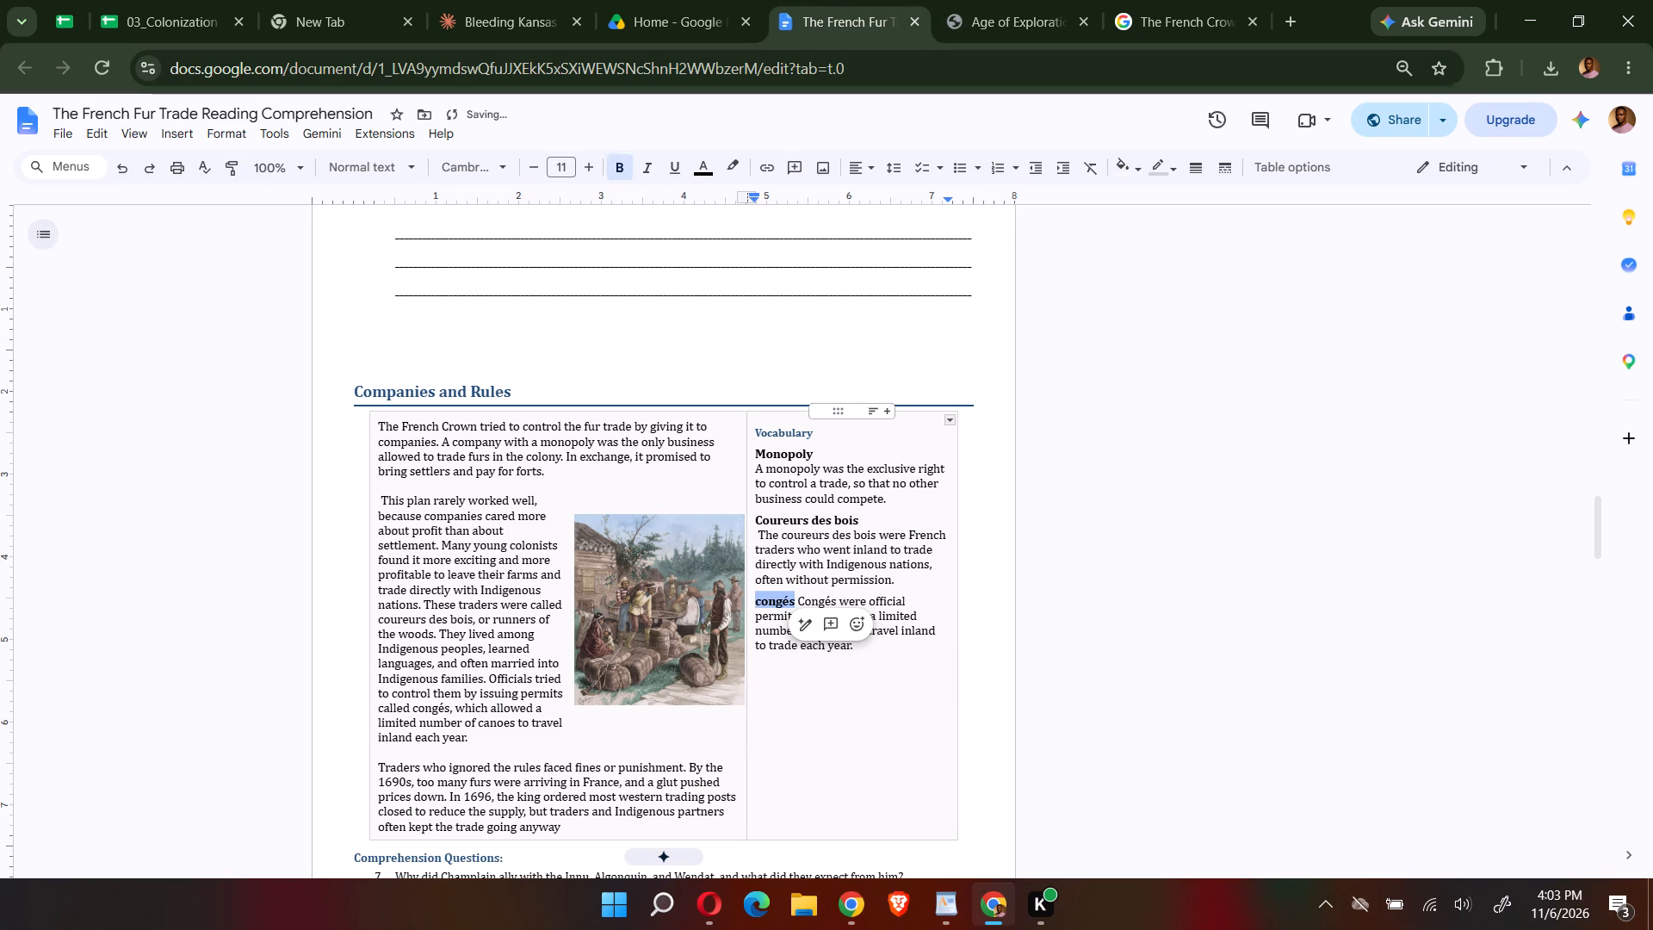
Capitalize the vocabulary term as "Congés" and place its definition on a separate line directly beneath it.
{"action": "left_click", "coordinate": [761, 604]}
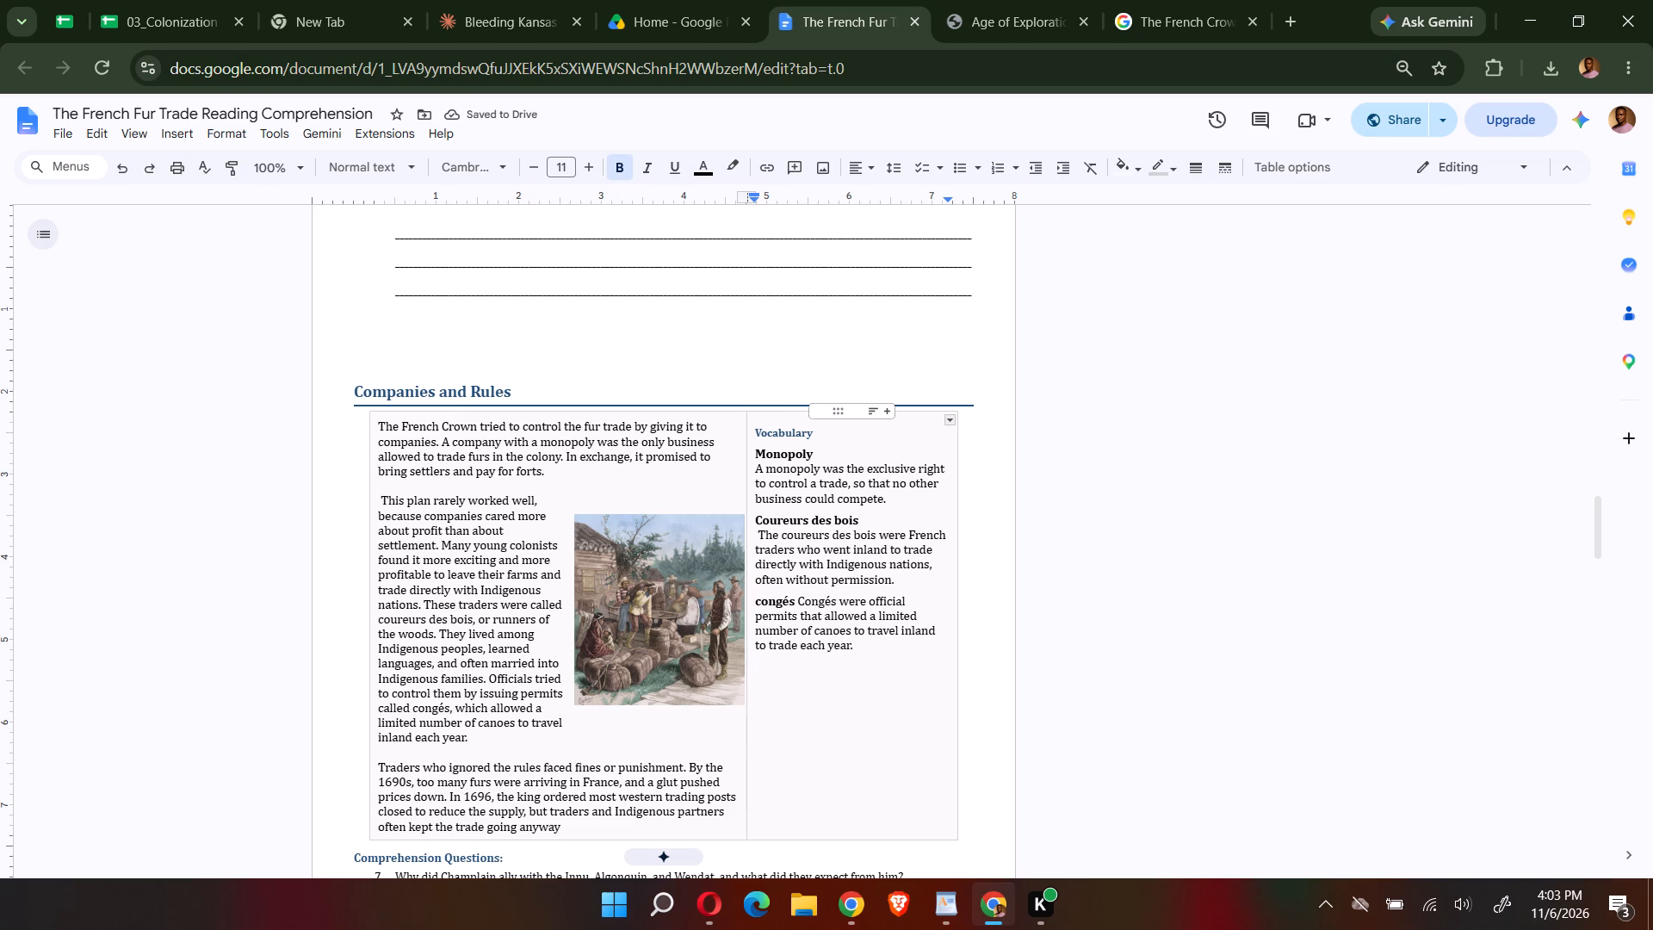
{"action": "key", "text": "BackSpace"}
{"action": "key", "text": "shift+c"}
{"action": "left_click", "coordinate": [796, 603]}
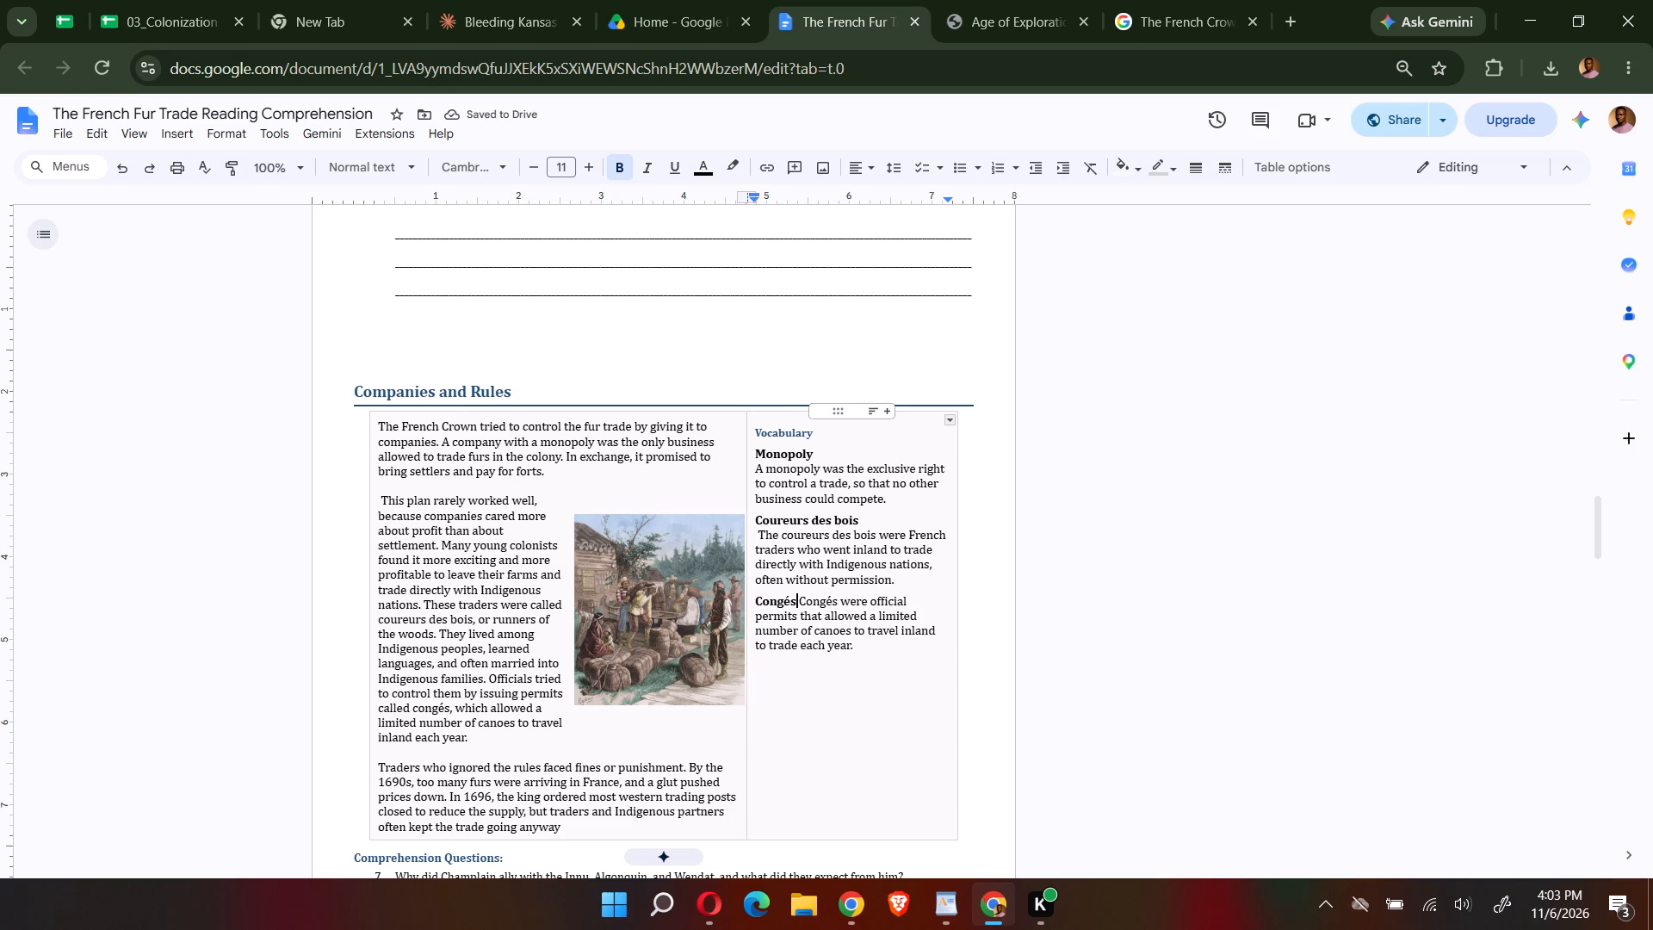
{"action": "key", "text": "shift+Return"}
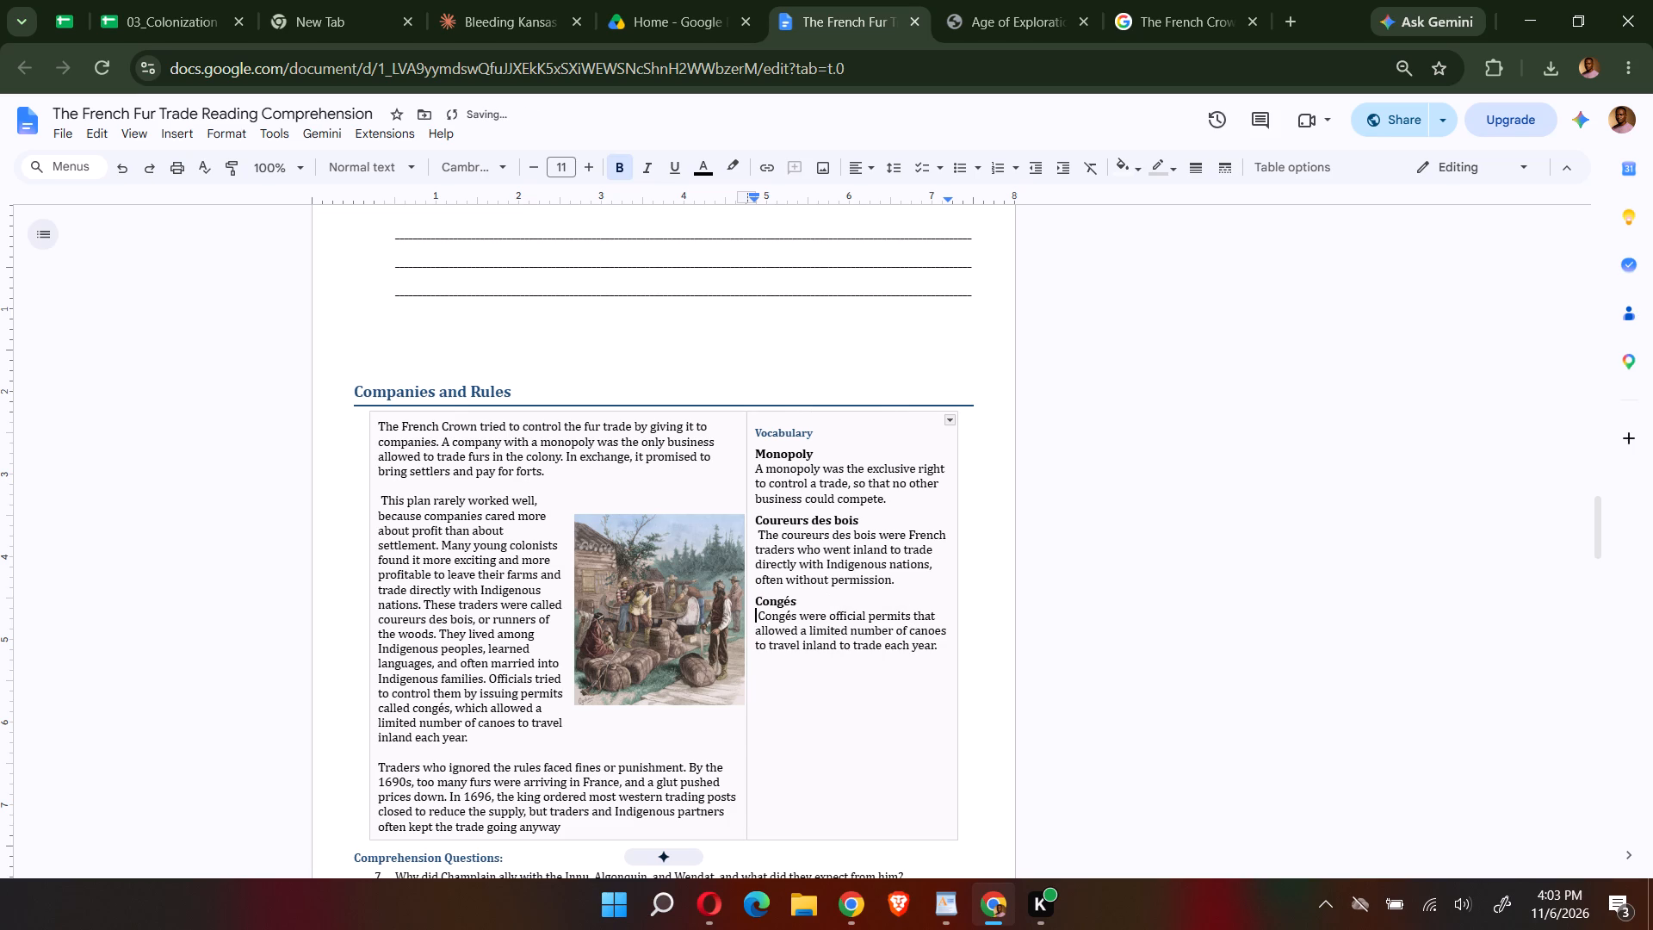
Copy the glut term and definition from the PDF's Section 3 Key Vocabulary and paste them on a new line below the Congés entry.
{"action": "left_click", "coordinate": [949, 643]}
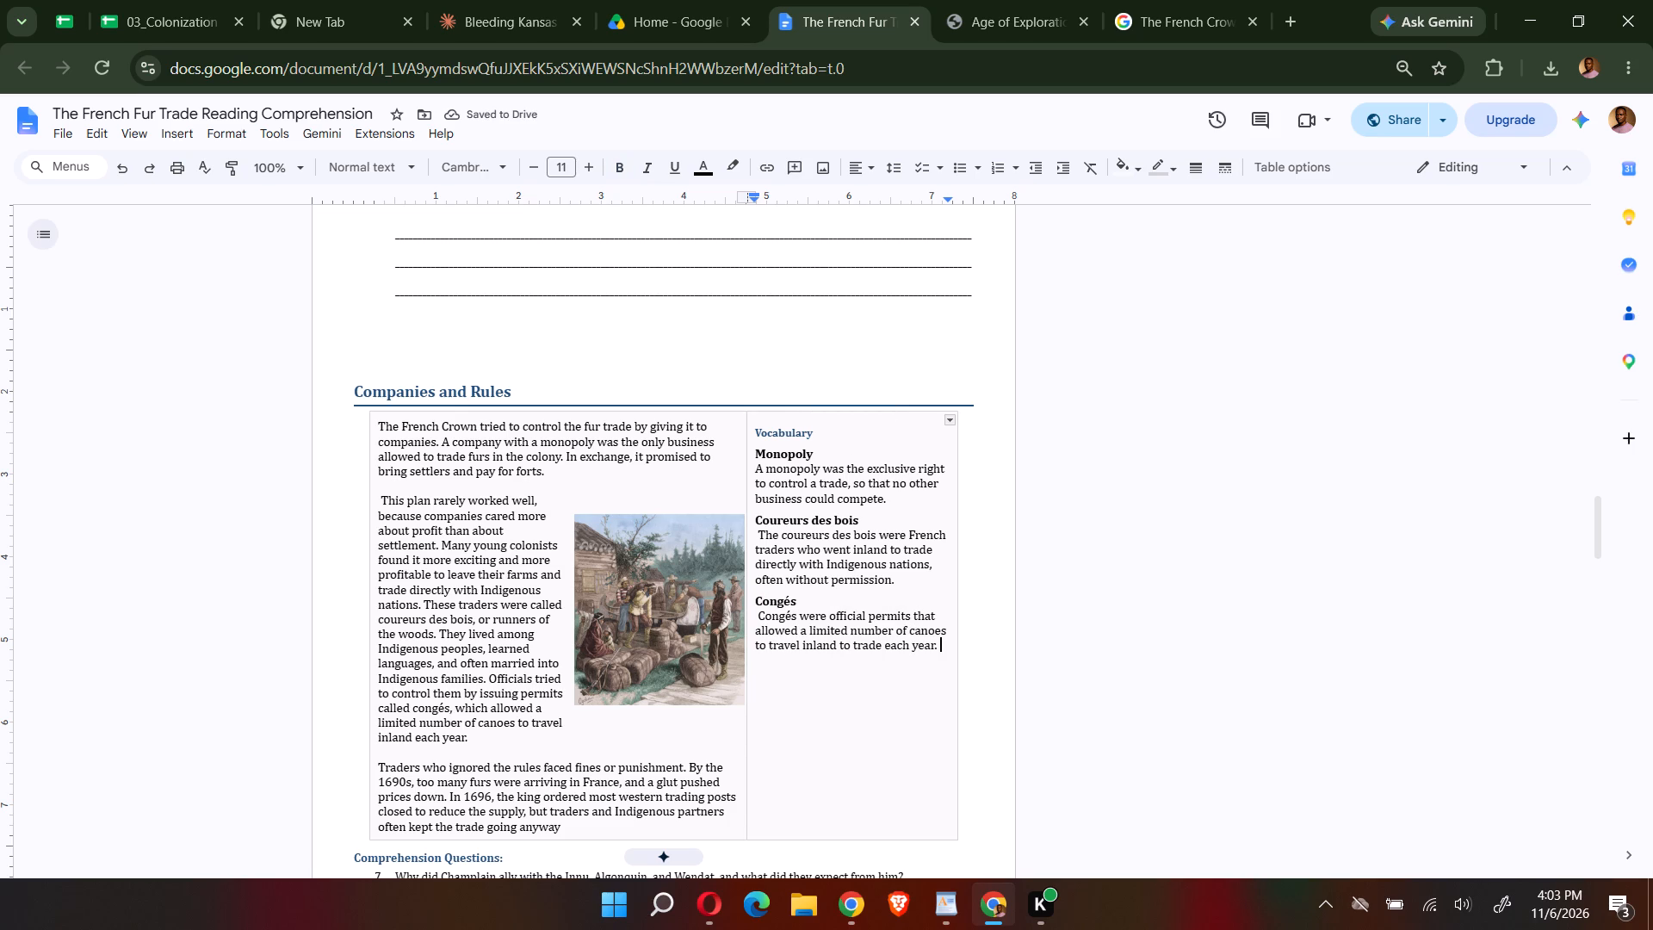
{"action": "key", "text": "Return"}
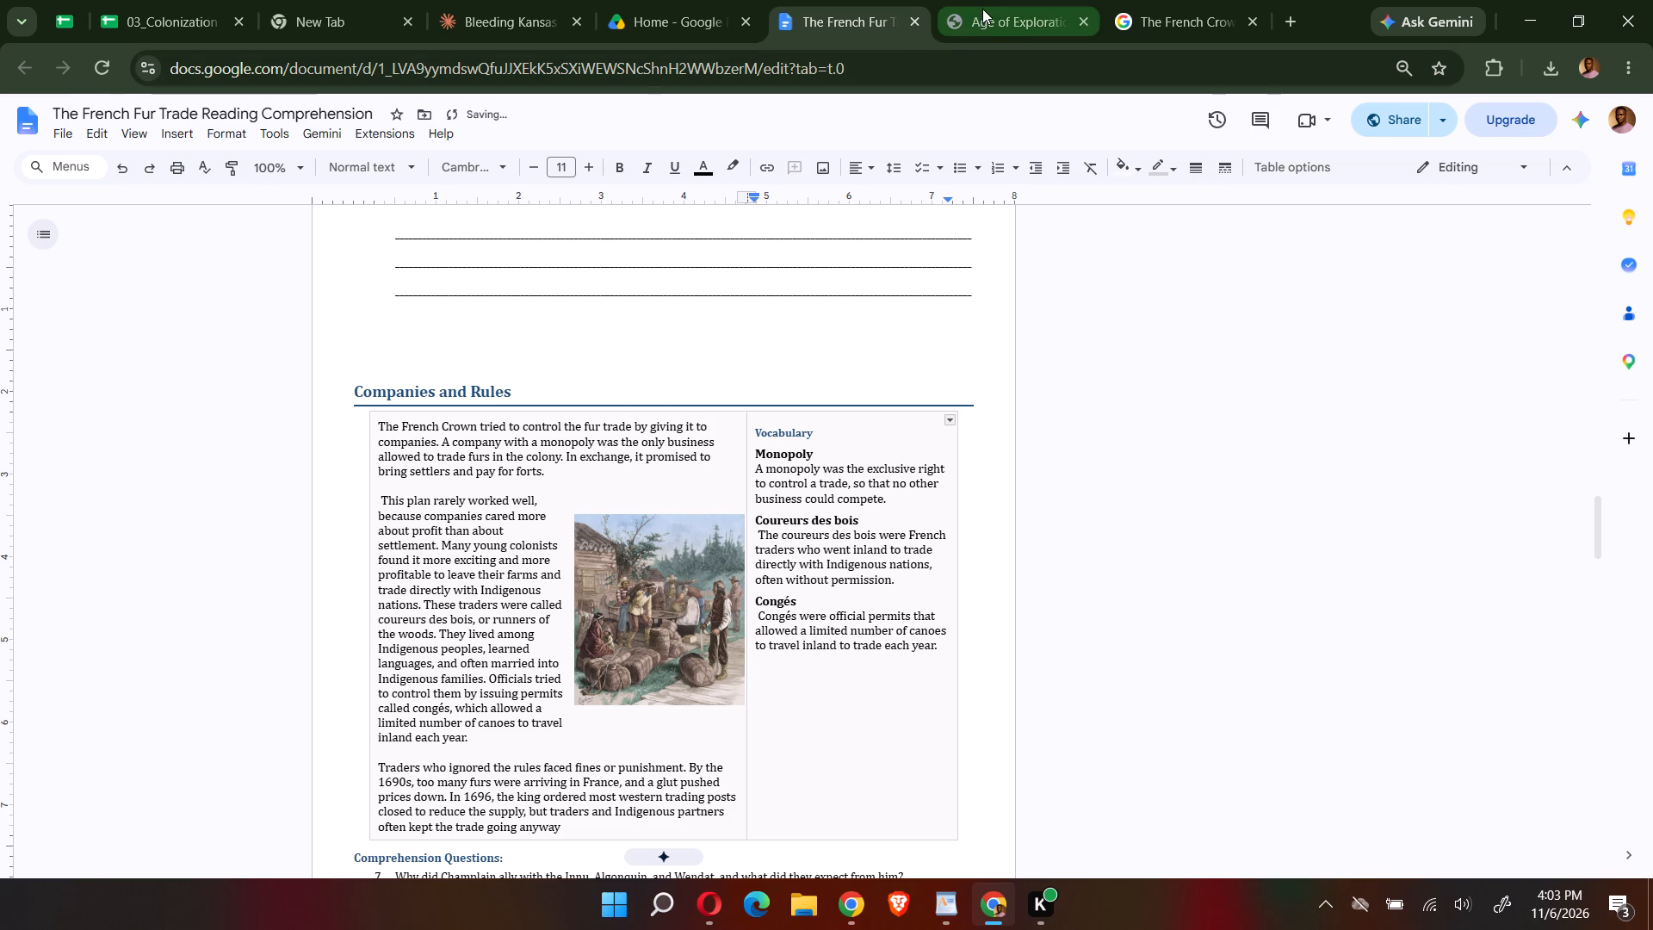
{"action": "left_click", "coordinate": [982, 9]}
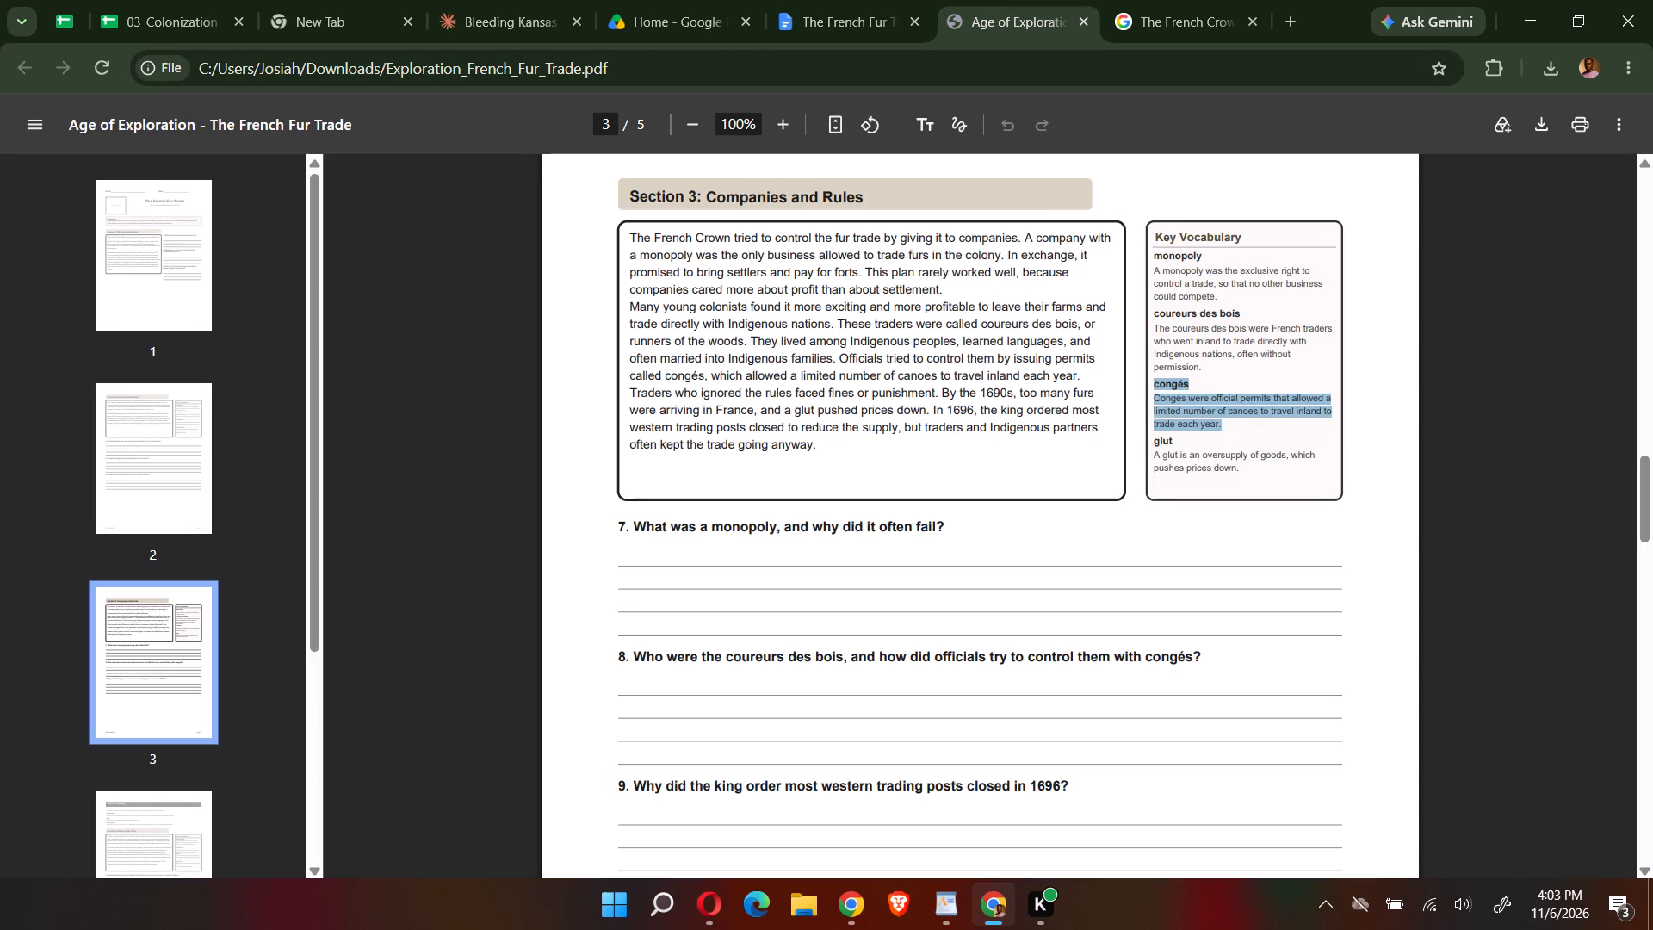
{"action": "left_click_drag", "start_coordinate": [1253, 470], "coordinate": [1155, 437]}
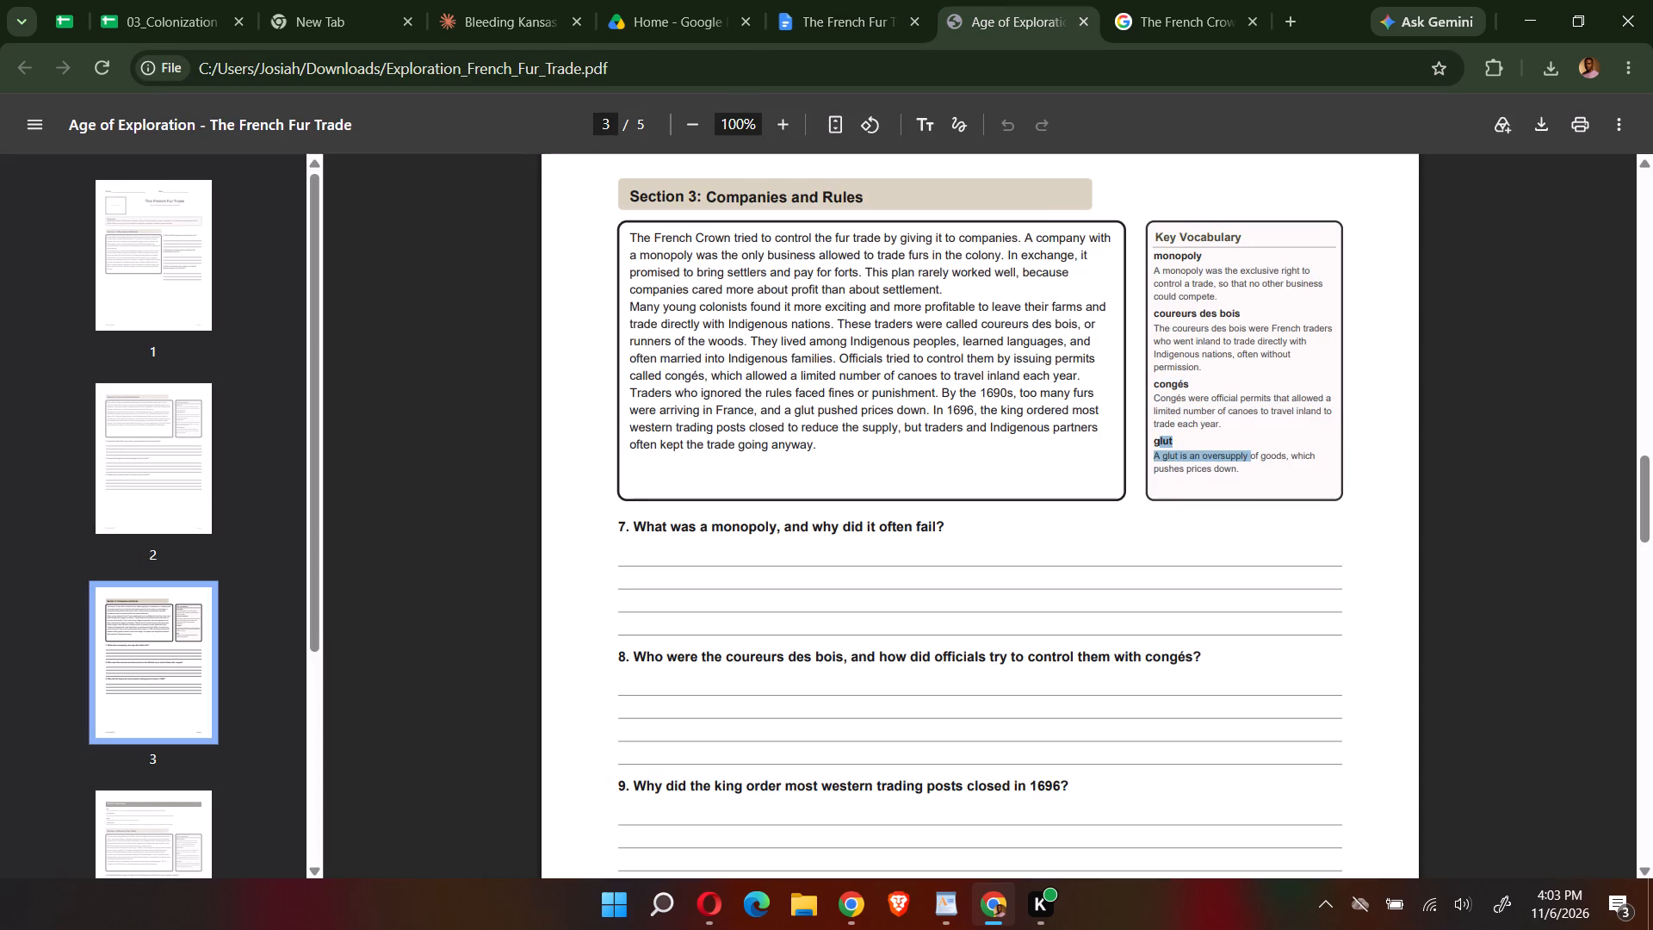
{"action": "left_click", "coordinate": [1235, 474]}
{"action": "left_click_drag", "start_coordinate": [1243, 474], "coordinate": [1155, 443]}
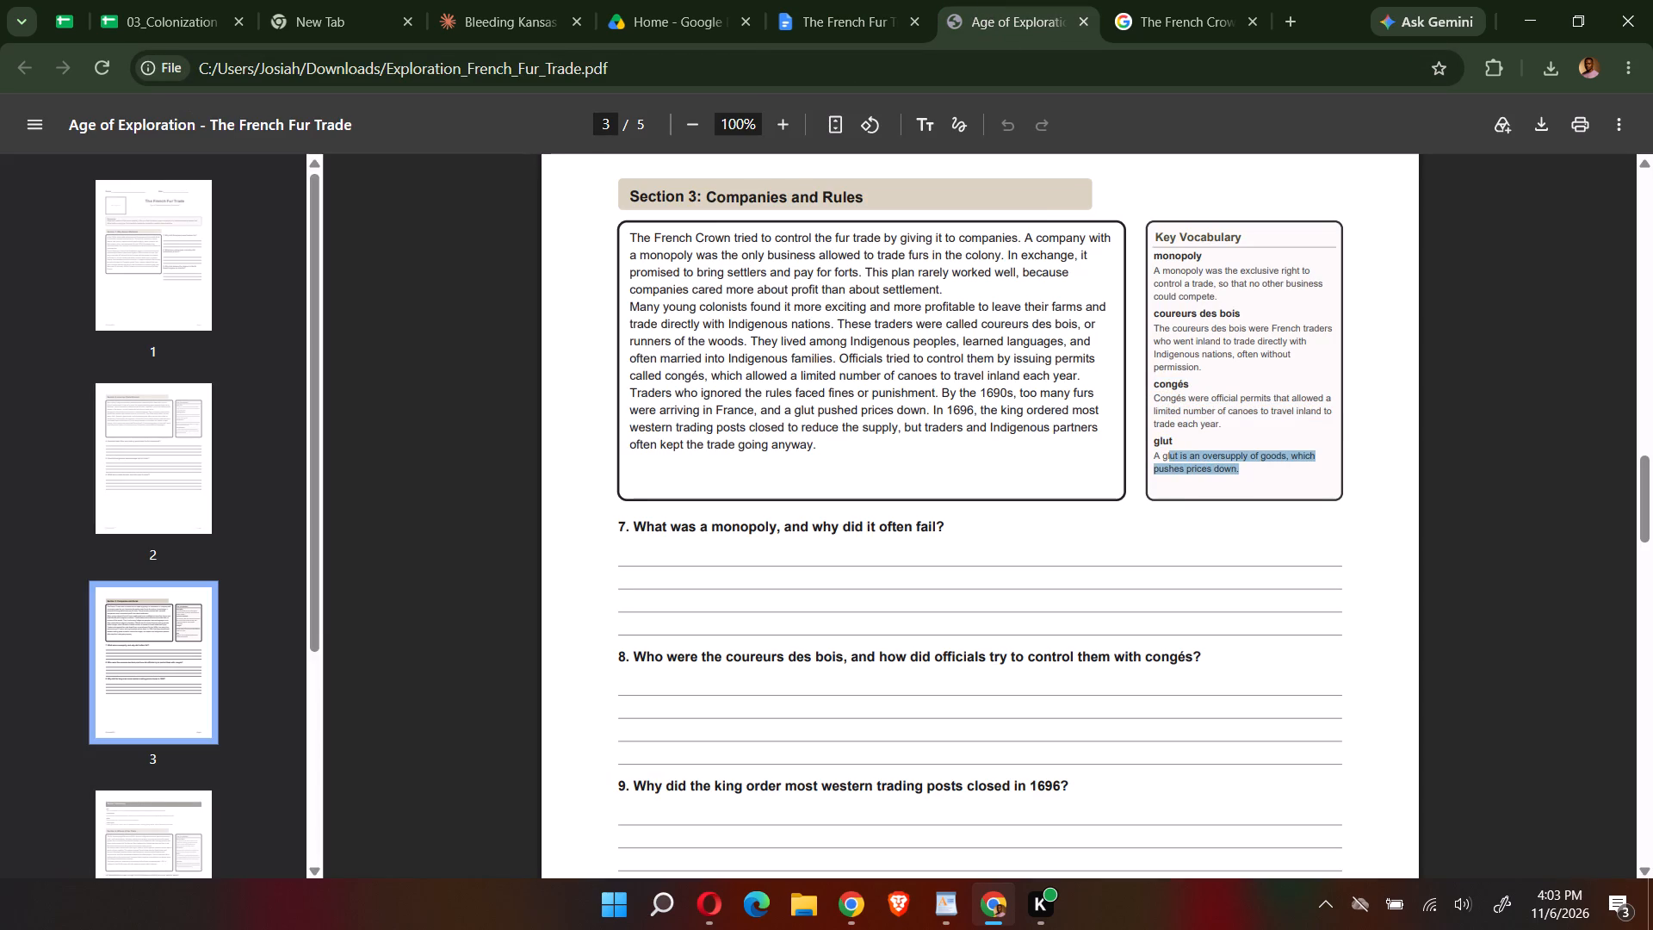
{"action": "left_click_drag", "start_coordinate": [1155, 443], "coordinate": [1133, 430]}
{"action": "key", "text": "ctrl+c"}
{"action": "left_click", "coordinate": [863, 22]}
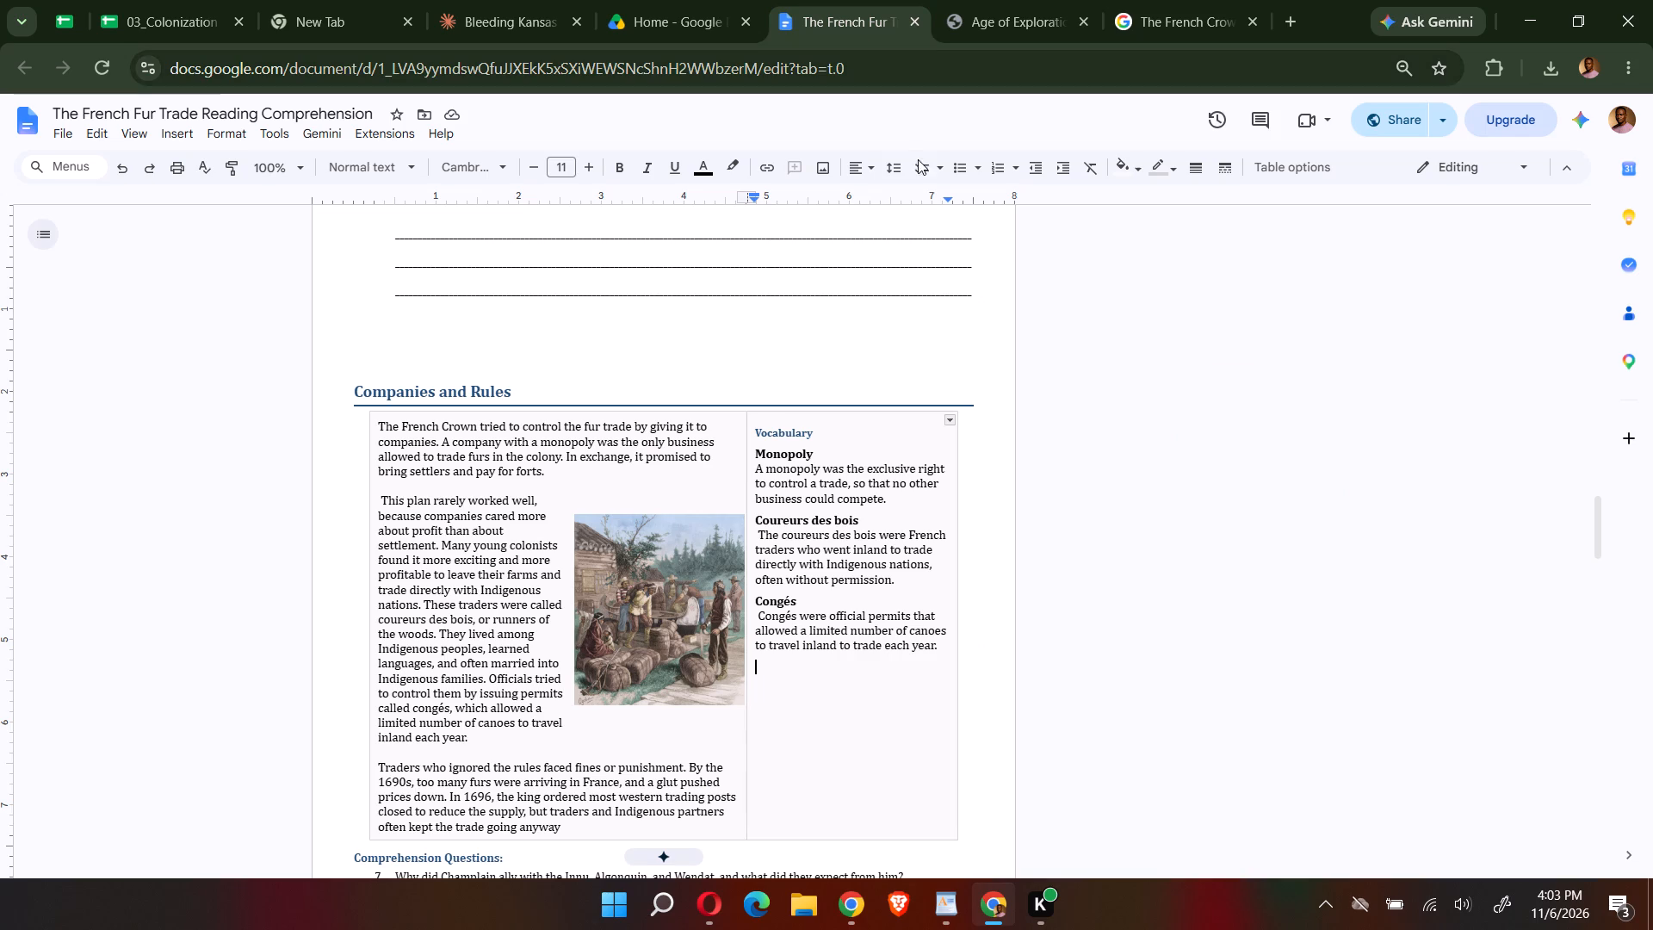
{"action": "key", "text": "ctrl+v"}
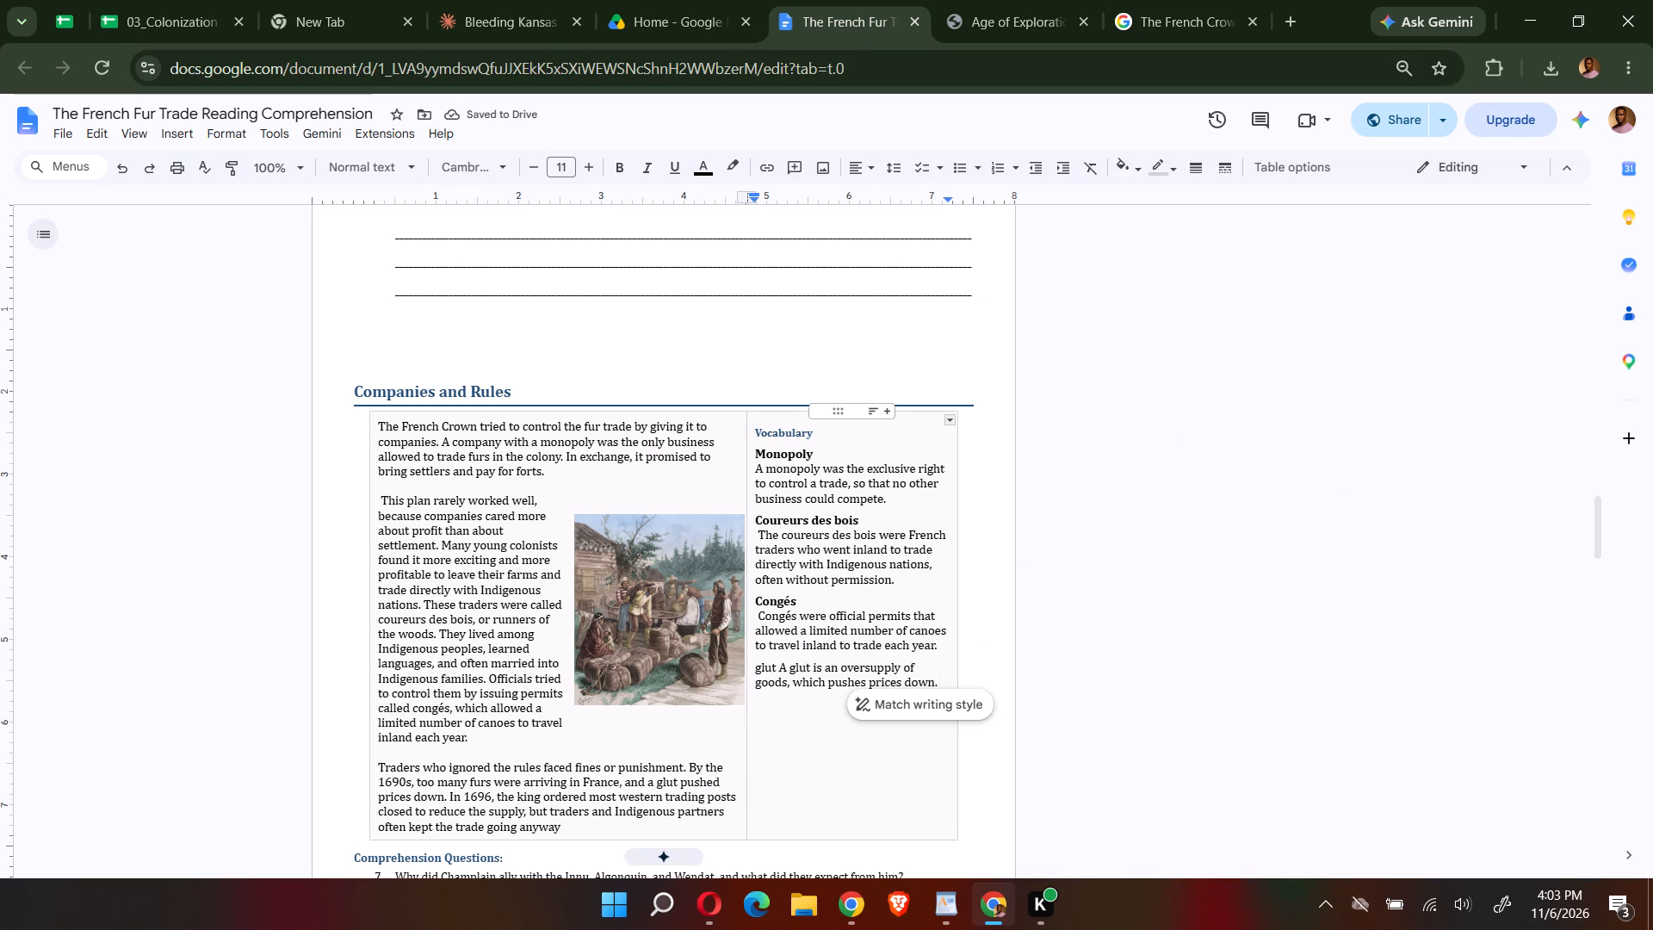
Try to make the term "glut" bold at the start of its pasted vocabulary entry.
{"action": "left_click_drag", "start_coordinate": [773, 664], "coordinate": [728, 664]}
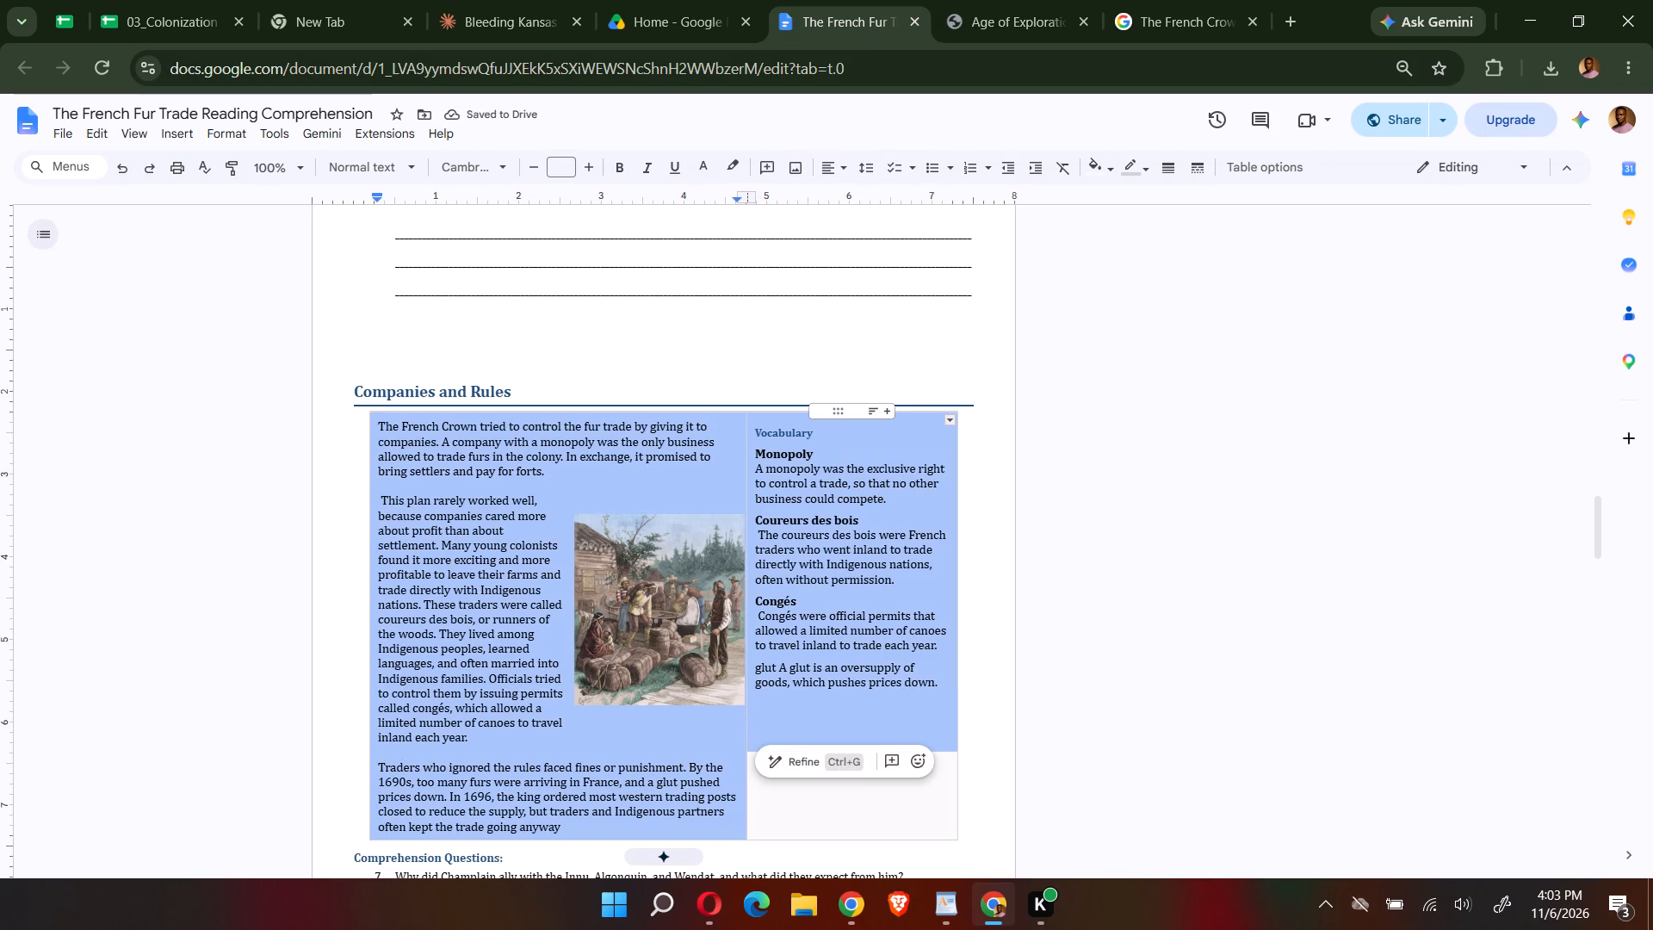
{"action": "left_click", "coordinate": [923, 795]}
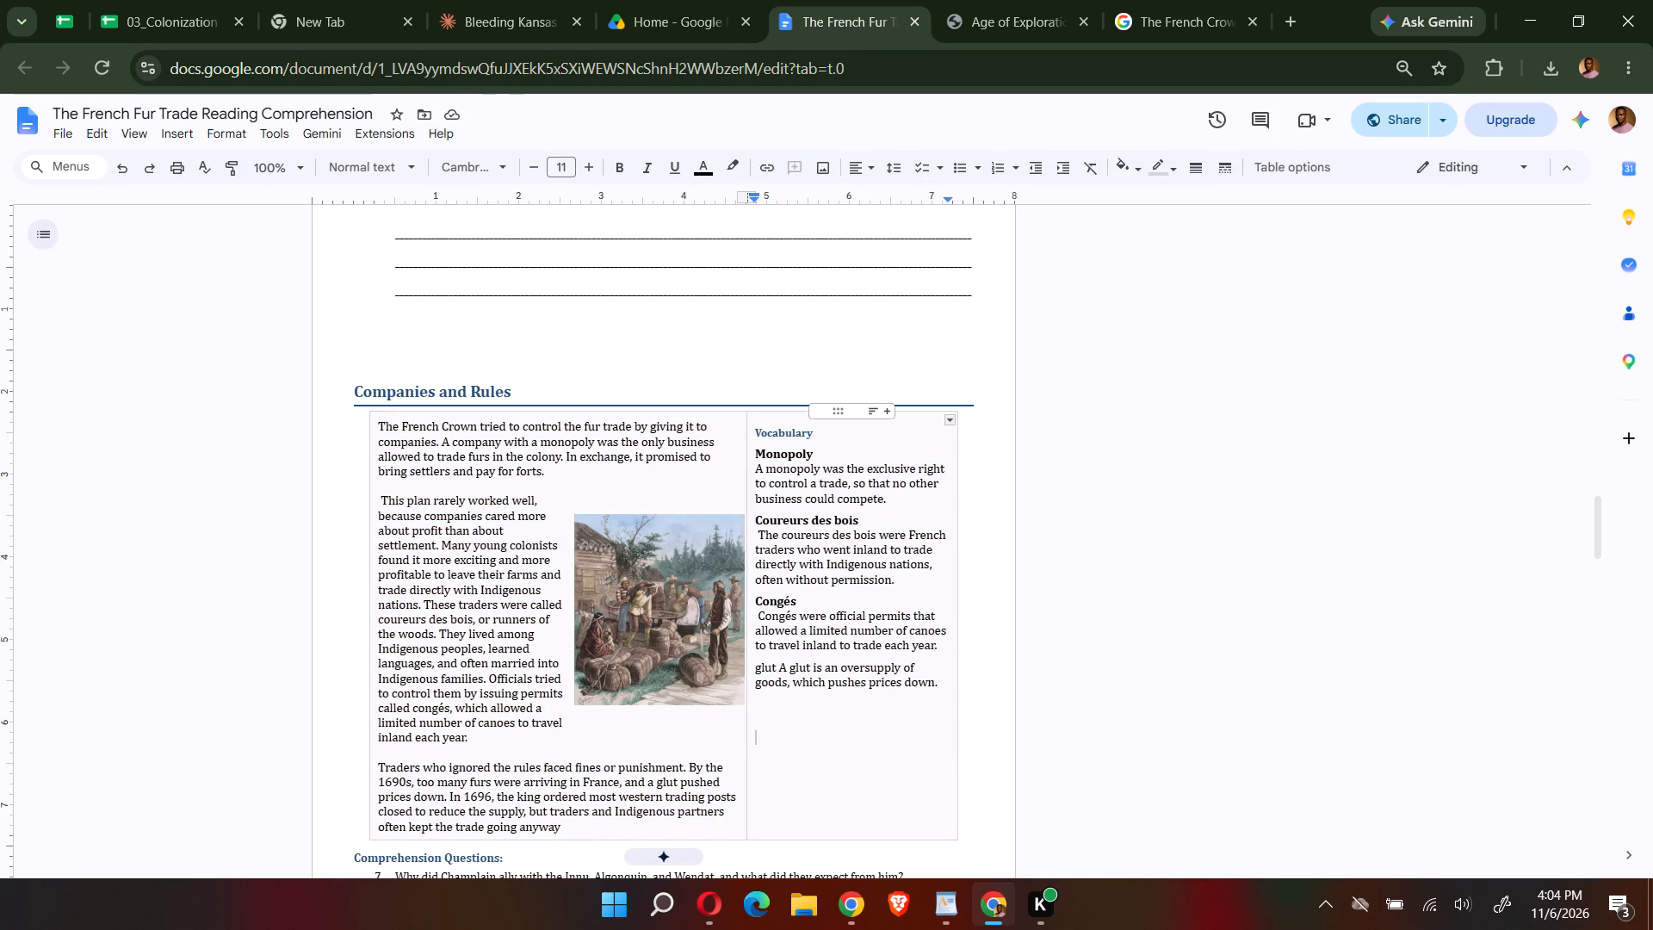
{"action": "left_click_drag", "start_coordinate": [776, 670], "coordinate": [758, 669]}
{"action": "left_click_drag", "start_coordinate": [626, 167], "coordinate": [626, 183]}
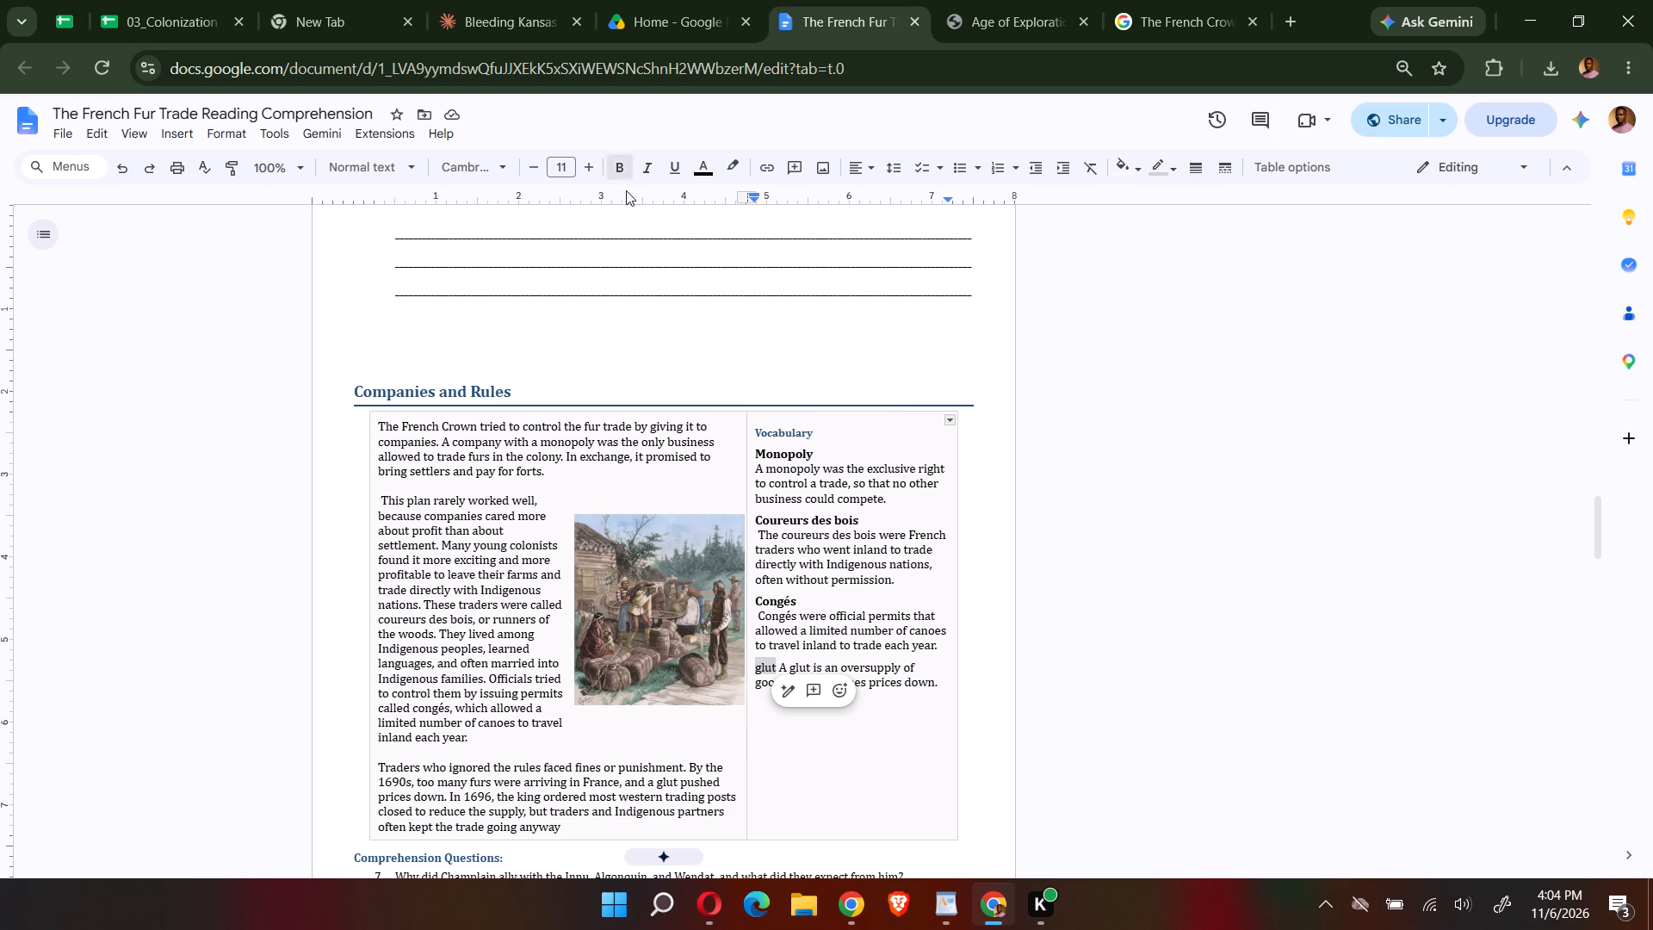
Capitalize the vocabulary term as "Glut" and place its definition on a separate line directly beneath it.
{"action": "left_click", "coordinate": [757, 670]}
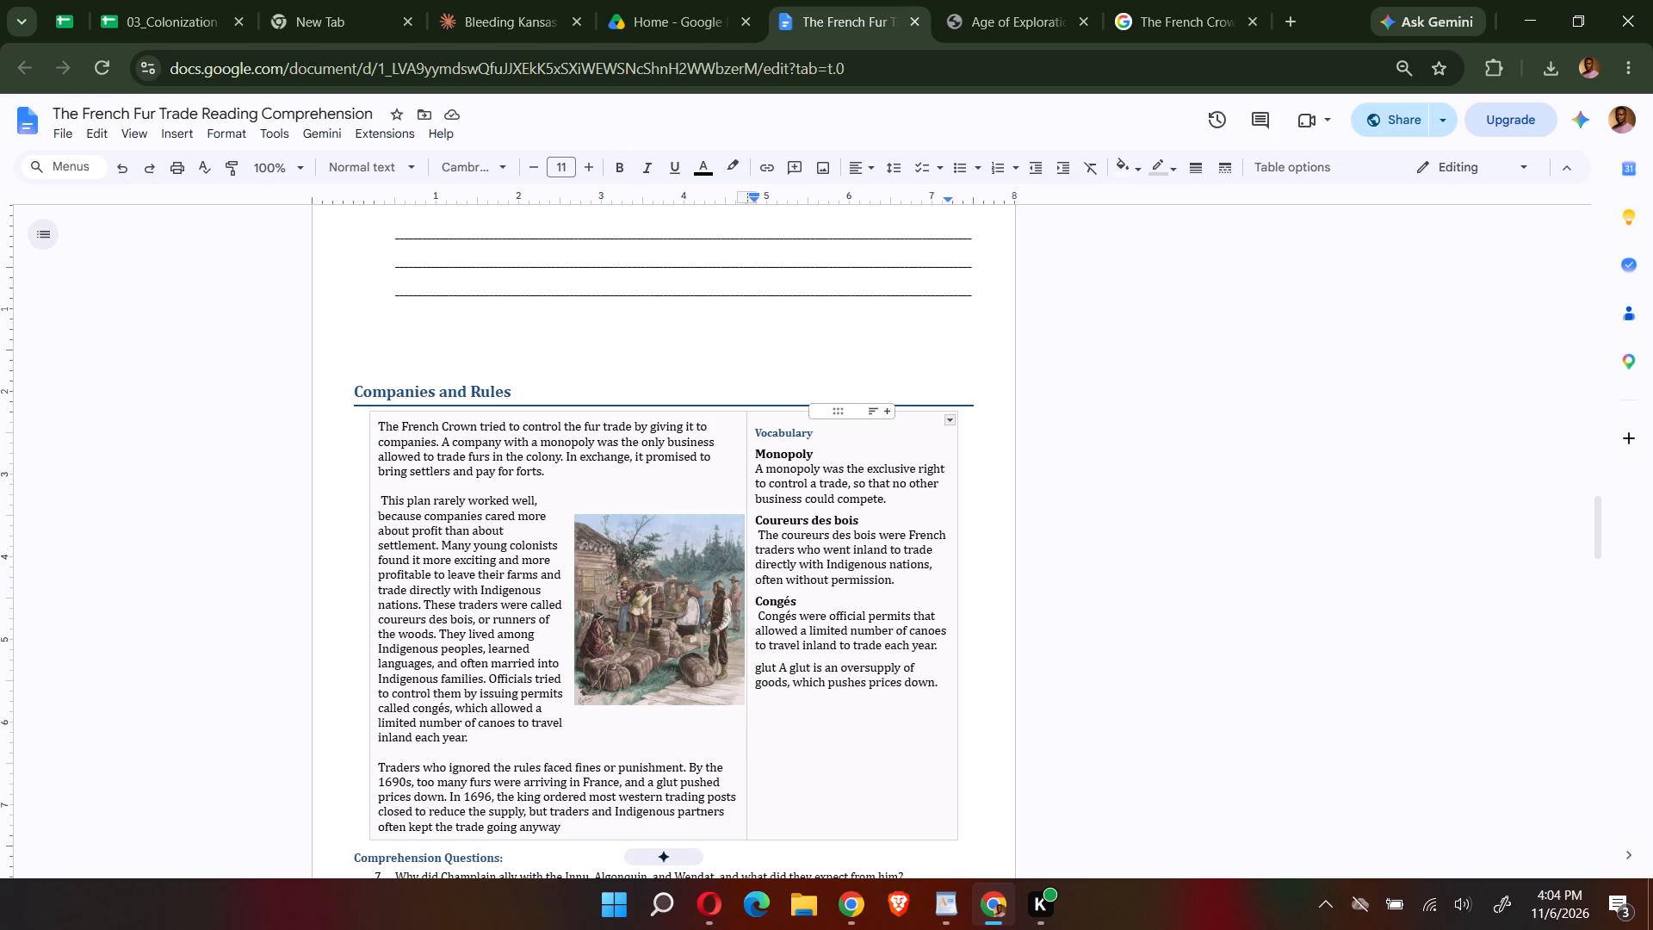
{"action": "key", "text": "Right"}
{"action": "key", "text": "BackSpace"}
{"action": "key", "text": "shift+g"}
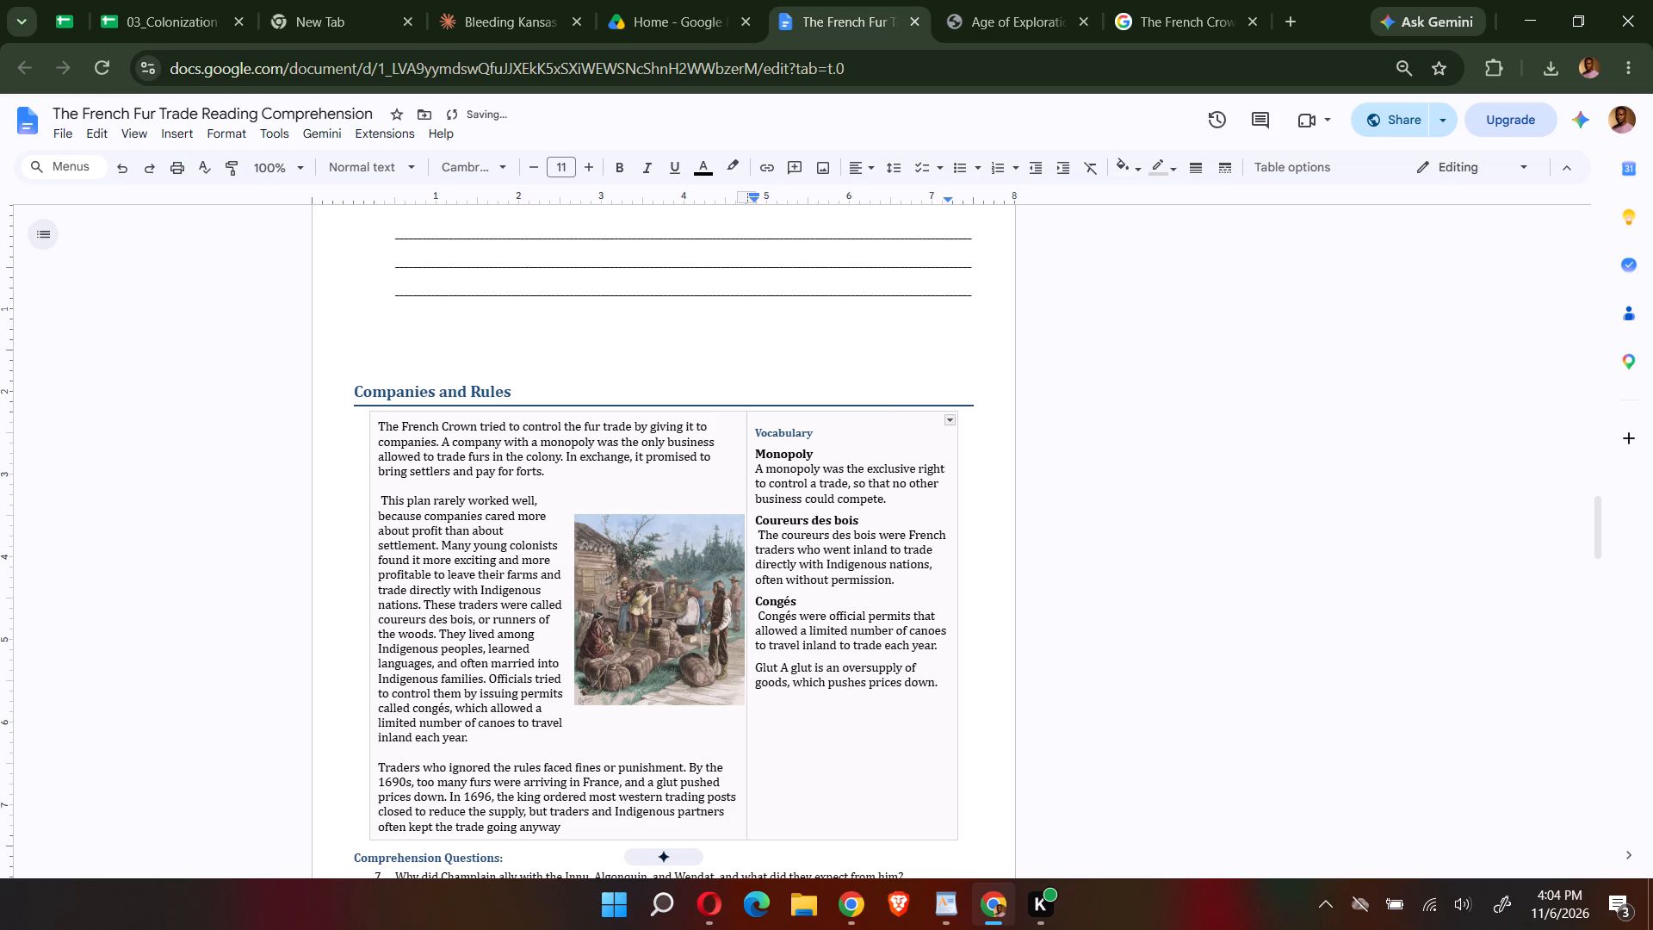
{"action": "key", "text": "Right"}
{"action": "key", "text": "Right"}
{"action": "key", "text": "Right"}
{"action": "key", "text": "shift+Return"}
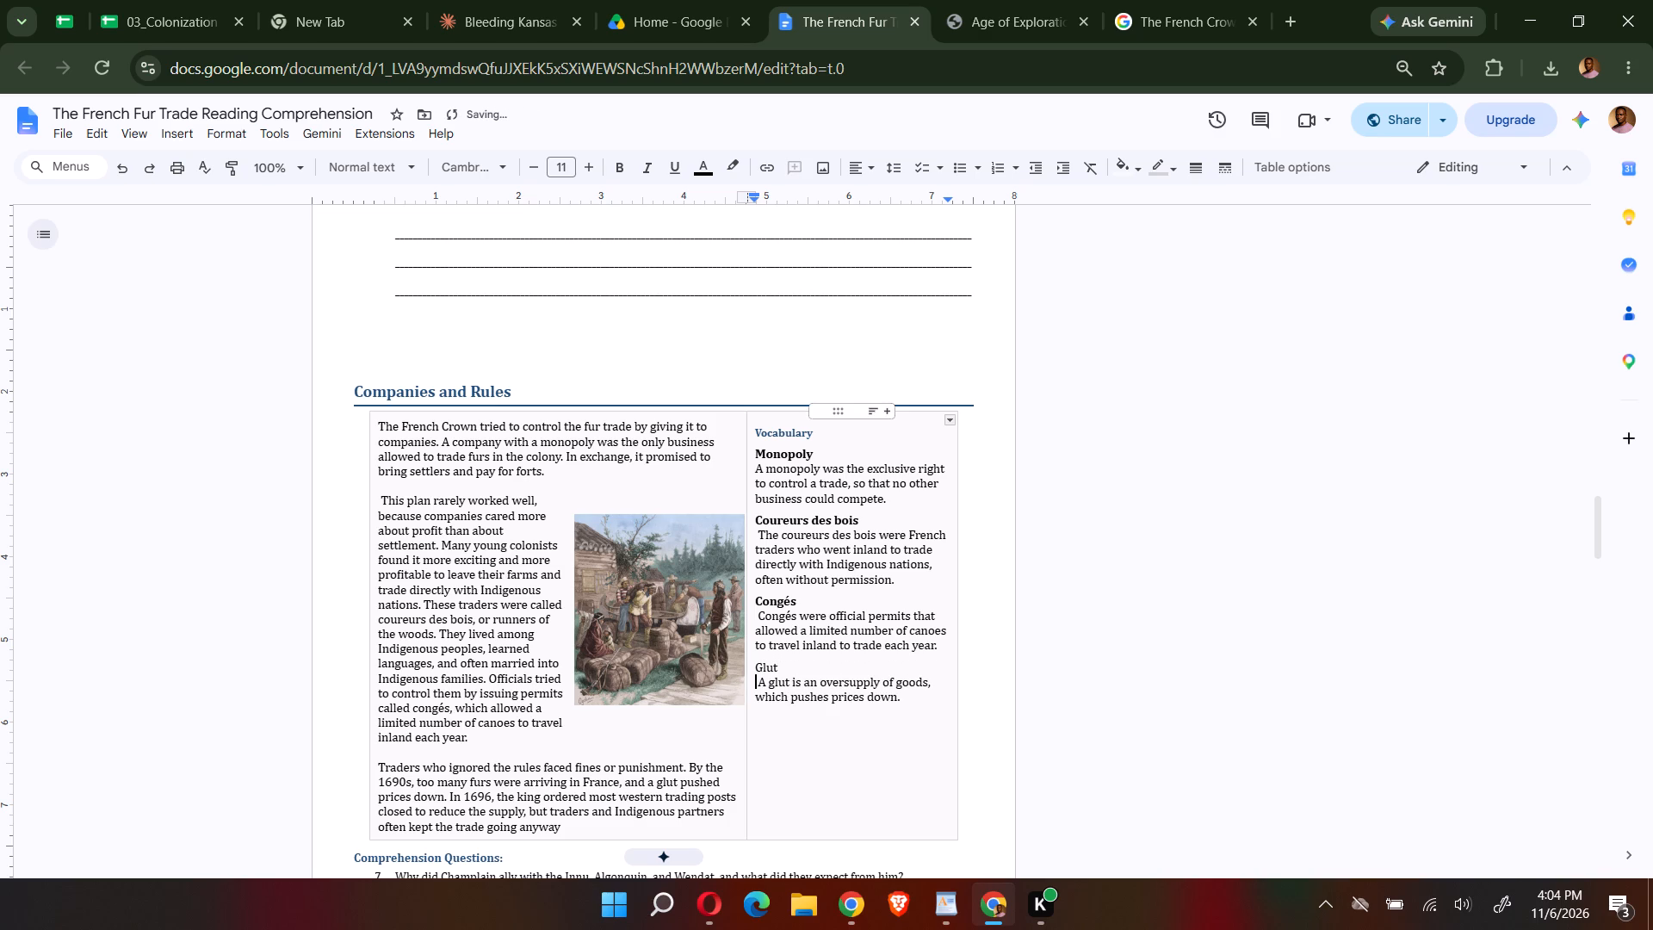
Make the vocabulary term "Glut" bold, leaving its definition in regular weight.
{"action": "left_click_drag", "start_coordinate": [785, 666], "coordinate": [748, 667]}
{"action": "left_click", "coordinate": [621, 161]}
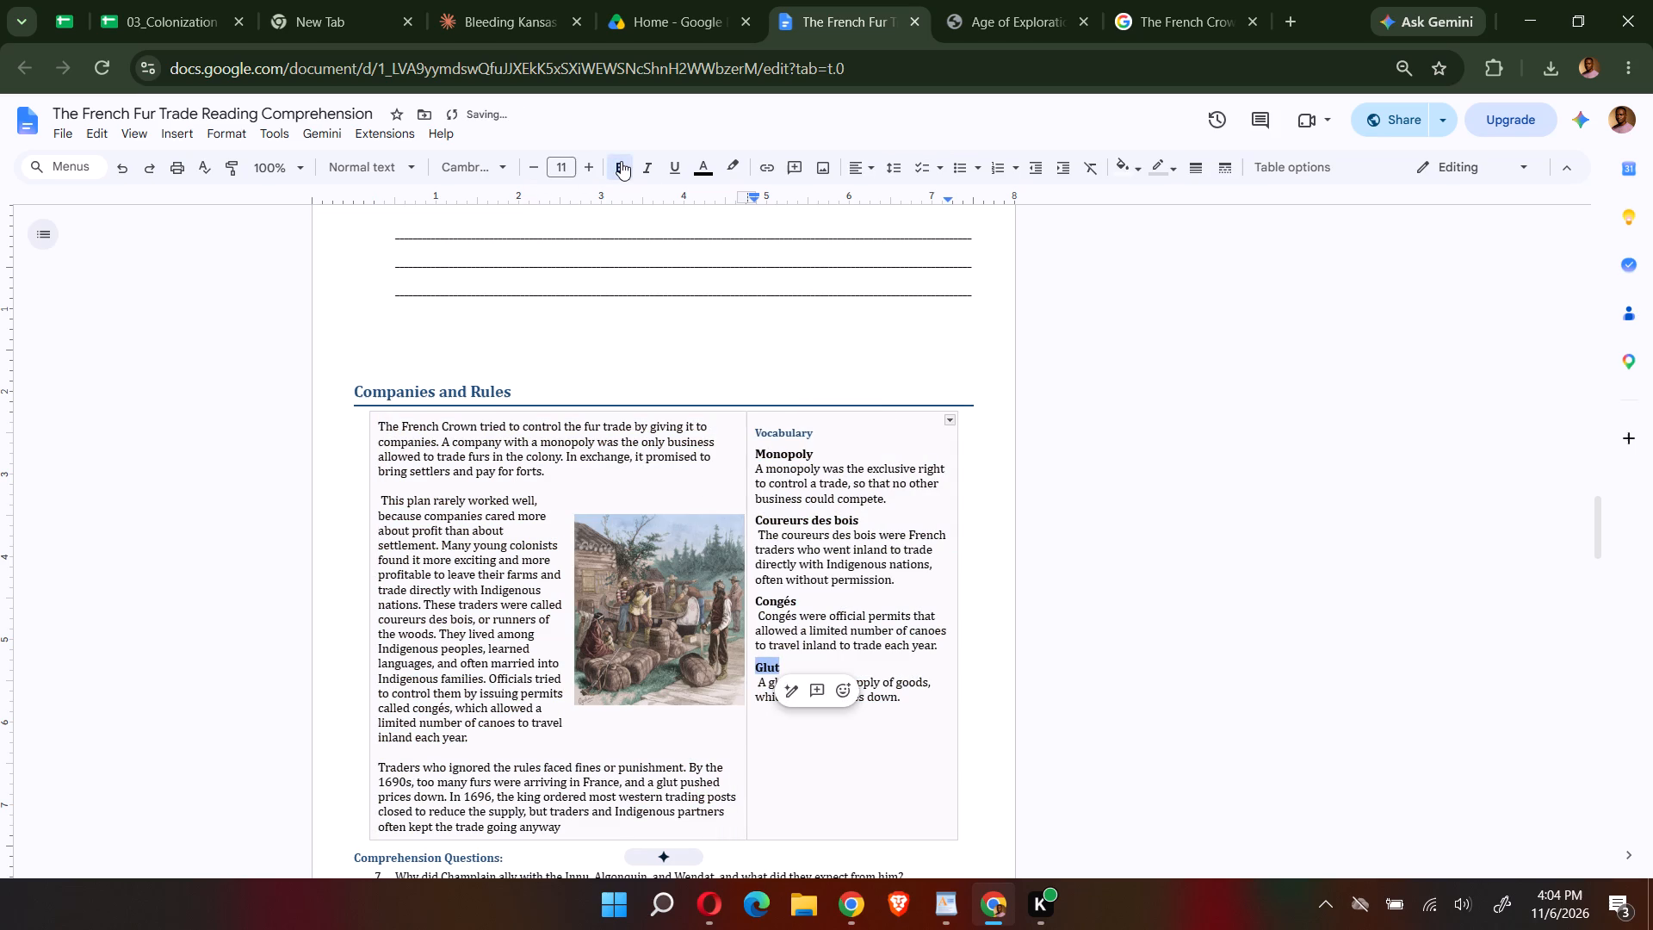
{"action": "left_click", "coordinate": [1161, 428]}
Replace the text of comprehension question 7 with the PDF's "What was a monopoly, and why did it often fail?".
{"action": "scroll", "coordinate": [1143, 490], "scroll_direction": "down", "scroll_amount": 5}
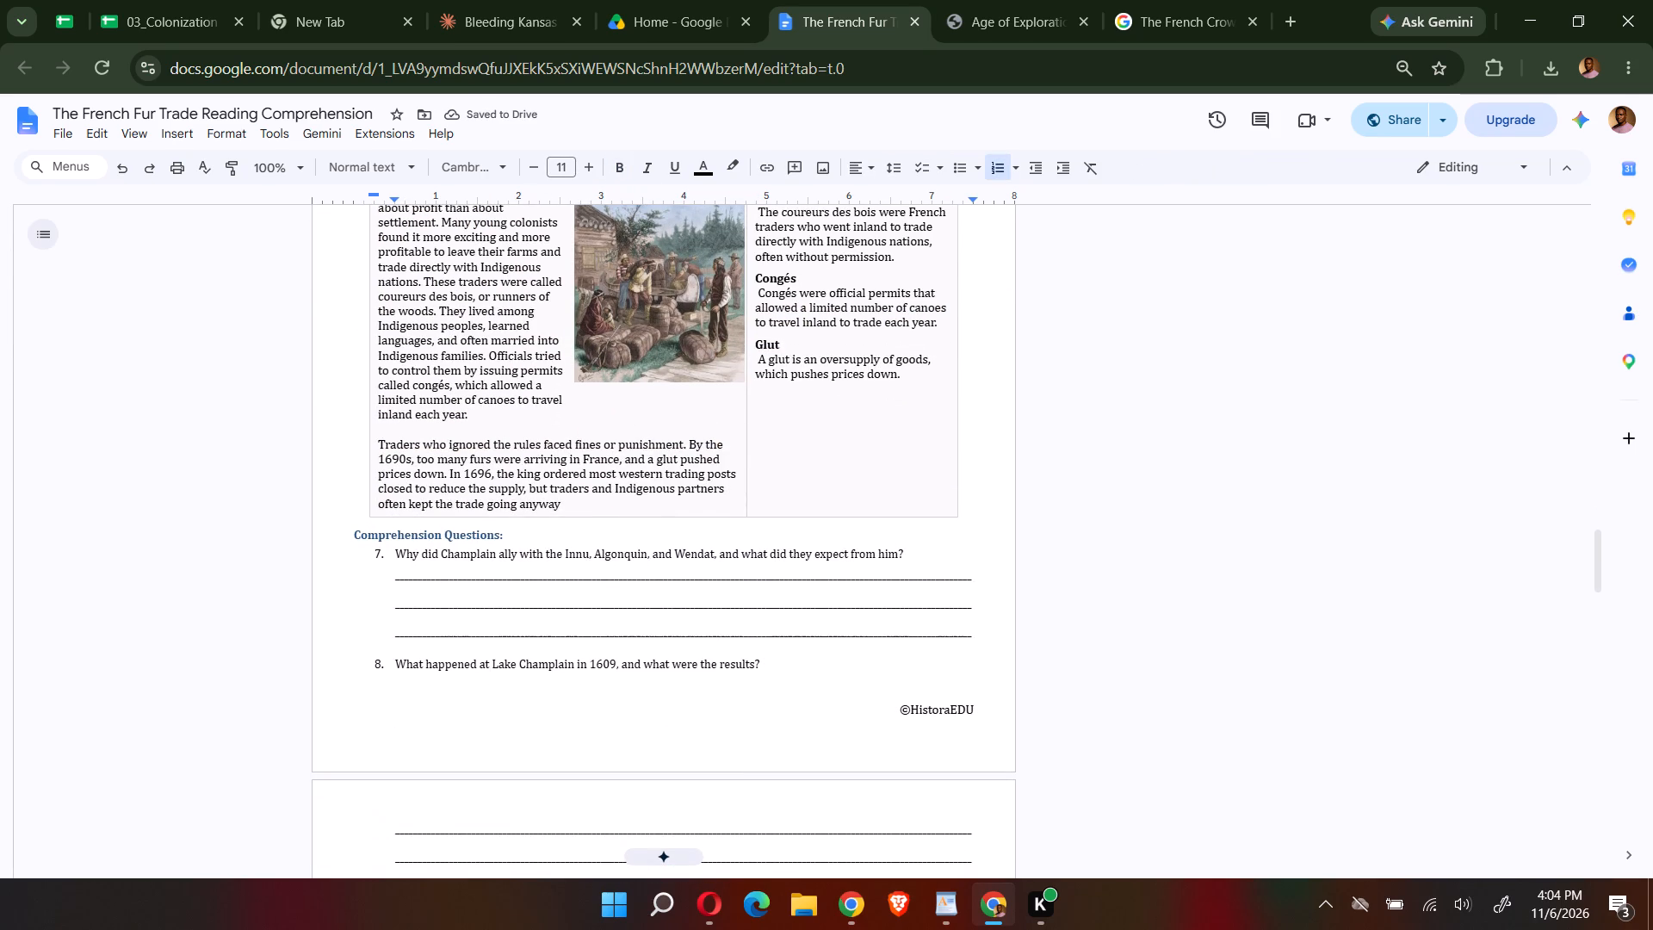
{"action": "left_click_drag", "start_coordinate": [913, 554], "coordinate": [385, 559]}
{"action": "key", "text": "BackSpace"}
{"action": "left_click", "coordinate": [979, 0]}
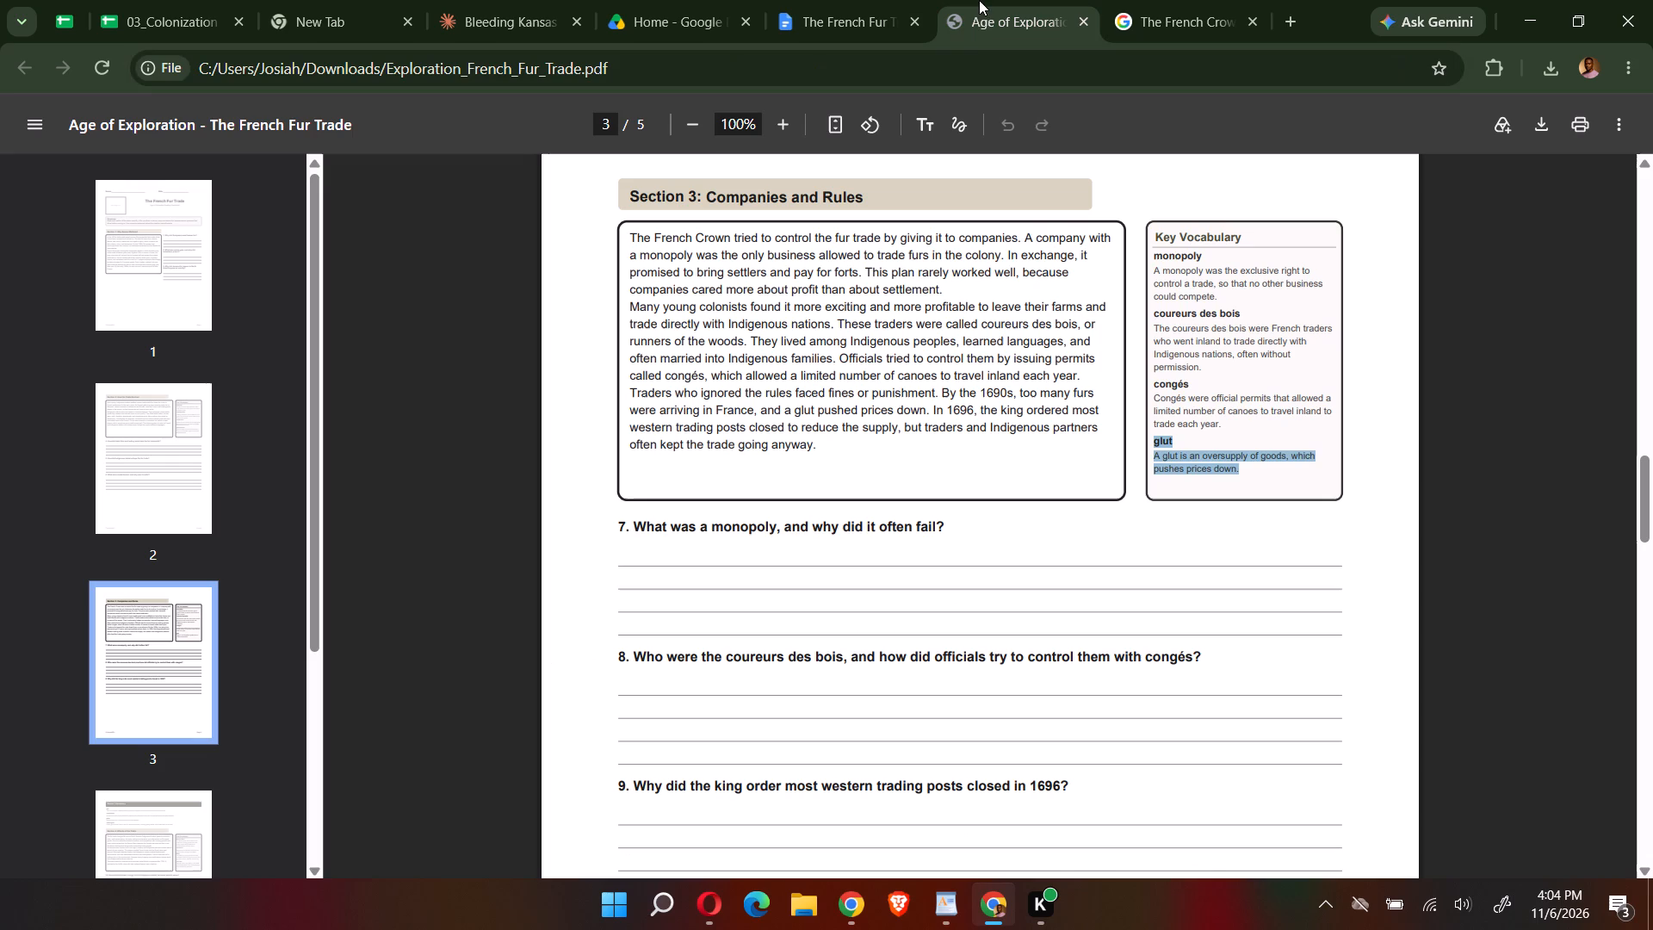
{"action": "left_click_drag", "start_coordinate": [950, 530], "coordinate": [861, 518]}
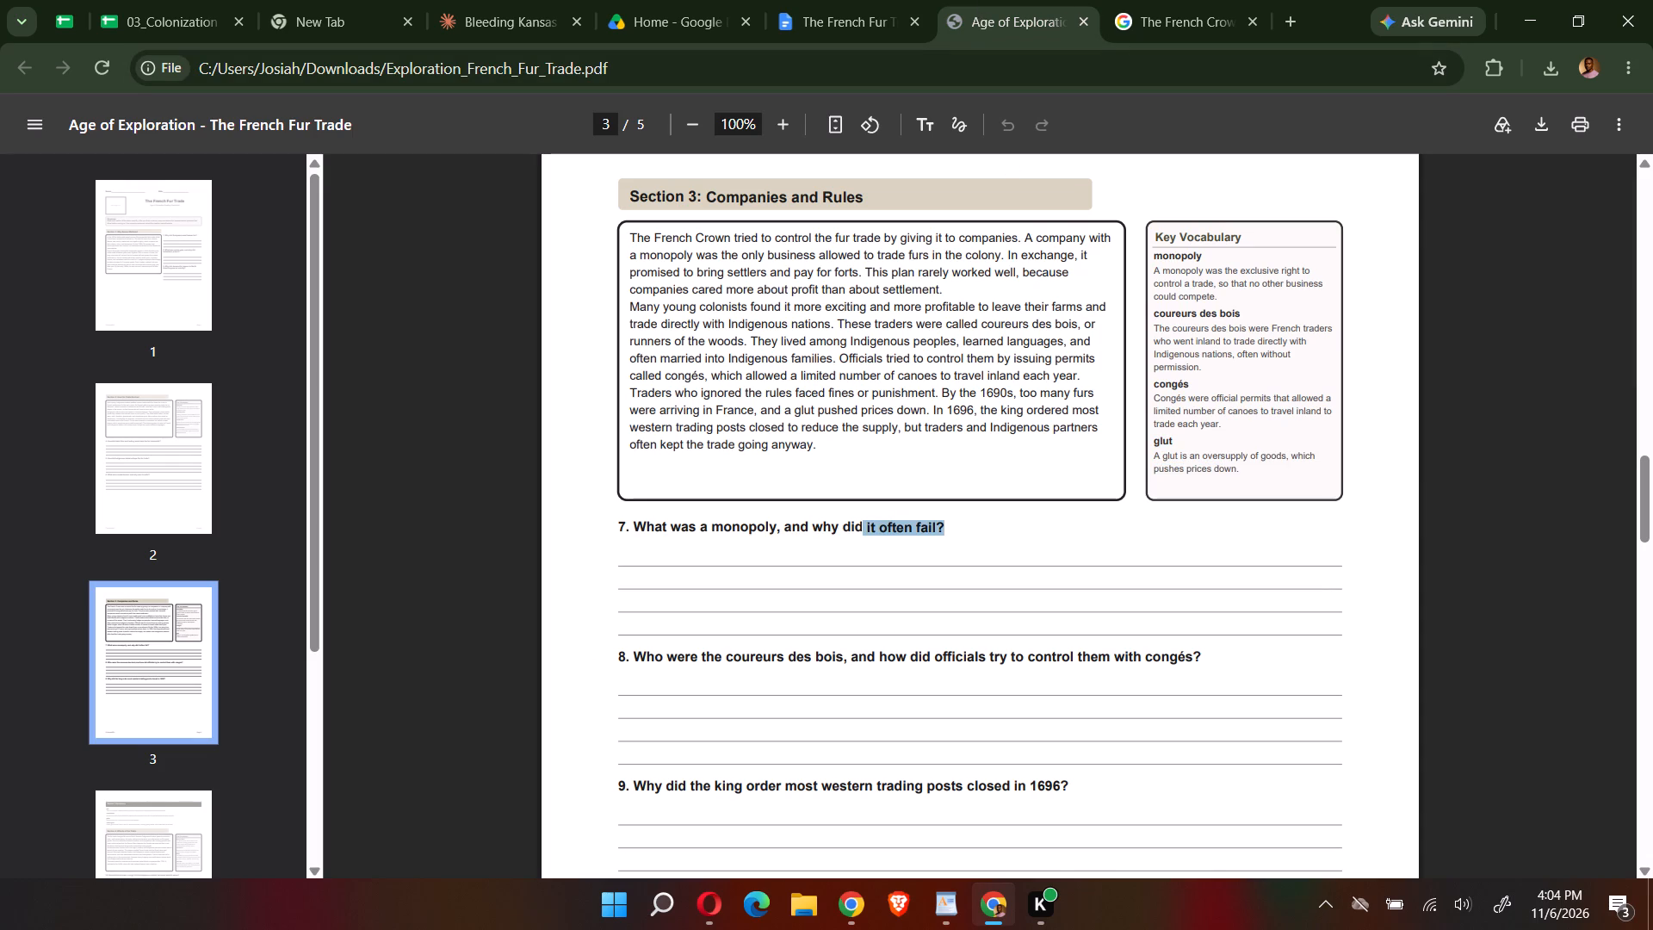
{"action": "left_click_drag", "start_coordinate": [861, 518], "coordinate": [633, 518]}
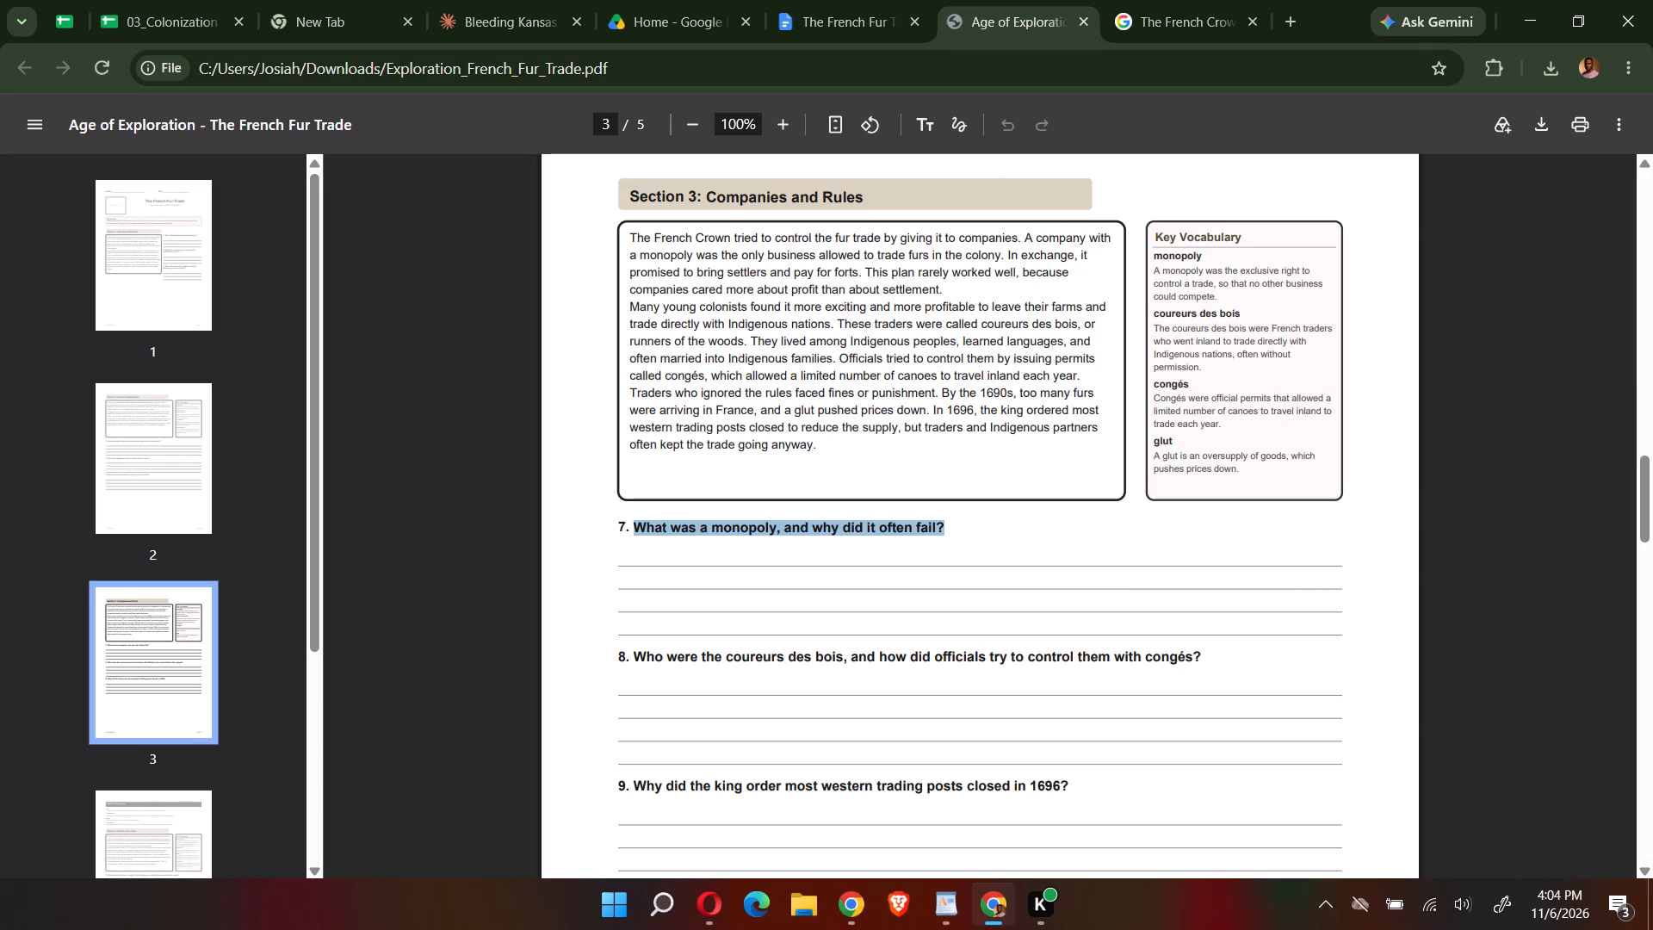
{"action": "key", "text": "ctrl+c"}
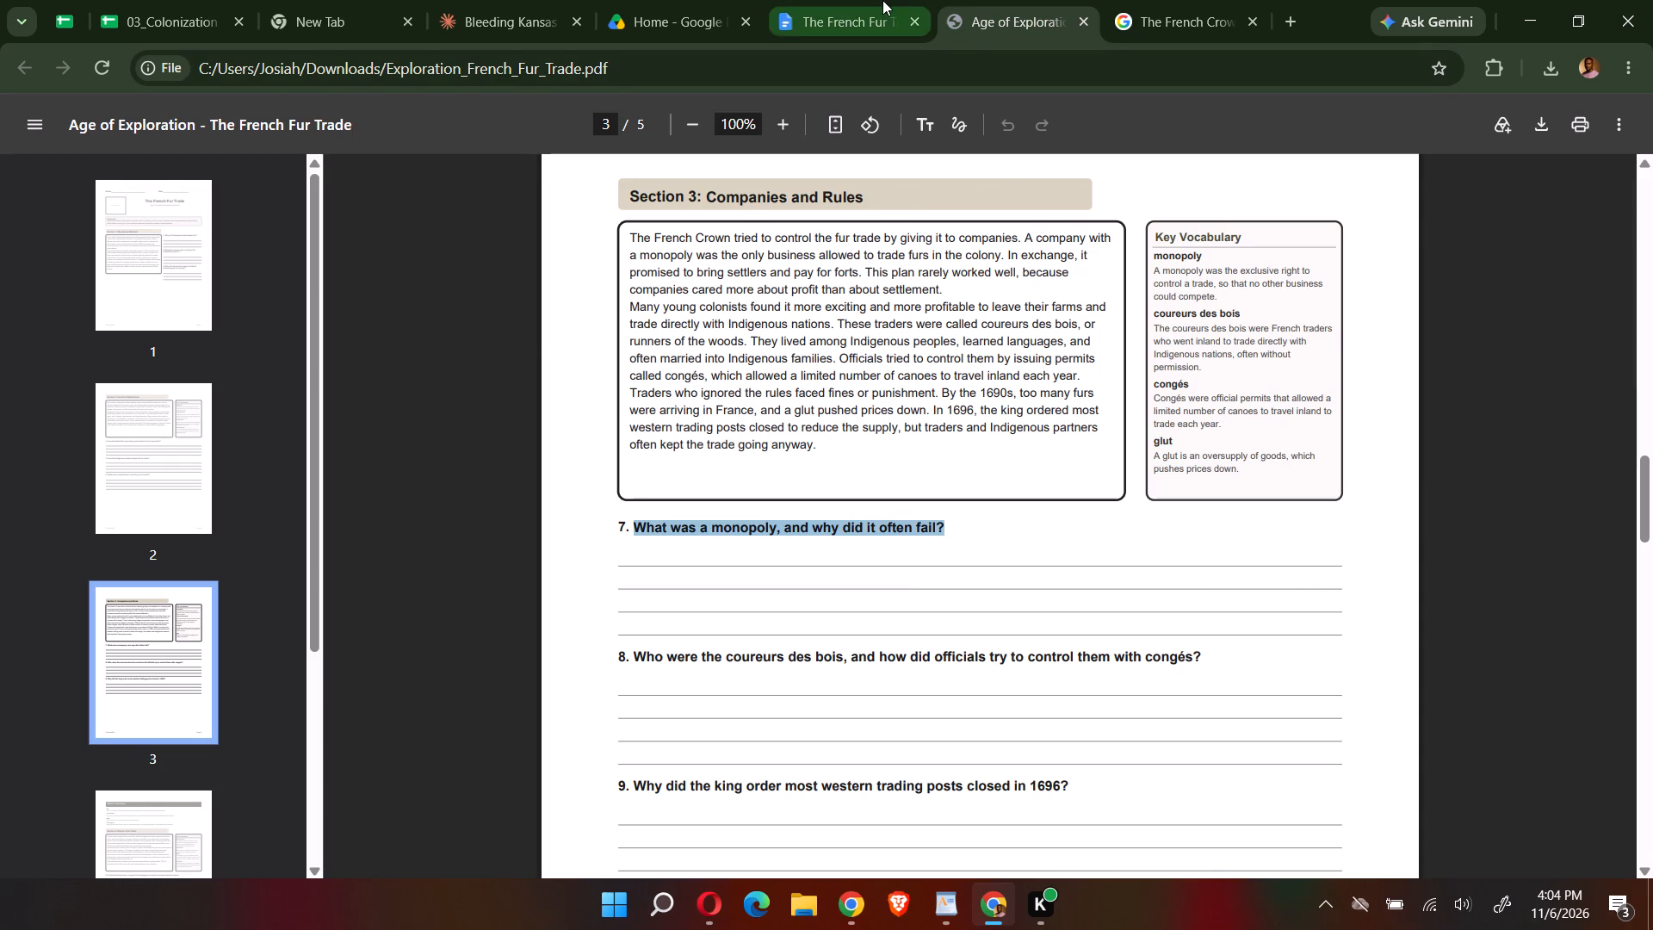
{"action": "left_click", "coordinate": [881, 0]}
{"action": "key", "text": "ctrl+v"}
Replace question 8 with the PDF's "Who were the coureurs des bois, and how did officials try to control them with congés?".
{"action": "scroll", "coordinate": [736, 219], "scroll_direction": "down", "scroll_amount": 3}
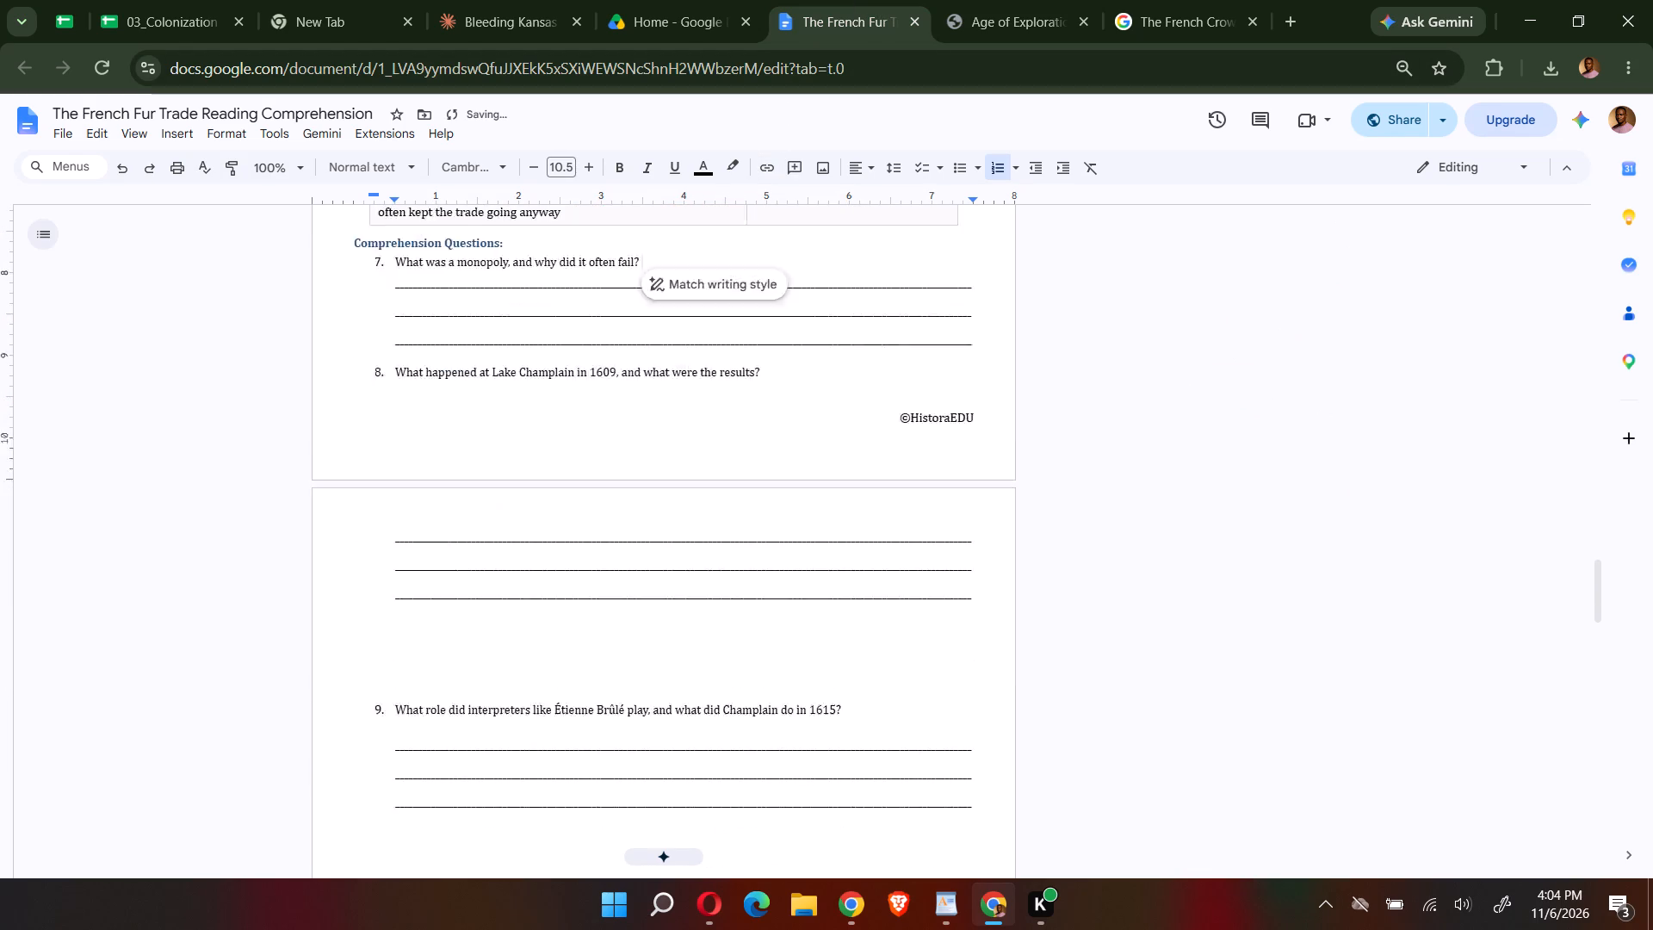
{"action": "left_click_drag", "start_coordinate": [764, 344], "coordinate": [585, 344]}
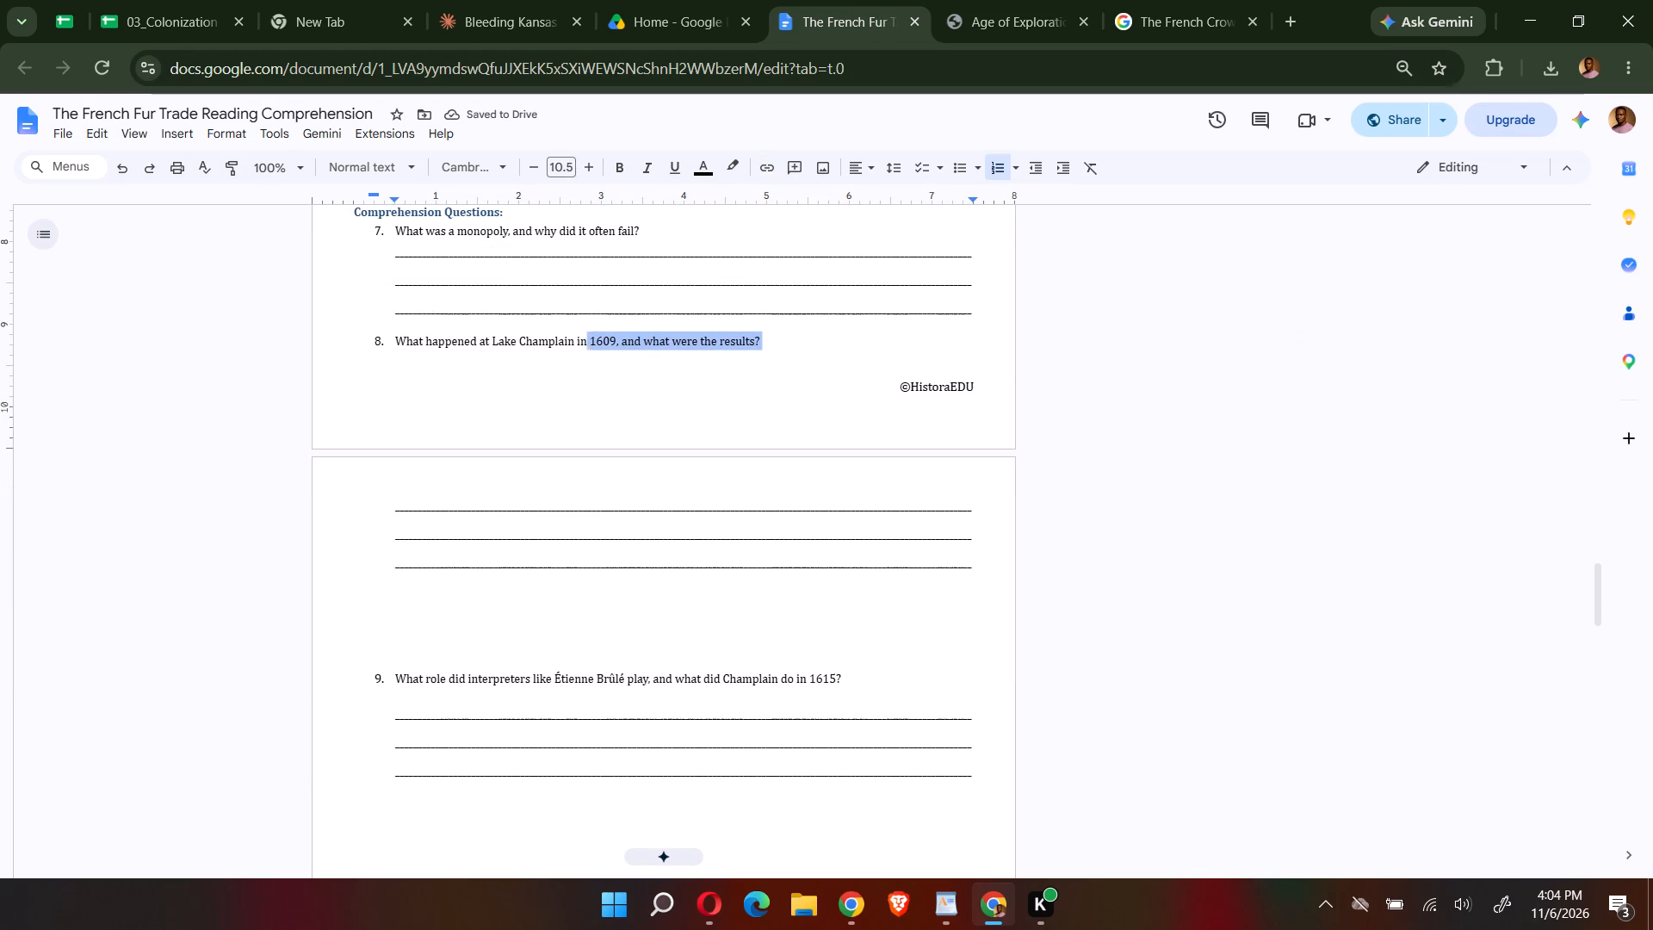
{"action": "left_click_drag", "start_coordinate": [585, 344], "coordinate": [392, 356]}
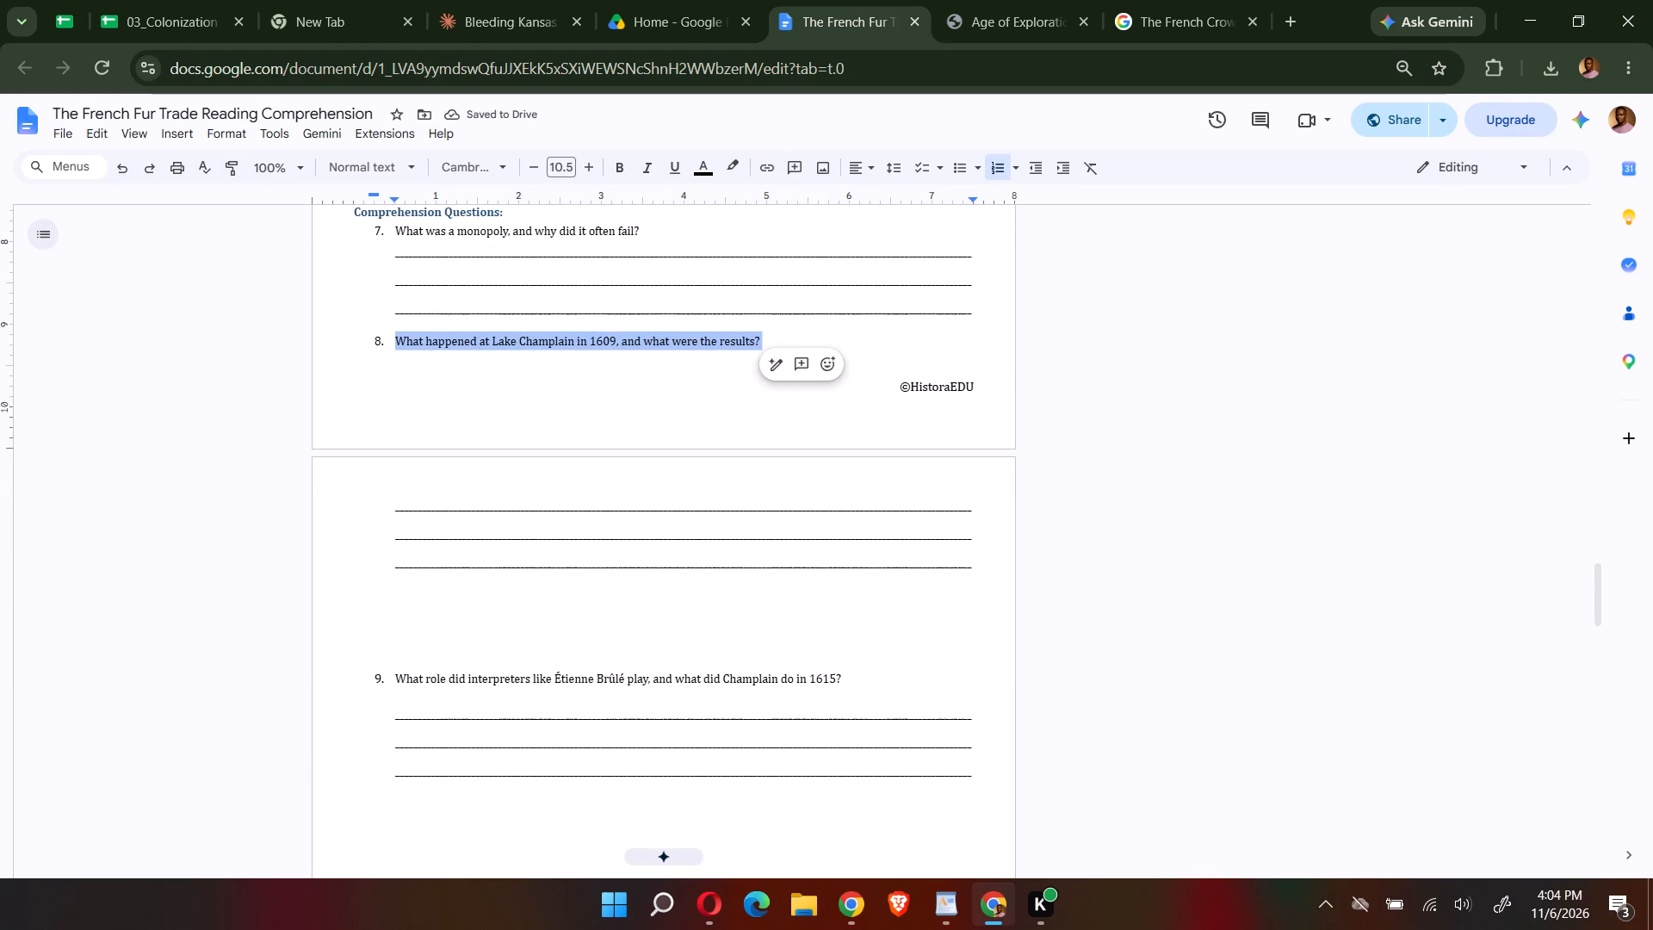
{"action": "key", "text": "BackSpace"}
{"action": "left_click", "coordinate": [986, 0]}
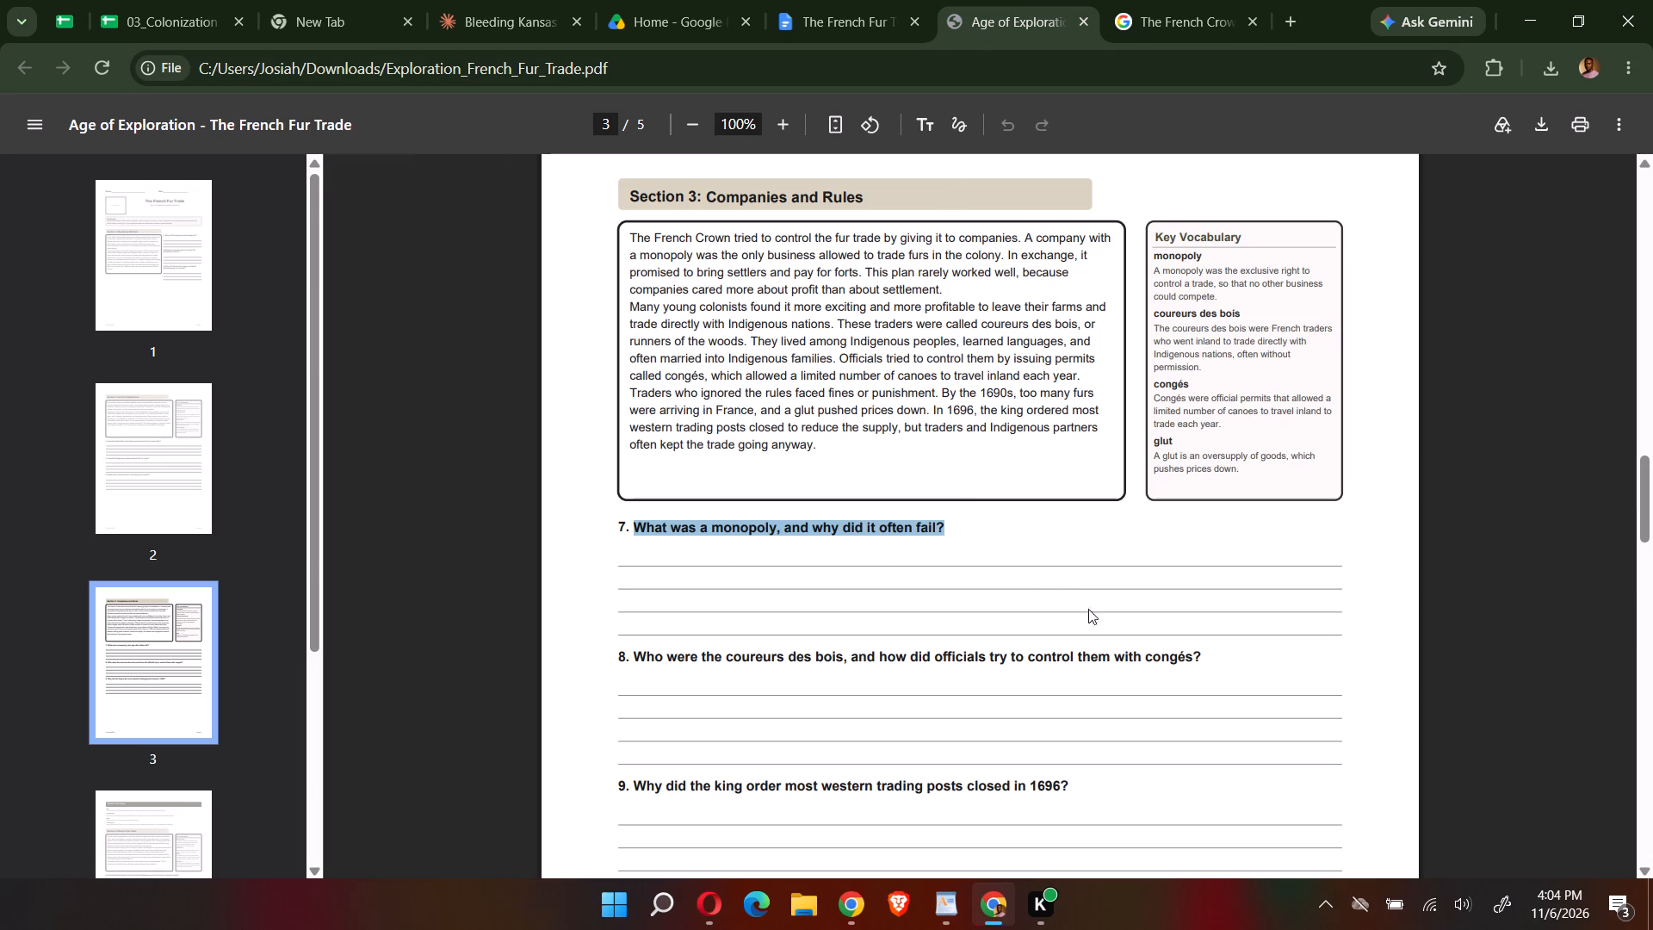
{"action": "left_click_drag", "start_coordinate": [1206, 656], "coordinate": [1173, 654]}
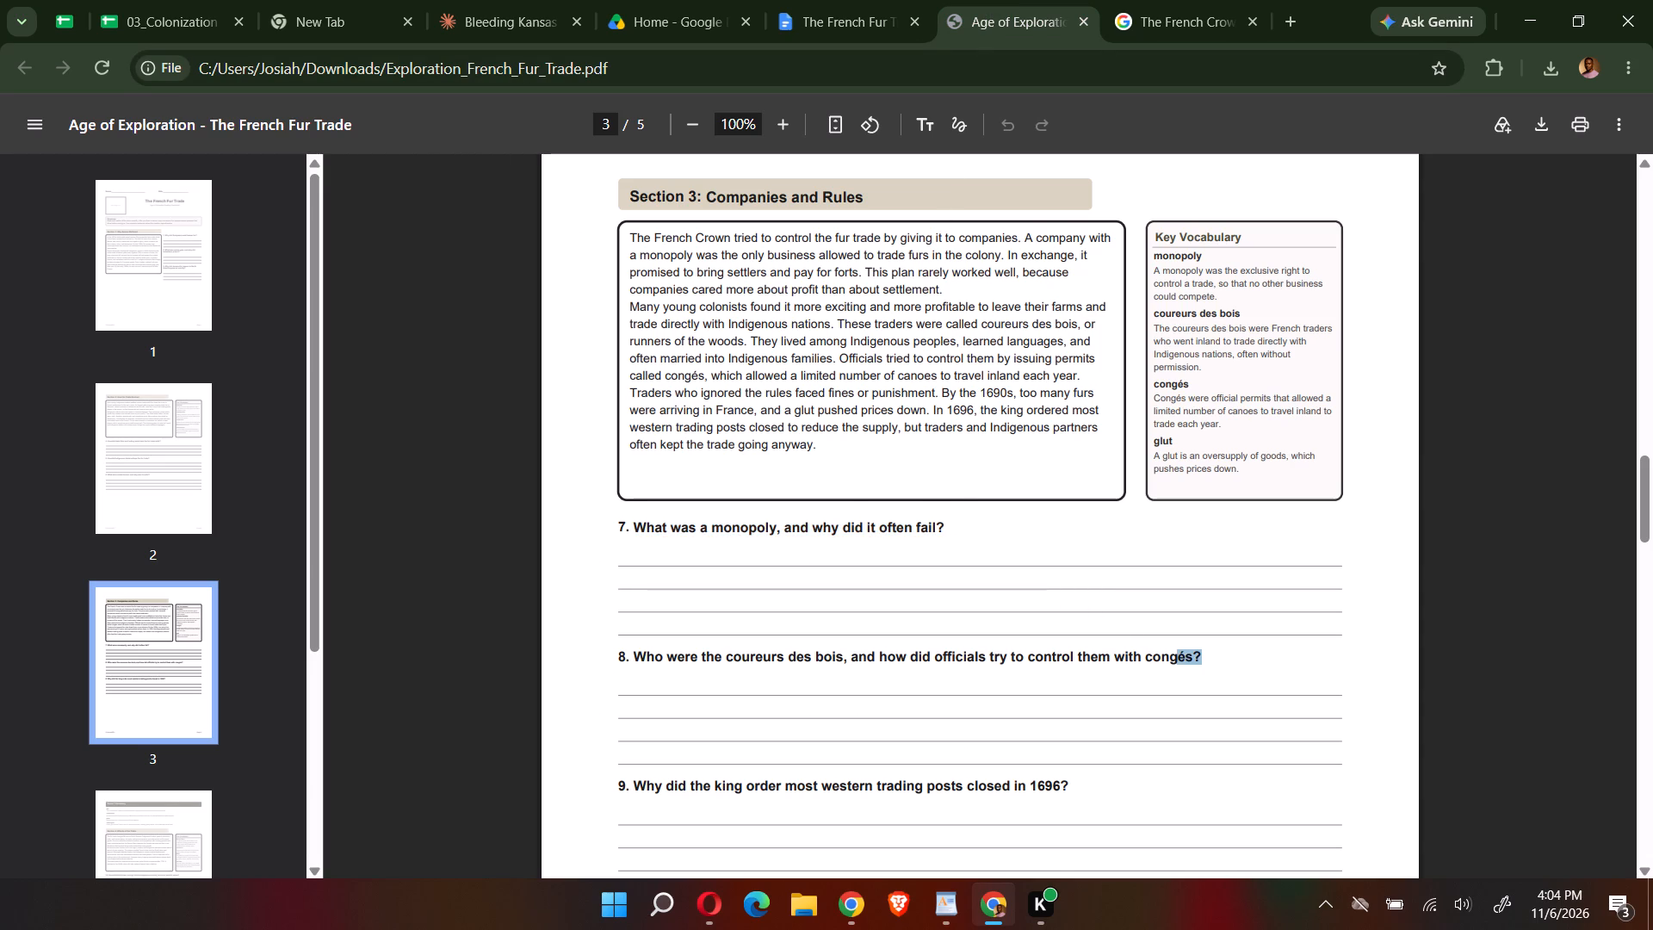
{"action": "left_click_drag", "start_coordinate": [1173, 654], "coordinate": [635, 655]}
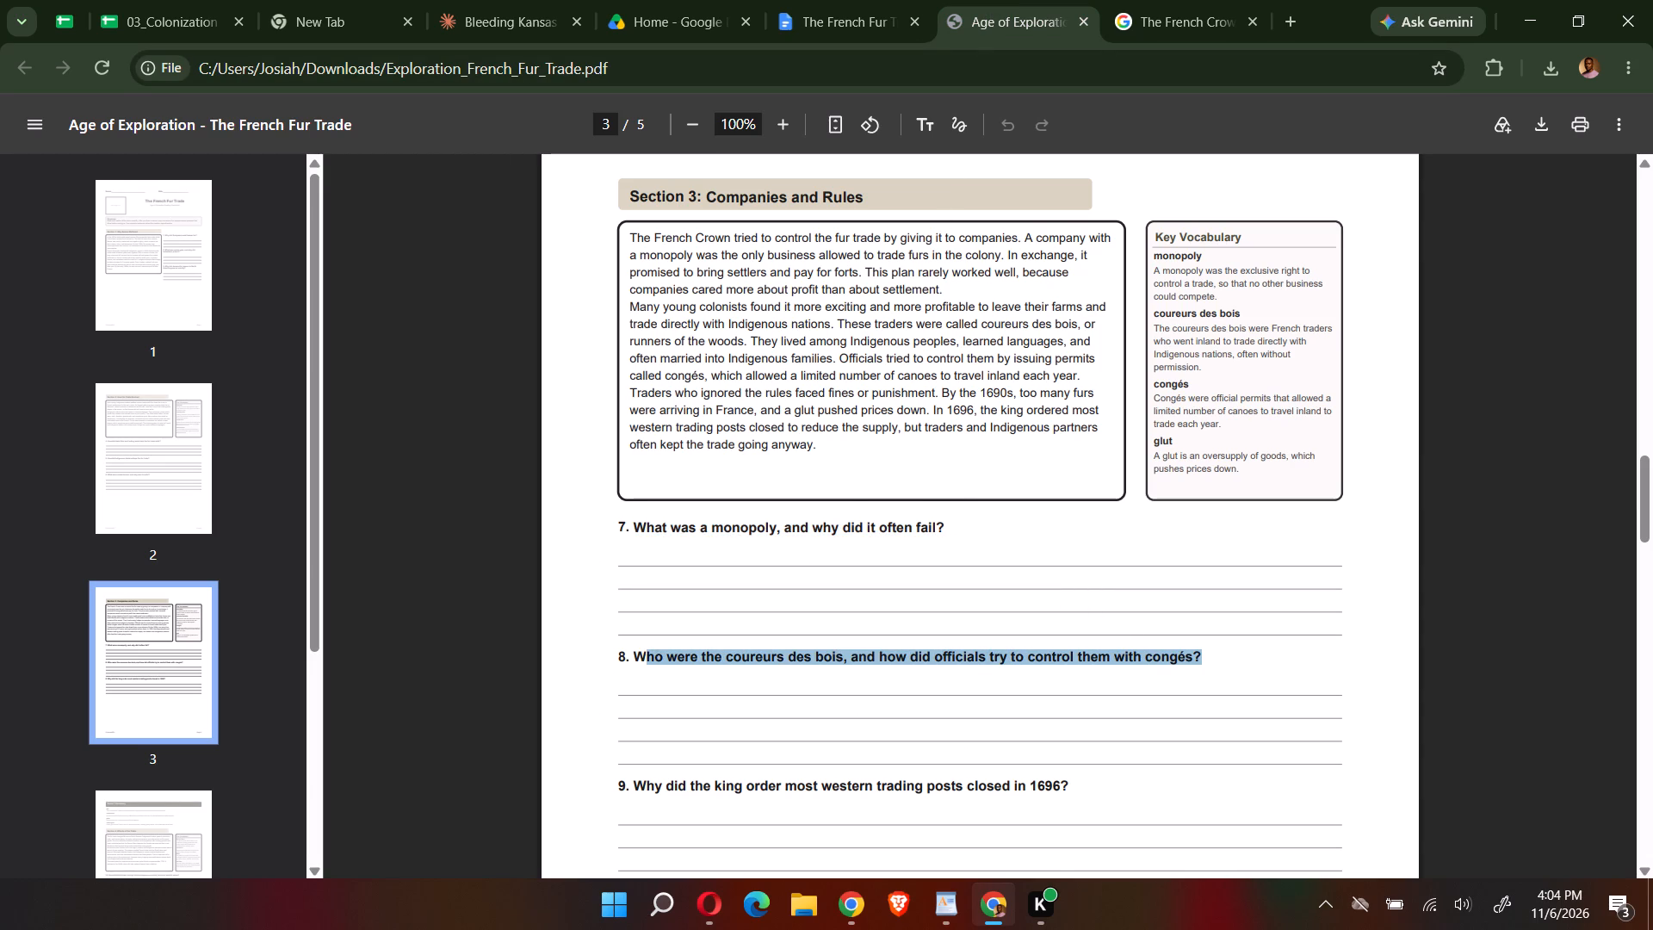
{"action": "key", "text": "ctrl+c"}
{"action": "left_click", "coordinate": [801, 7]}
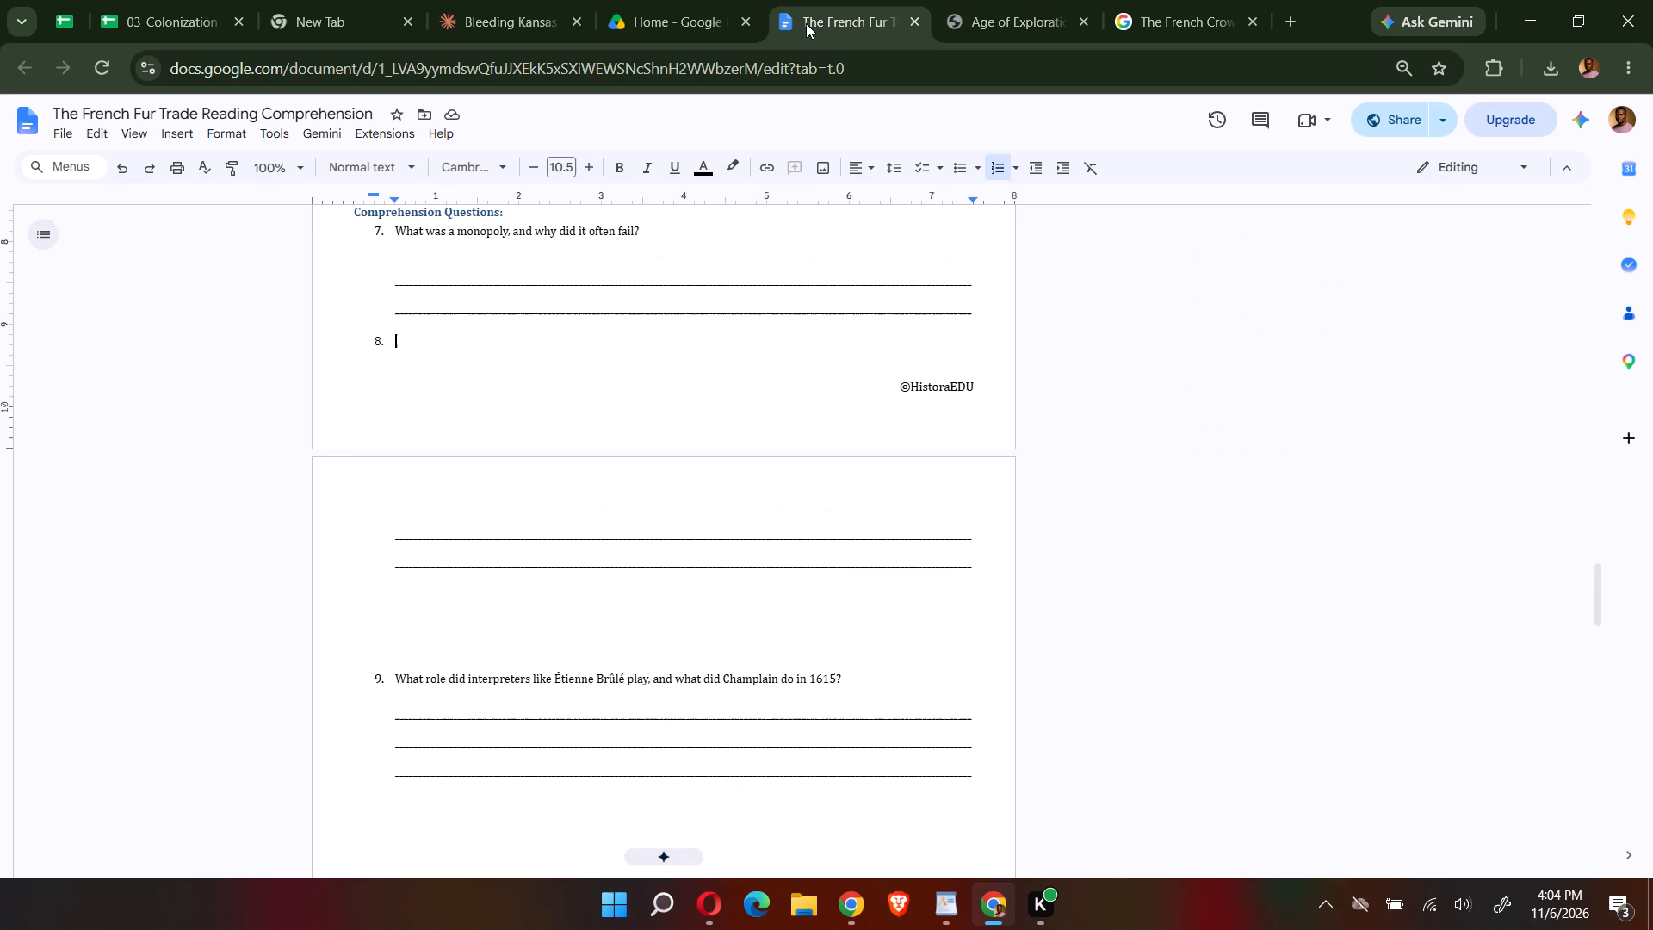
{"action": "key", "text": "ctrl+v"}
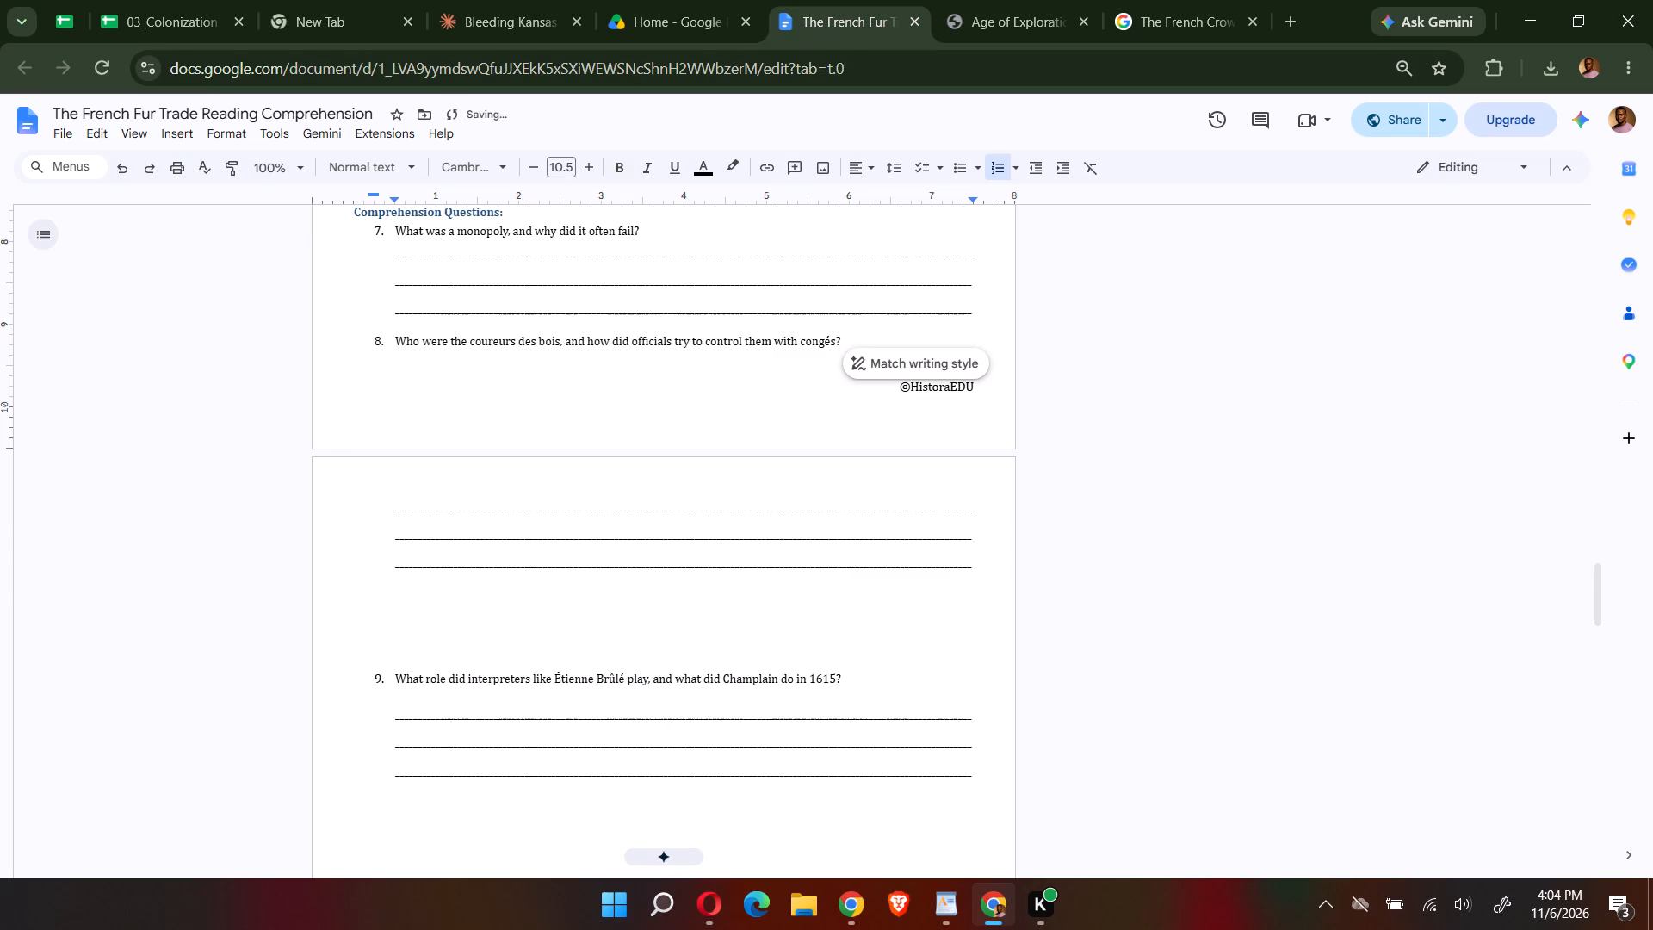
Replace the text of question 9 with the PDF's "Why did the king order most western trading posts closed in 1696?".
{"action": "left_click_drag", "start_coordinate": [845, 679], "coordinate": [511, 688]}
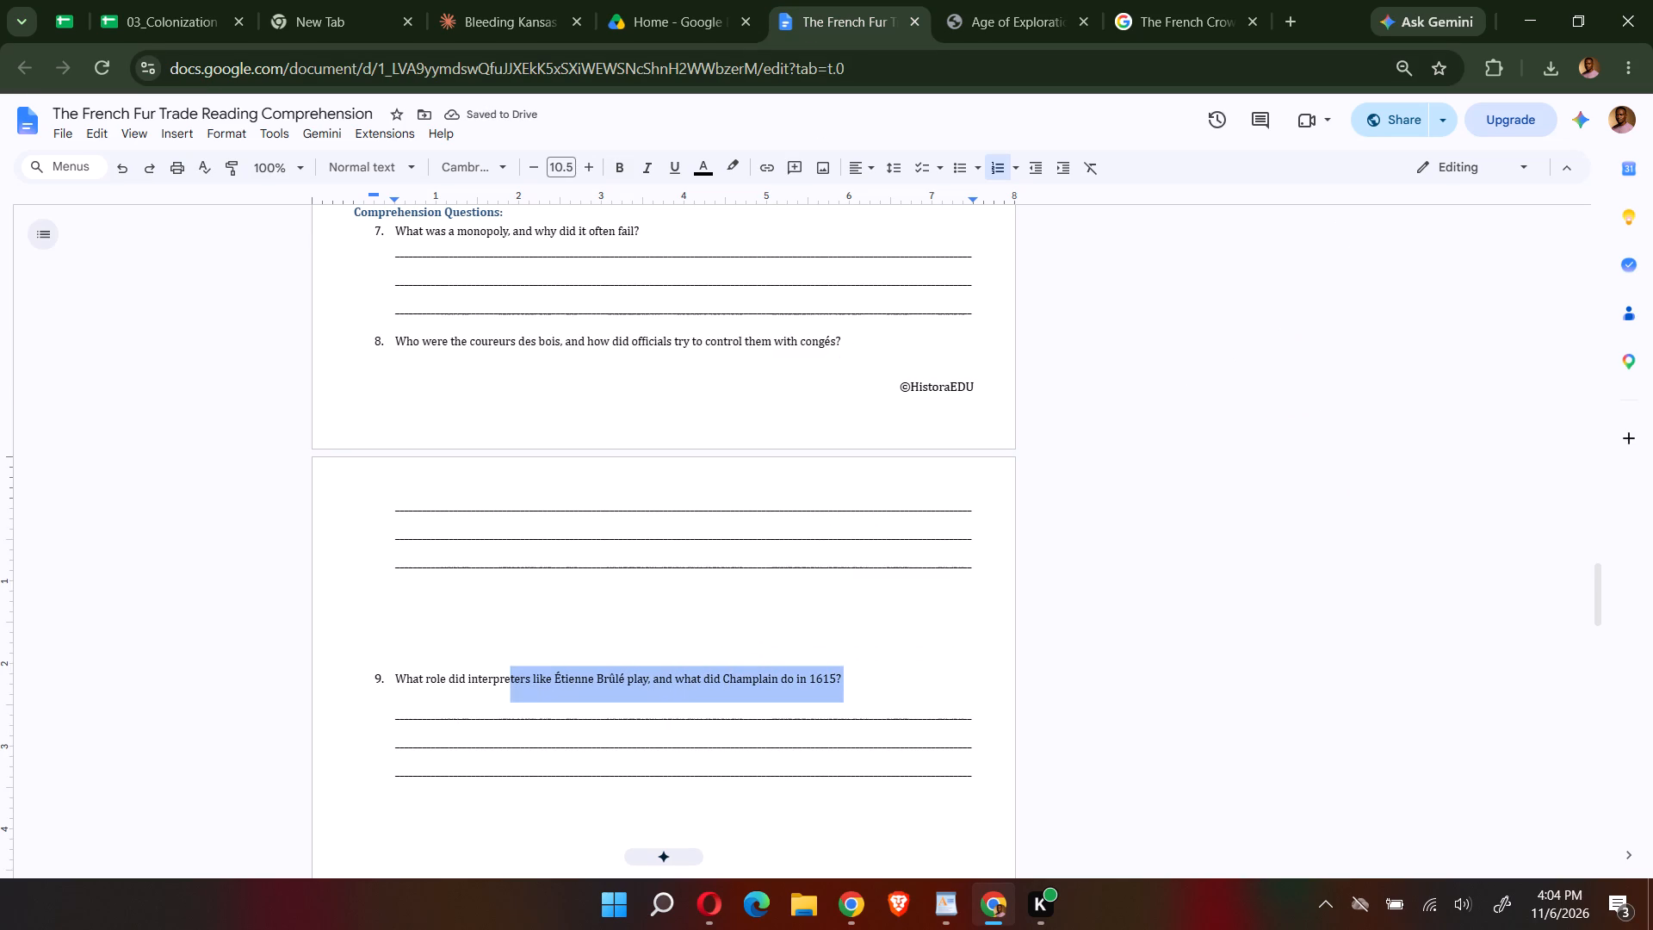
{"action": "left_click_drag", "start_coordinate": [511, 688], "coordinate": [398, 684]}
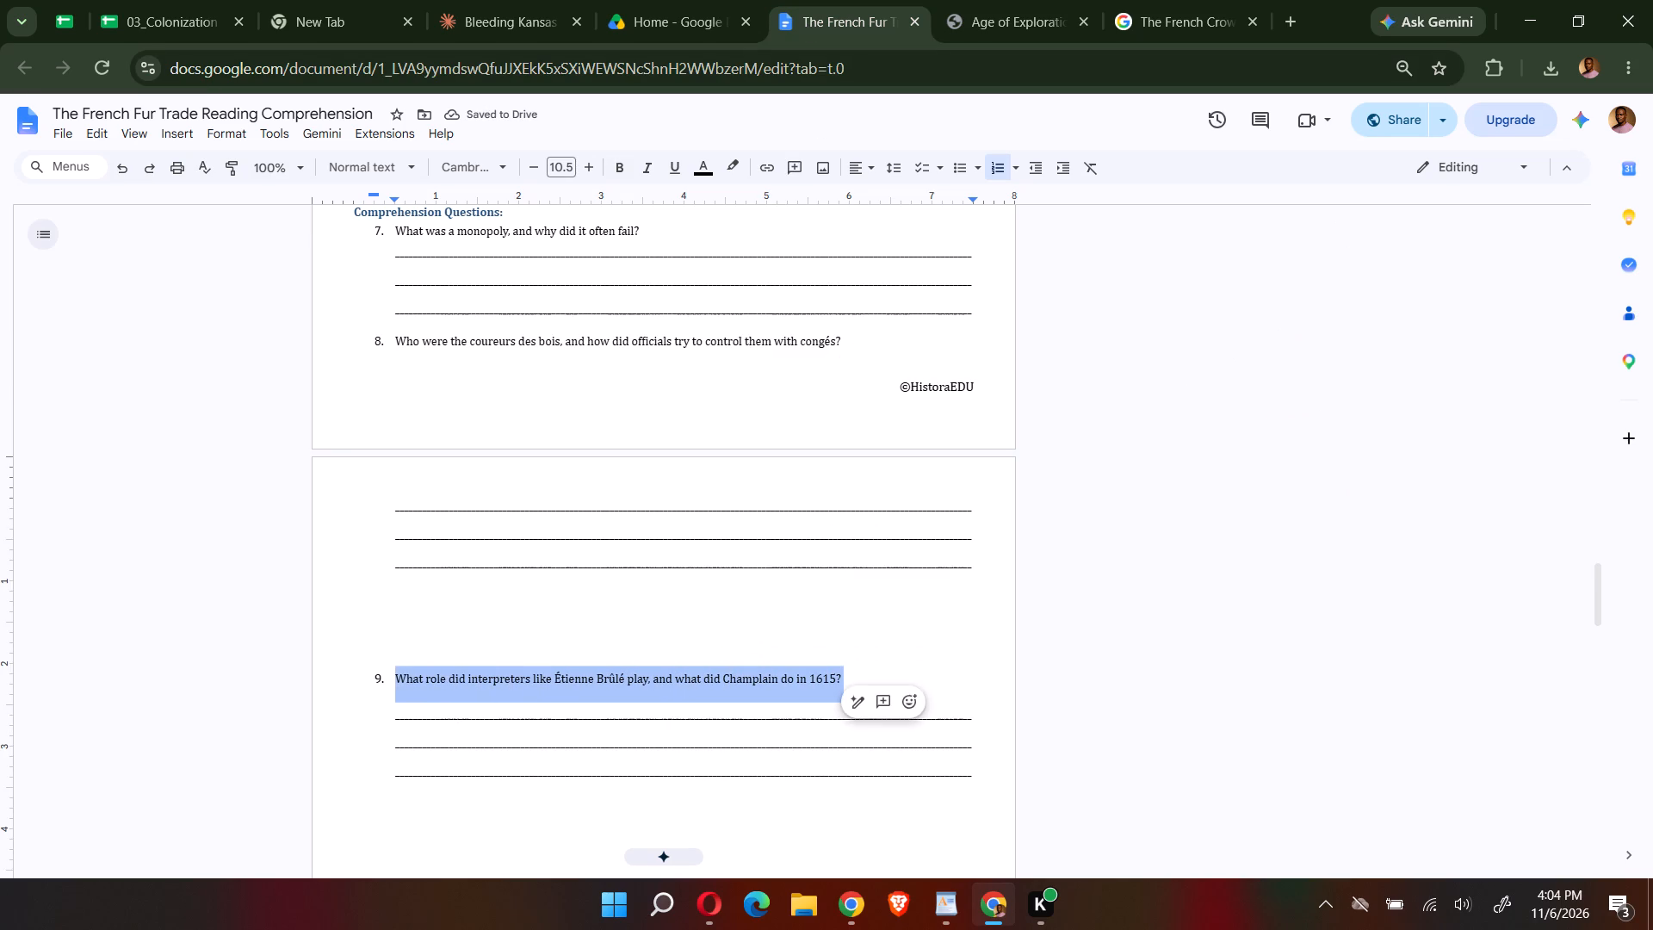
{"action": "key", "text": "BackSpace"}
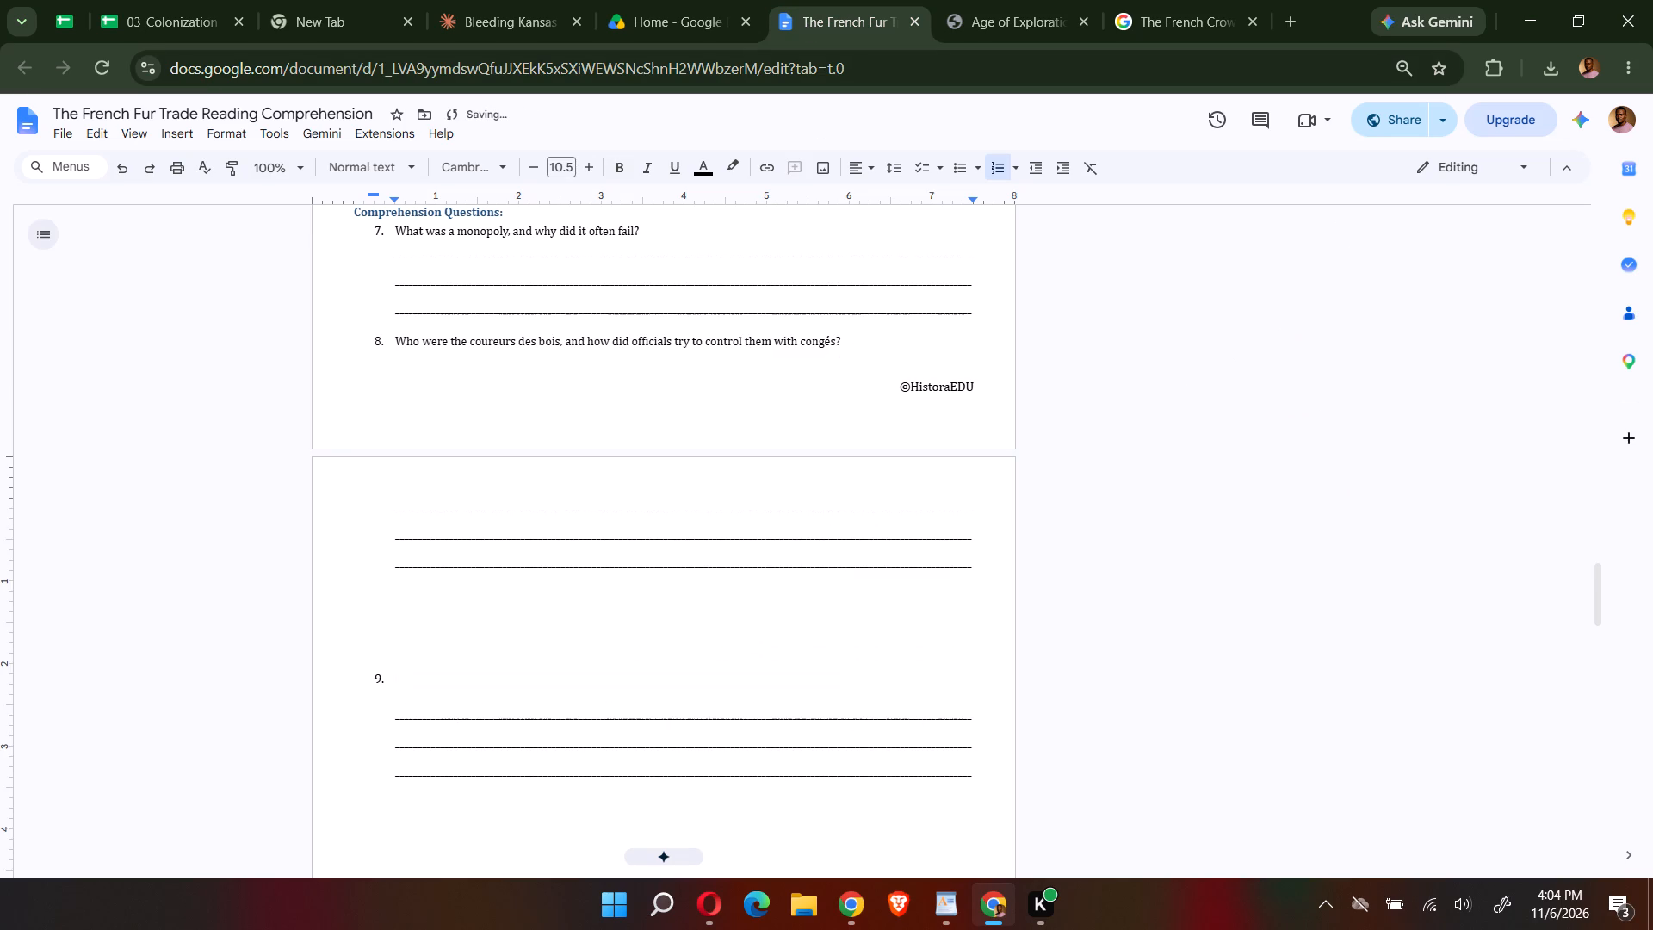
{"action": "left_click", "coordinate": [967, 0]}
{"action": "scroll", "coordinate": [1017, 444], "scroll_direction": "down", "scroll_amount": 1}
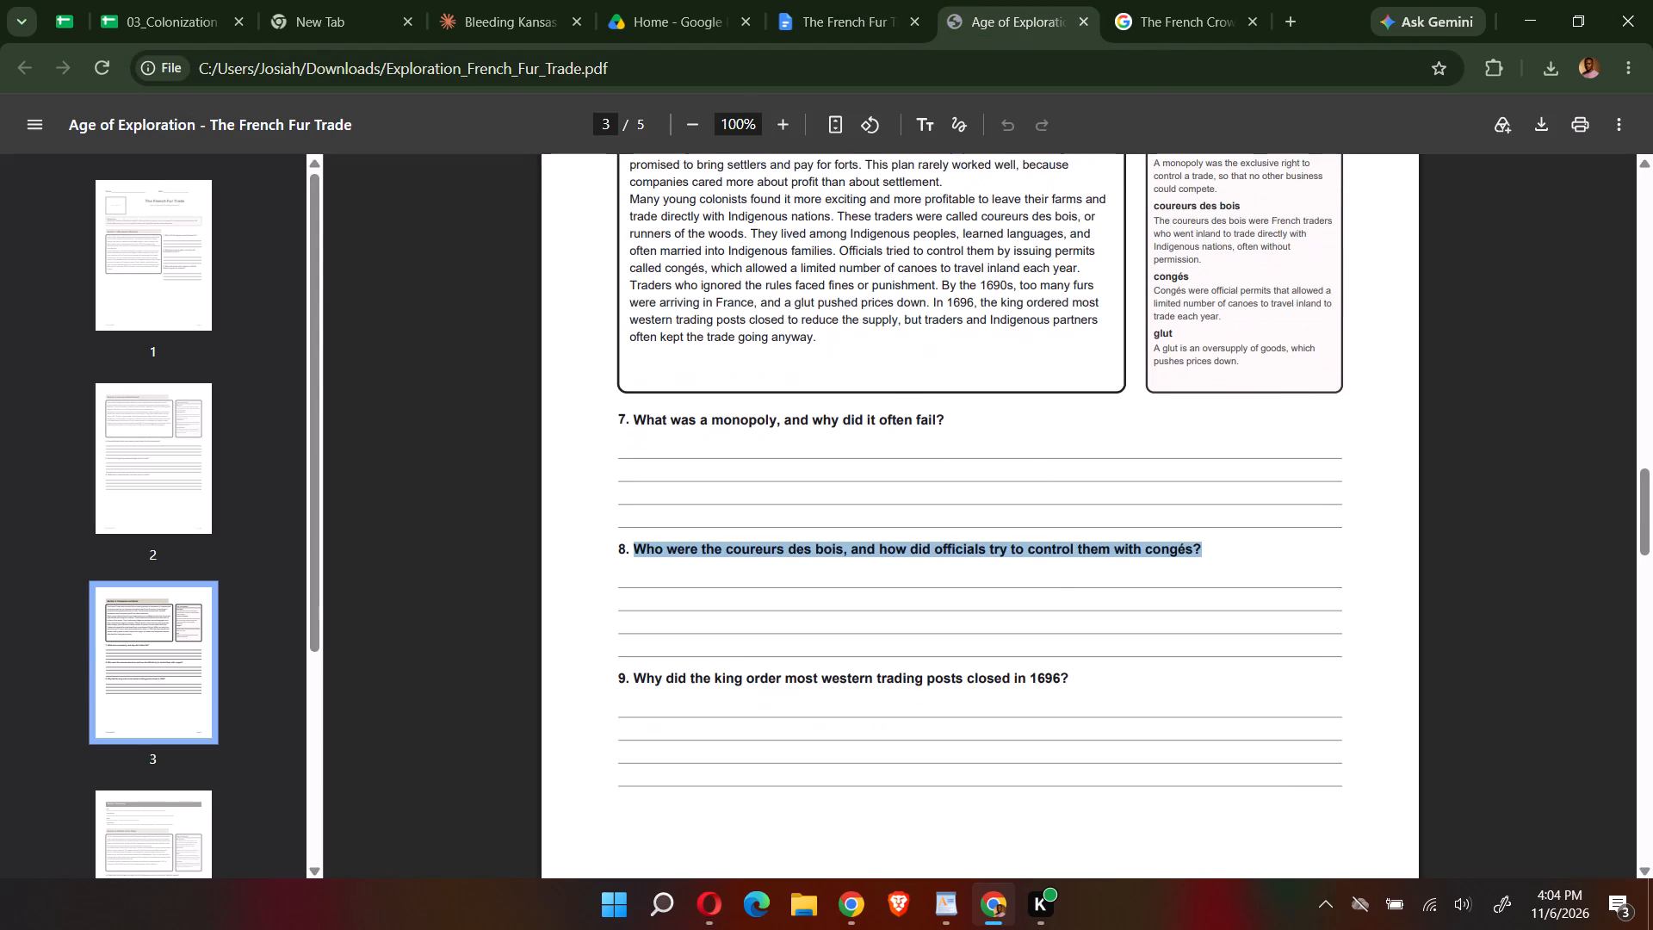
{"action": "left_click_drag", "start_coordinate": [1079, 678], "coordinate": [696, 674]}
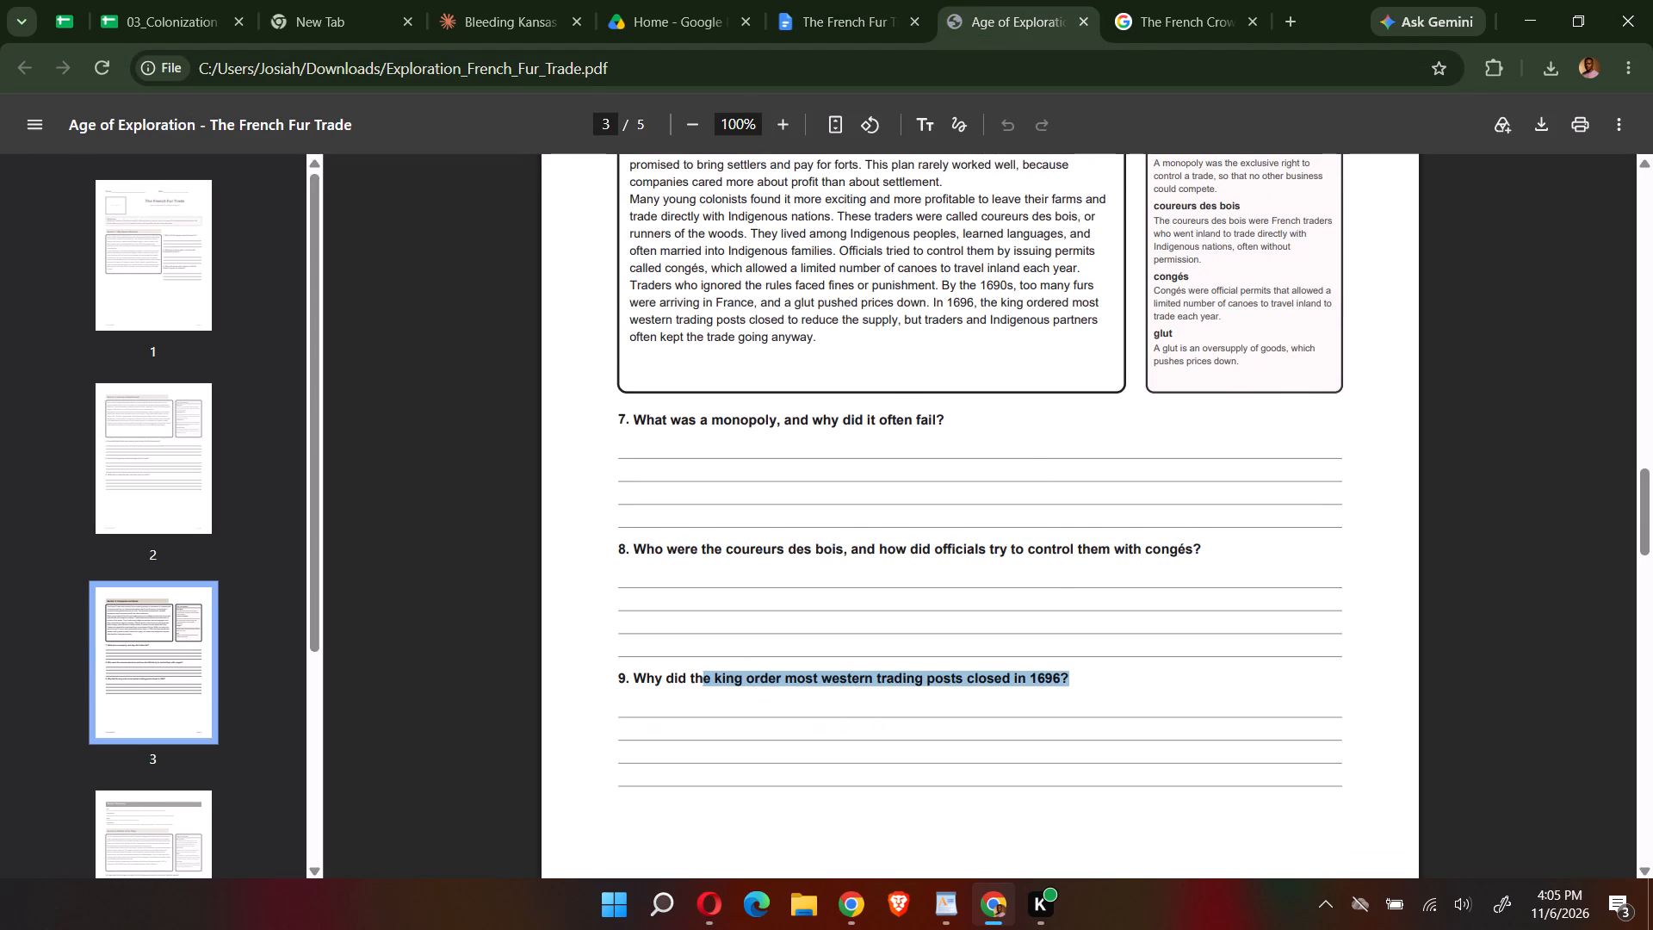
{"action": "left_click_drag", "start_coordinate": [696, 674], "coordinate": [628, 683]}
{"action": "key", "text": "BackSpace"}
{"action": "key", "text": "ctrl+c"}
{"action": "left_click", "coordinate": [833, 14]}
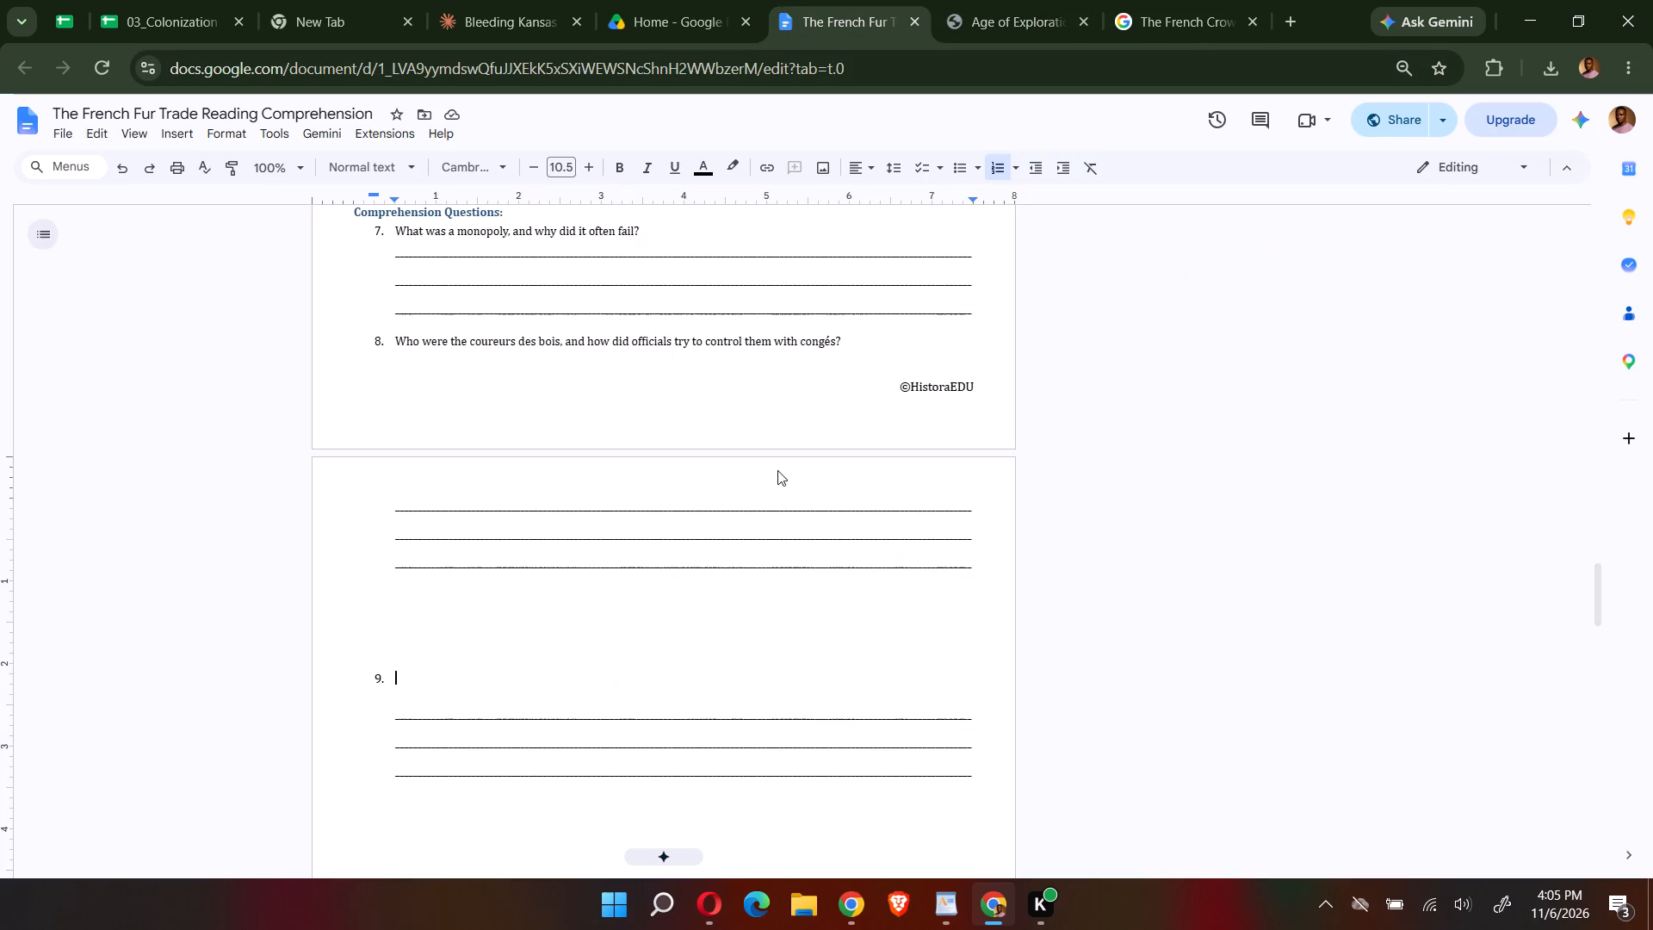
{"action": "key", "text": "ctrl+v"}
Replace the section heading "Later Years and Legacy" with the PDF's Section 4 title, "Effects of the Trade".
{"action": "scroll", "coordinate": [729, 583], "scroll_direction": "down", "scroll_amount": 5}
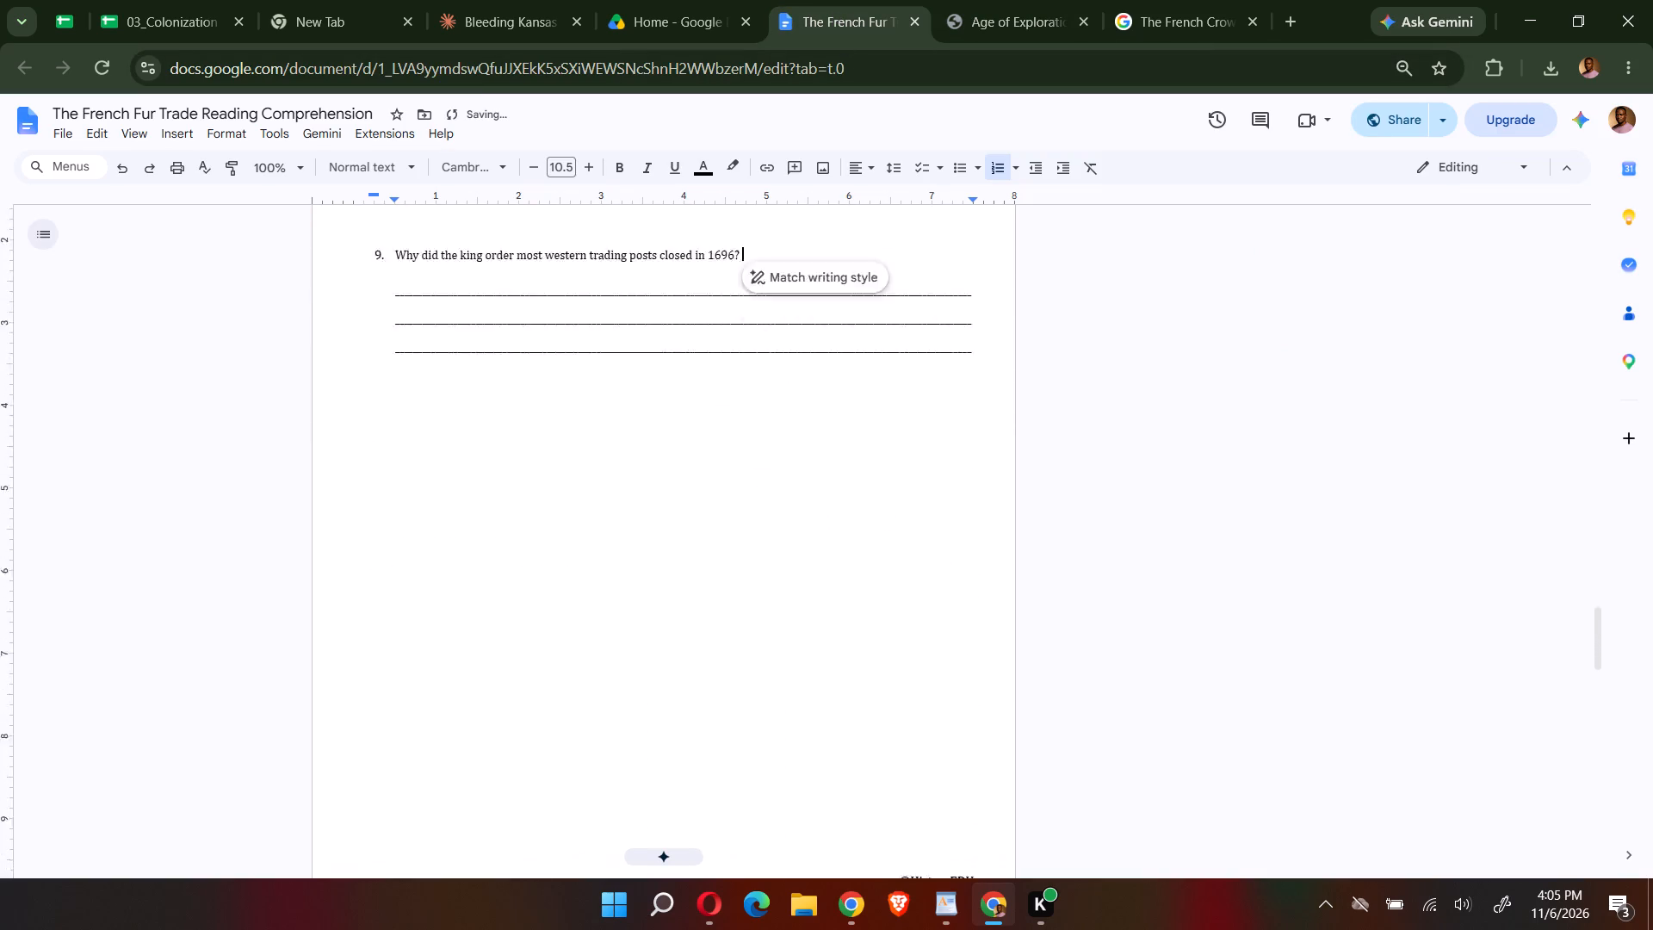
{"action": "scroll", "coordinate": [731, 591], "scroll_direction": "down", "scroll_amount": 3}
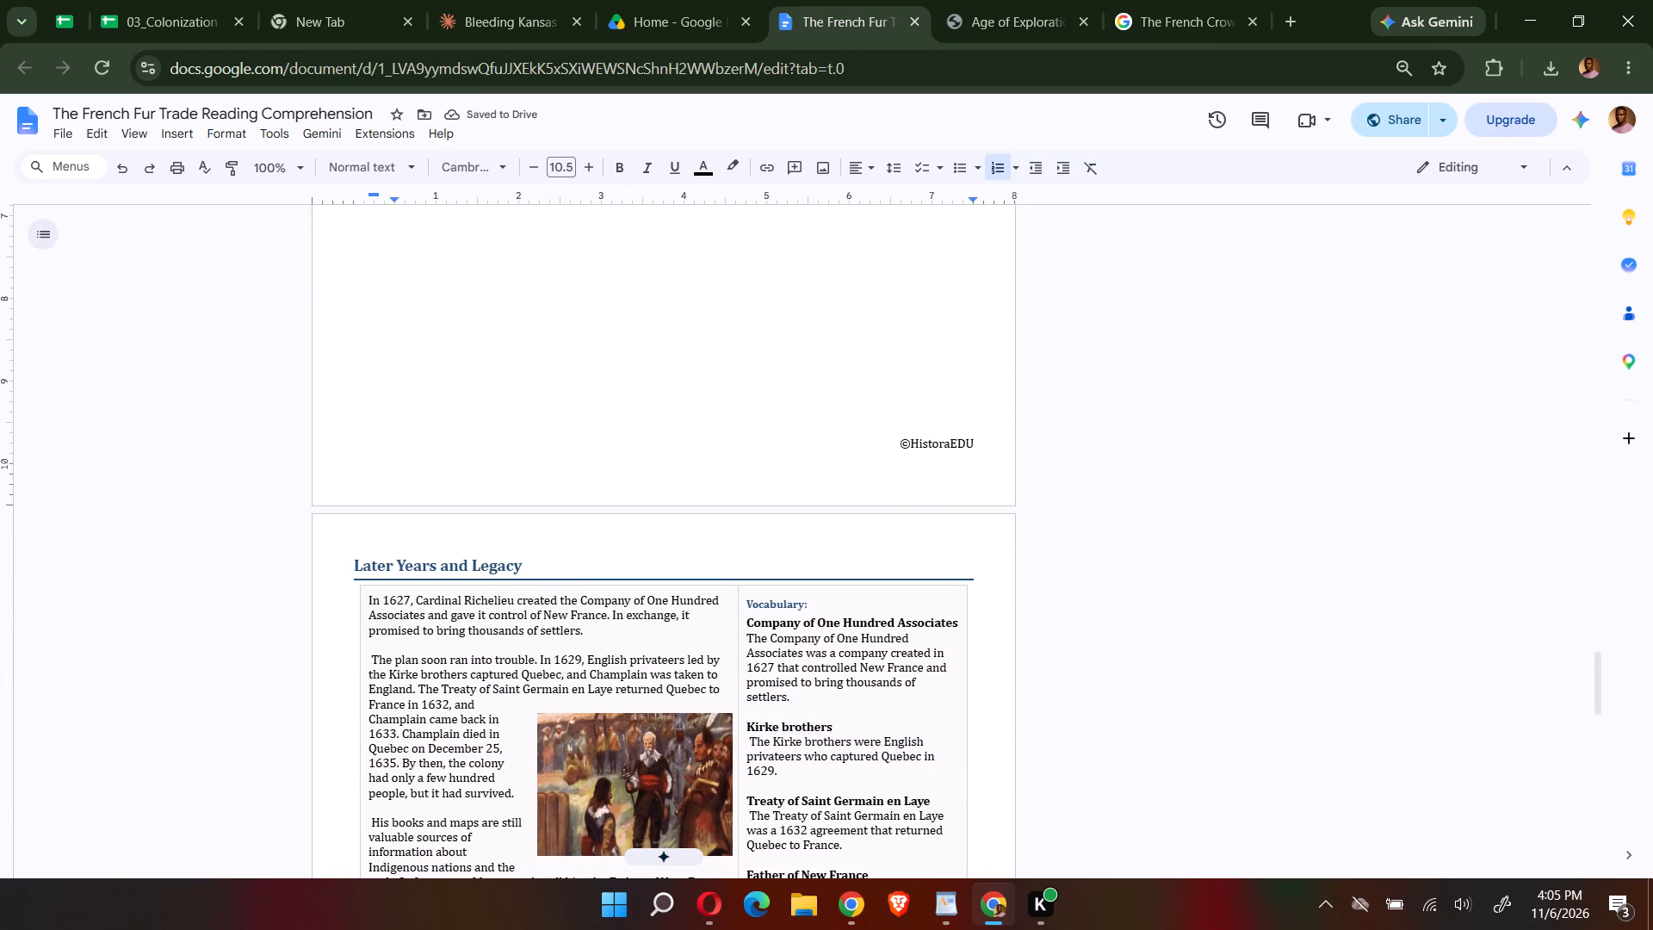
{"action": "left_click_drag", "start_coordinate": [527, 565], "coordinate": [344, 567]}
{"action": "key", "text": "BackSpace"}
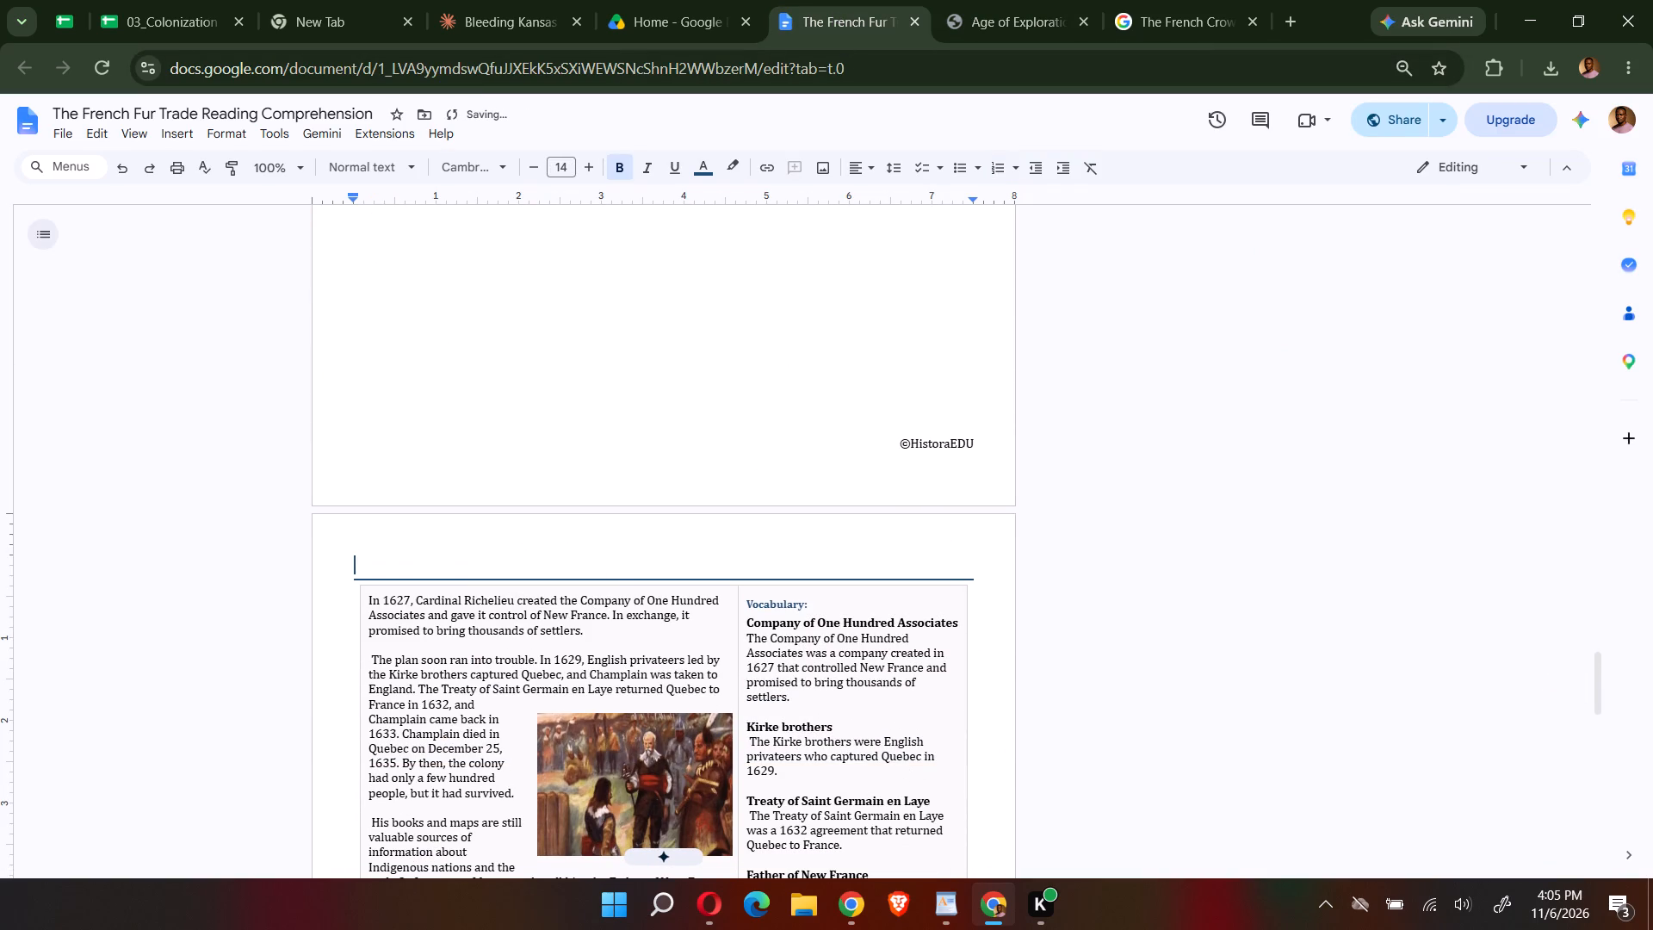
{"action": "left_click", "coordinate": [990, 0]}
{"action": "scroll", "coordinate": [871, 602], "scroll_direction": "down", "scroll_amount": 3}
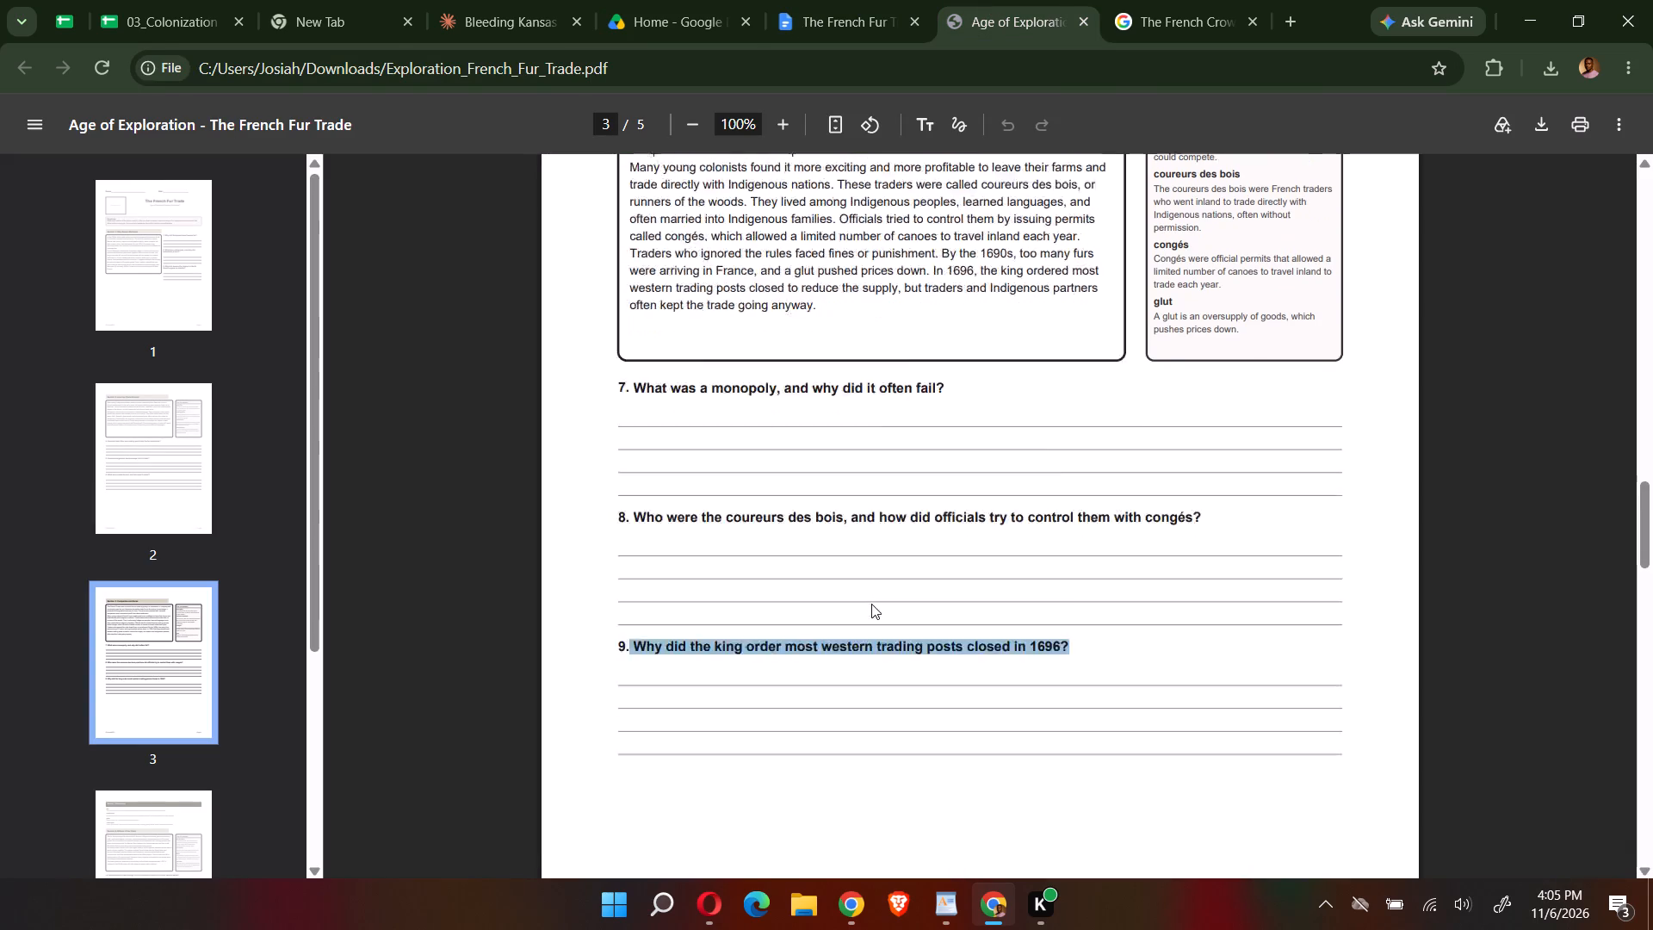
{"action": "scroll", "coordinate": [871, 604], "scroll_direction": "down", "scroll_amount": 6}
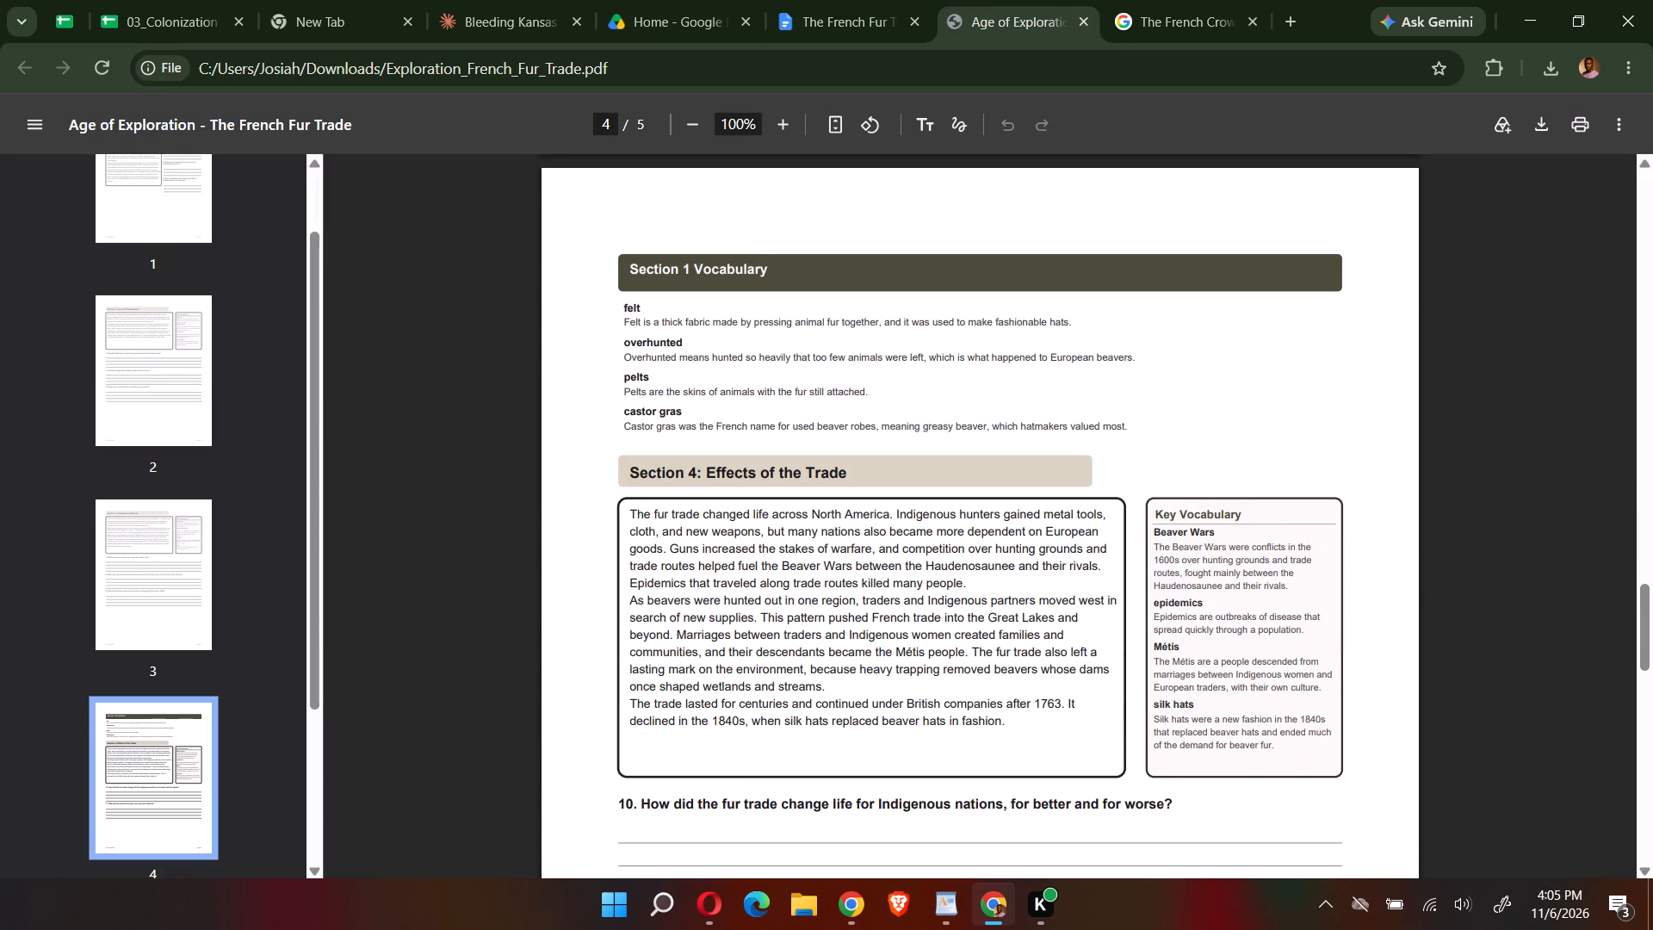
{"action": "left_click_drag", "start_coordinate": [851, 469], "coordinate": [696, 474]}
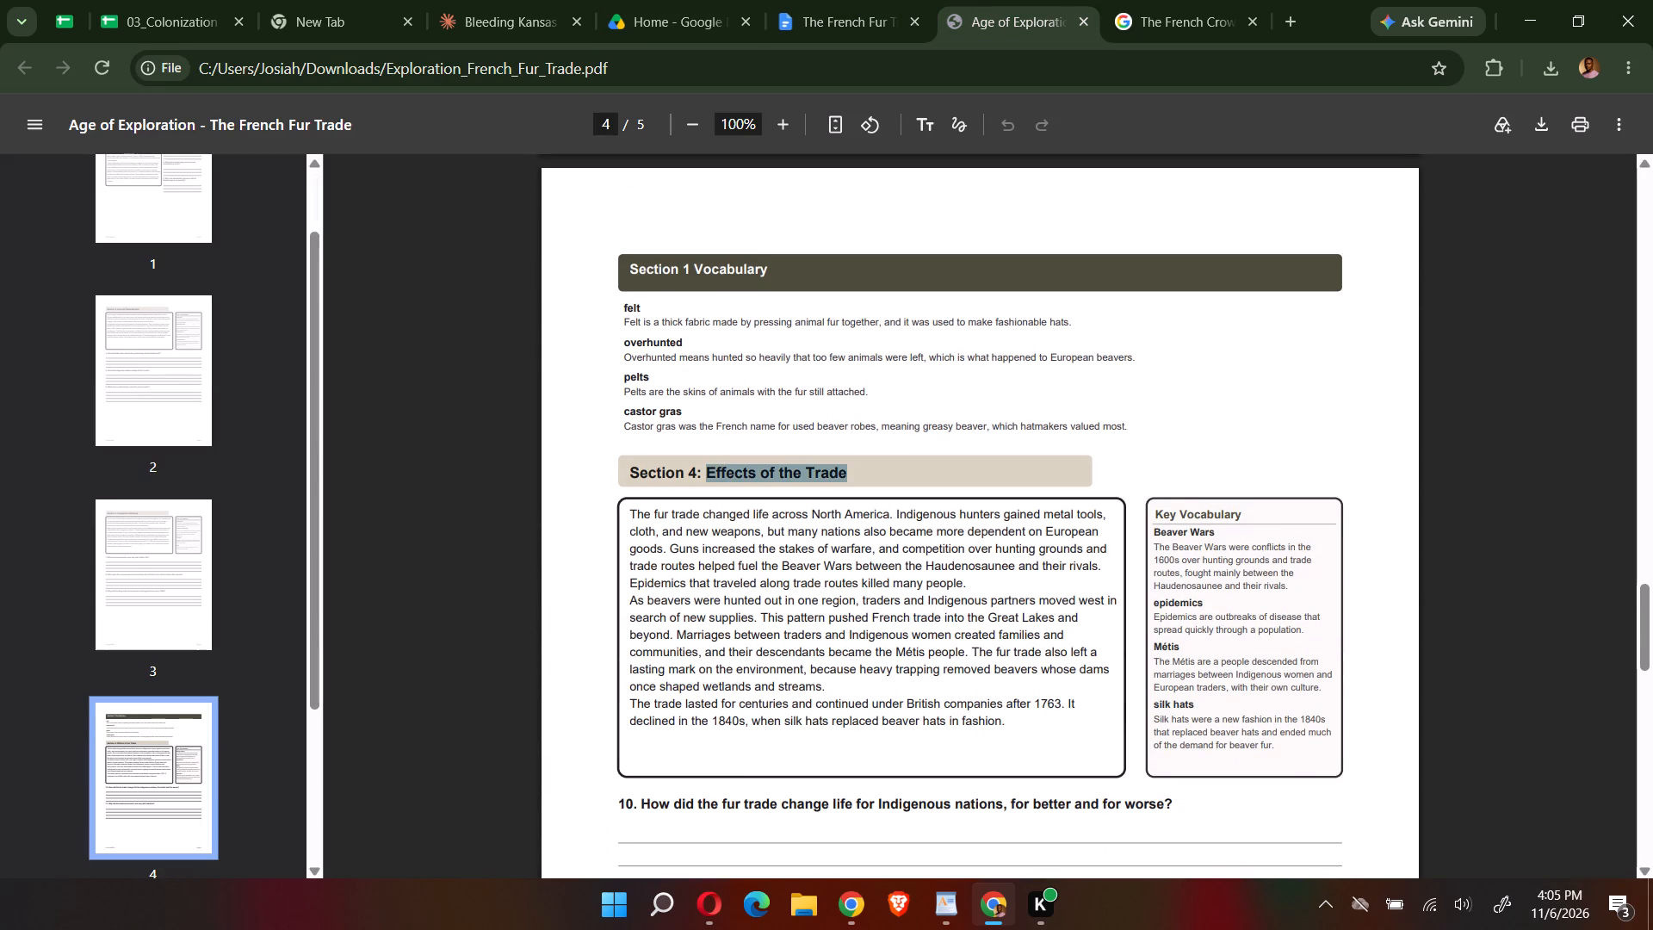
{"action": "left_click_drag", "start_coordinate": [696, 474], "coordinate": [703, 474]}
{"action": "key", "text": "ctrl+c"}
{"action": "left_click", "coordinate": [820, 9]}
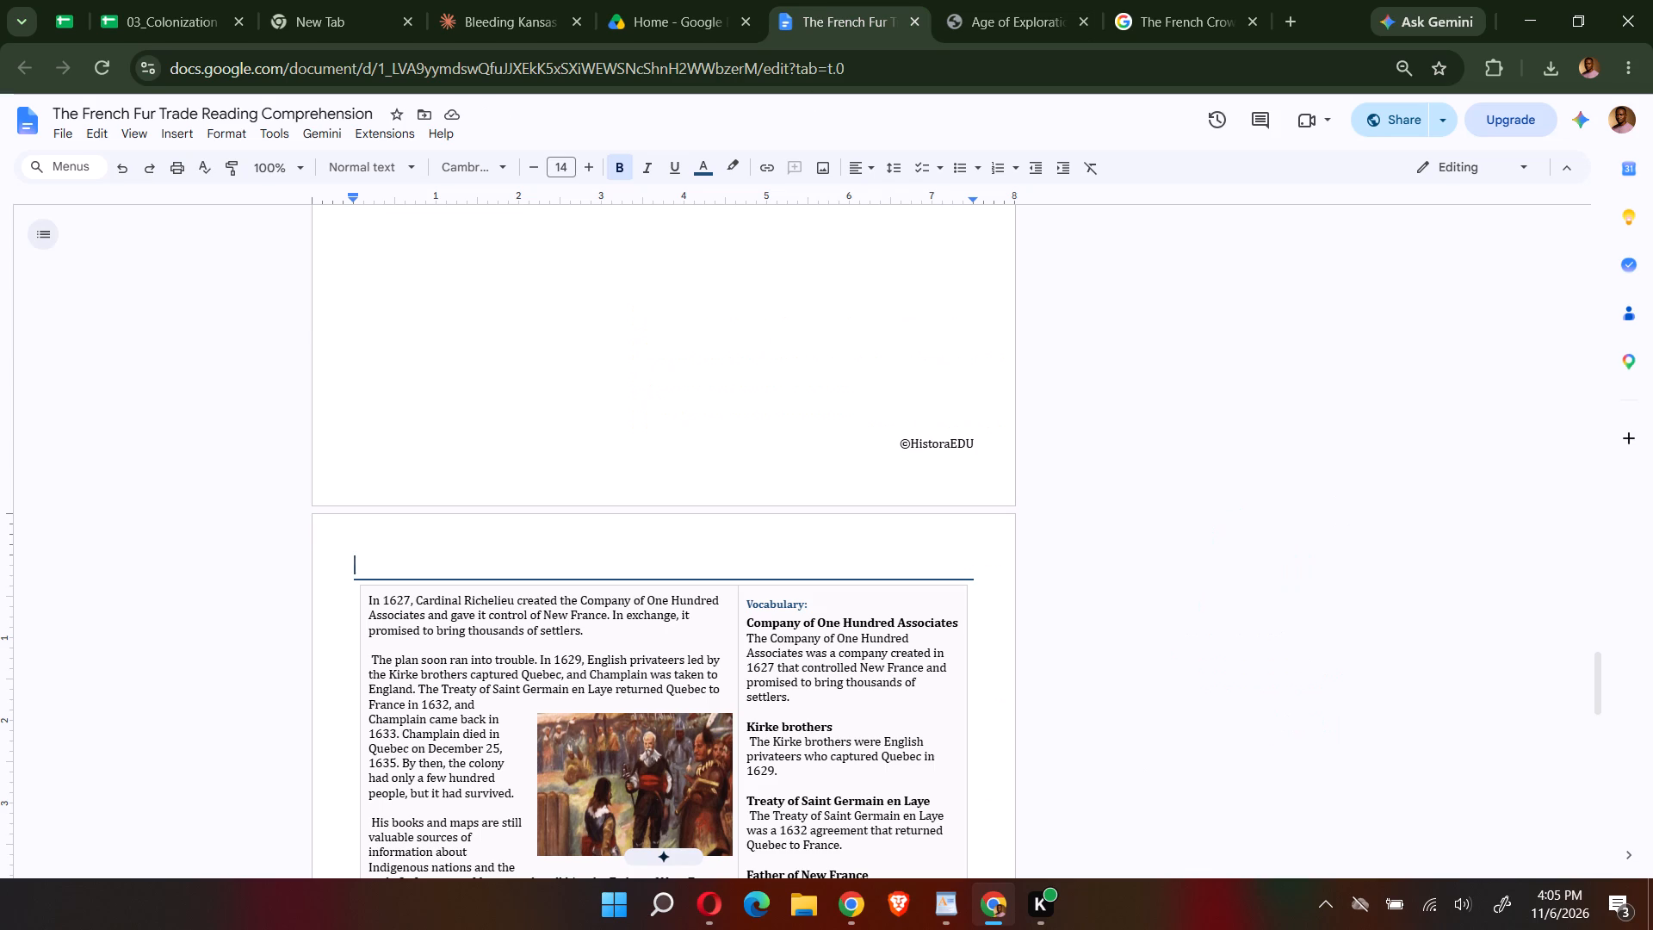
{"action": "key", "text": "ctrl+v"}
Replace the reading passage under "Effects of the Trade" with the PDF's full Section 4 passage.
{"action": "left_click", "coordinate": [957, 28]}
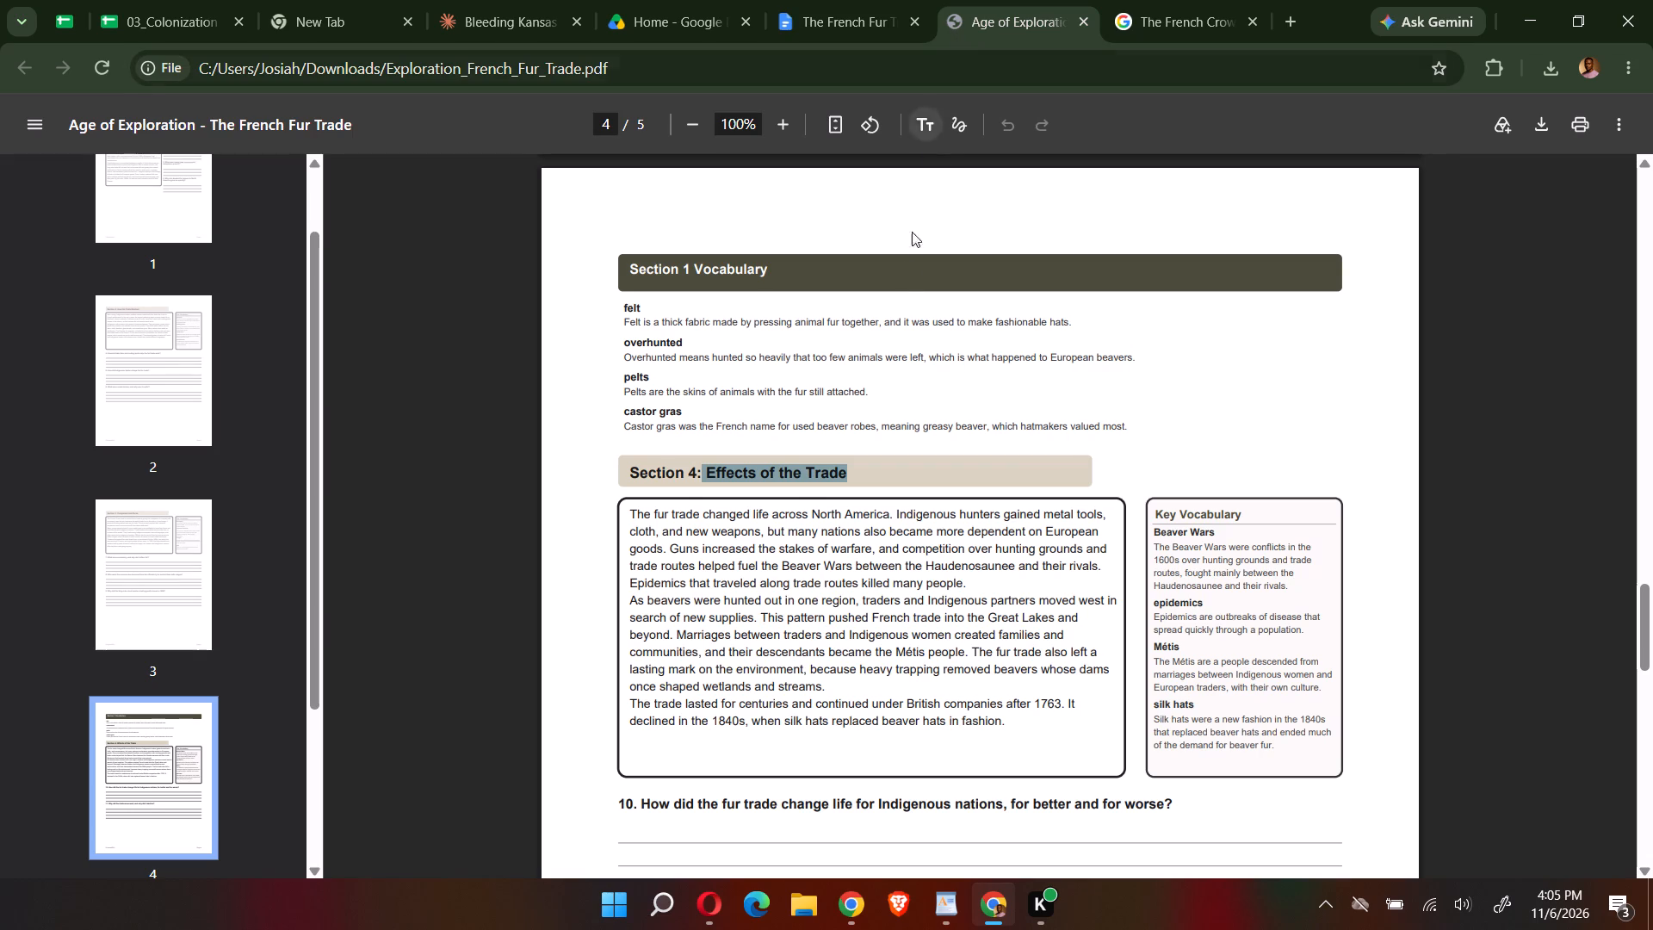
{"action": "left_click_drag", "start_coordinate": [1010, 728], "coordinate": [634, 486]}
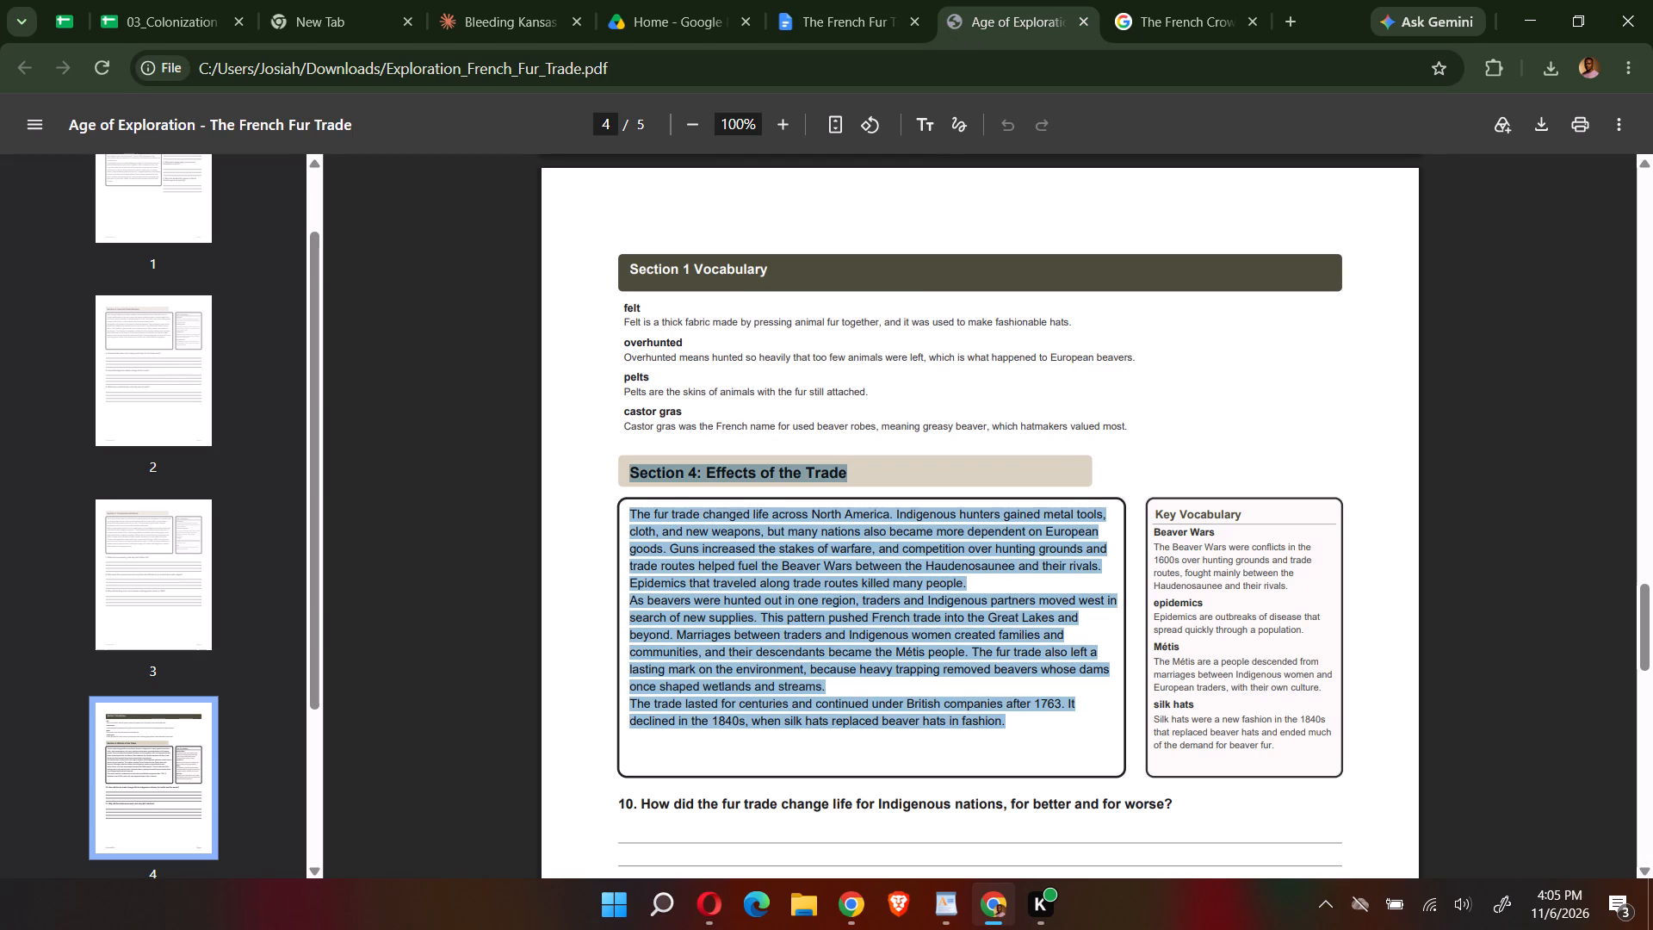
{"action": "left_click_drag", "start_coordinate": [634, 486], "coordinate": [624, 501]}
{"action": "key", "text": "ctrl+c"}
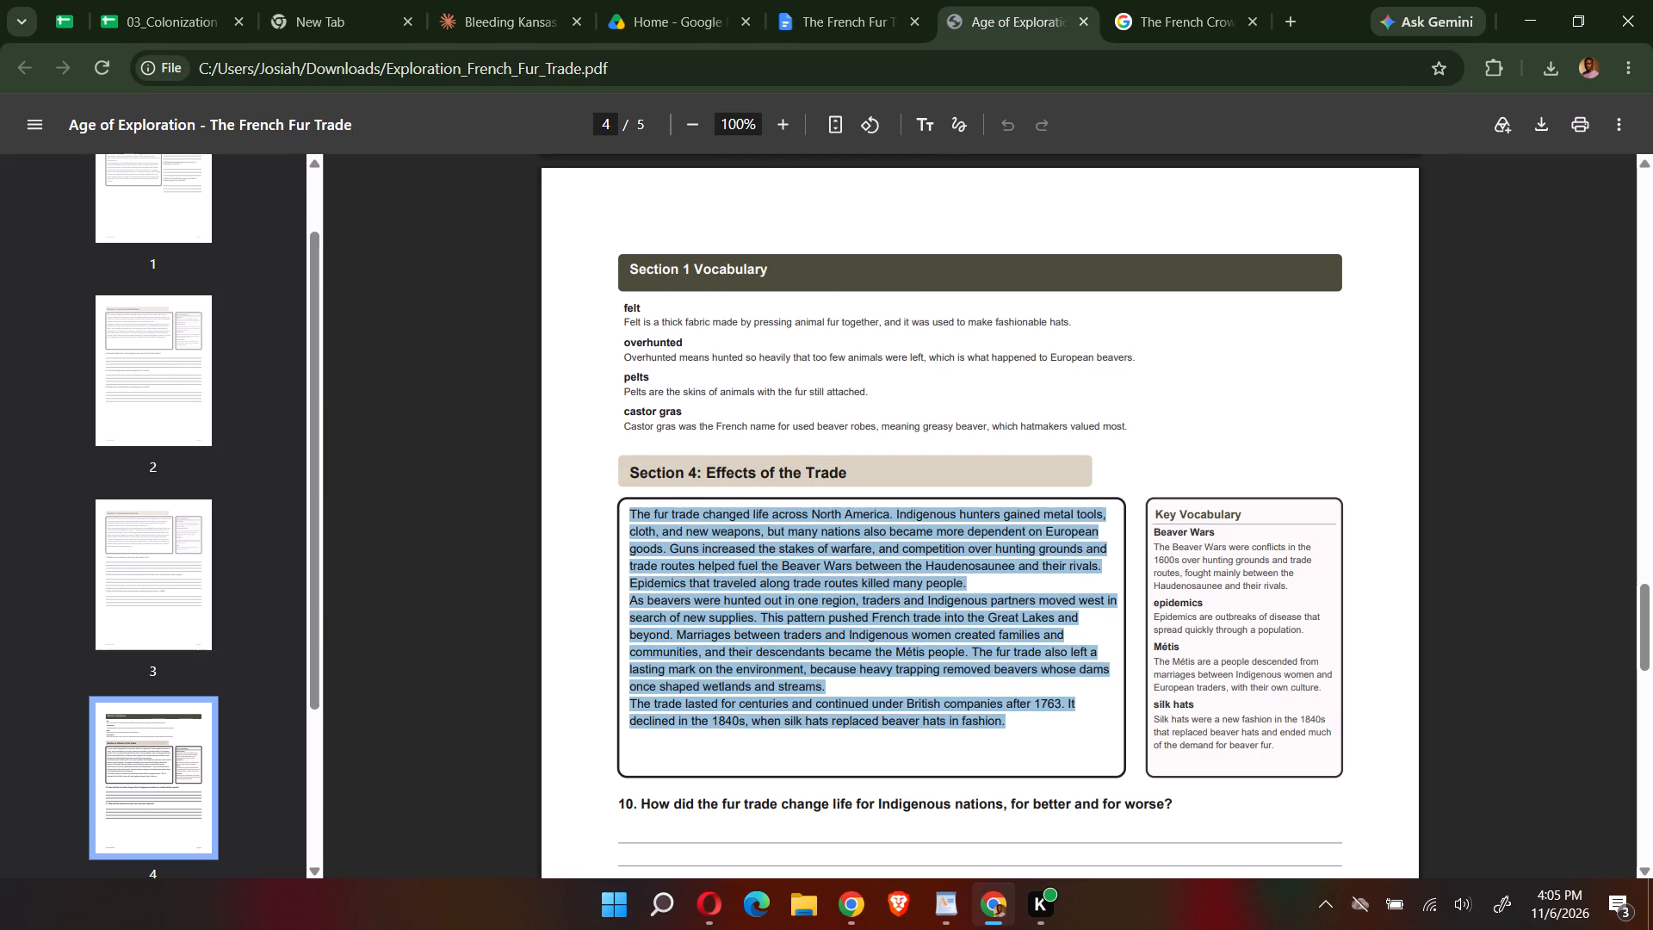
{"action": "left_click", "coordinate": [844, 37]}
{"action": "scroll", "coordinate": [654, 635], "scroll_direction": "down", "scroll_amount": 2}
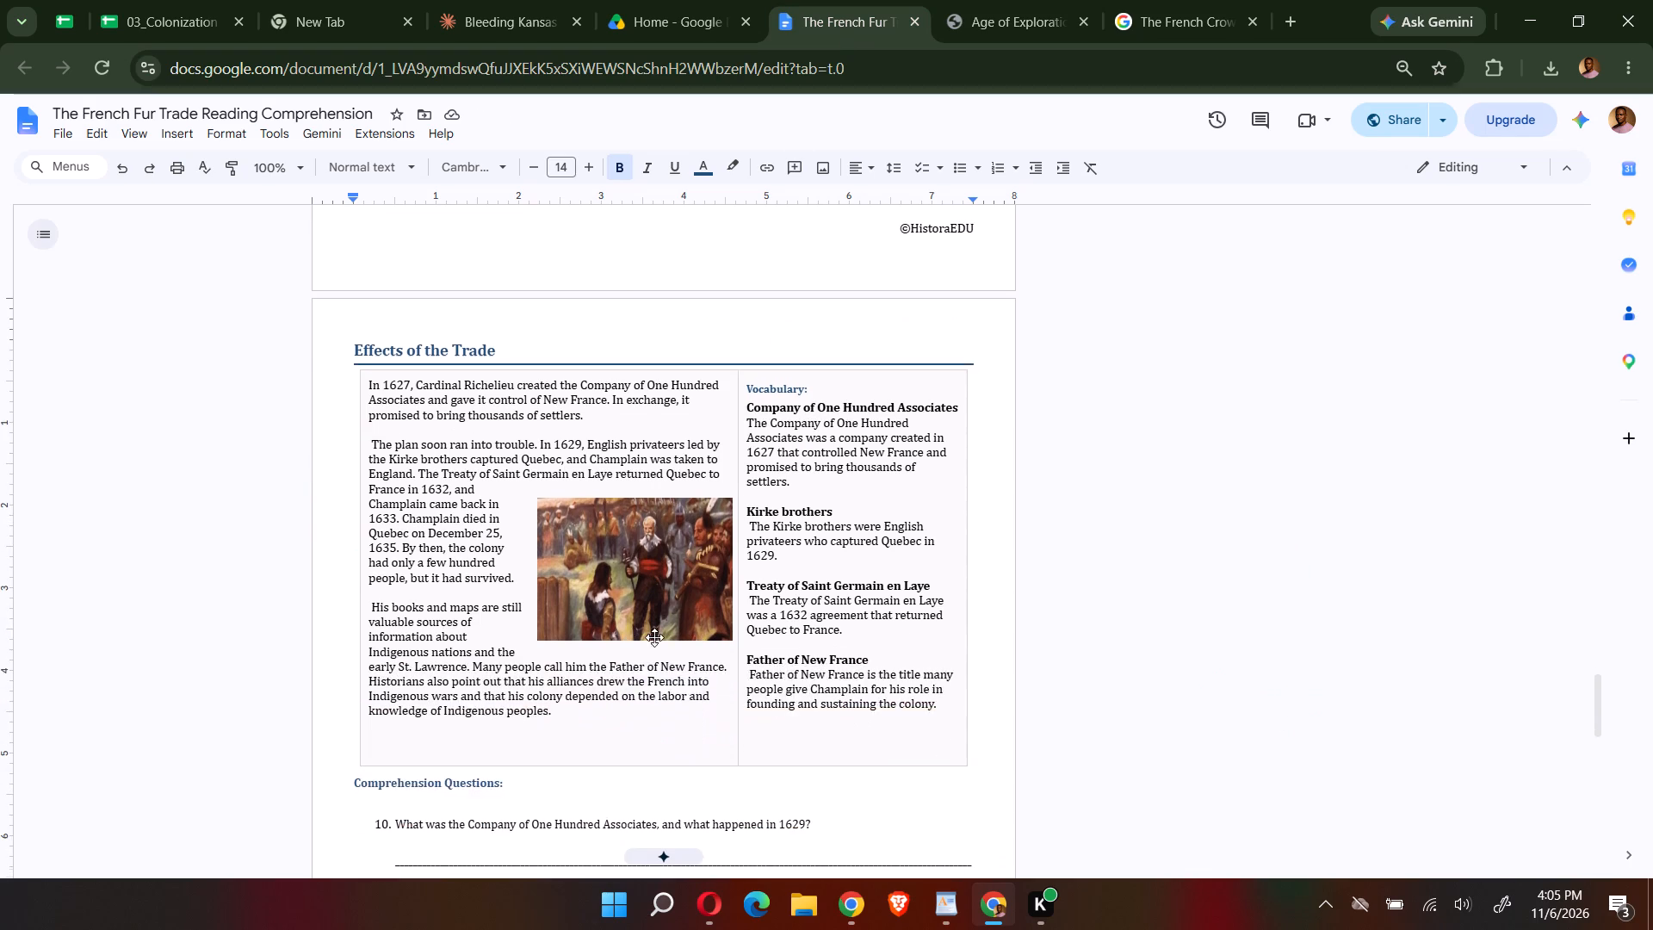
{"action": "left_click_drag", "start_coordinate": [622, 718], "coordinate": [366, 401]}
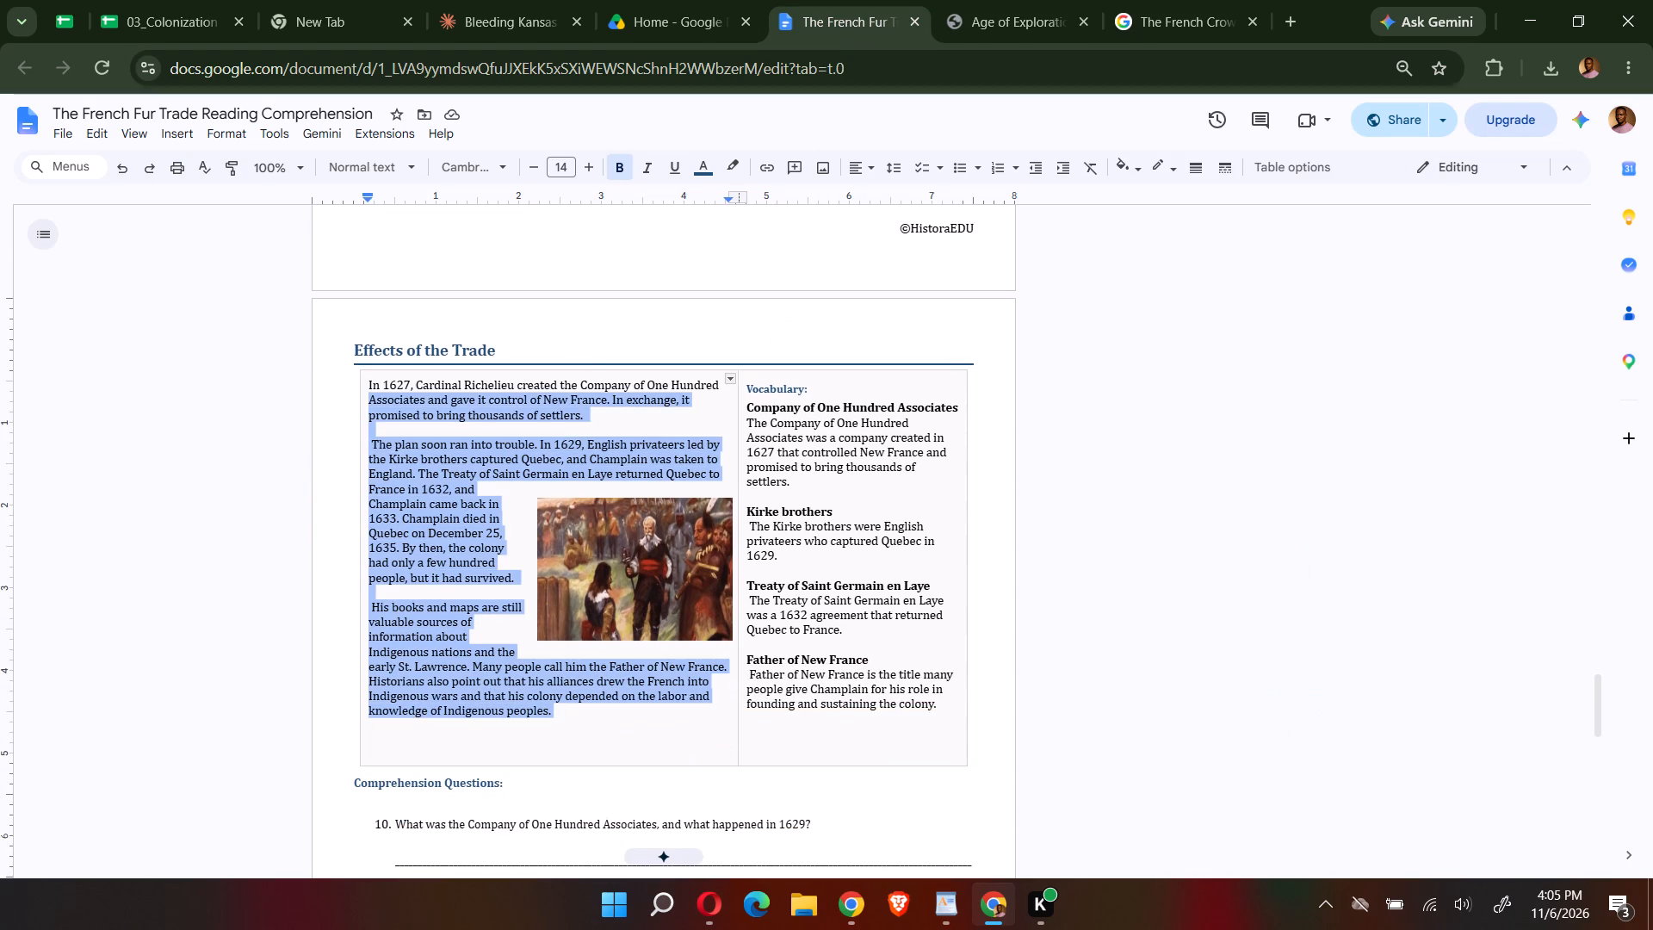
{"action": "left_click_drag", "start_coordinate": [366, 401], "coordinate": [364, 380]}
{"action": "key", "text": "BackSpace"}
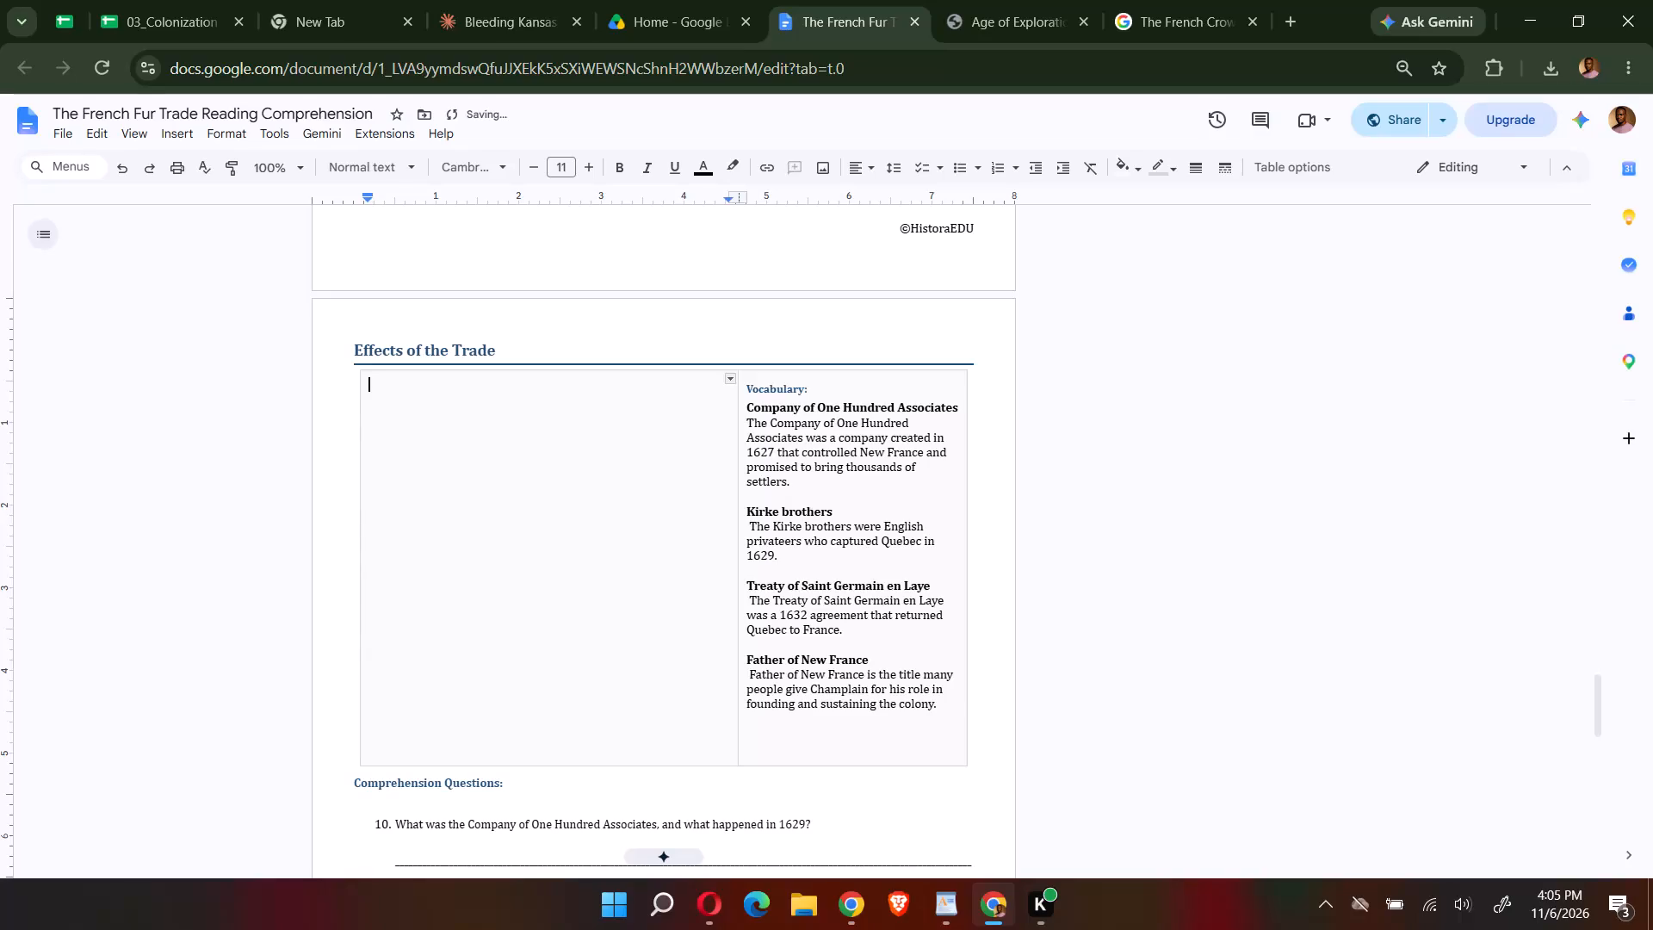
{"action": "key", "text": "ctrl+v"}
Search Google Images with the copied passage and copy the "North American fur trade history and its impact" painting.
{"action": "left_click", "coordinate": [1144, 20]}
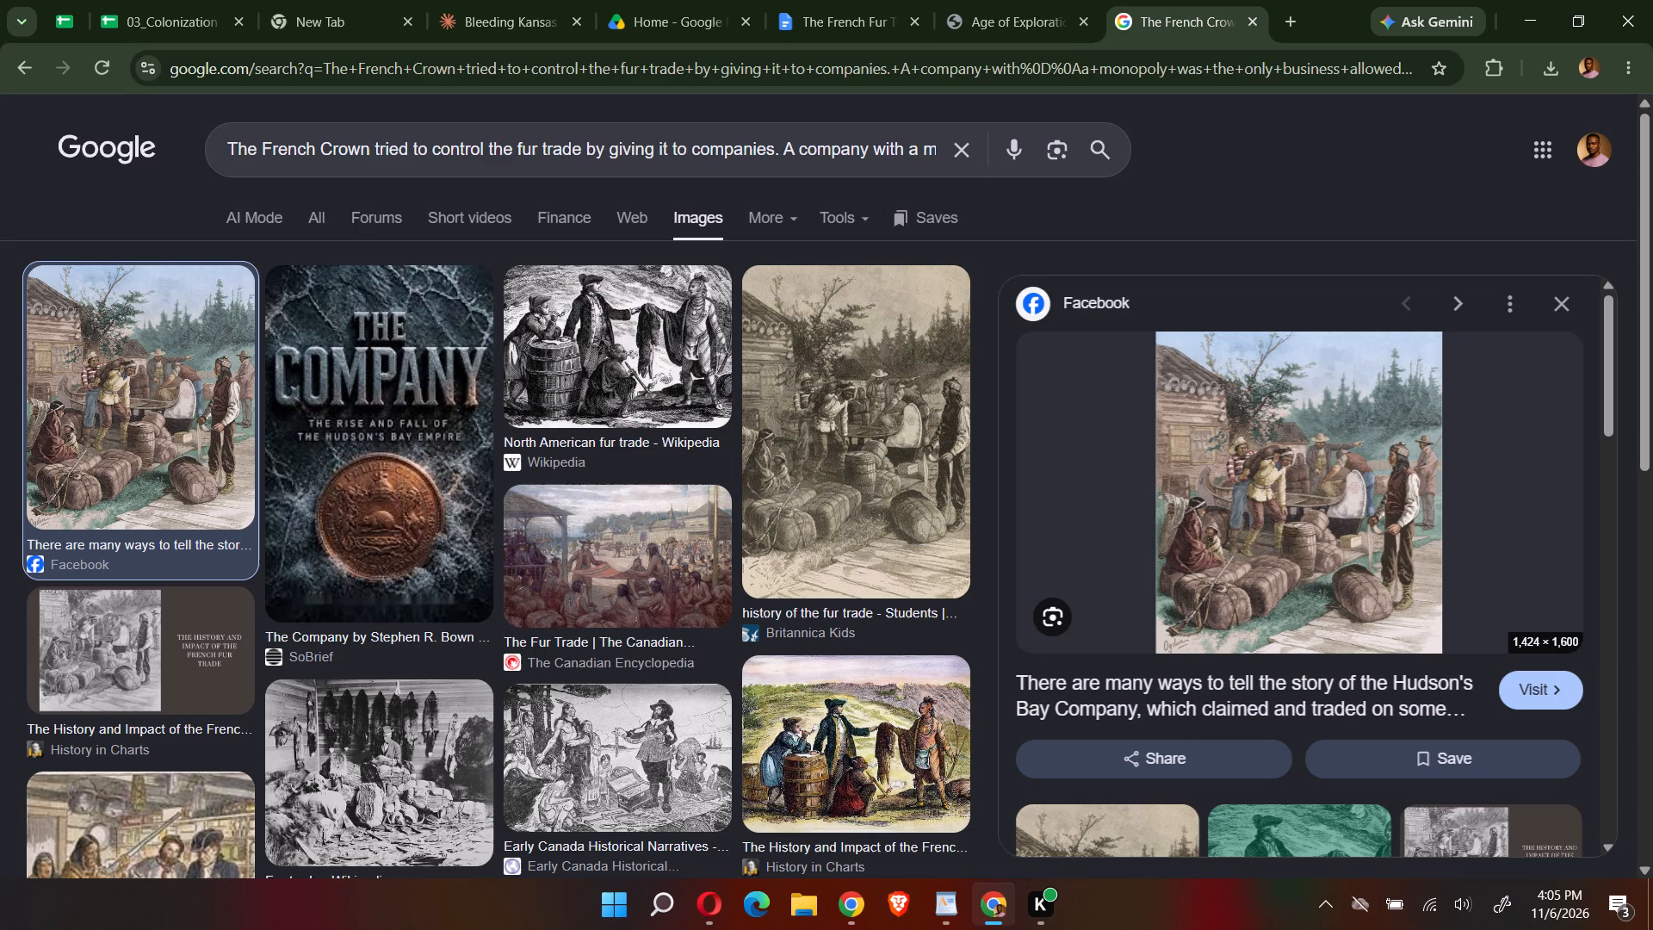
{"action": "left_click", "coordinate": [952, 142]}
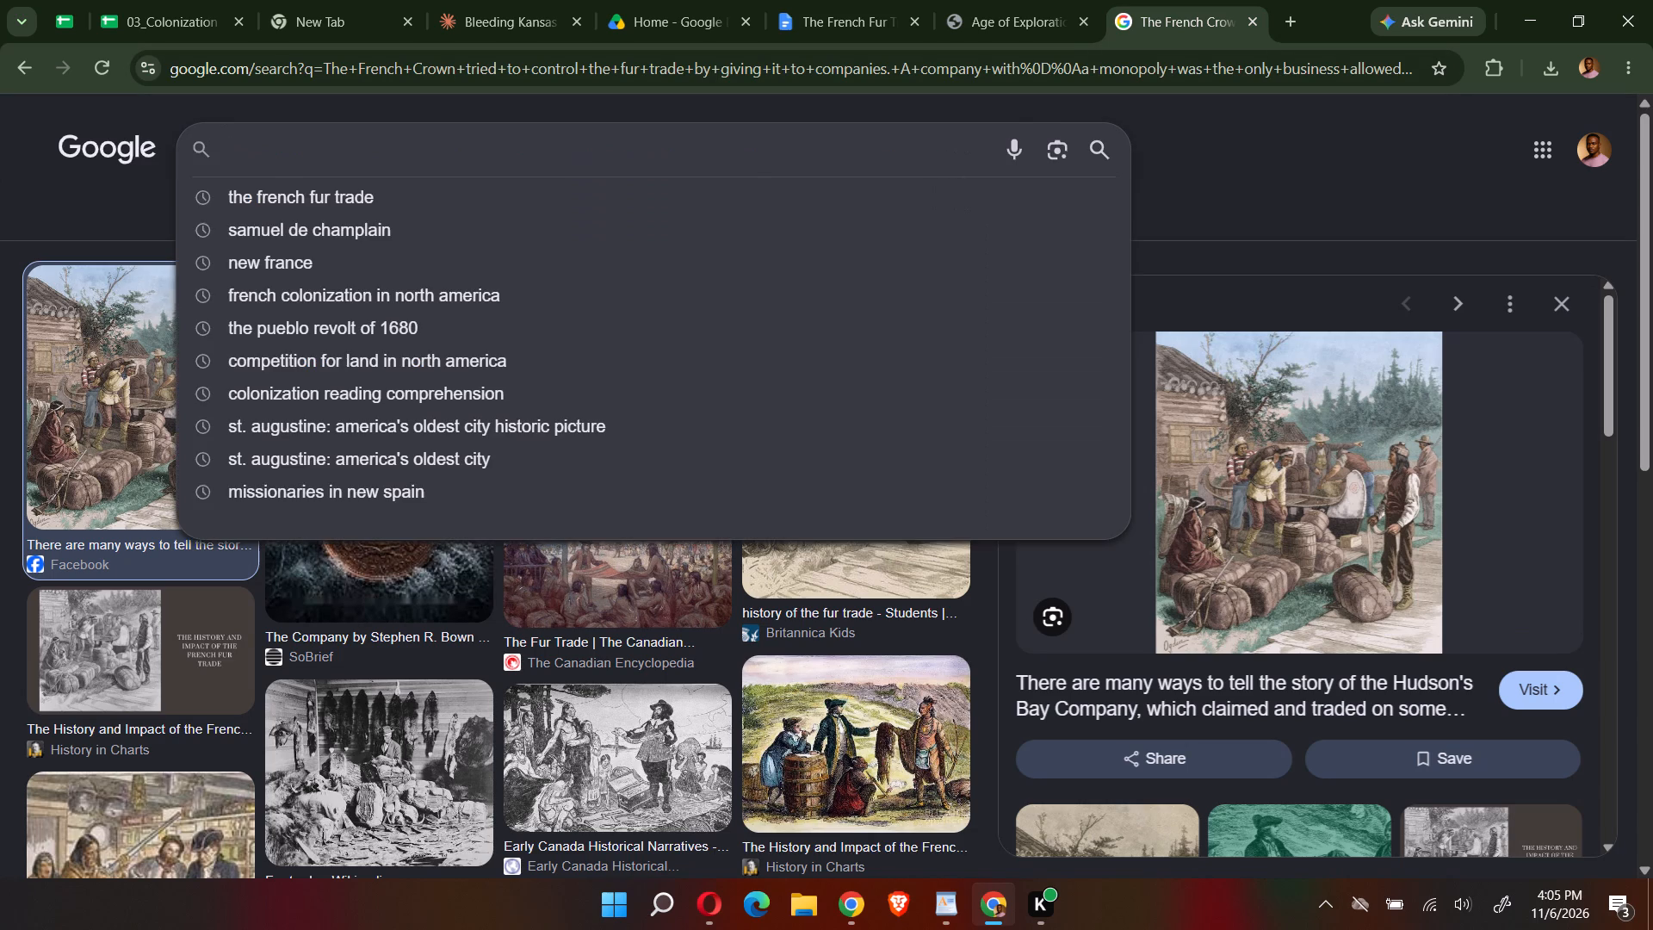
{"action": "key", "text": "ctrl+v"}
{"action": "key", "text": "Return"}
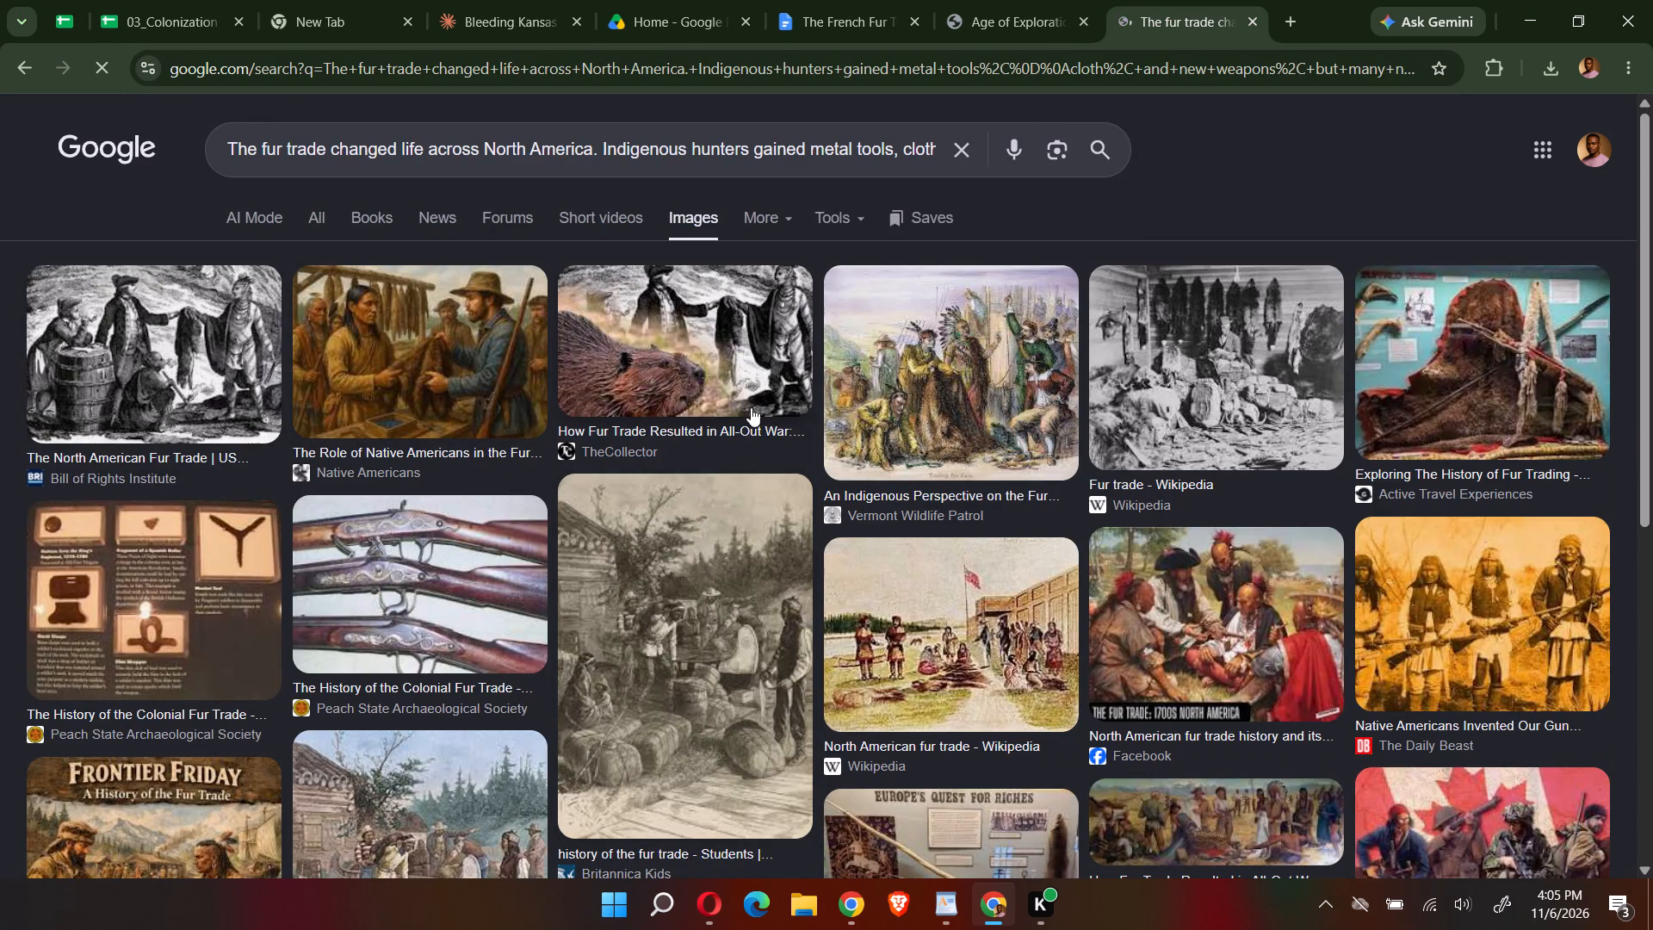
{"action": "left_click", "coordinate": [1167, 604]}
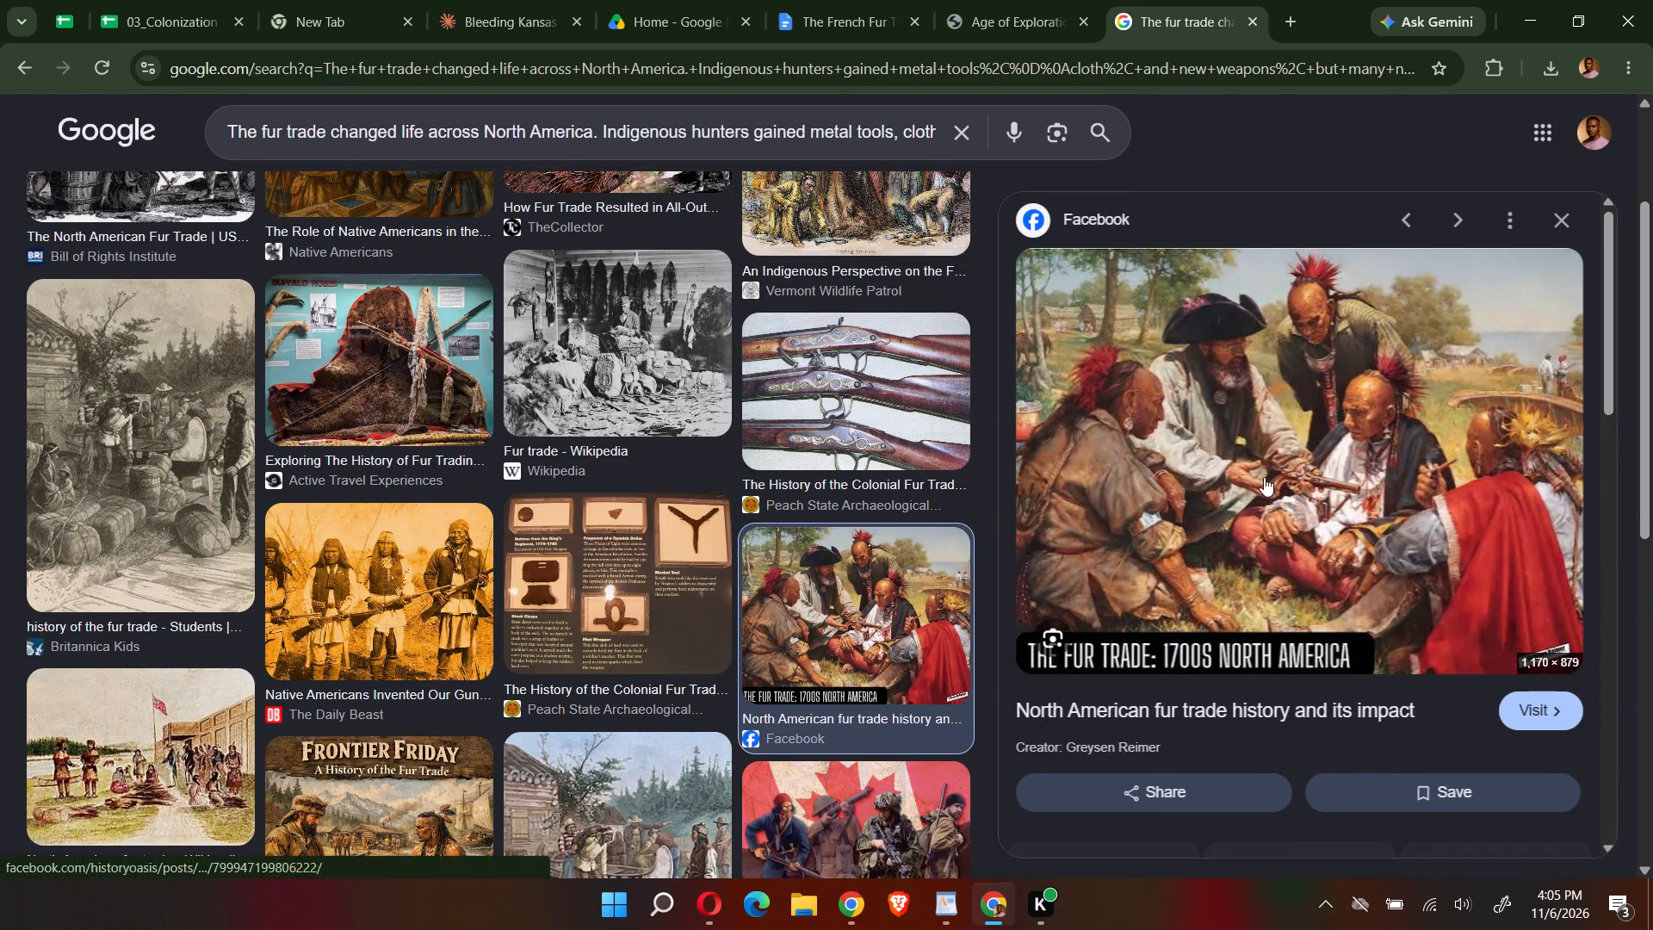
{"action": "right_click", "coordinate": [1264, 477]}
{"action": "left_click", "coordinate": [1365, 735]}
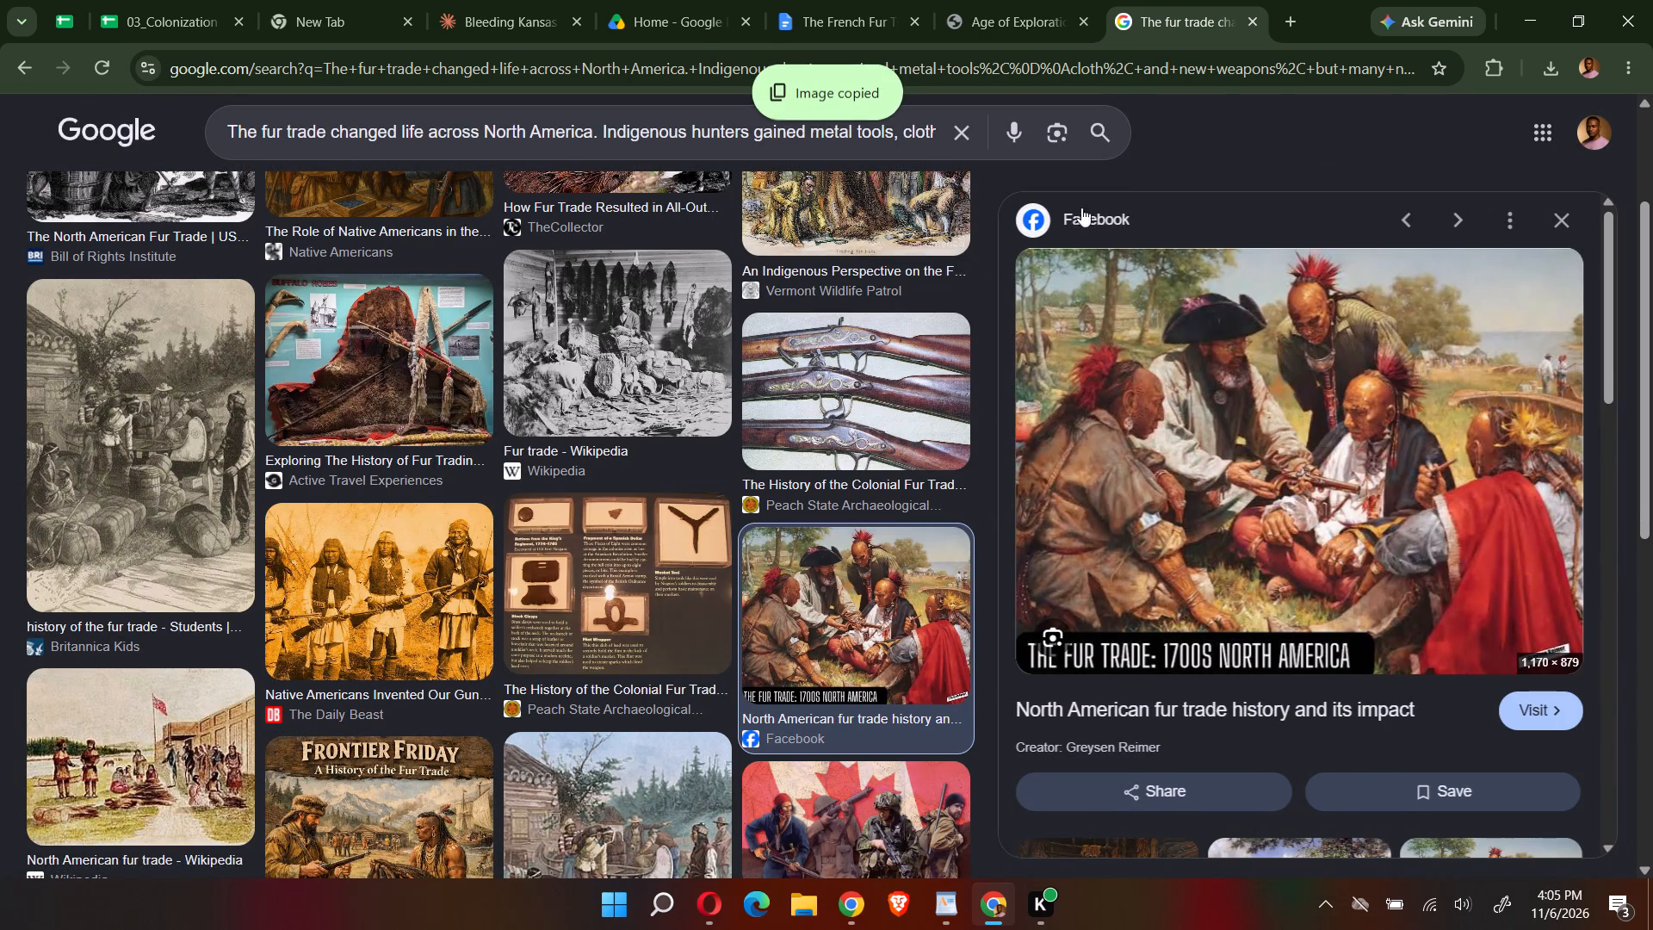
Split the worksheet's Effects of the Trade passage into three spaced paragraphs, breaking before "Epidemics that traveled" and "The fur trade also left".
{"action": "left_click", "coordinate": [878, 9]}
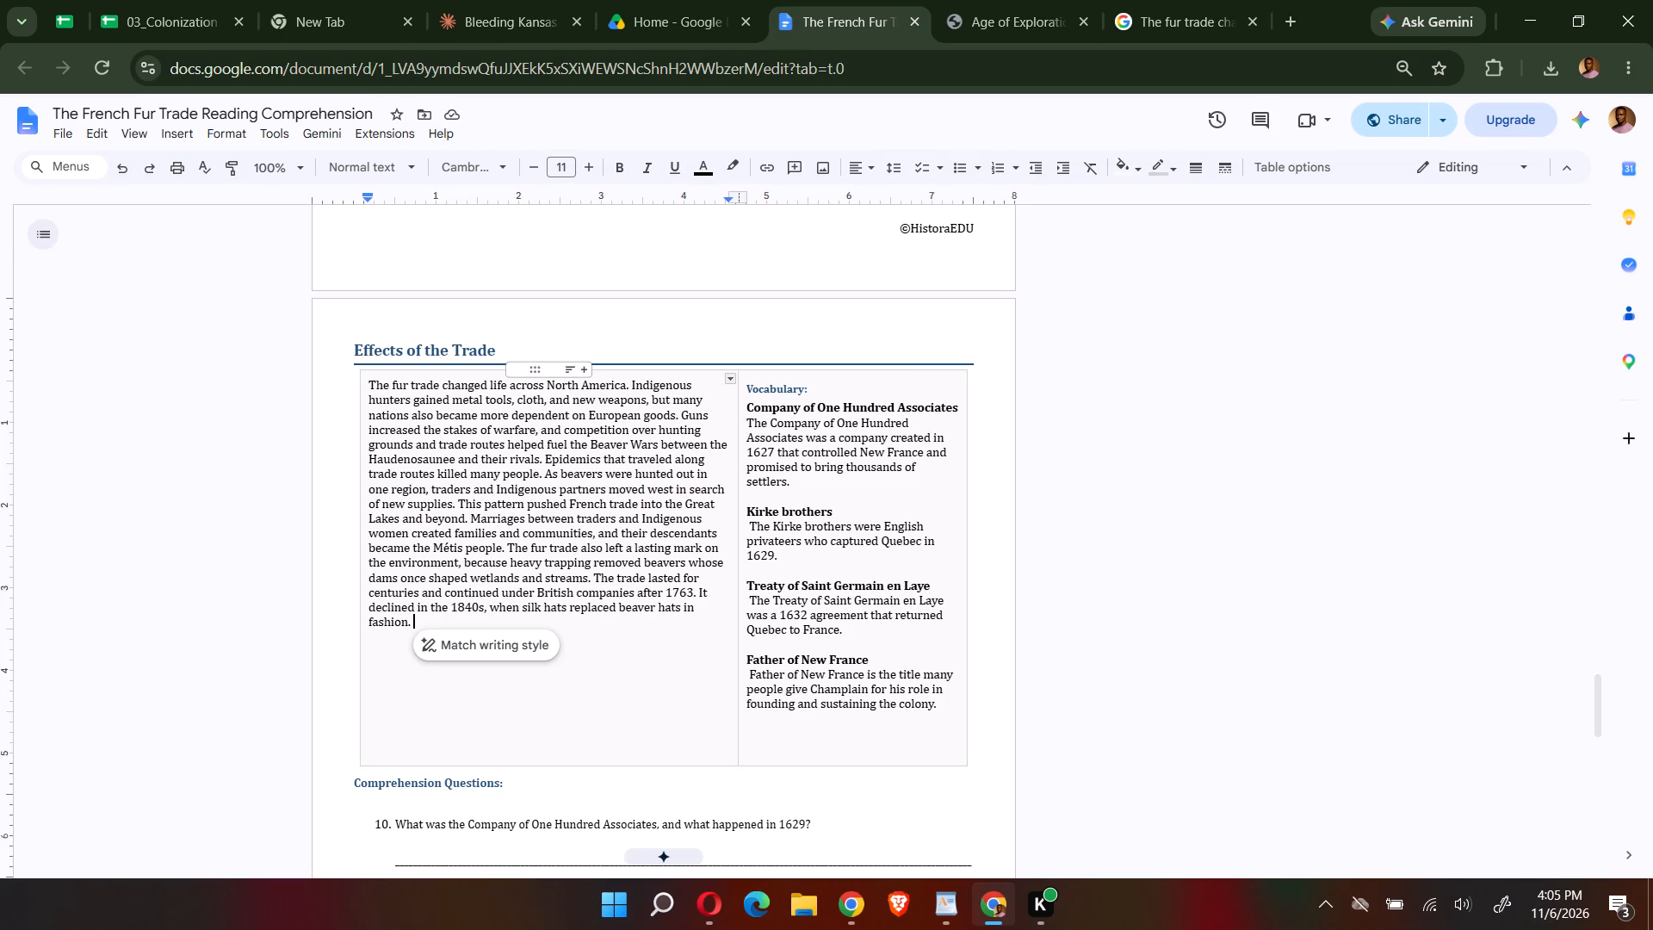
{"action": "left_click", "coordinate": [542, 456]}
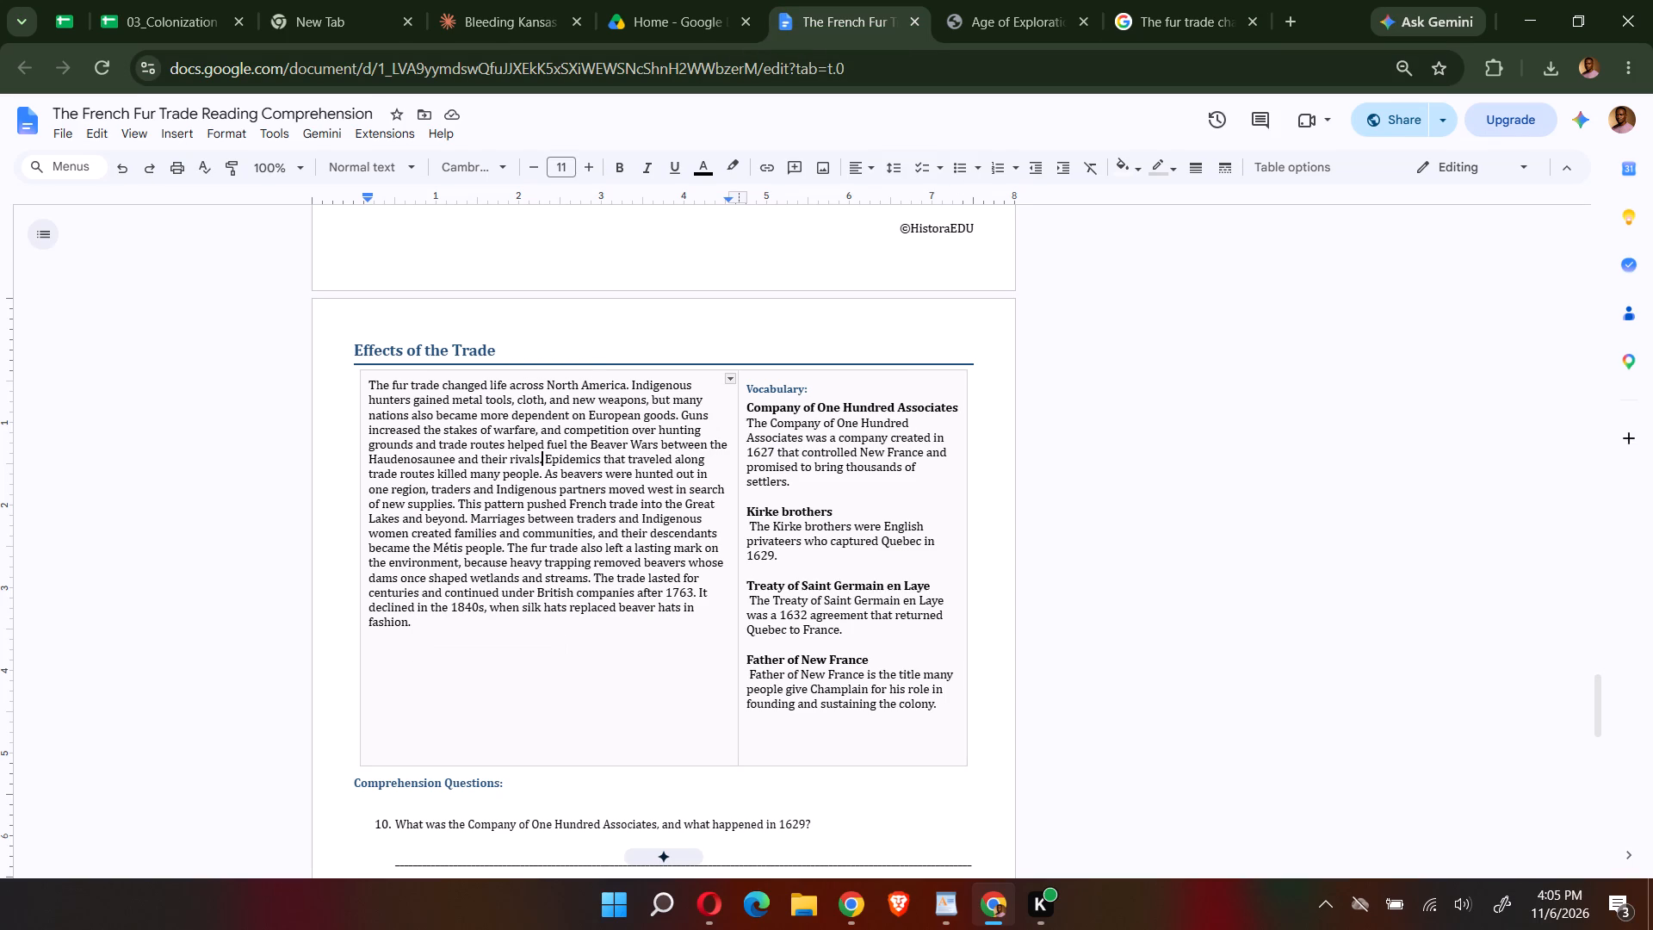
{"action": "key", "text": "Return"}
{"action": "key", "text": "Return"}
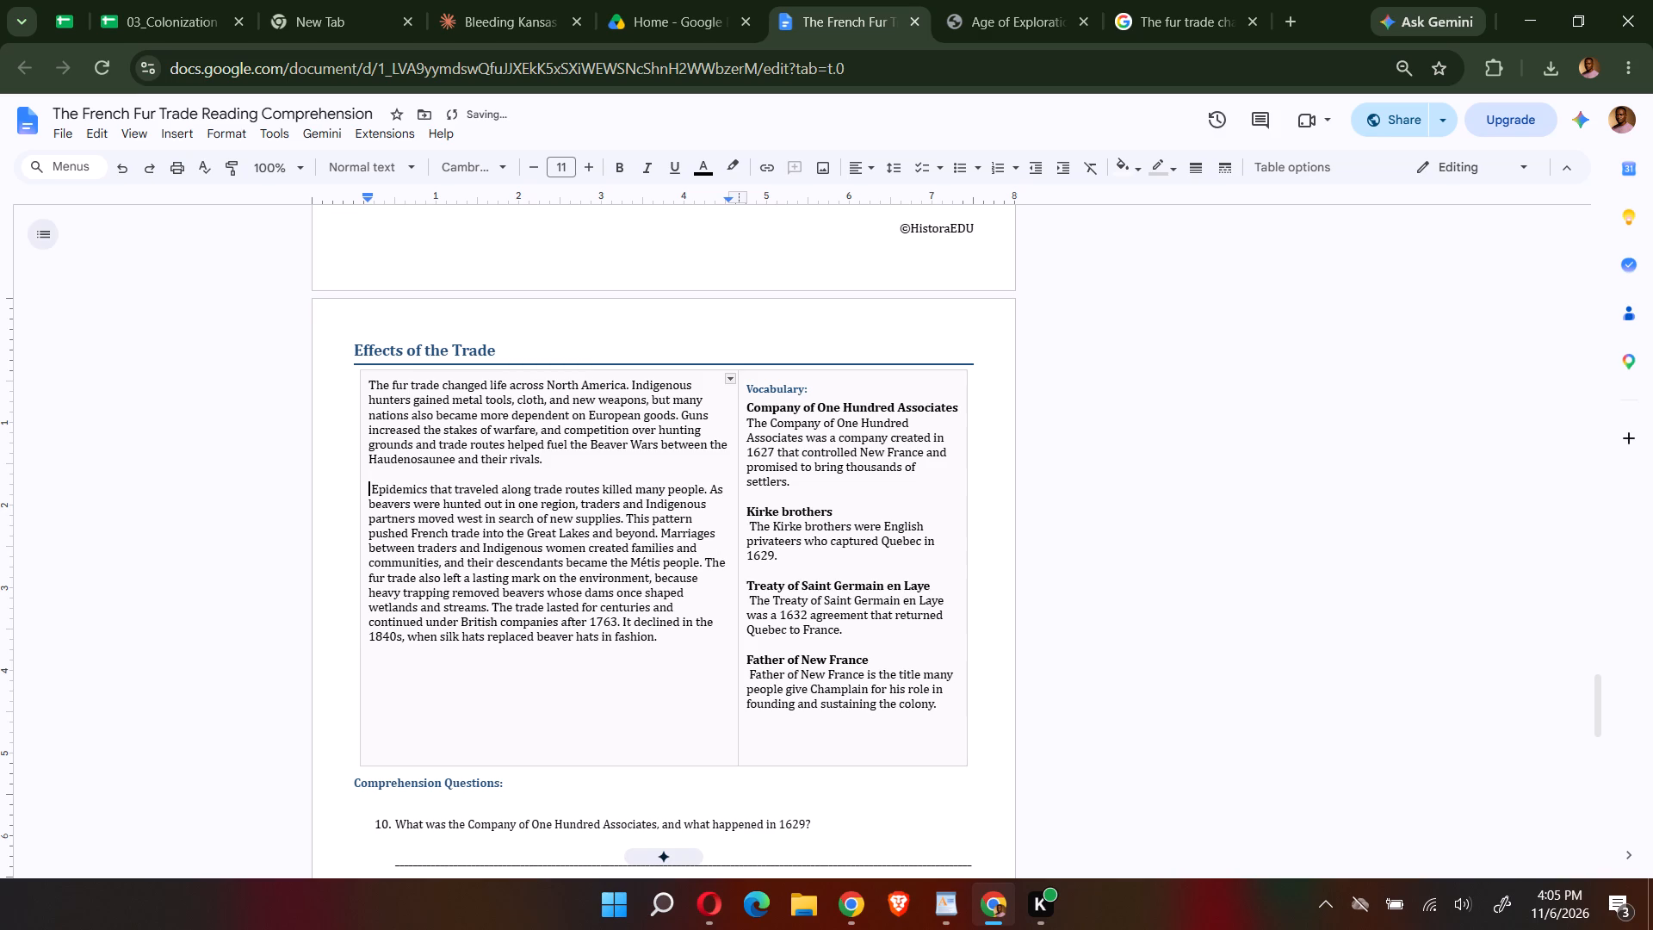
{"action": "left_click", "coordinate": [702, 563]}
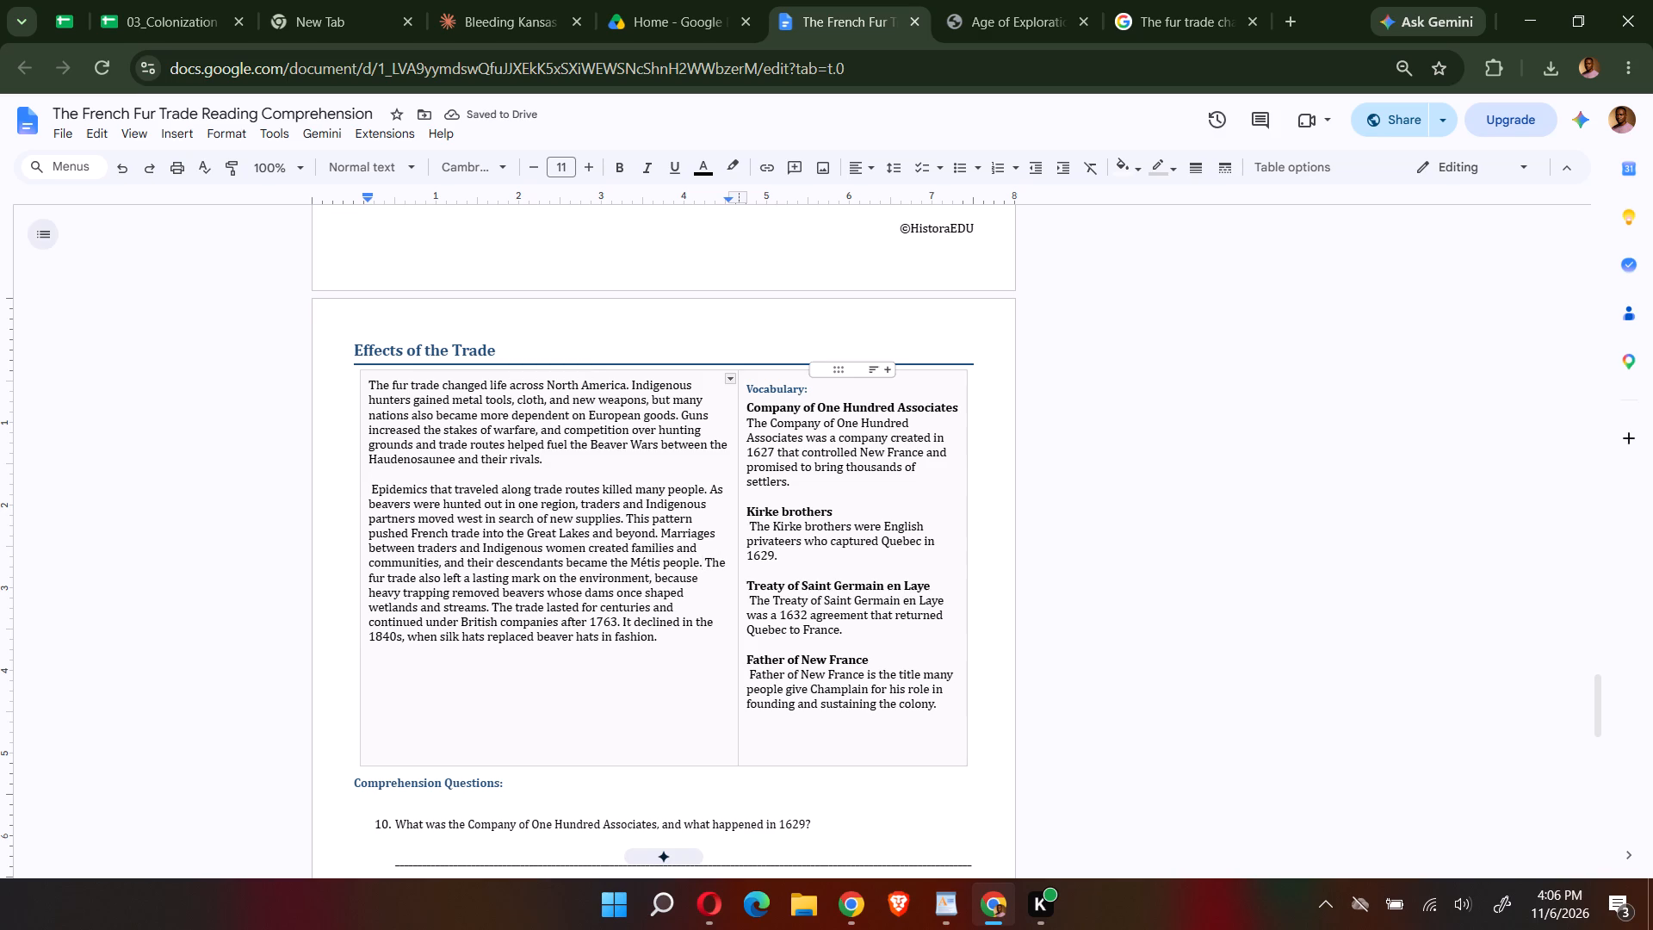
{"action": "key", "text": "Return"}
{"action": "key", "text": "Return"}
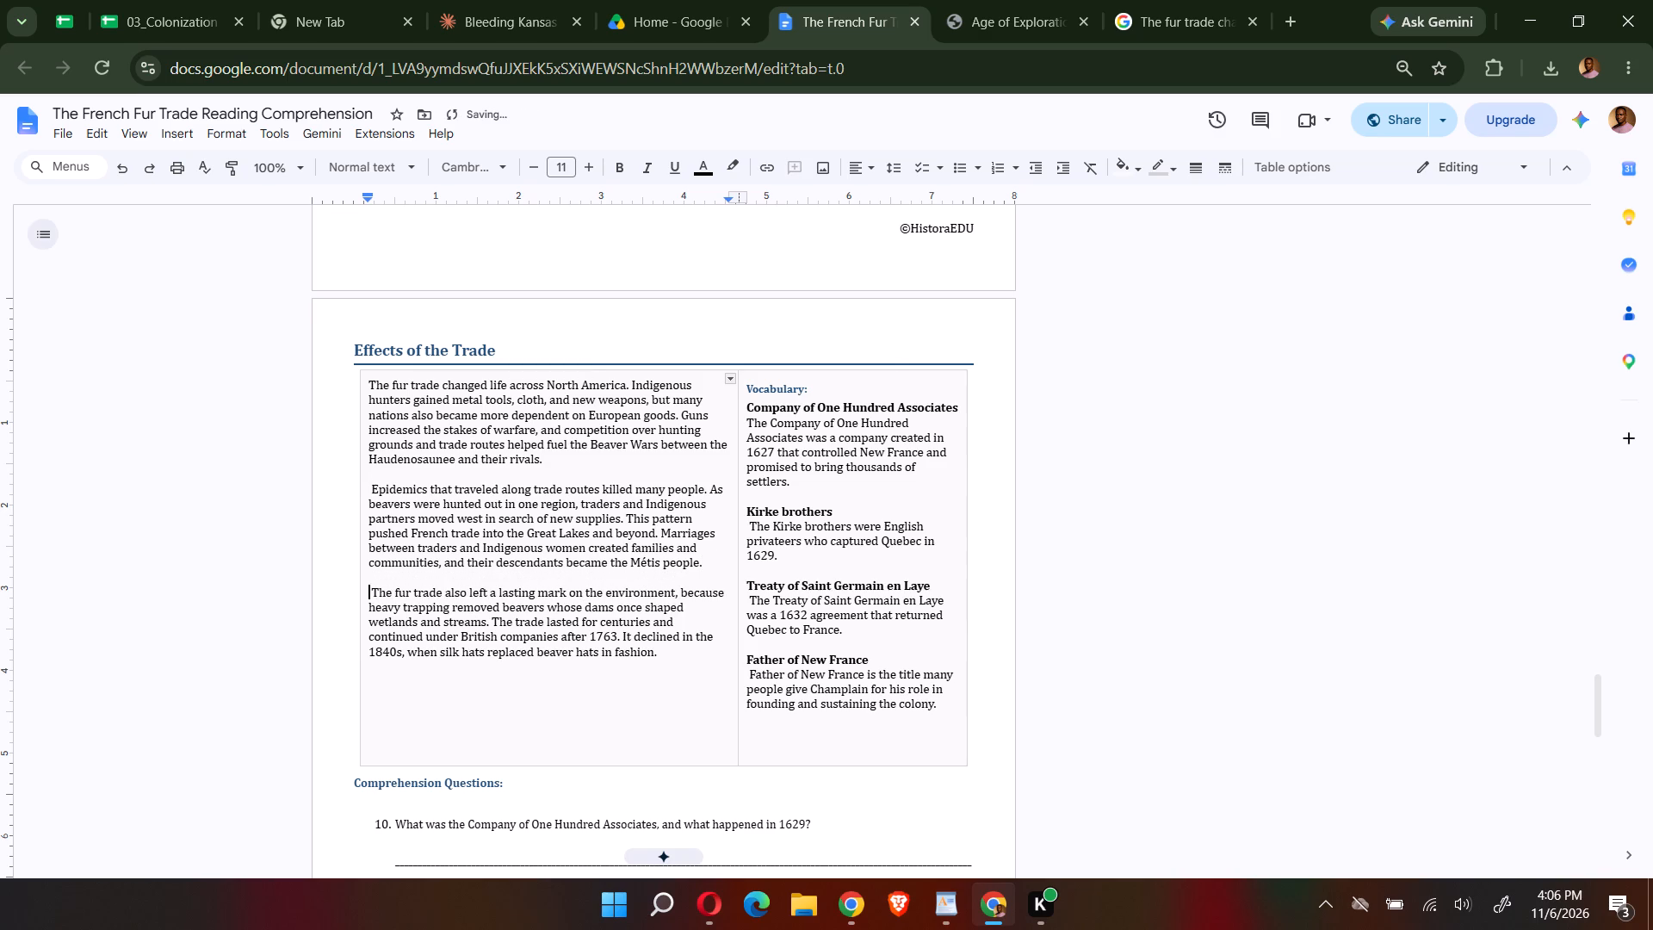
Insert the copied fur trade painting in the second paragraph after "created families and" and set it to wrap text.
{"action": "left_click", "coordinate": [699, 550]}
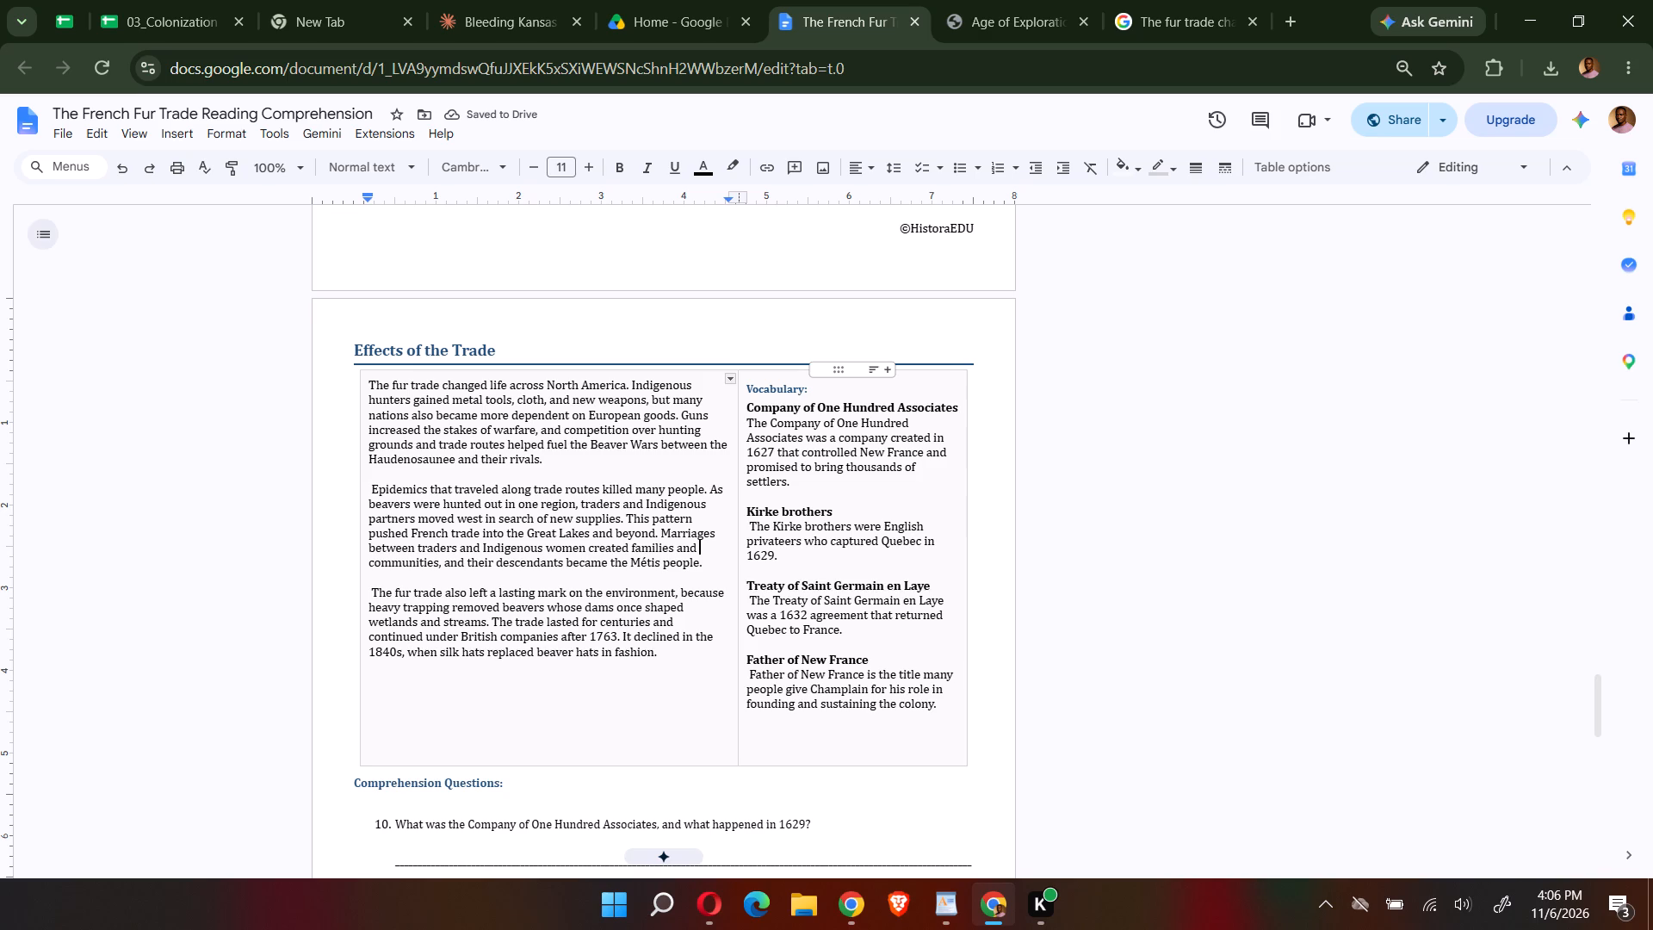
{"action": "key", "text": "ctrl+v"}
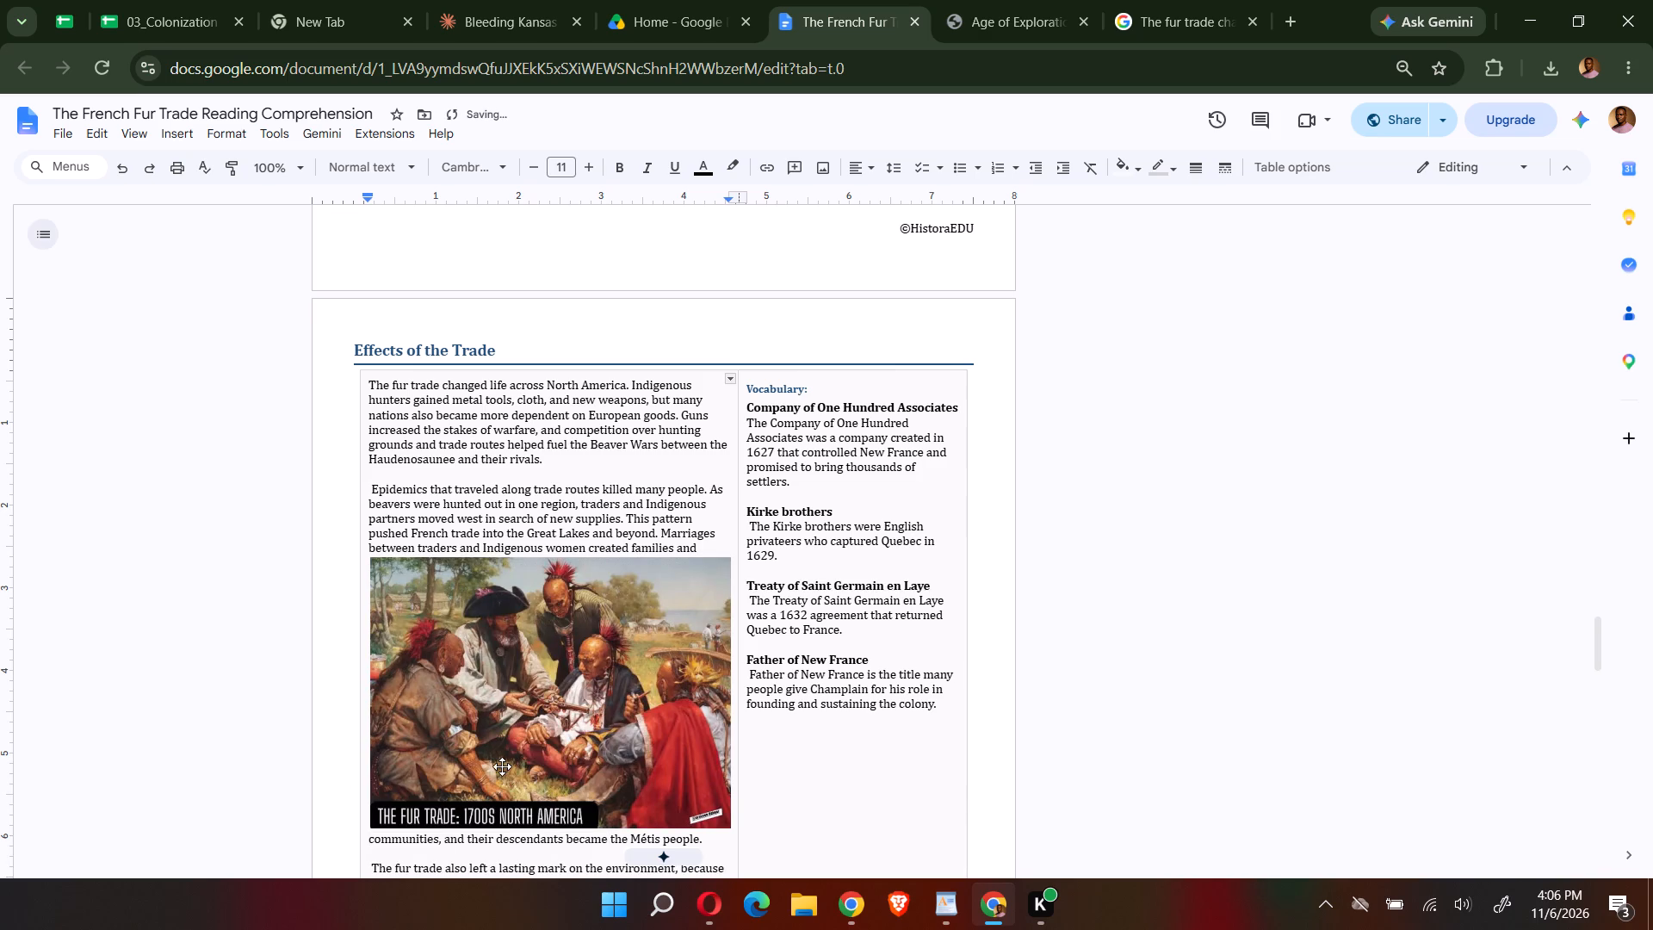
{"action": "left_click", "coordinate": [502, 766]}
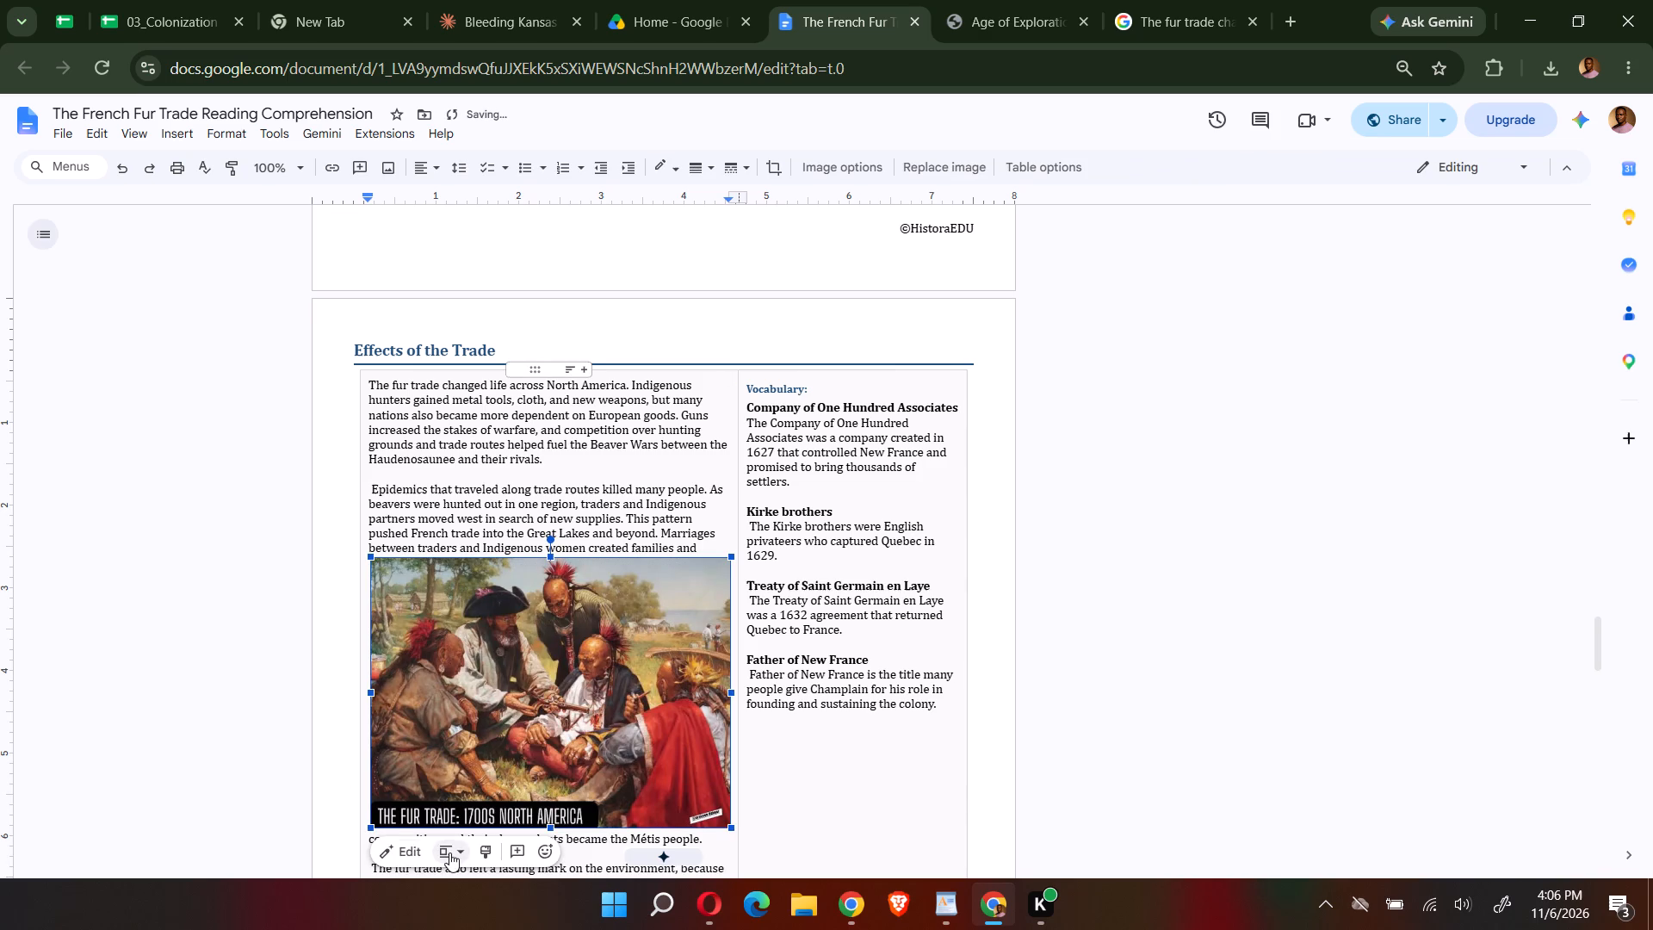
{"action": "left_click", "coordinate": [449, 852]}
{"action": "left_click_drag", "start_coordinate": [486, 716], "coordinate": [486, 724]}
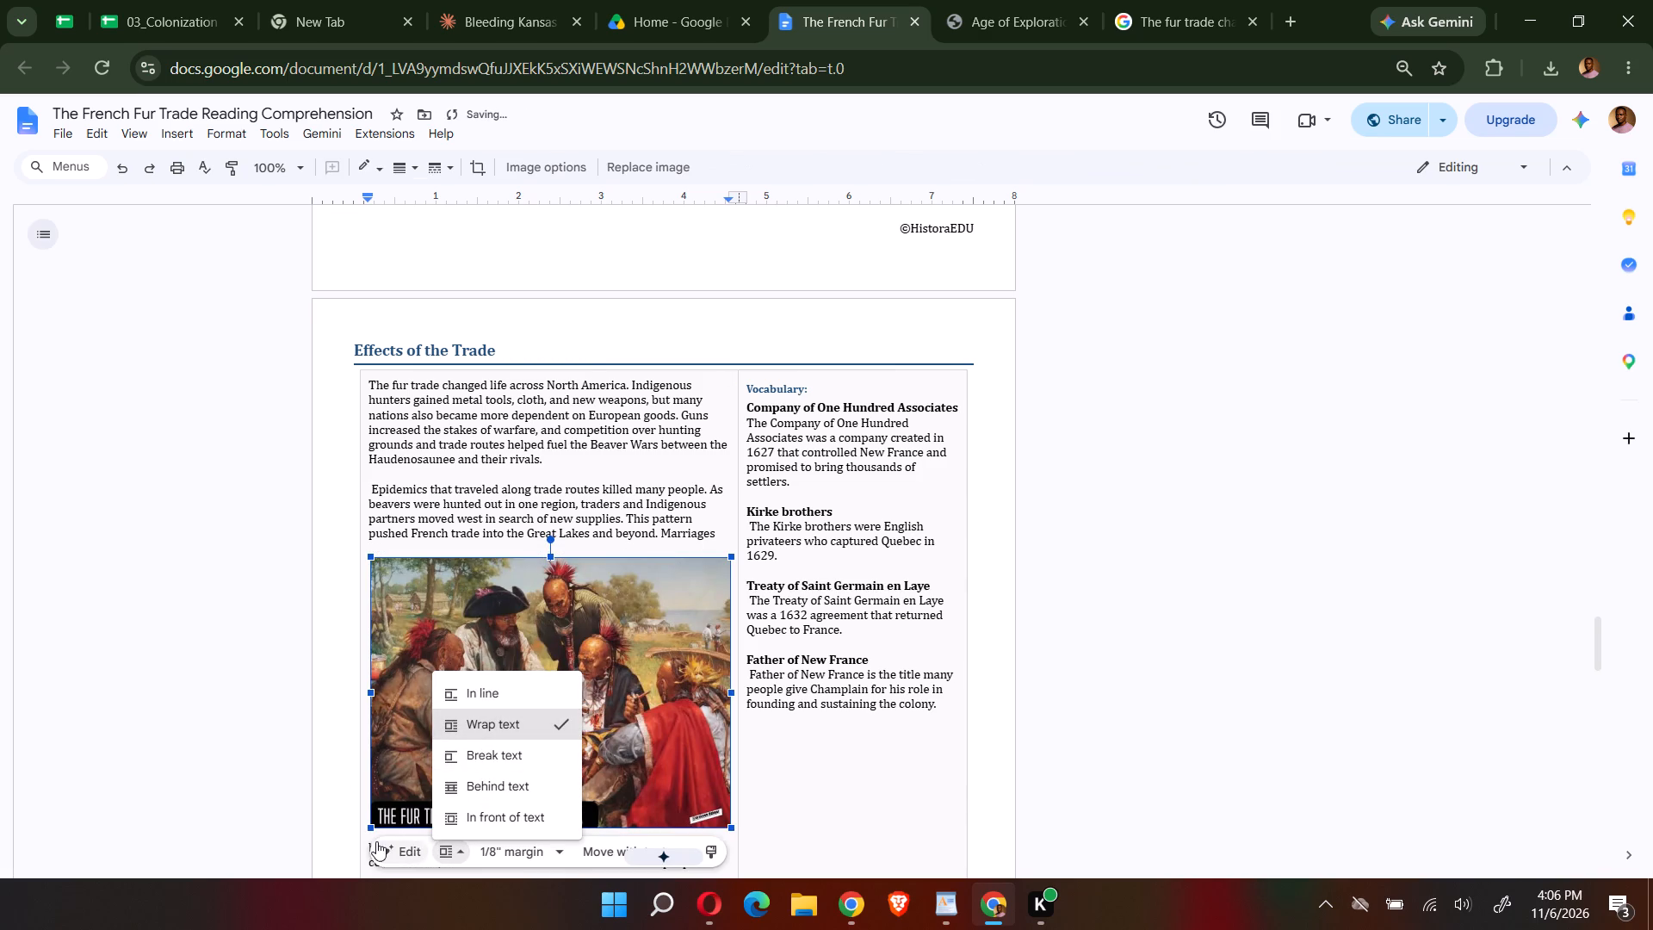
Shrink the painting to about 60% of the passage column's width and place it at the column's right side beside the second paragraph.
{"action": "left_click_drag", "start_coordinate": [373, 823], "coordinate": [515, 706]}
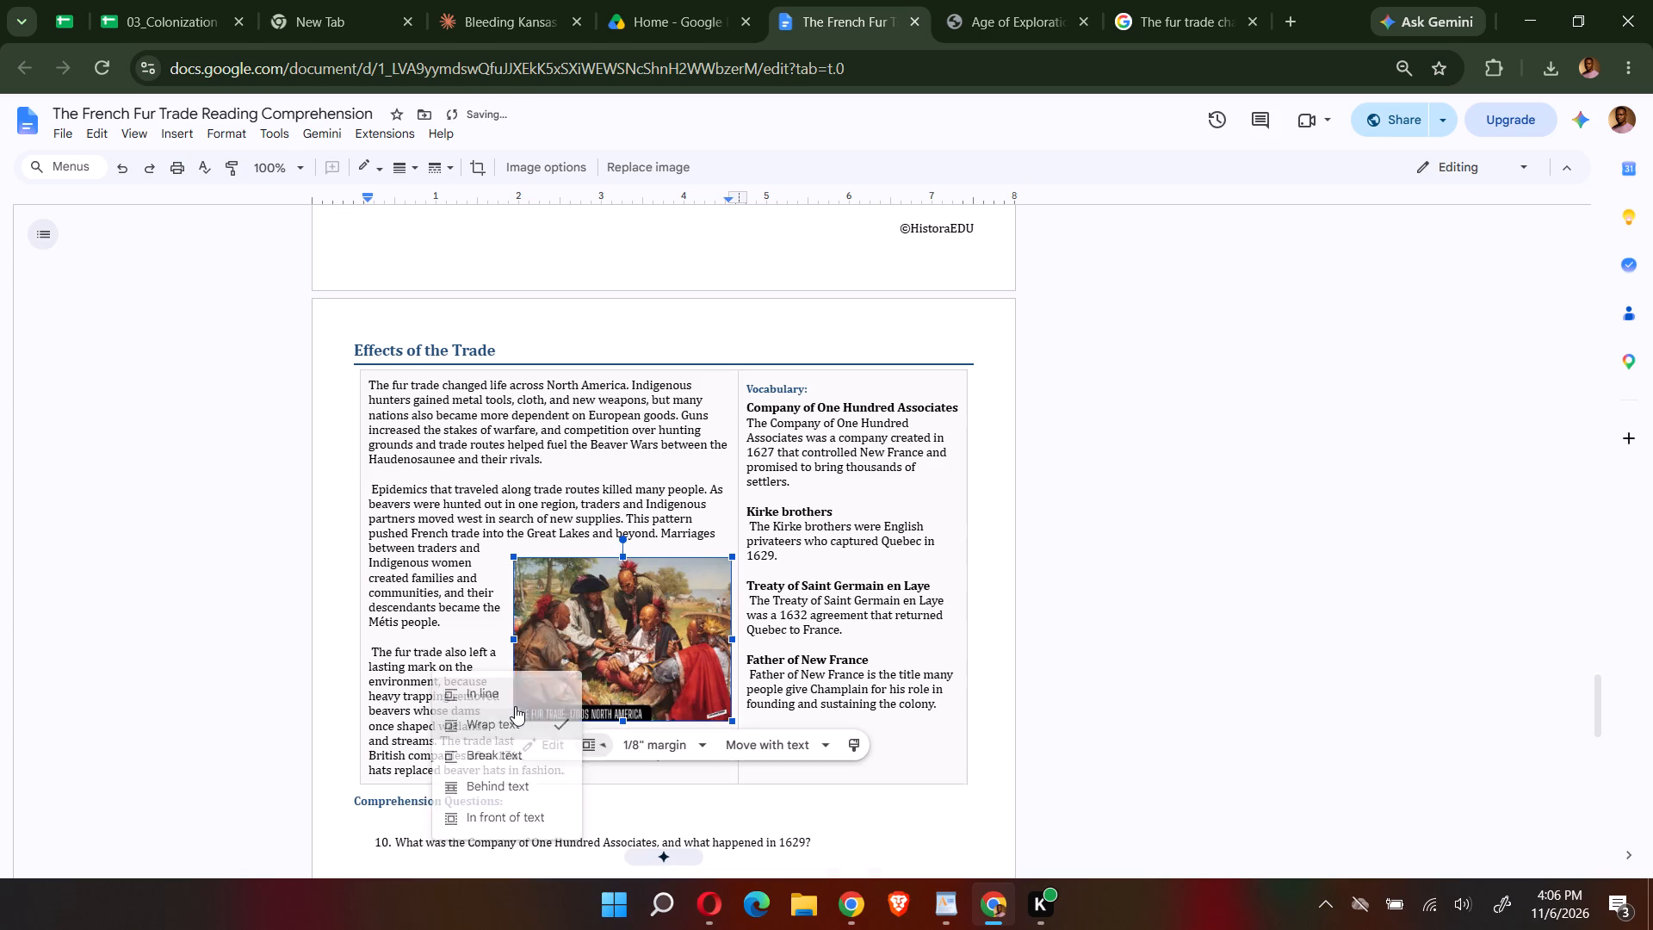
{"action": "left_click_drag", "start_coordinate": [600, 640], "coordinate": [606, 617]}
{"action": "left_click_drag", "start_coordinate": [609, 614], "coordinate": [608, 611]}
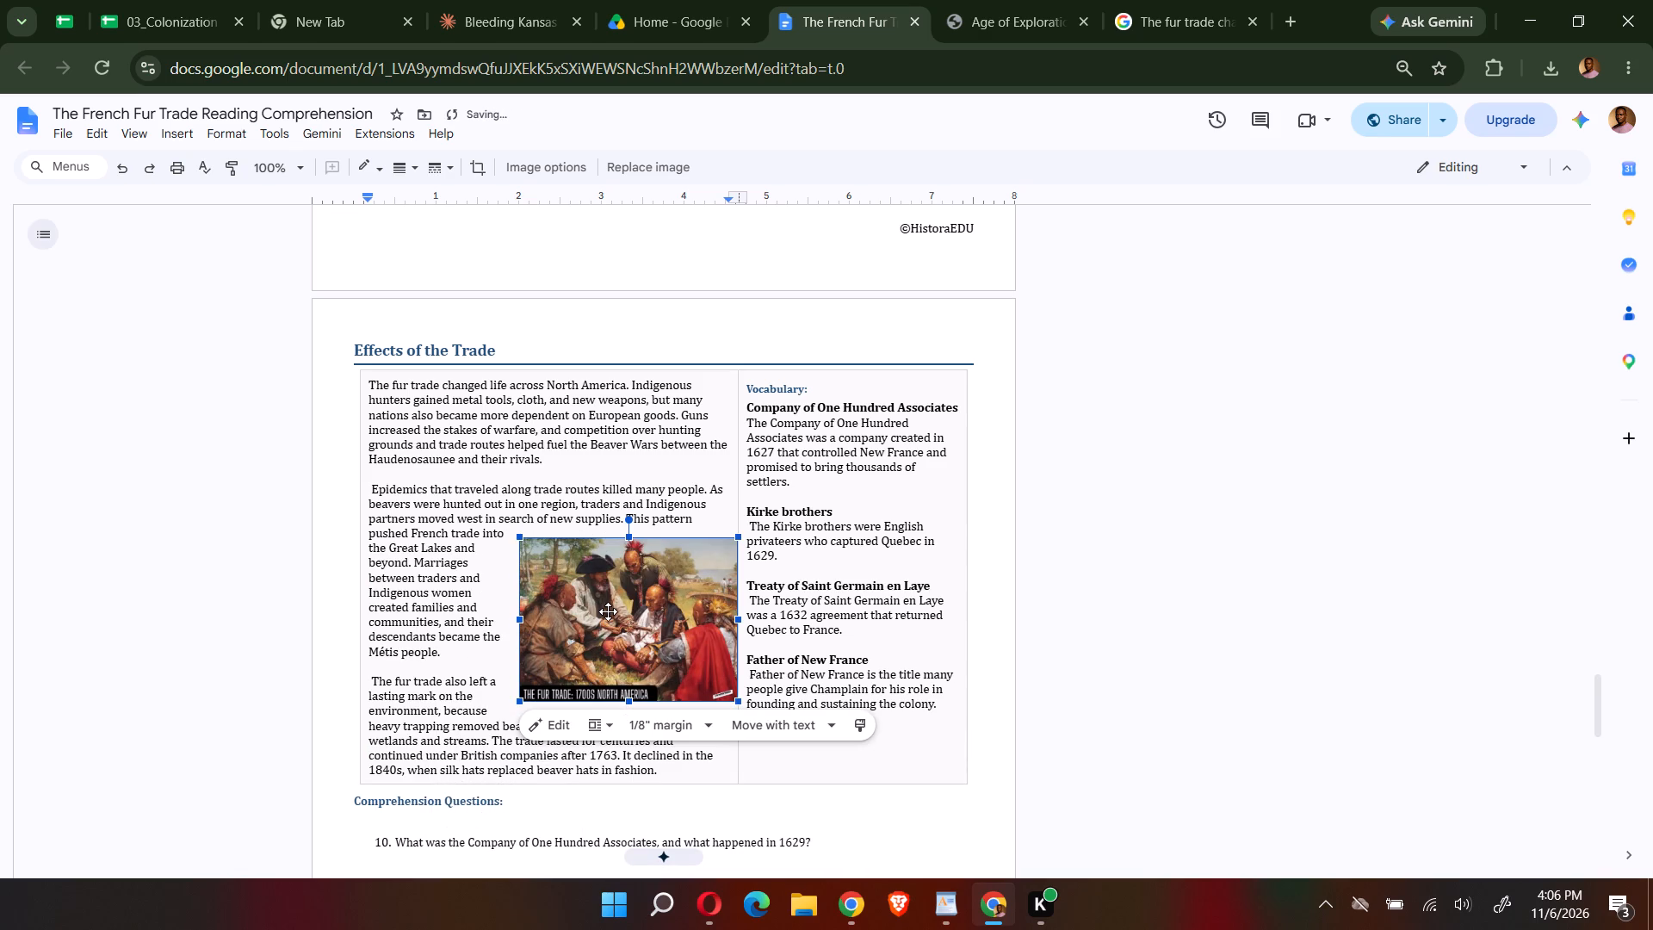
{"action": "left_click_drag", "start_coordinate": [608, 611], "coordinate": [596, 604]}
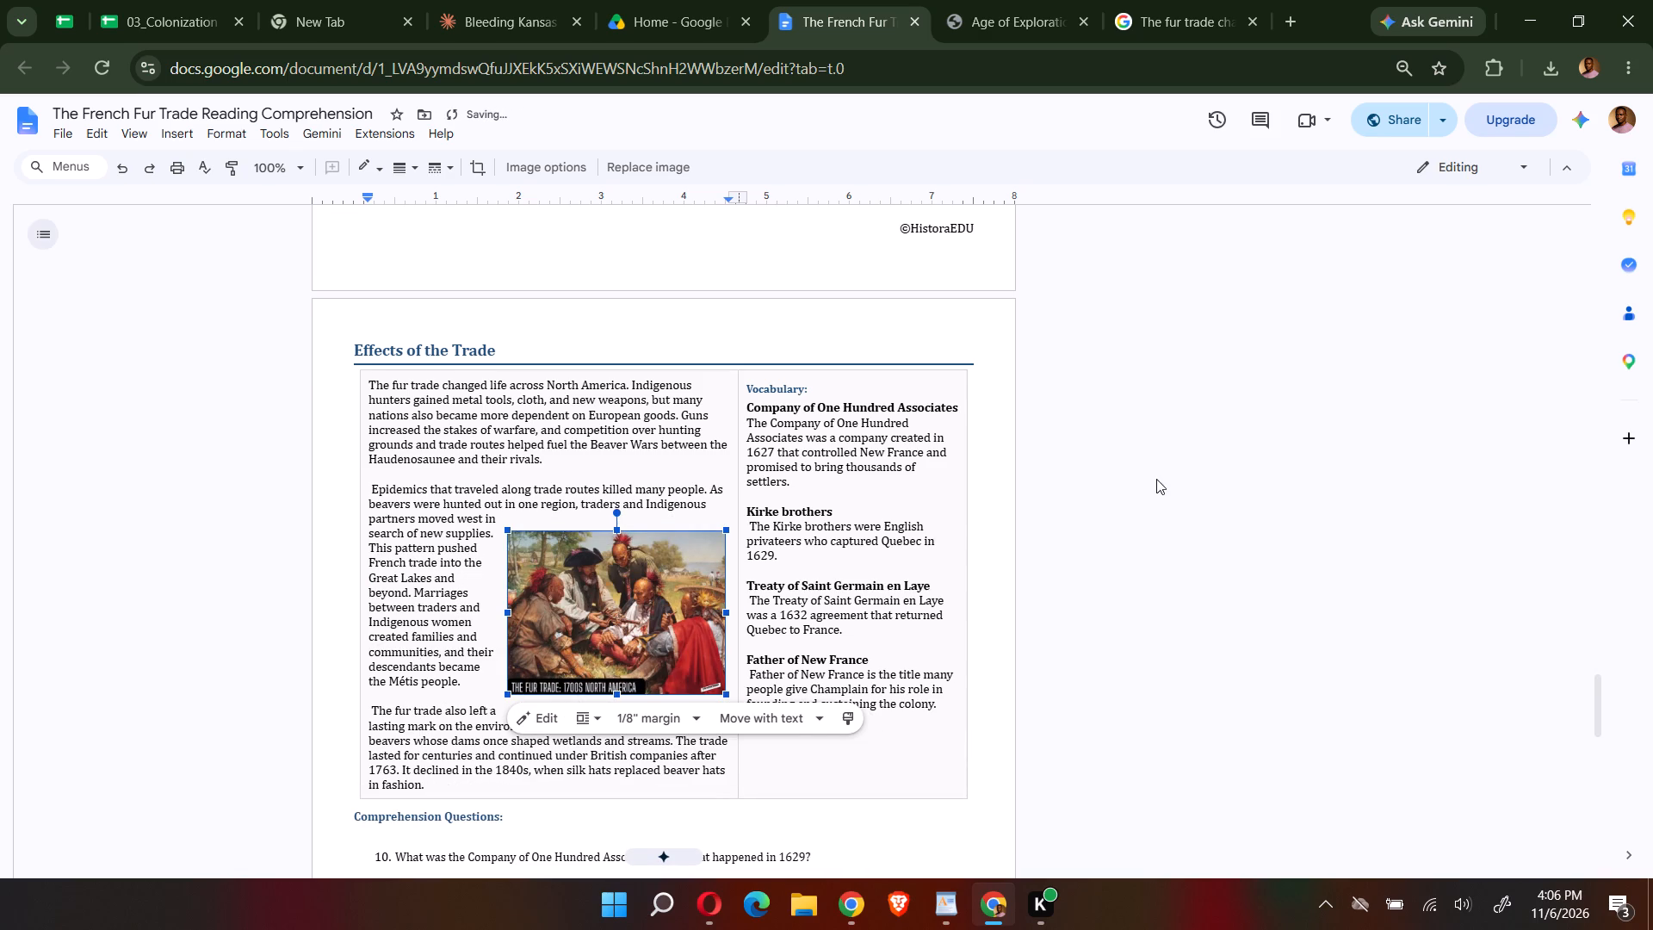
{"action": "left_click_drag", "start_coordinate": [1156, 479], "coordinate": [1155, 489]}
Delete the old vocabulary entries, from "Company of One Hundred Associates" through the "Father of New France" definition.
{"action": "left_click_drag", "start_coordinate": [942, 794], "coordinate": [942, 793]}
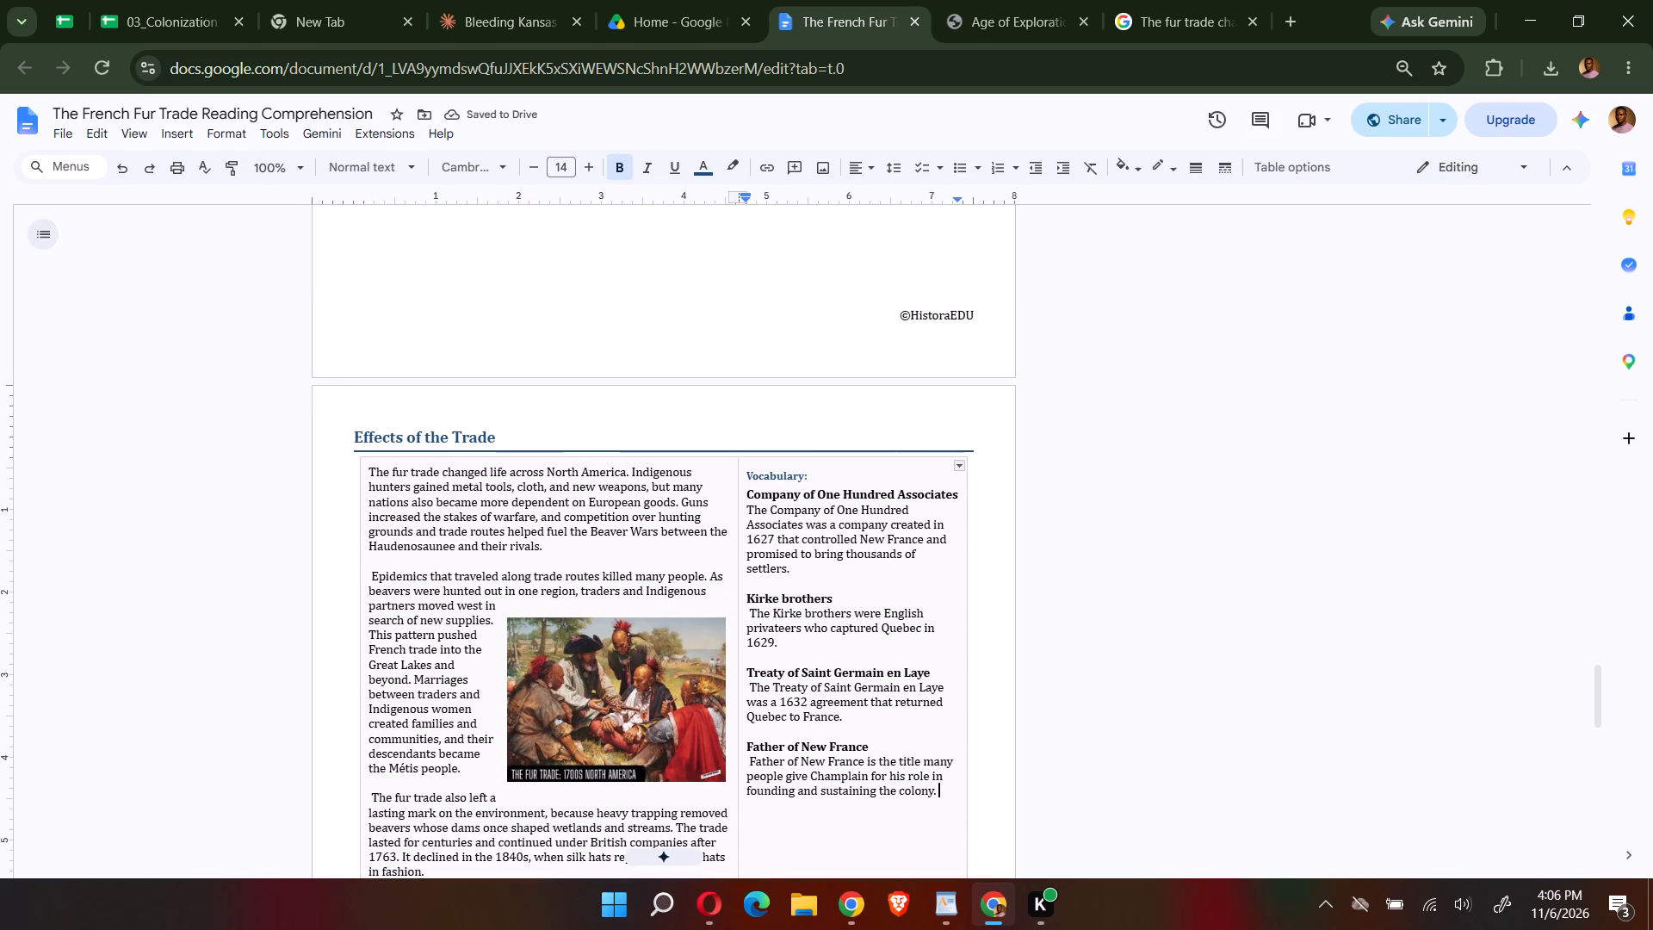
{"action": "left_click_drag", "start_coordinate": [942, 793], "coordinate": [750, 497]}
{"action": "key", "text": "BackSpace"}
Copy the Beaver Wars entry from the PDF's Section 4 Key Vocabulary and paste it under the worksheet's Vocabulary heading.
{"action": "left_click", "coordinate": [997, 0]}
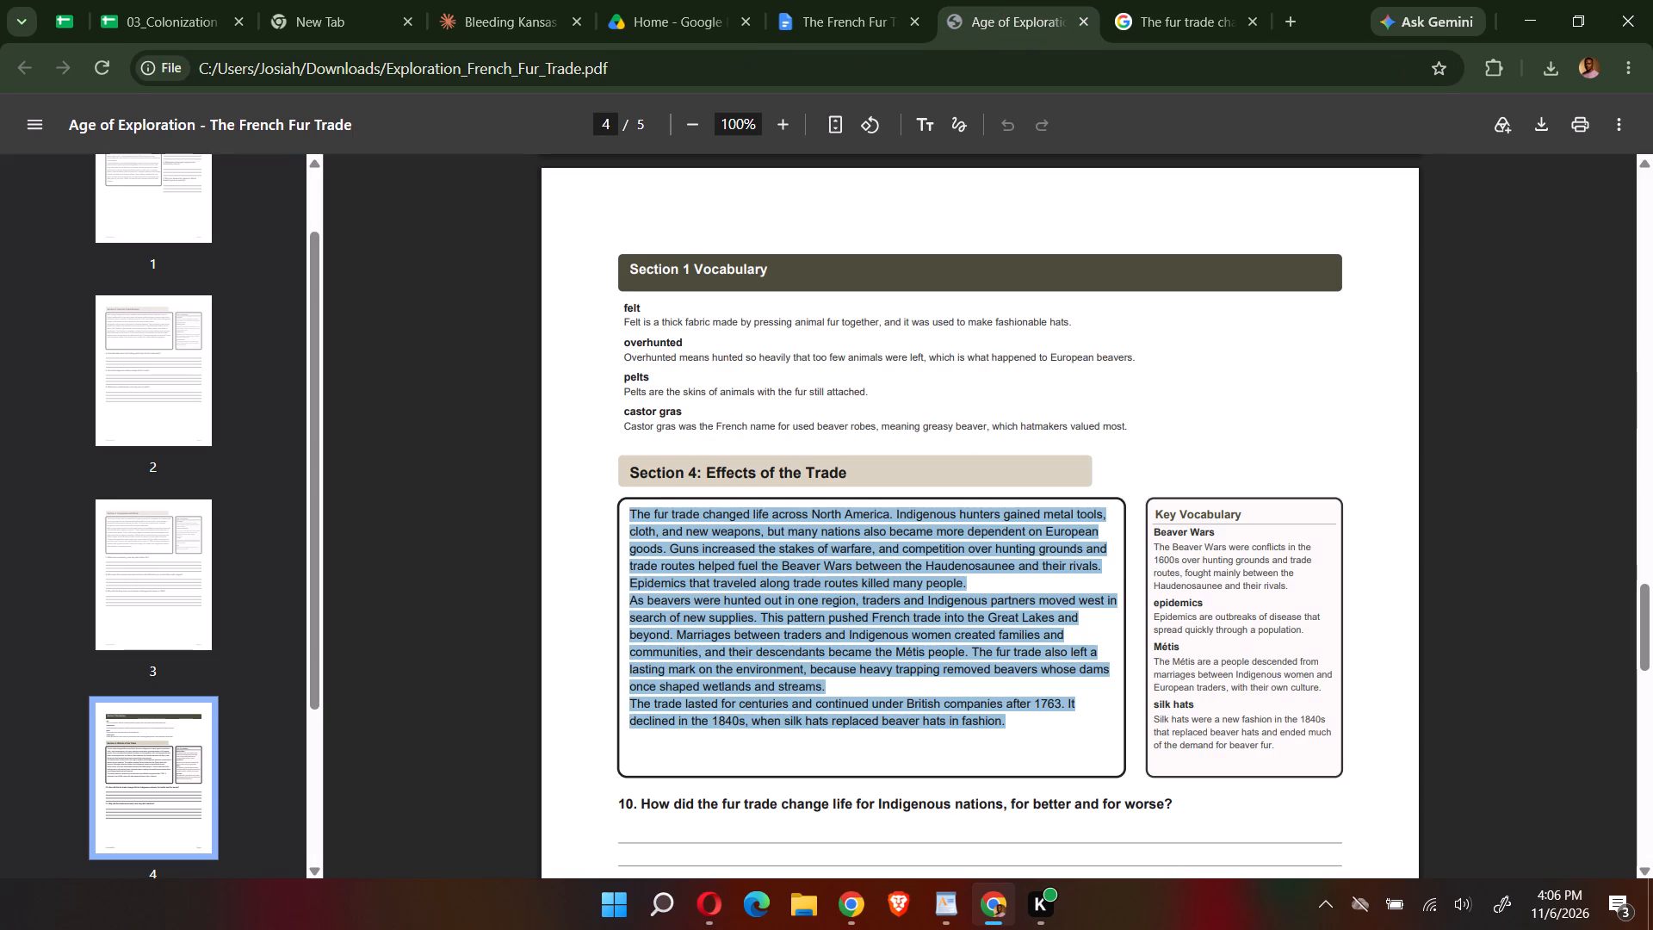
{"action": "scroll", "coordinate": [1109, 483], "scroll_direction": "down", "scroll_amount": 1}
{"action": "left_click_drag", "start_coordinate": [1292, 474], "coordinate": [1197, 435]}
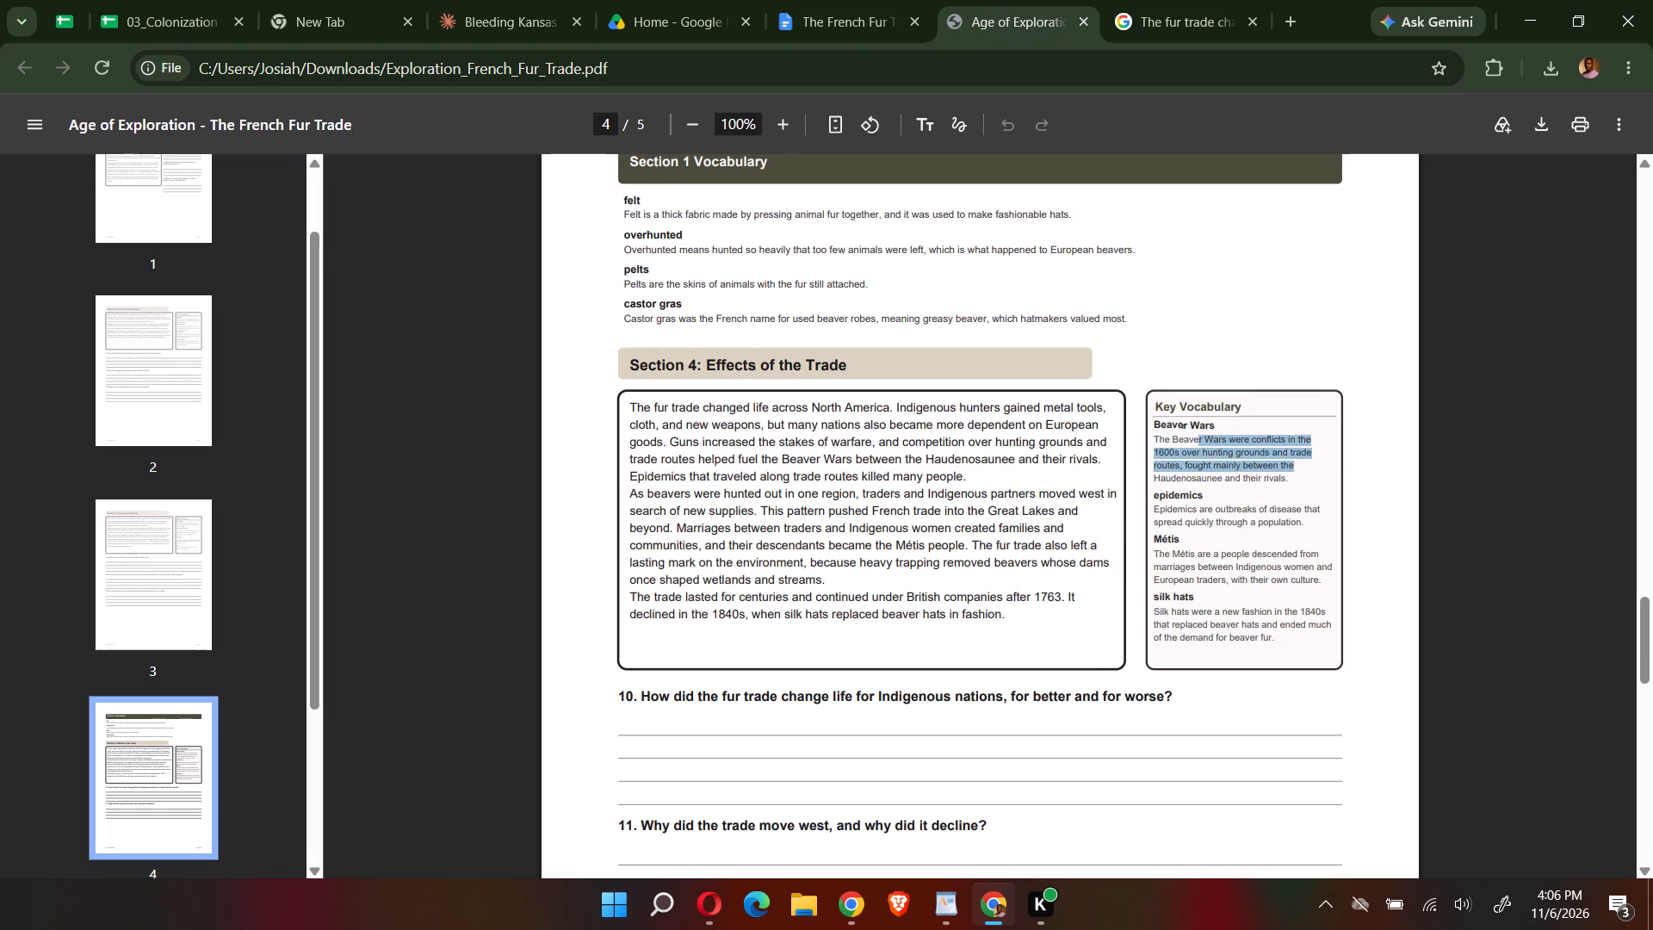
{"action": "left_click", "coordinate": [1291, 477]}
{"action": "left_click_drag", "start_coordinate": [1291, 477], "coordinate": [1201, 451]}
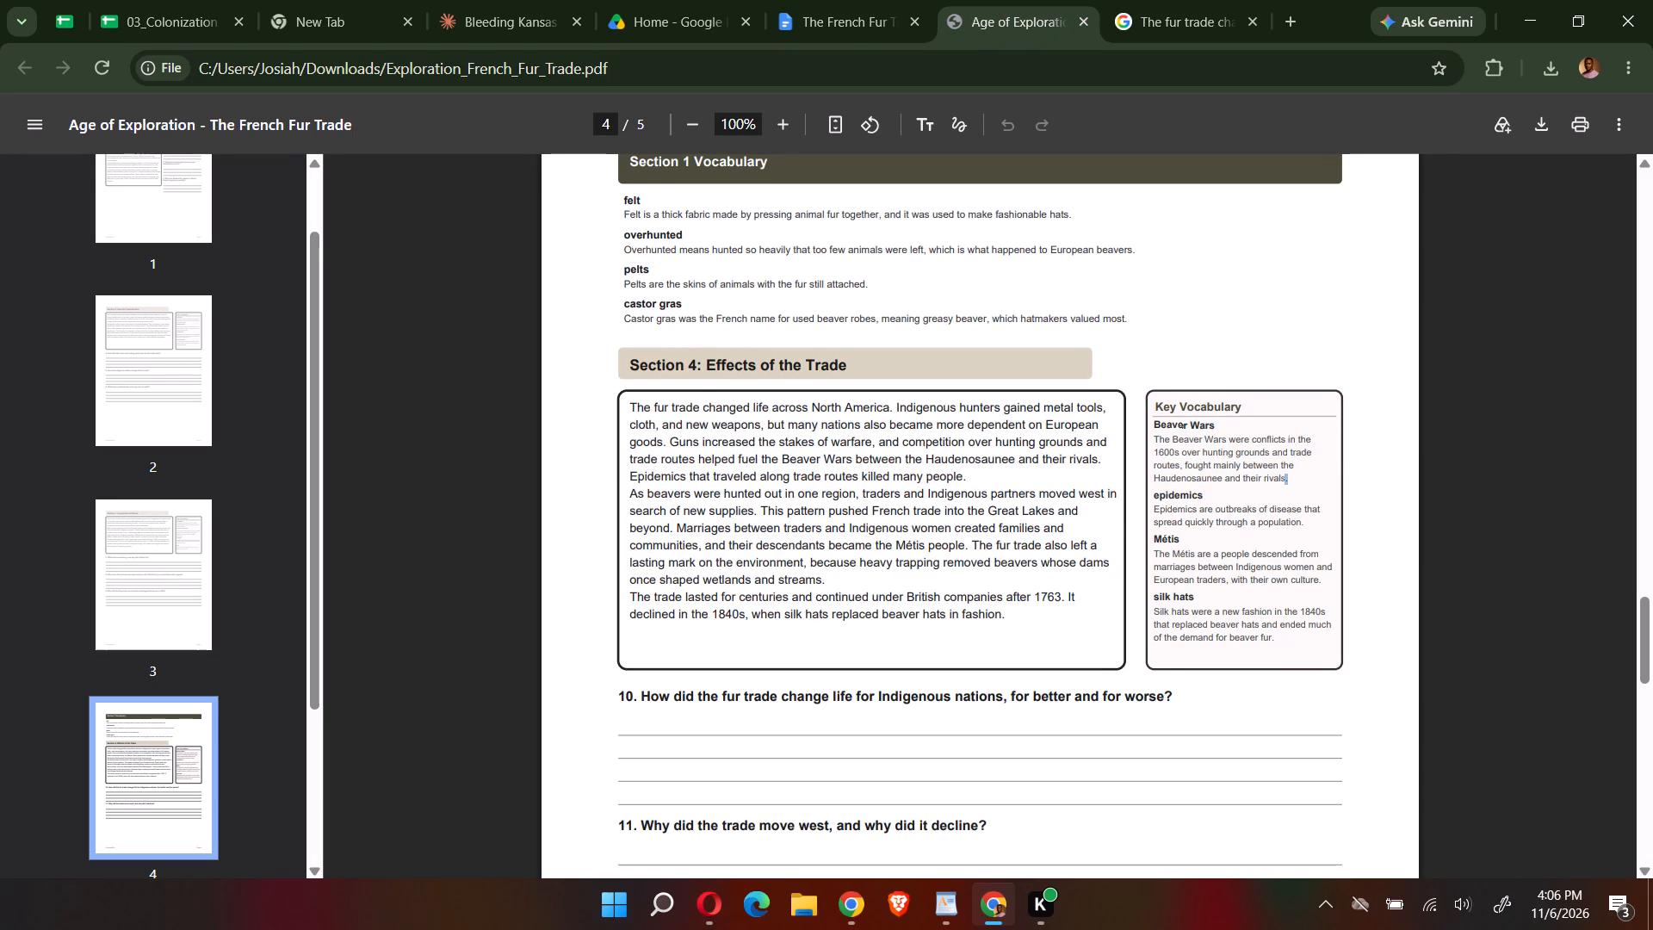
{"action": "left_click", "coordinate": [1291, 482]}
{"action": "left_click_drag", "start_coordinate": [1291, 482], "coordinate": [1248, 467]}
{"action": "left_click_drag", "start_coordinate": [1286, 480], "coordinate": [1173, 449]}
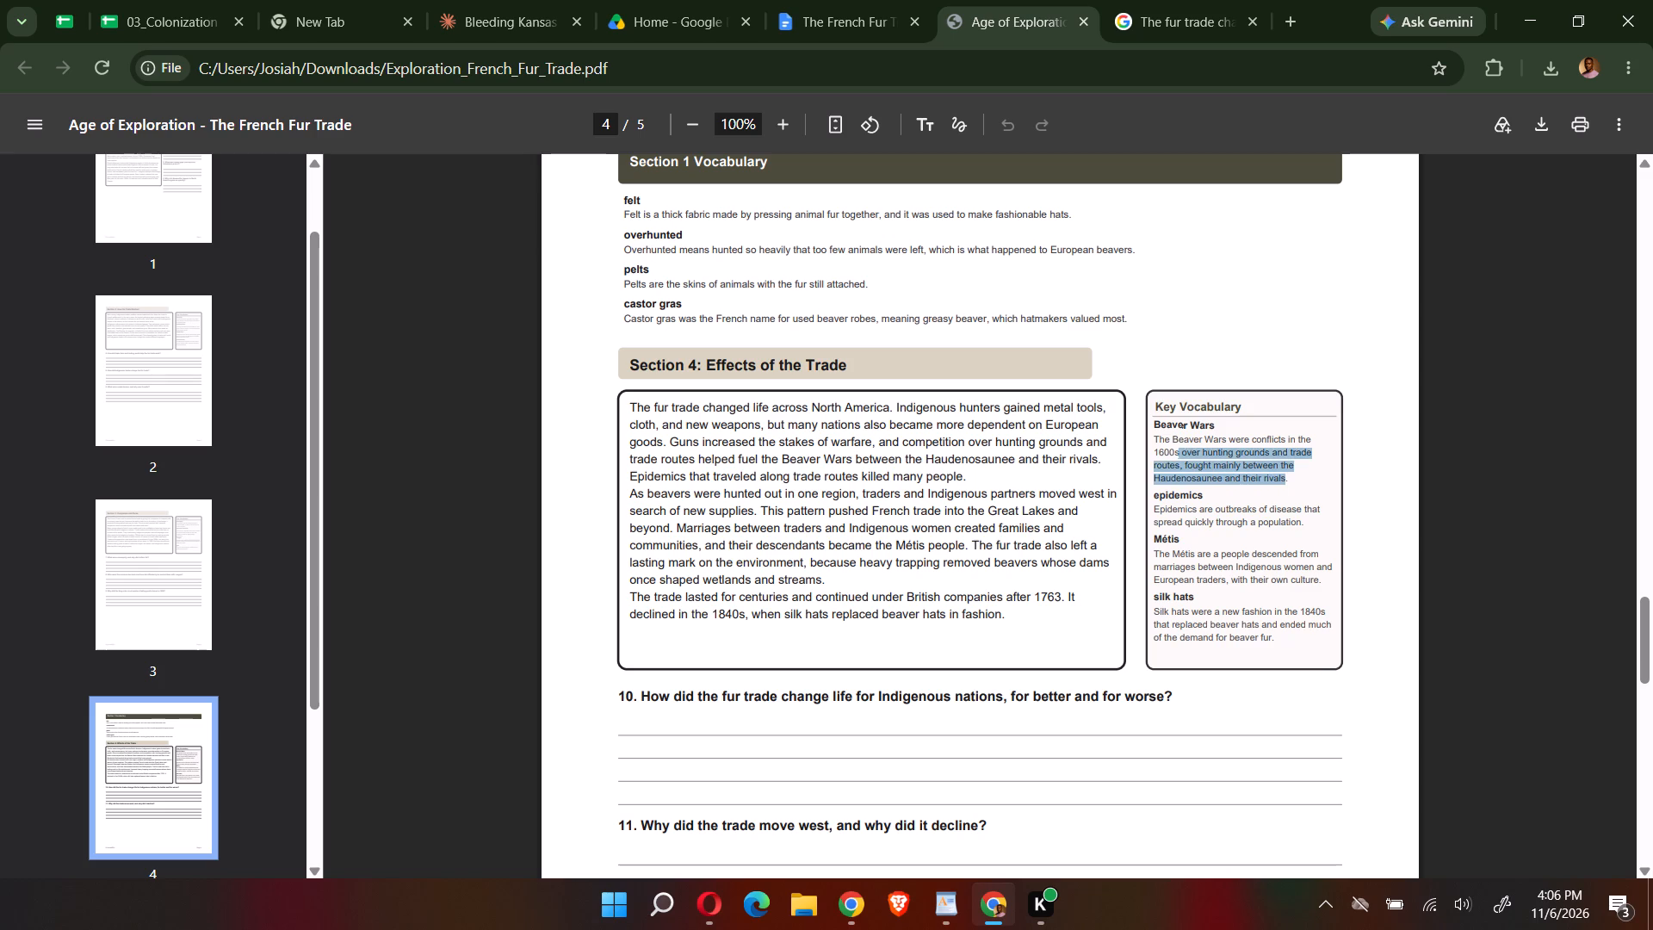
{"action": "left_click_drag", "start_coordinate": [1173, 449], "coordinate": [1150, 430]}
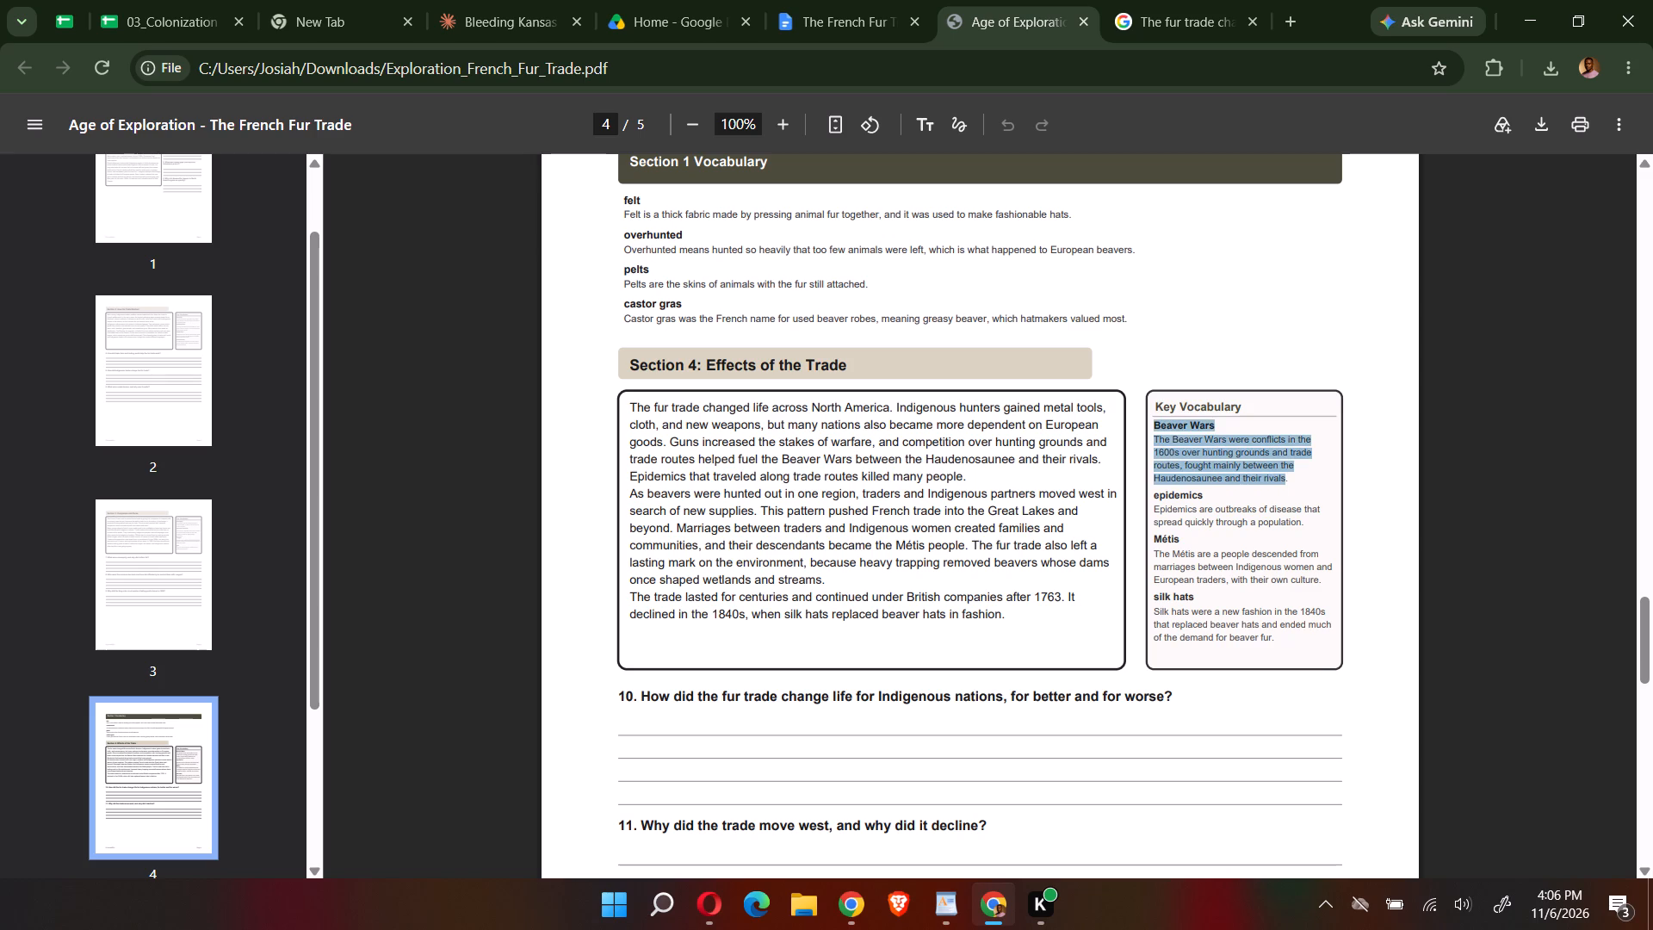
{"action": "key", "text": "ctrl+c"}
{"action": "left_click_drag", "start_coordinate": [810, 22], "coordinate": [821, 25]}
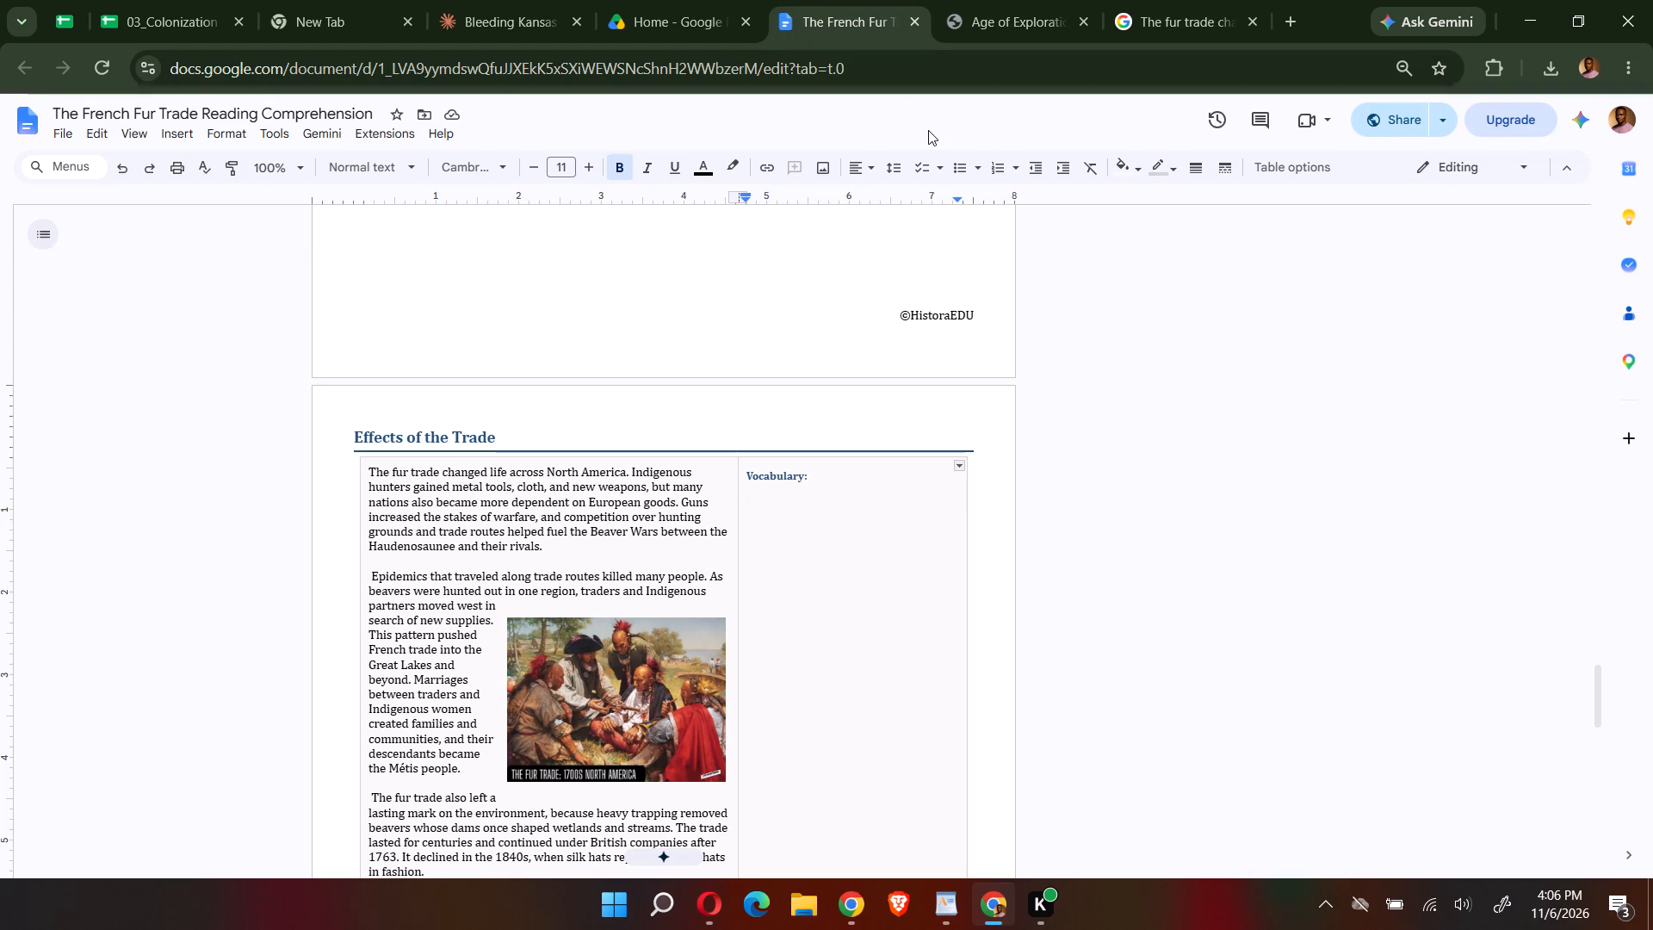
{"action": "key", "text": "ctrl+v"}
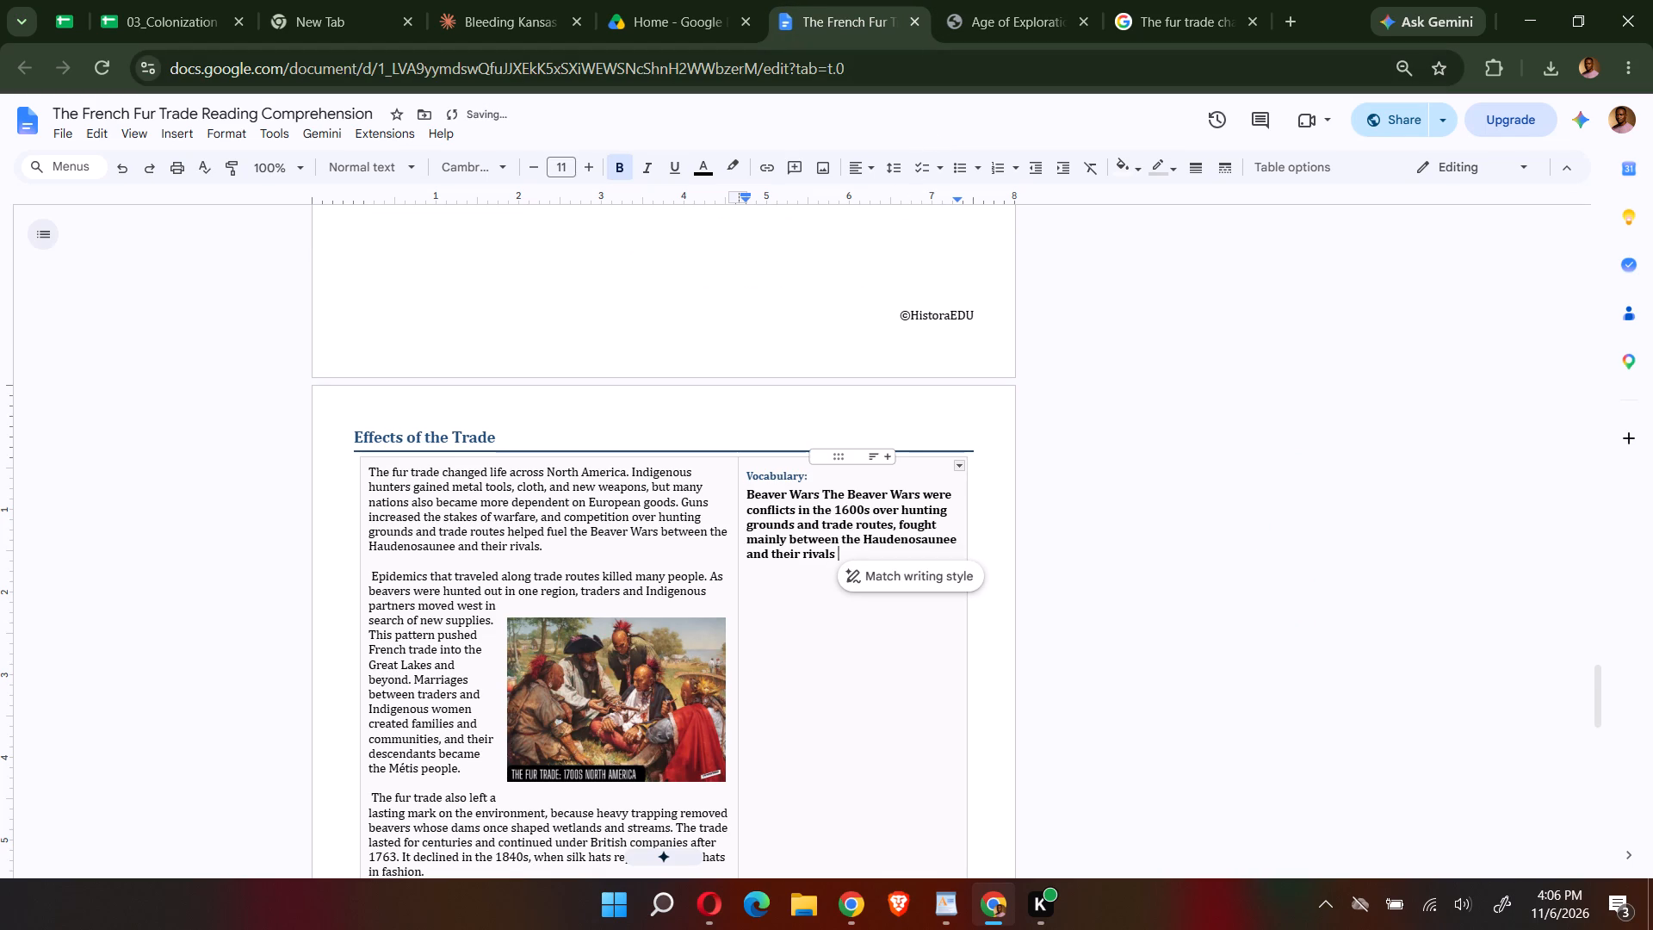
Remove bold from the Beaver Wars definition, put it on its own line below the term, and leave a blank line after it.
{"action": "left_click_drag", "start_coordinate": [844, 555], "coordinate": [822, 483]}
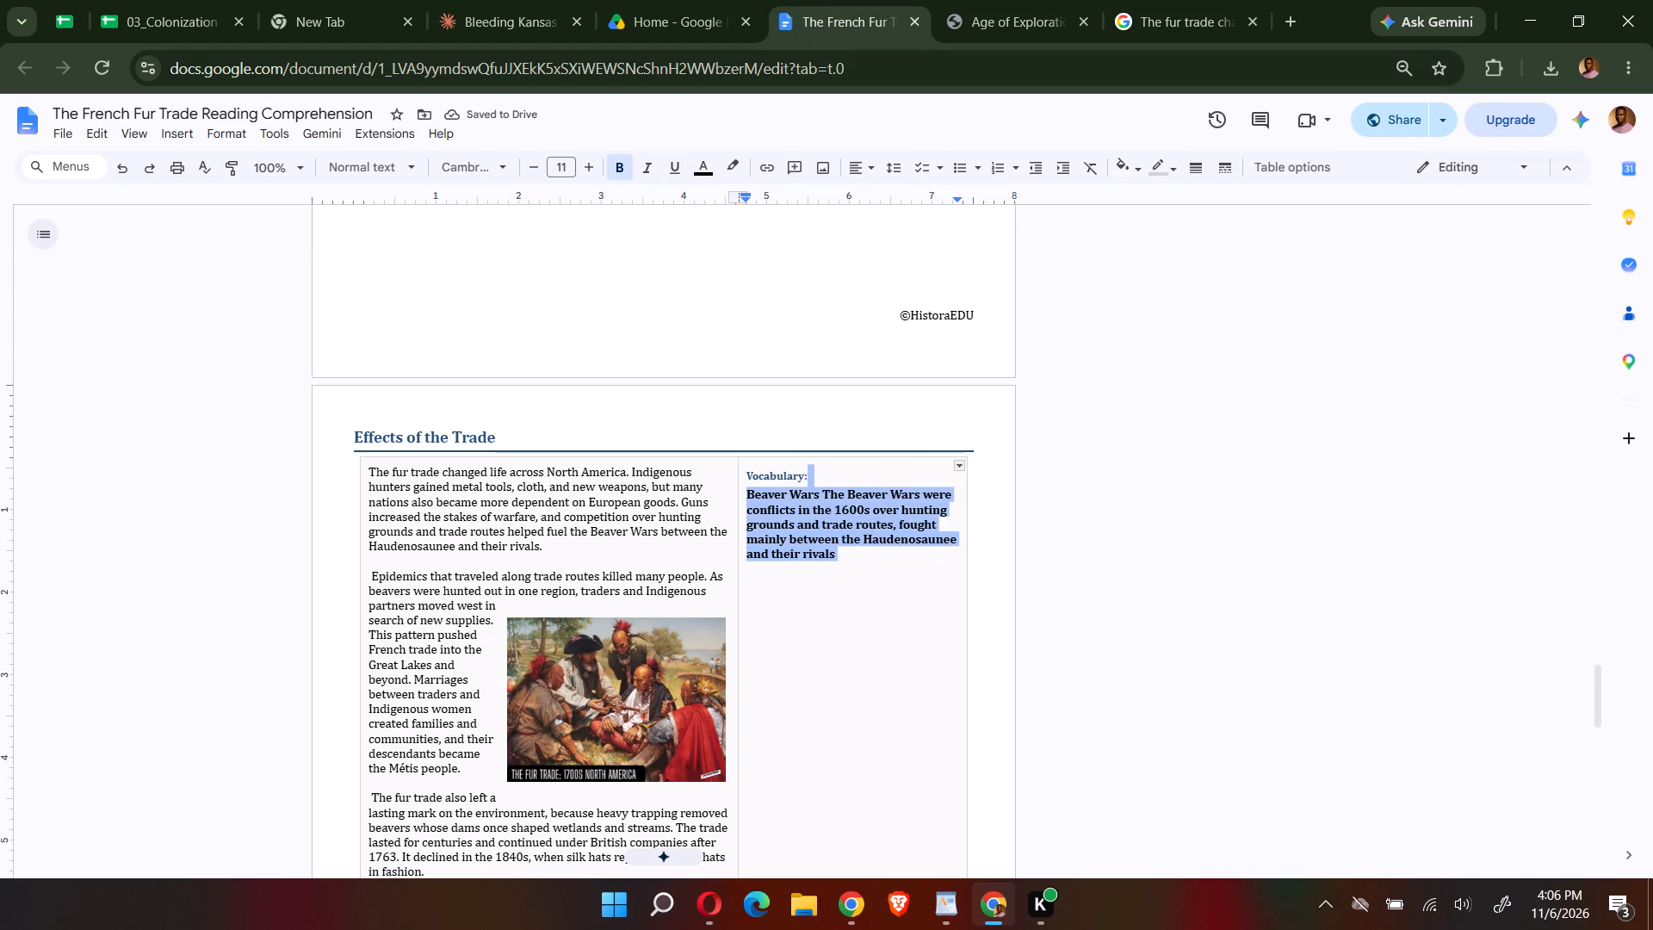
{"action": "left_click_drag", "start_coordinate": [822, 483], "coordinate": [820, 493]}
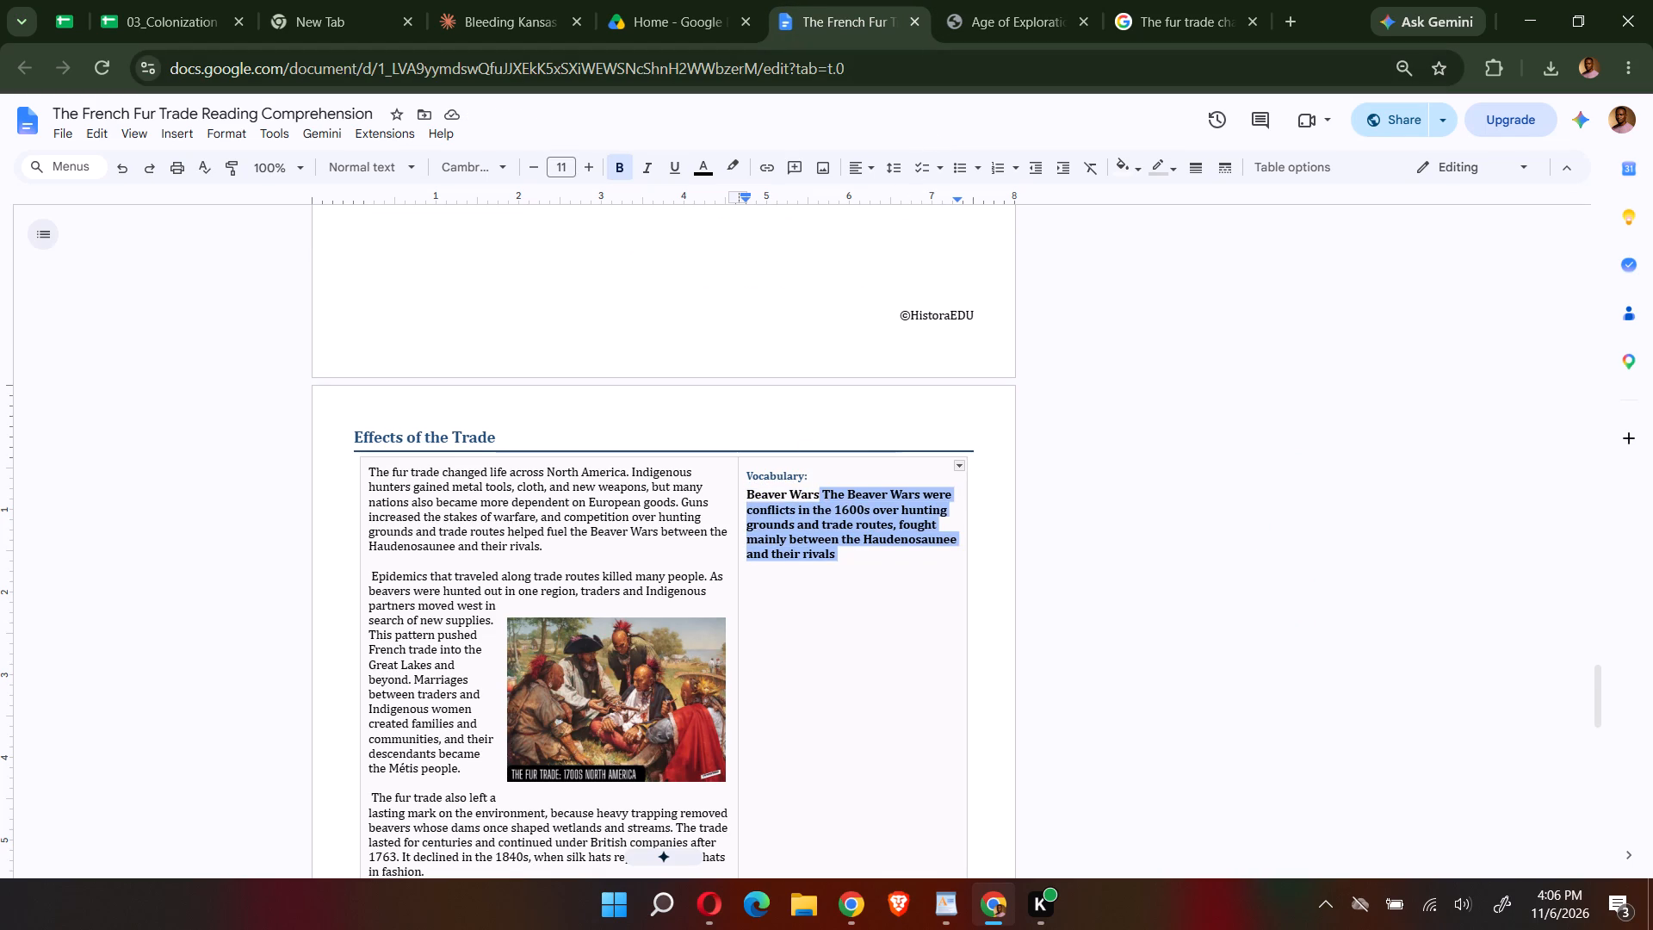
{"action": "left_click_drag", "start_coordinate": [820, 493], "coordinate": [822, 493]}
{"action": "left_click", "coordinate": [611, 170]}
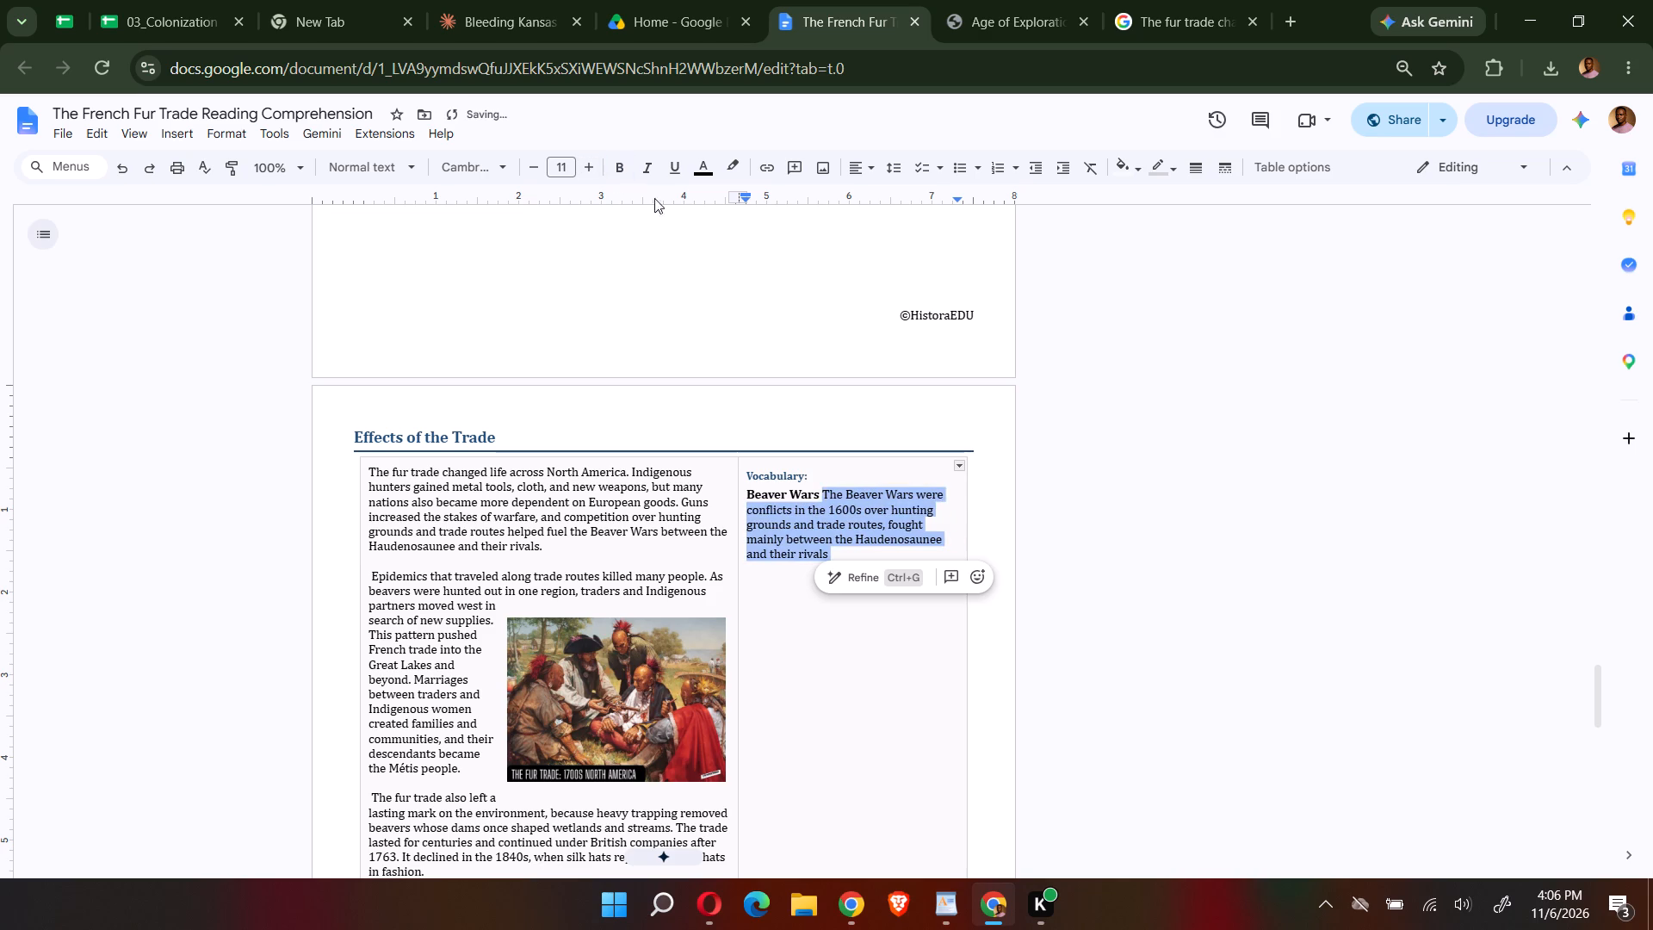
{"action": "left_click", "coordinate": [822, 493]}
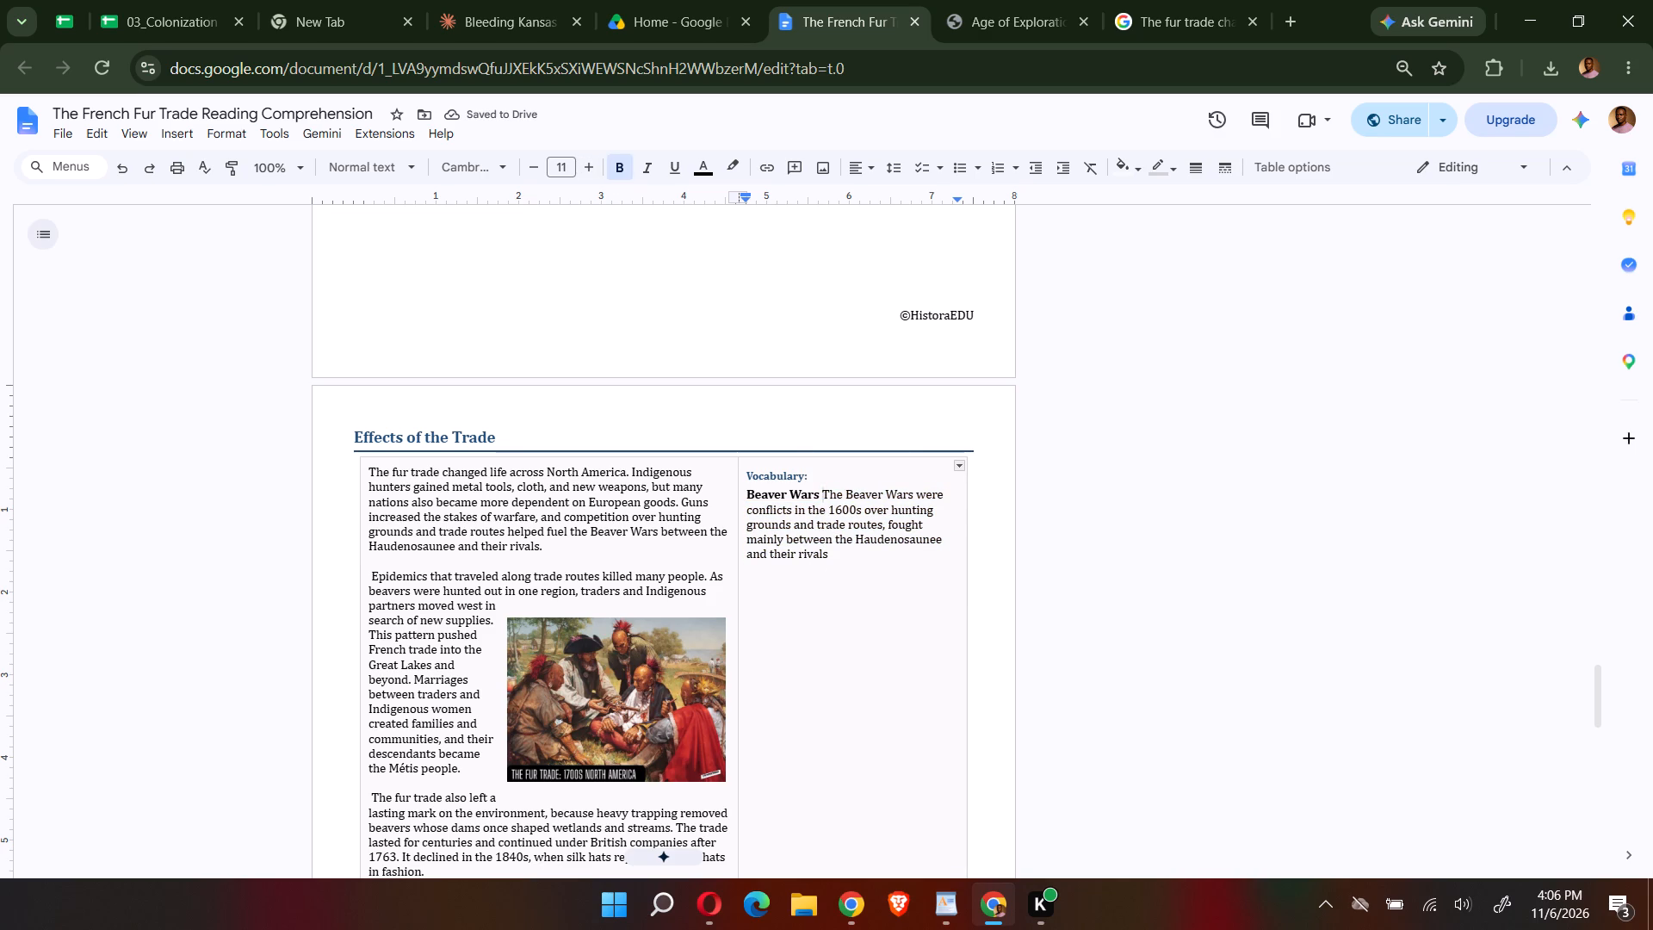
{"action": "key", "text": "shift+Return"}
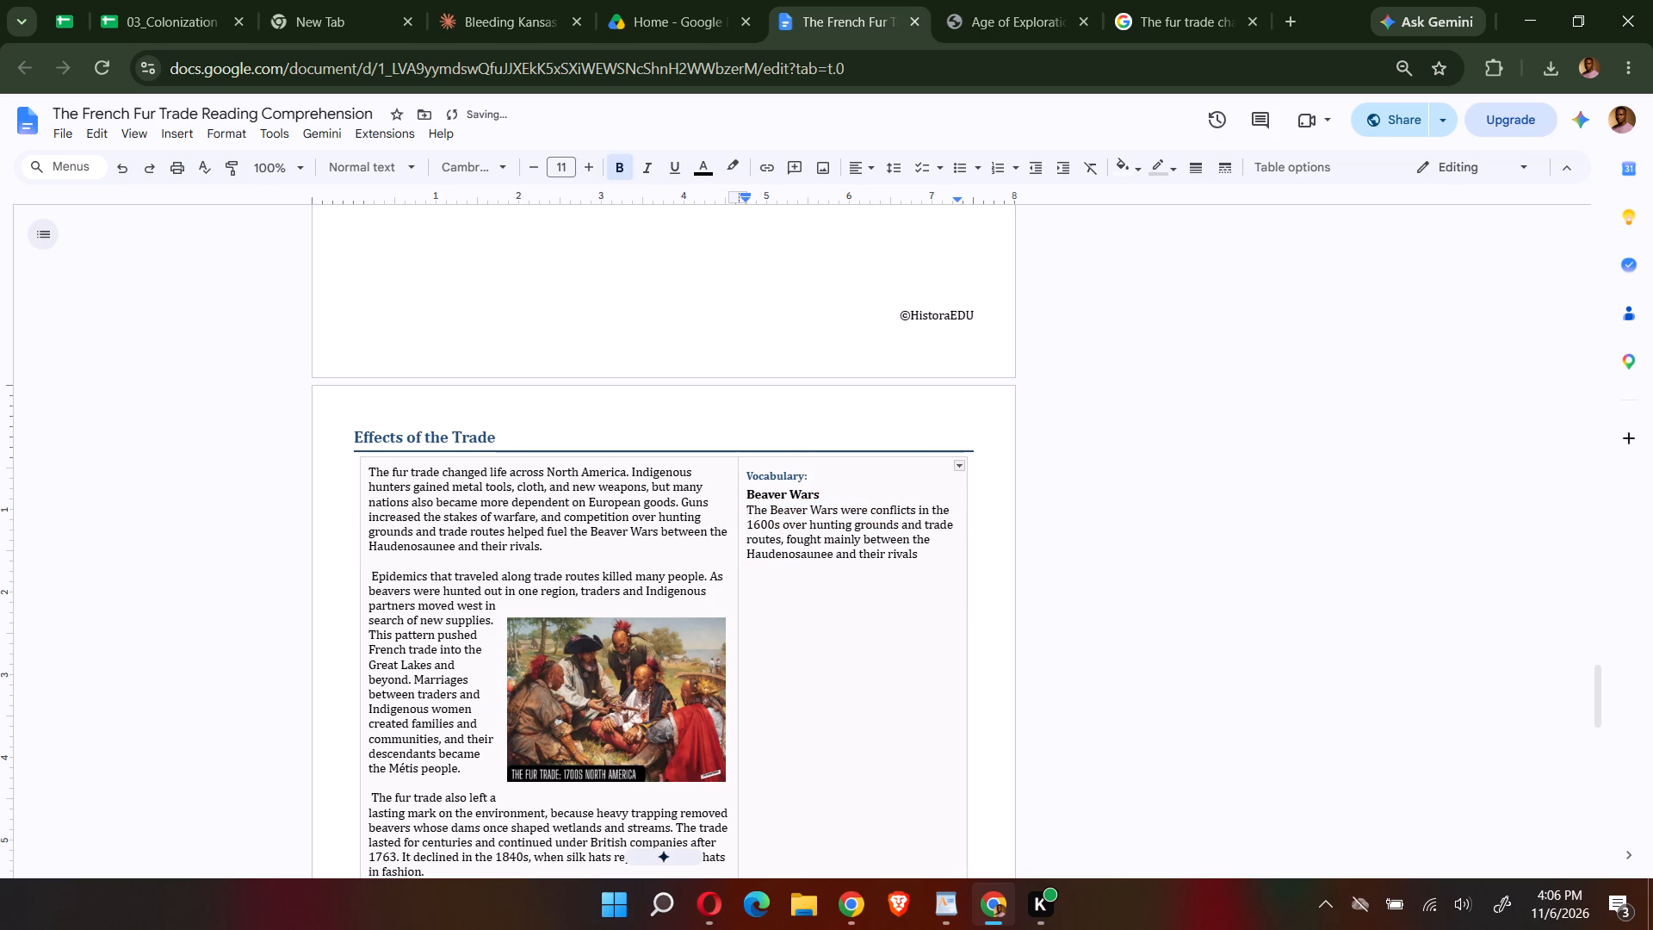
{"action": "left_click", "coordinate": [927, 554]}
{"action": "key", "text": "Return"}
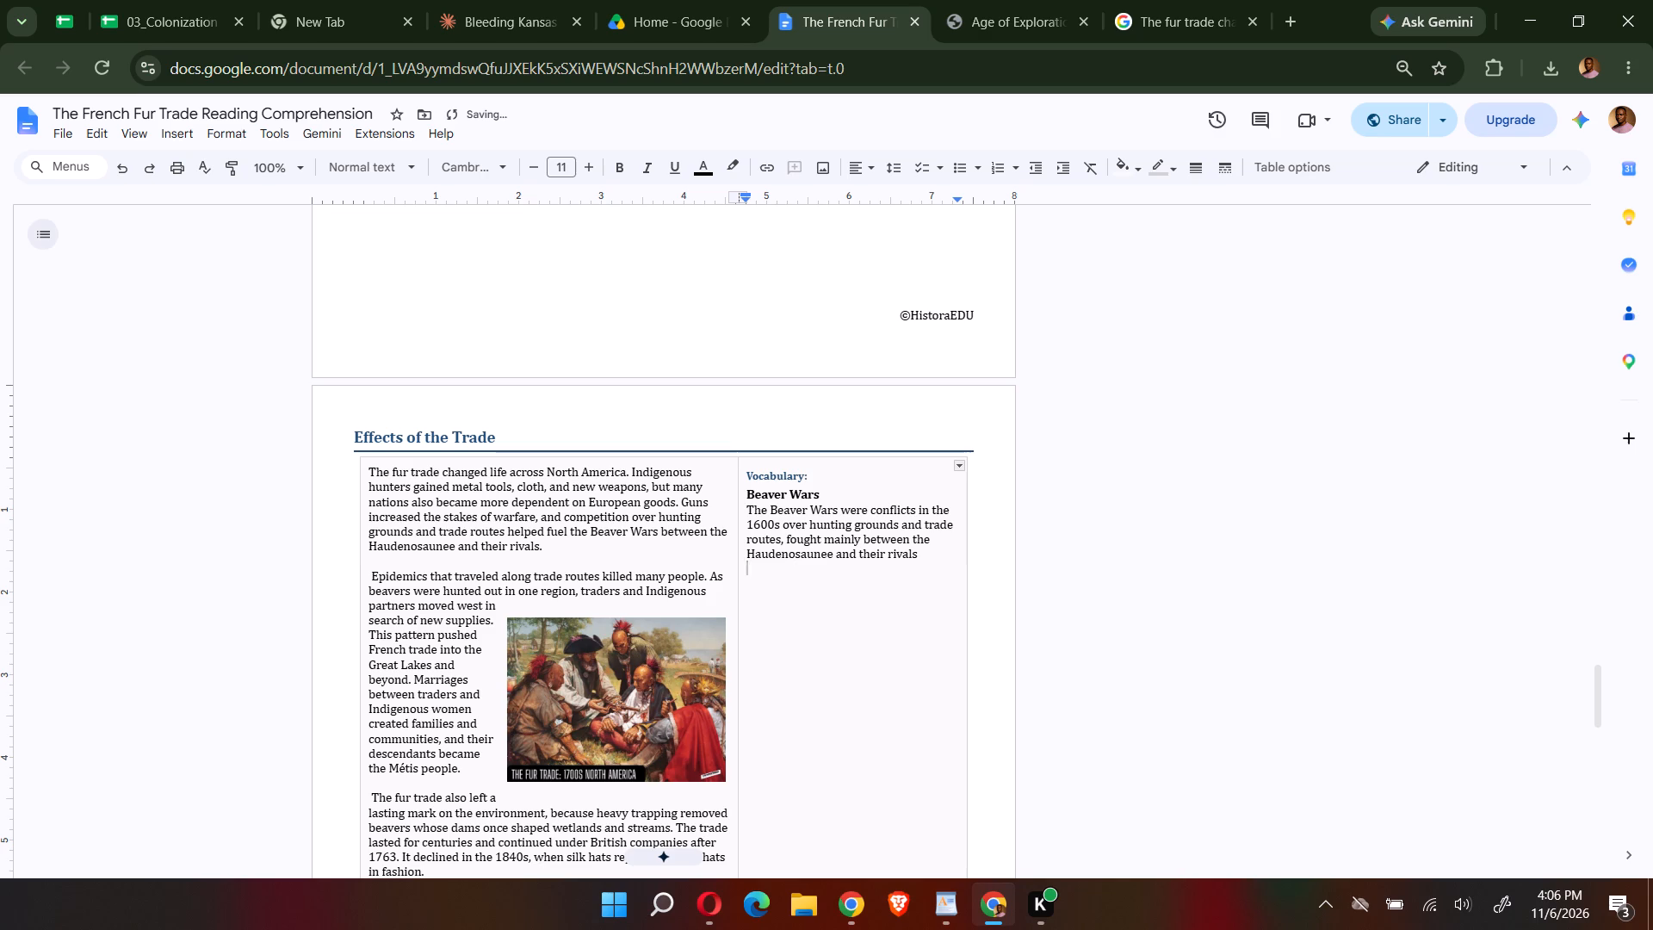
{"action": "key", "text": "Return"}
Copy the epidemics entry from the PDF's Section 4 Key Vocabulary and paste it below the worksheet's Beaver Wars entry.
{"action": "left_click", "coordinate": [969, 12]}
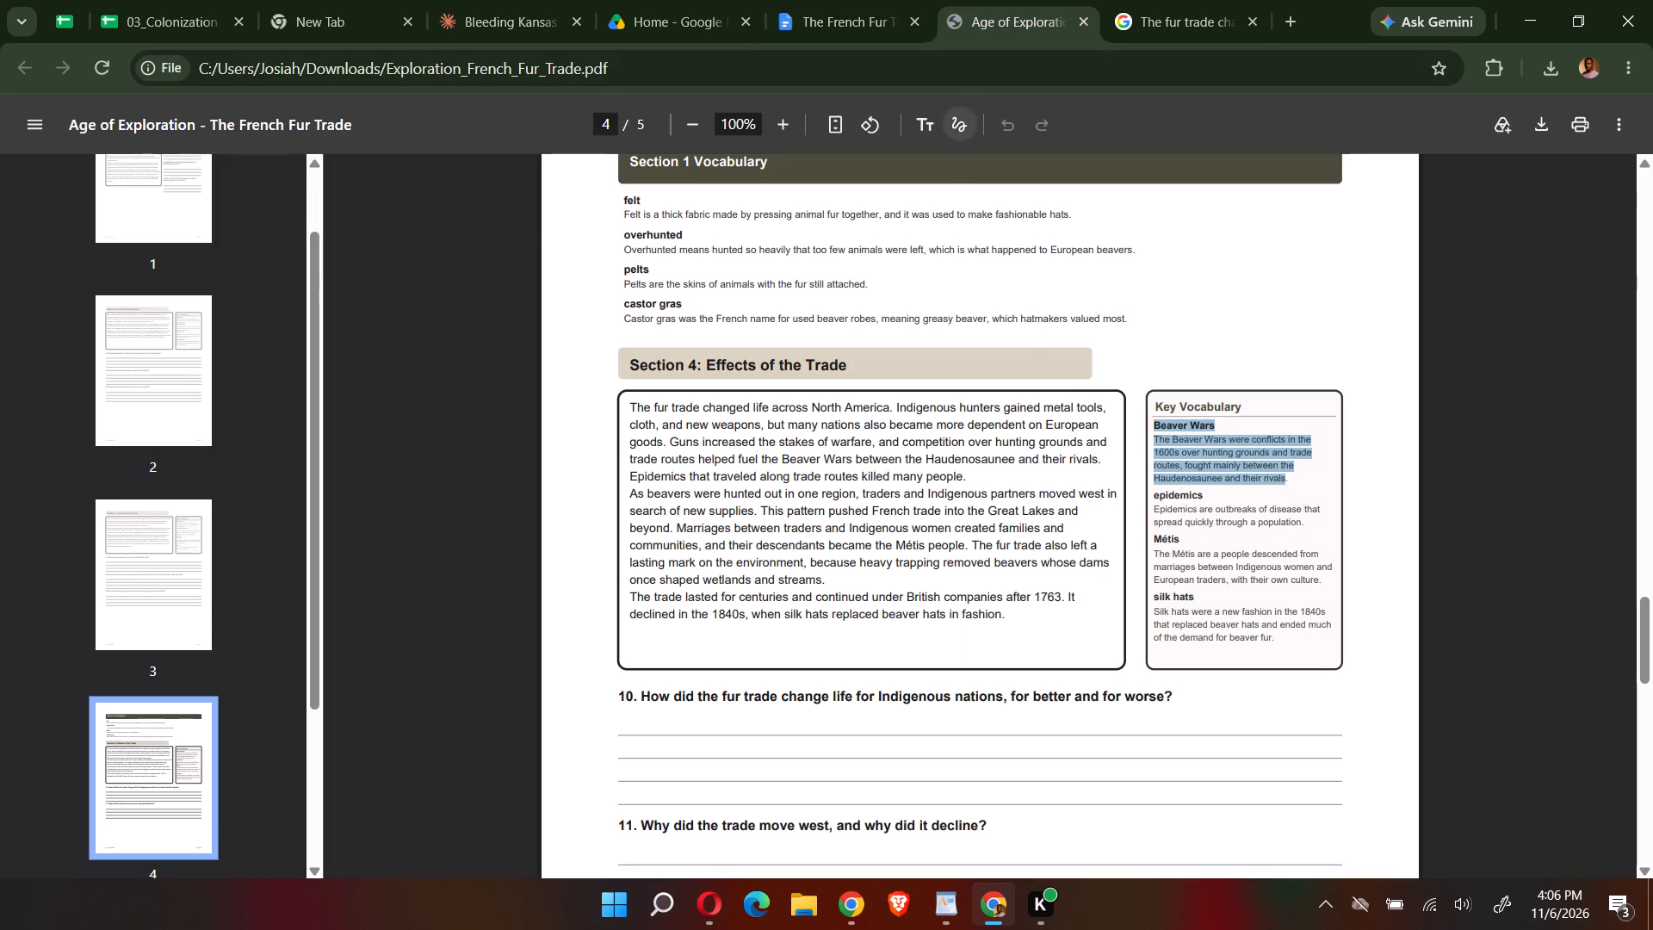
{"action": "left_click_drag", "start_coordinate": [1309, 524], "coordinate": [1282, 518]}
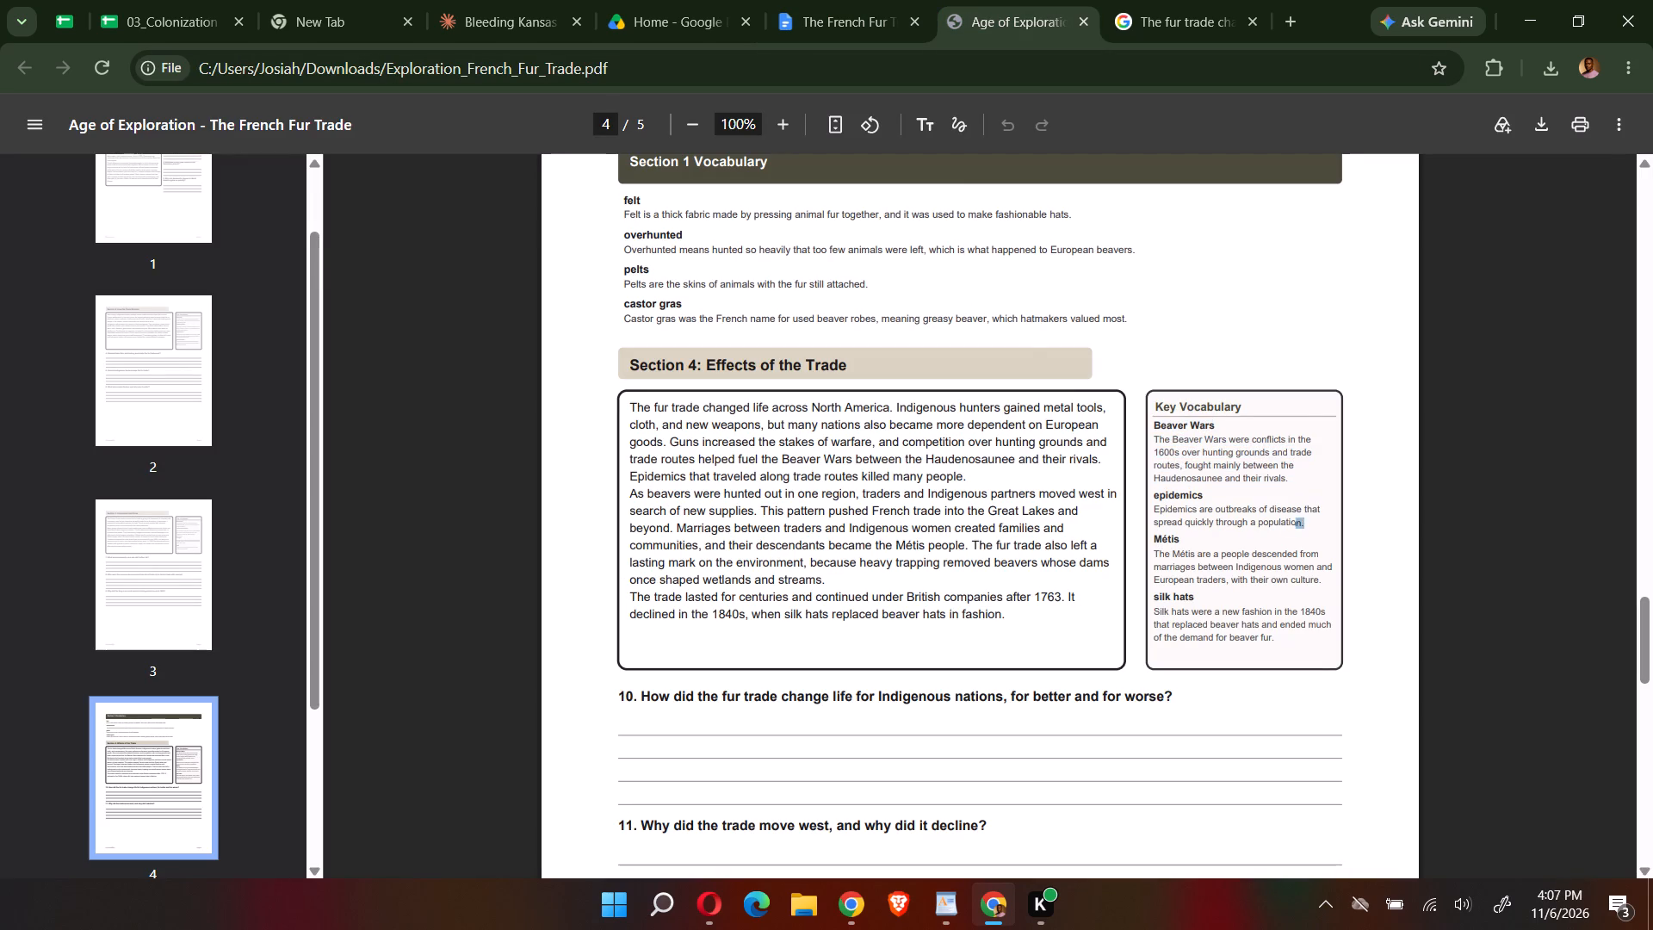
{"action": "left_click_drag", "start_coordinate": [1282, 518], "coordinate": [1149, 487]}
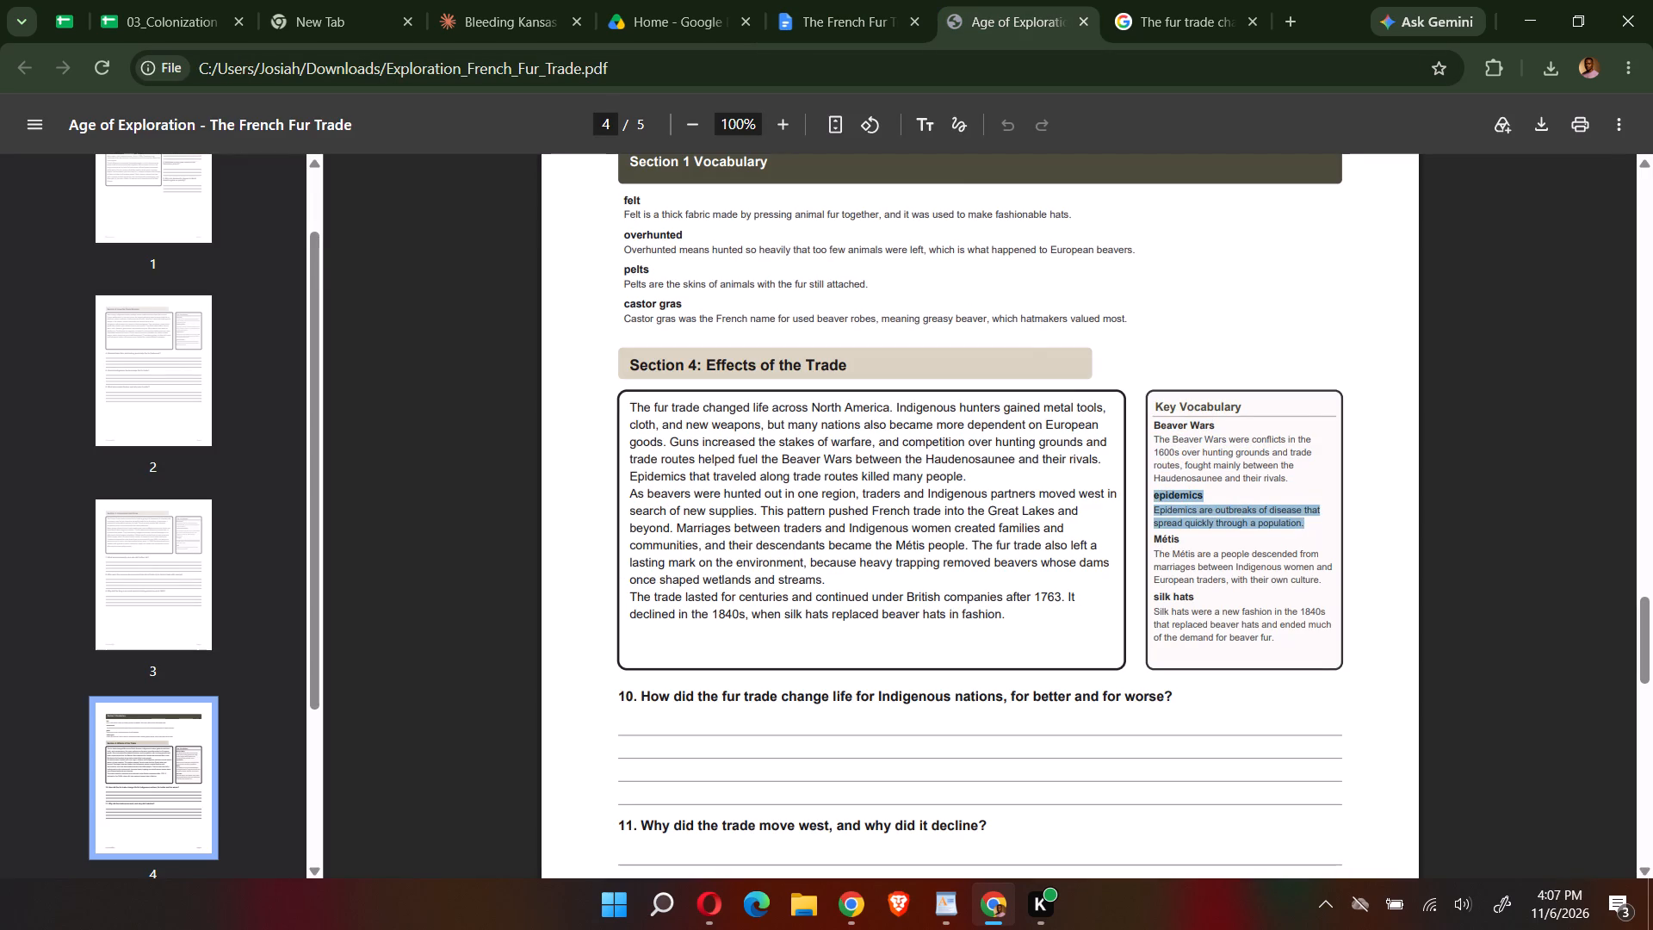
{"action": "key", "text": "ctrl+c"}
{"action": "left_click", "coordinate": [851, 0]}
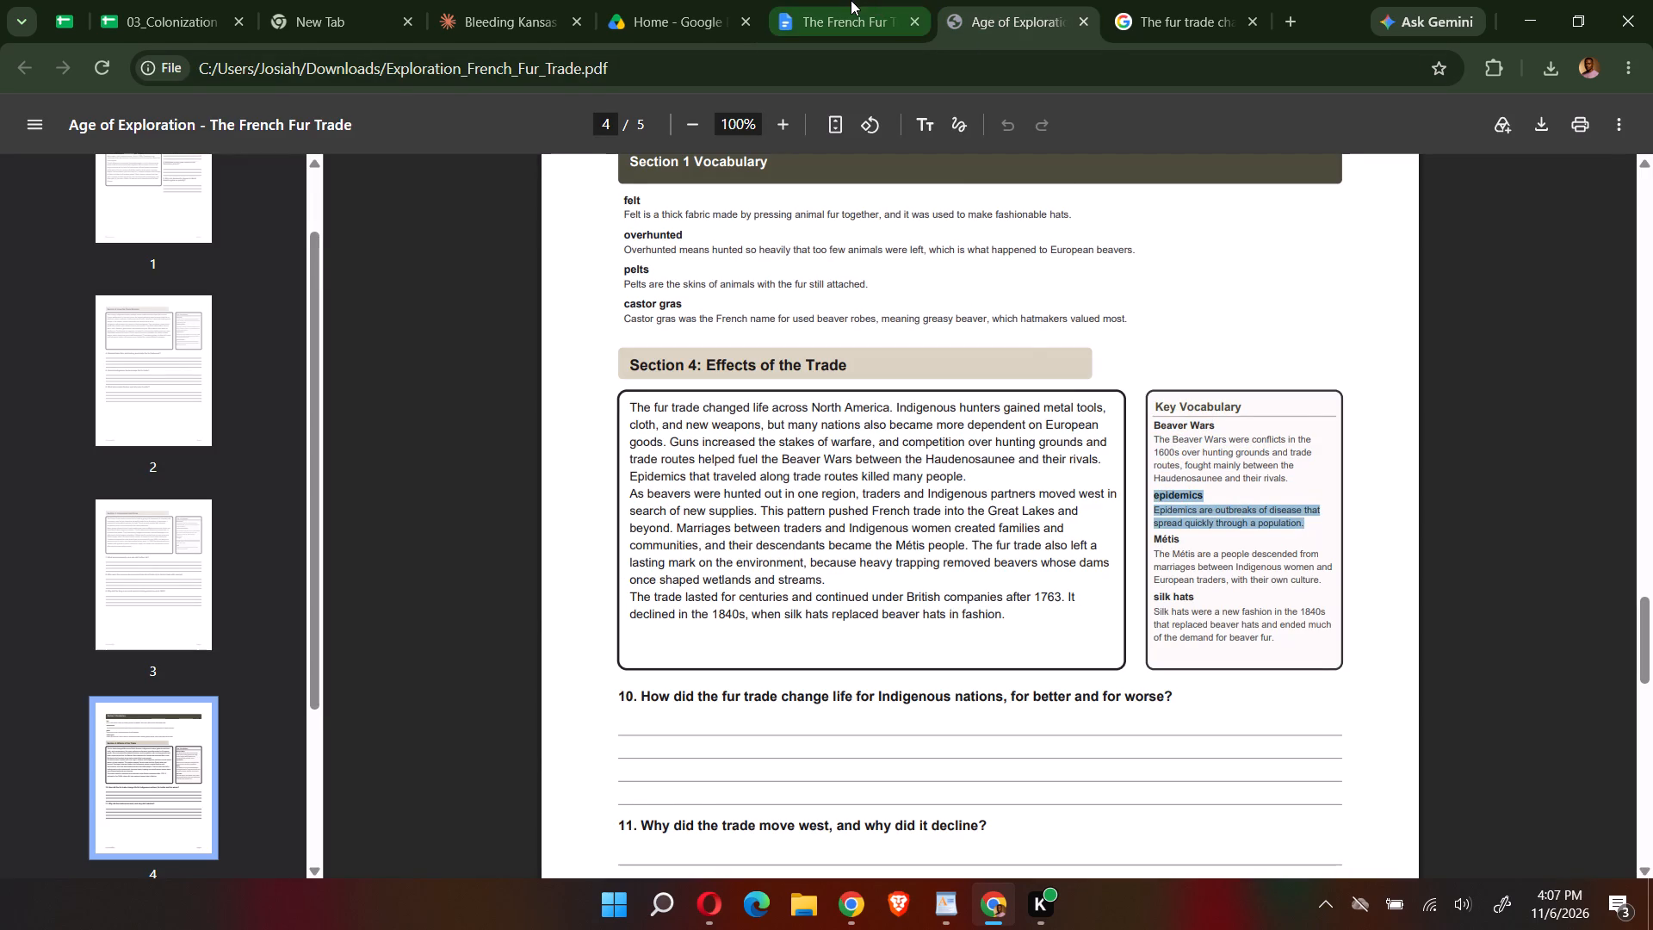
{"action": "key", "text": "ctrl+v"}
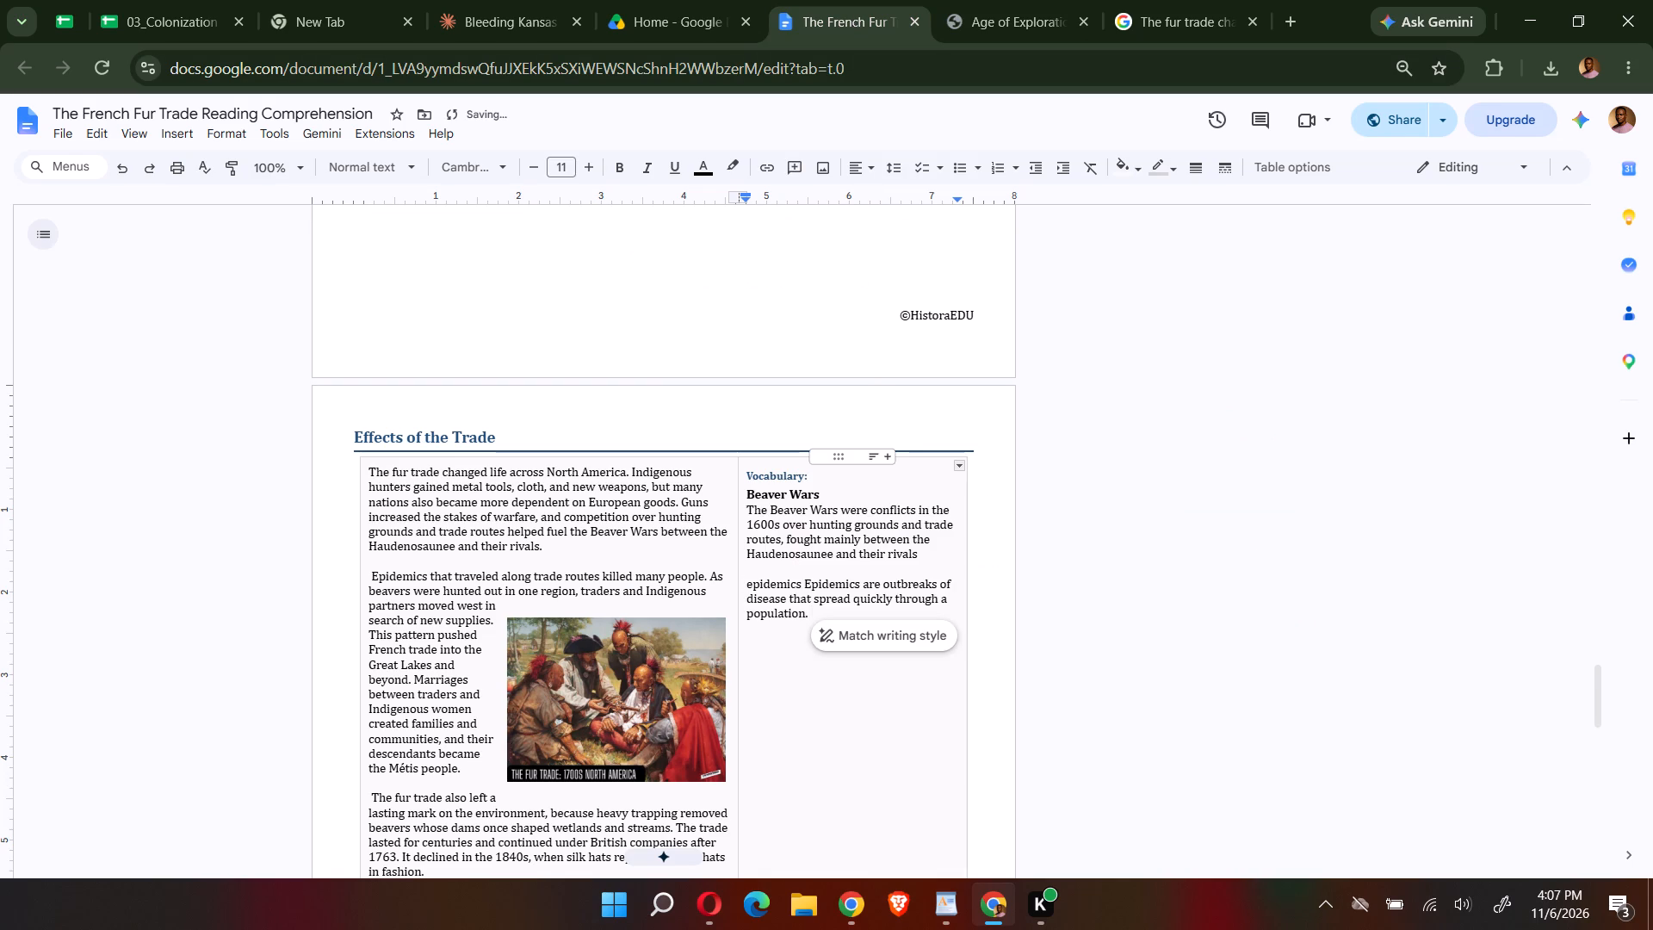
Bold the pasted term "epidemics" in the vocabulary column and capitalize it as "Epidemics".
{"action": "left_click_drag", "start_coordinate": [802, 577], "coordinate": [739, 577]}
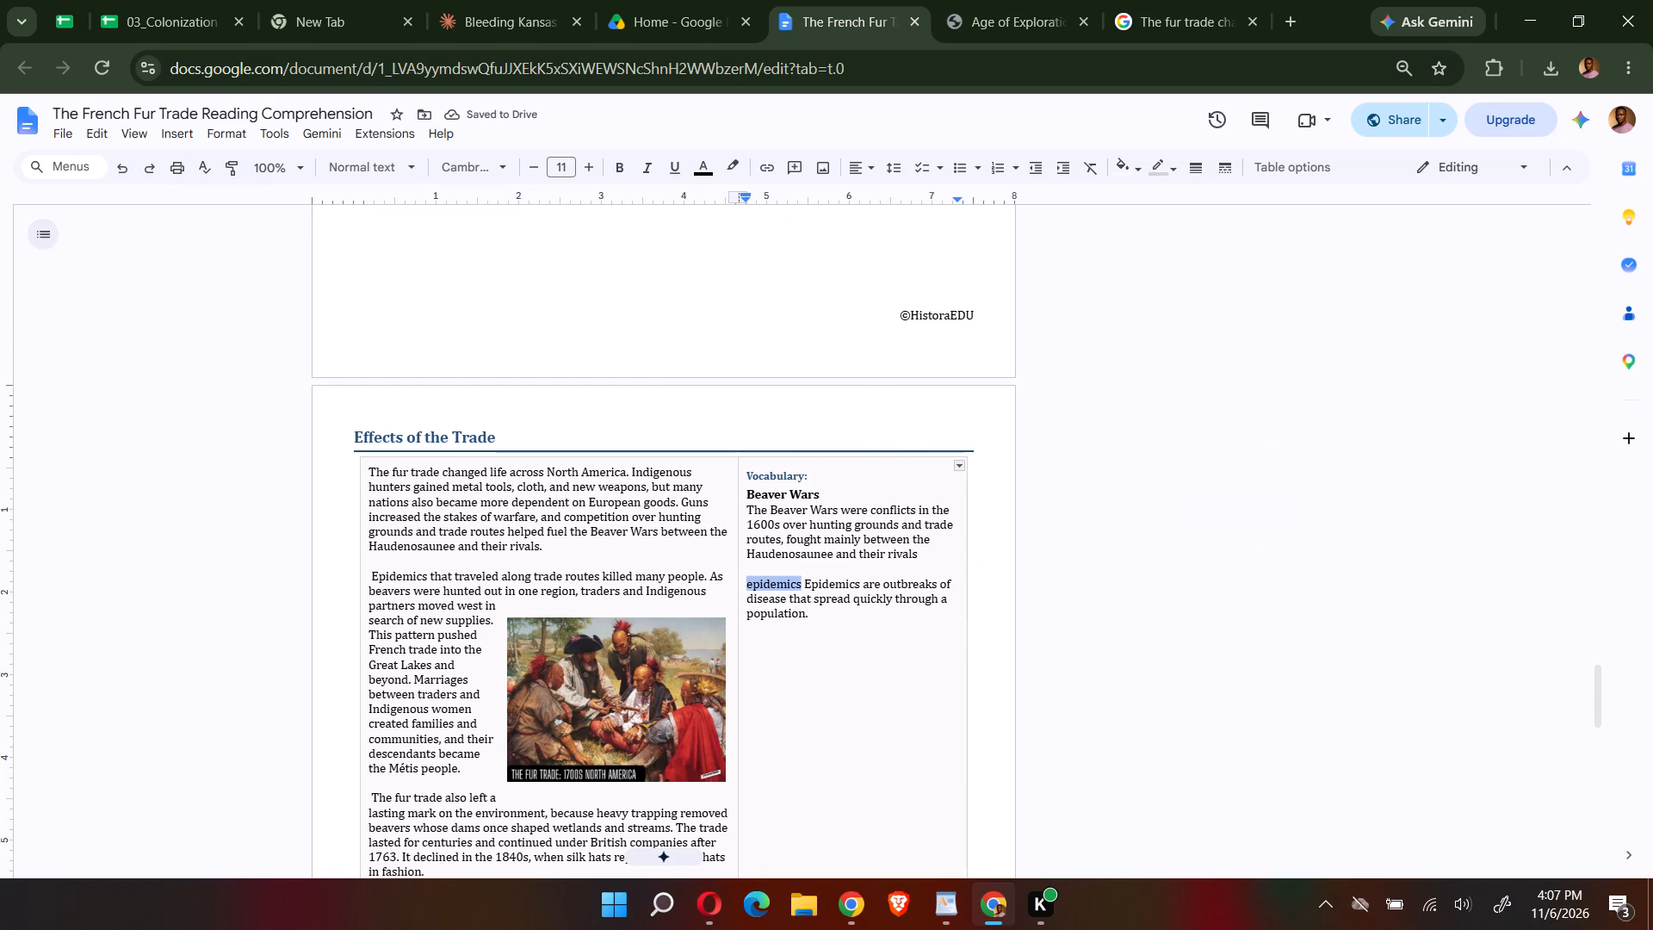
{"action": "left_click_drag", "start_coordinate": [739, 577], "coordinate": [739, 567]}
{"action": "left_click_drag", "start_coordinate": [622, 167], "coordinate": [628, 183]}
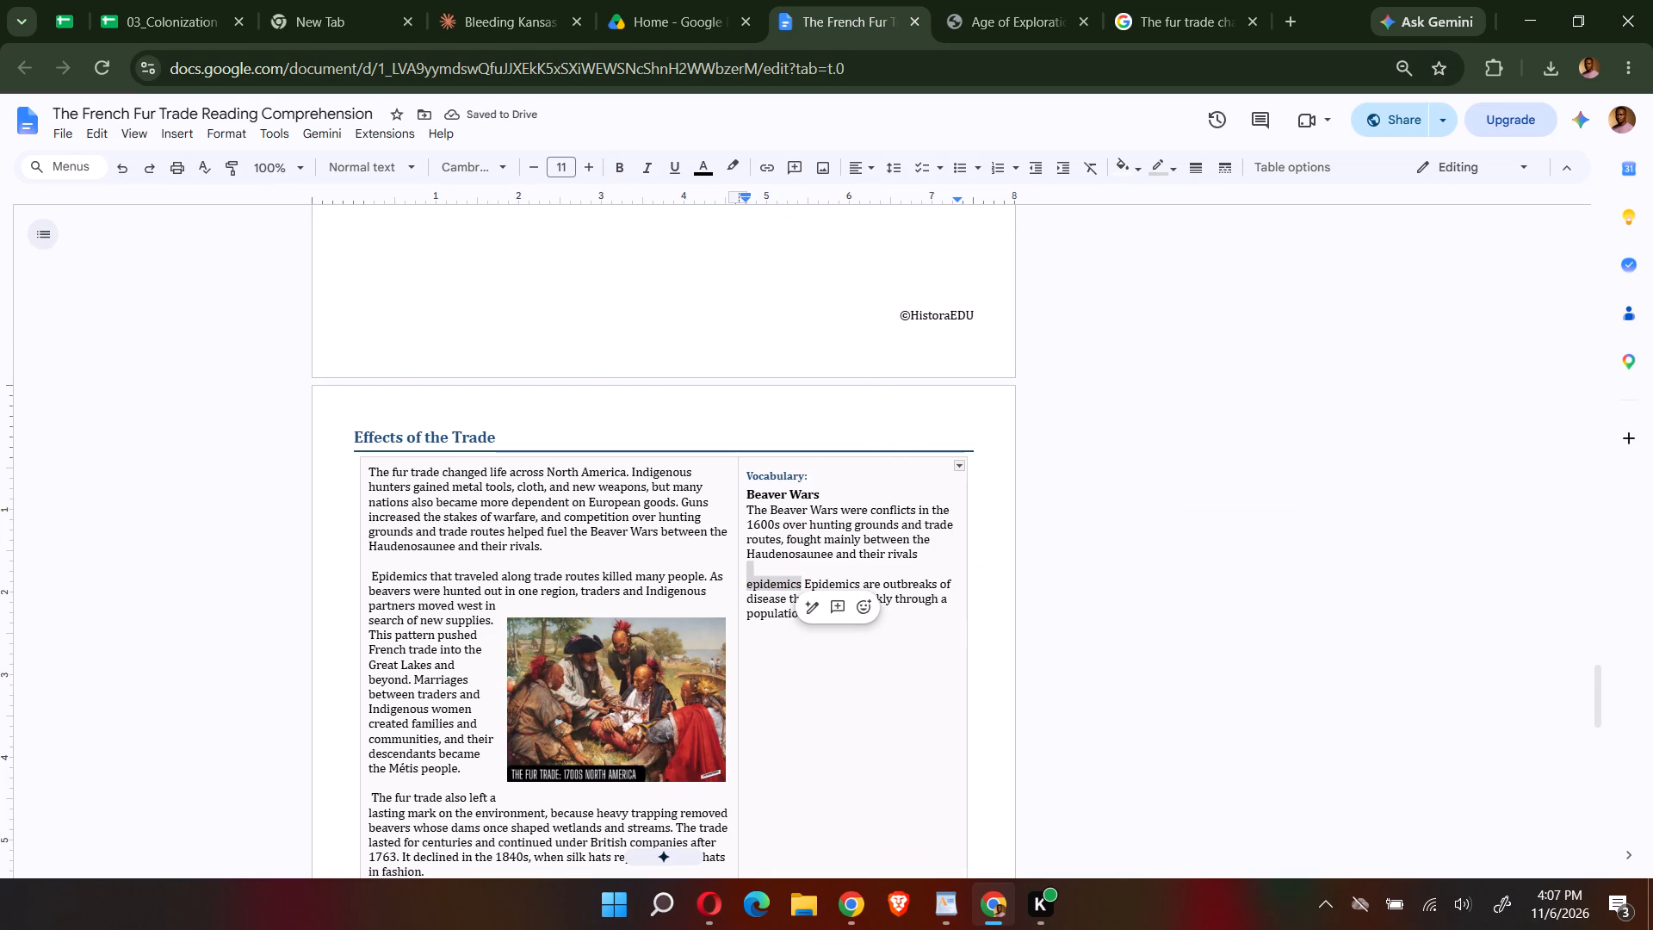
{"action": "left_click", "coordinate": [620, 169]}
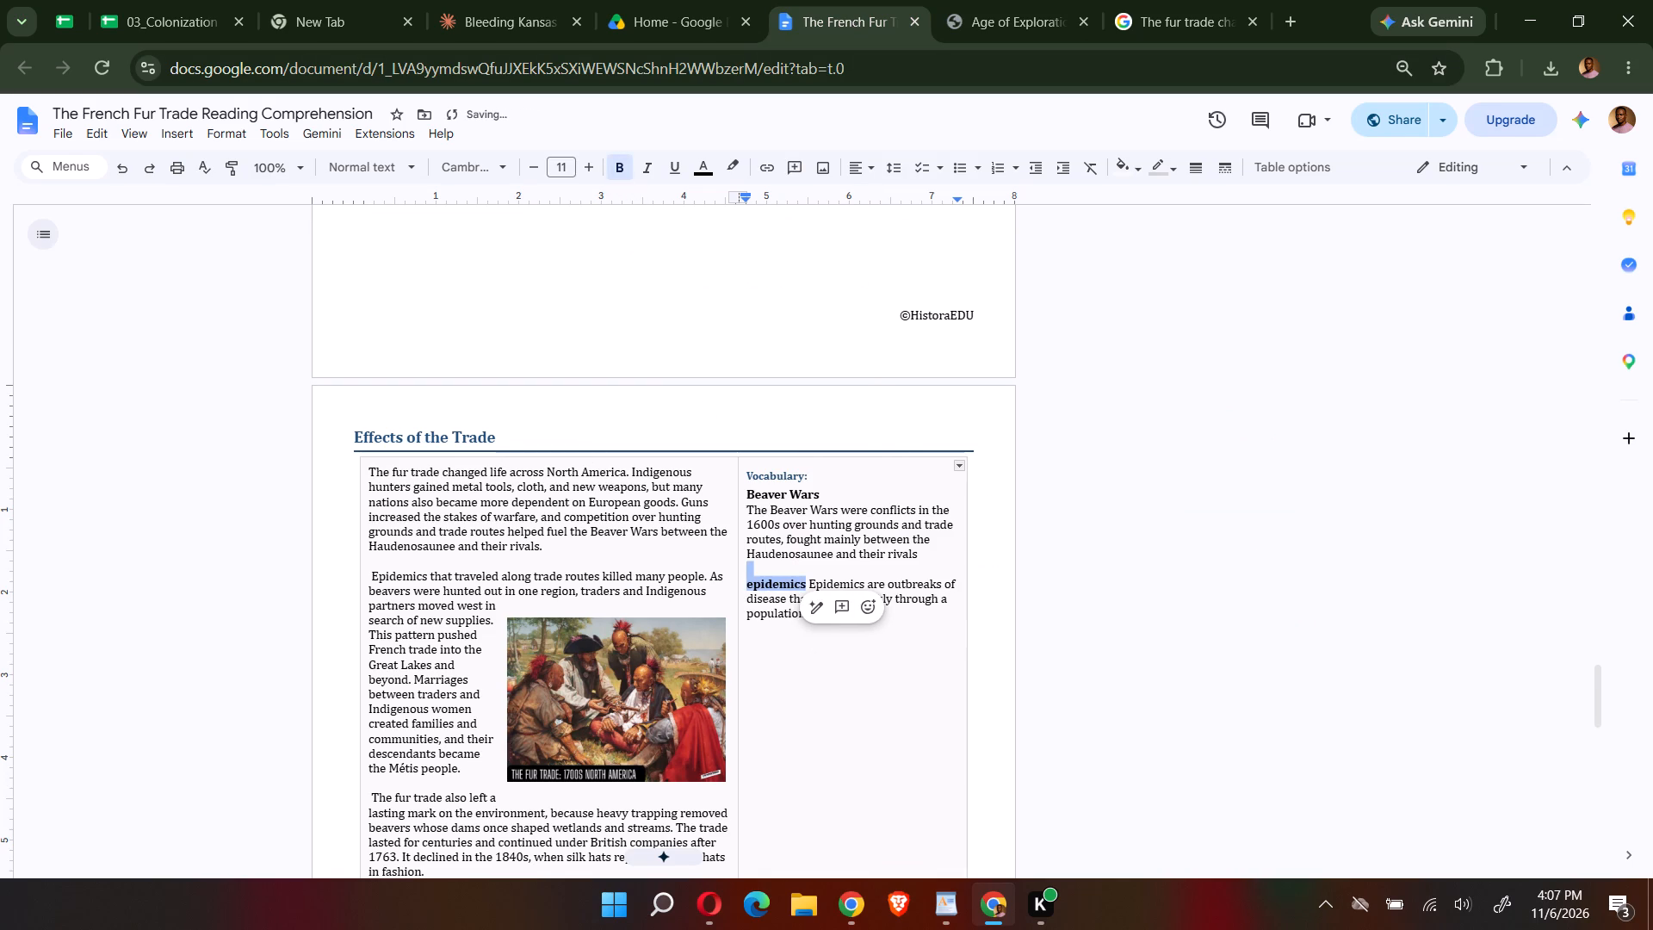
{"action": "left_click", "coordinate": [752, 584]}
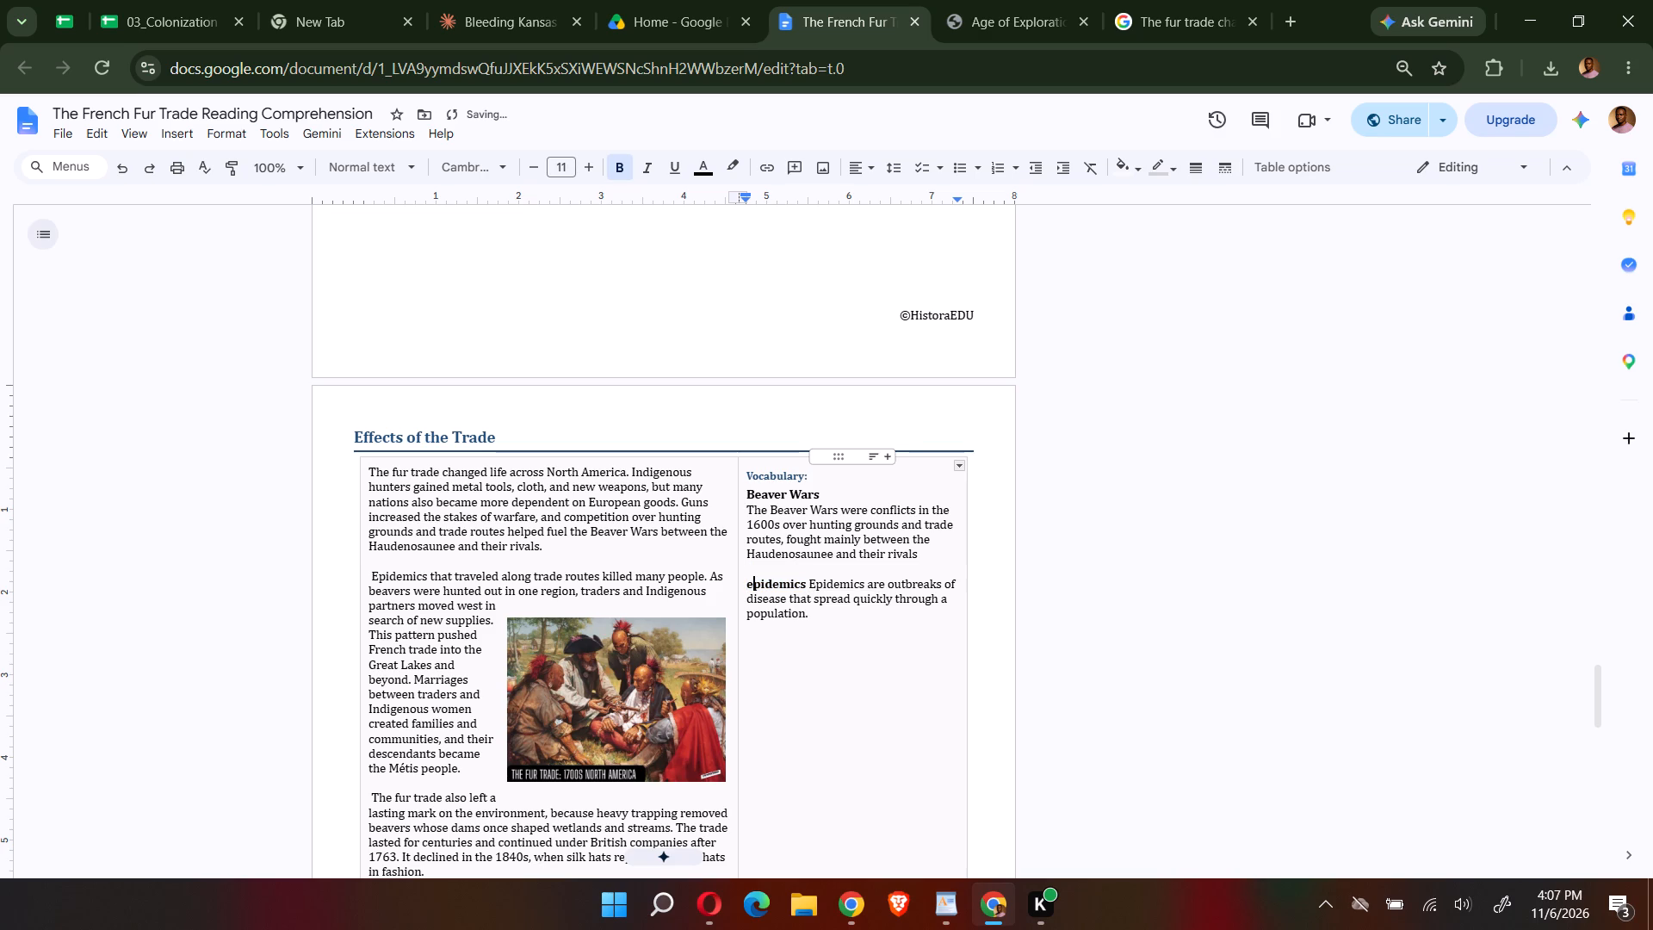
{"action": "key", "text": "BackSpace"}
{"action": "key", "text": "shift+e"}
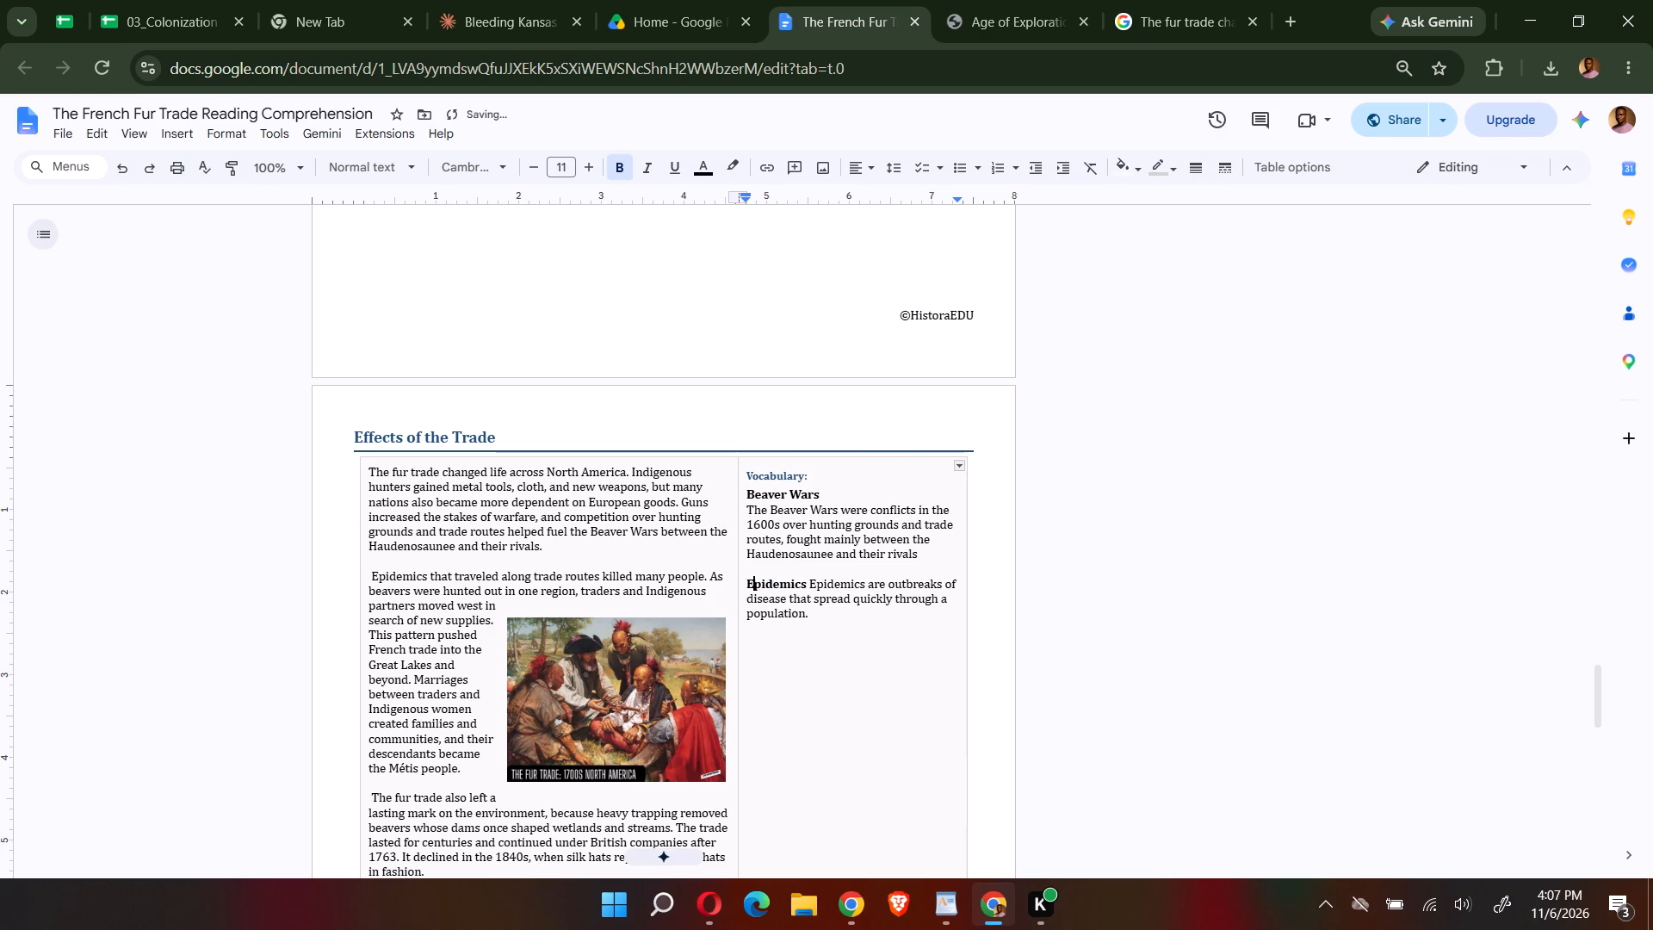
Put the Epidemics definition on its own line below the term and leave a blank line after the entry.
{"action": "key", "text": "Right"}
{"action": "key", "text": "Right"}
{"action": "key", "text": "Right"}
{"action": "key", "text": "Right"}
{"action": "key", "text": "Right"}
{"action": "key", "text": "Right"}
{"action": "key", "text": "Right"}
{"action": "key", "text": "Right"}
{"action": "key", "text": "shift+Return"}
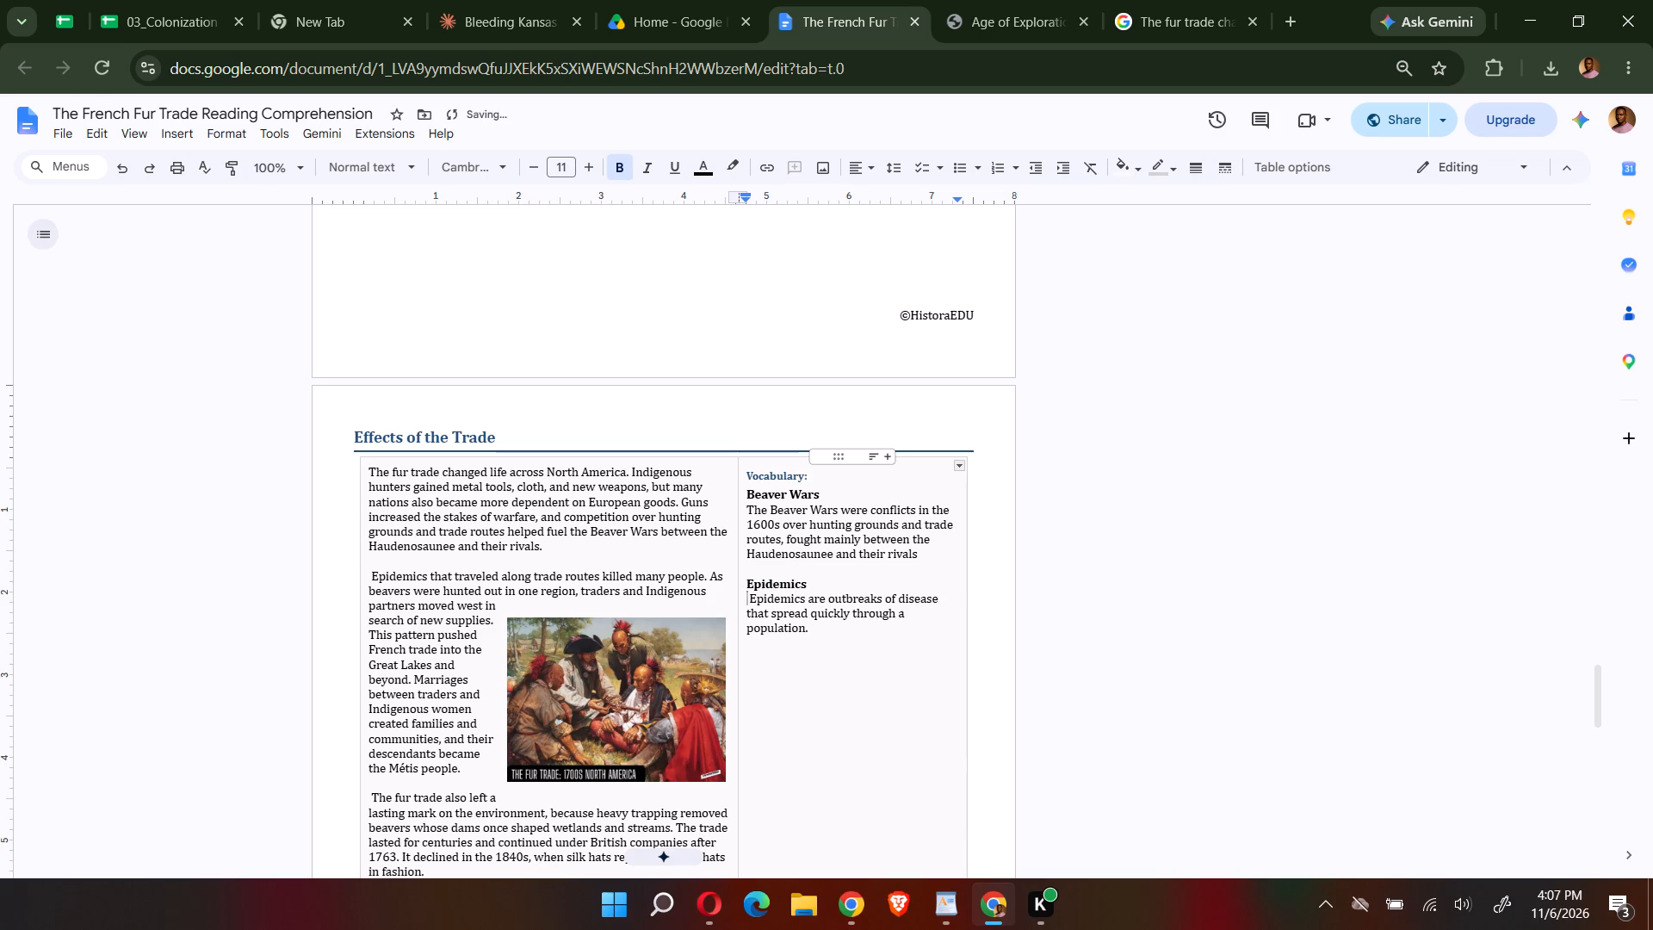
{"action": "left_click", "coordinate": [812, 635]}
{"action": "key", "text": "Return"}
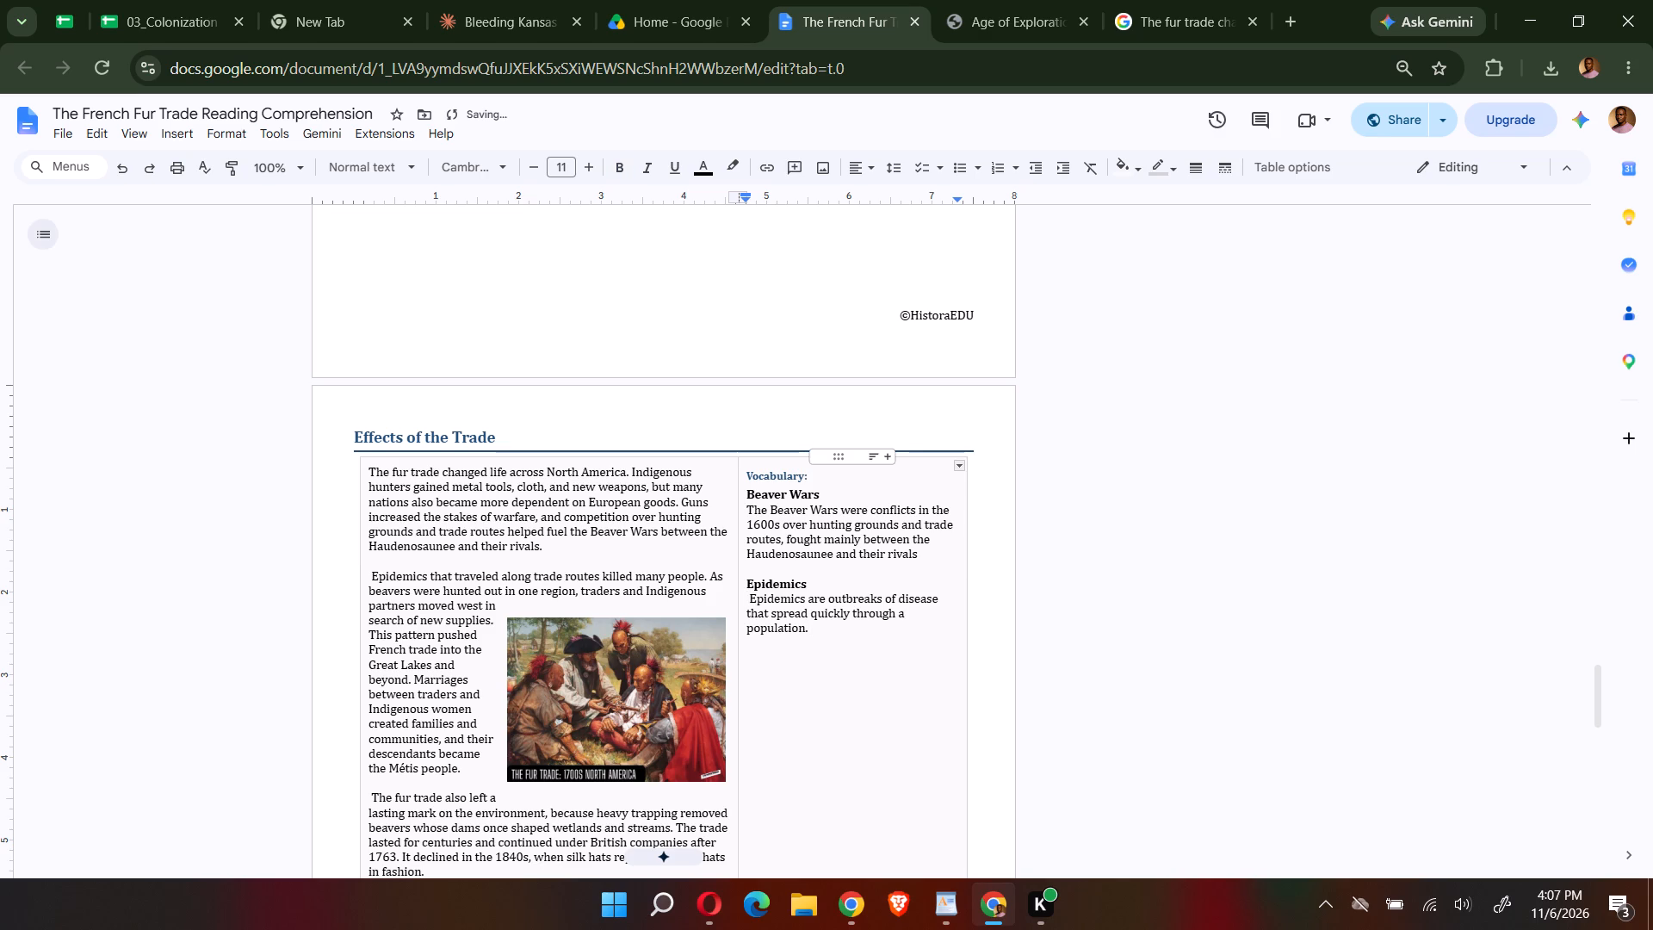
{"action": "key", "text": "Return"}
Copy the Métis entry from the PDF's Section 4 Key Vocabulary and paste it below the worksheet's Epidemics entry.
{"action": "left_click", "coordinate": [1002, 8]}
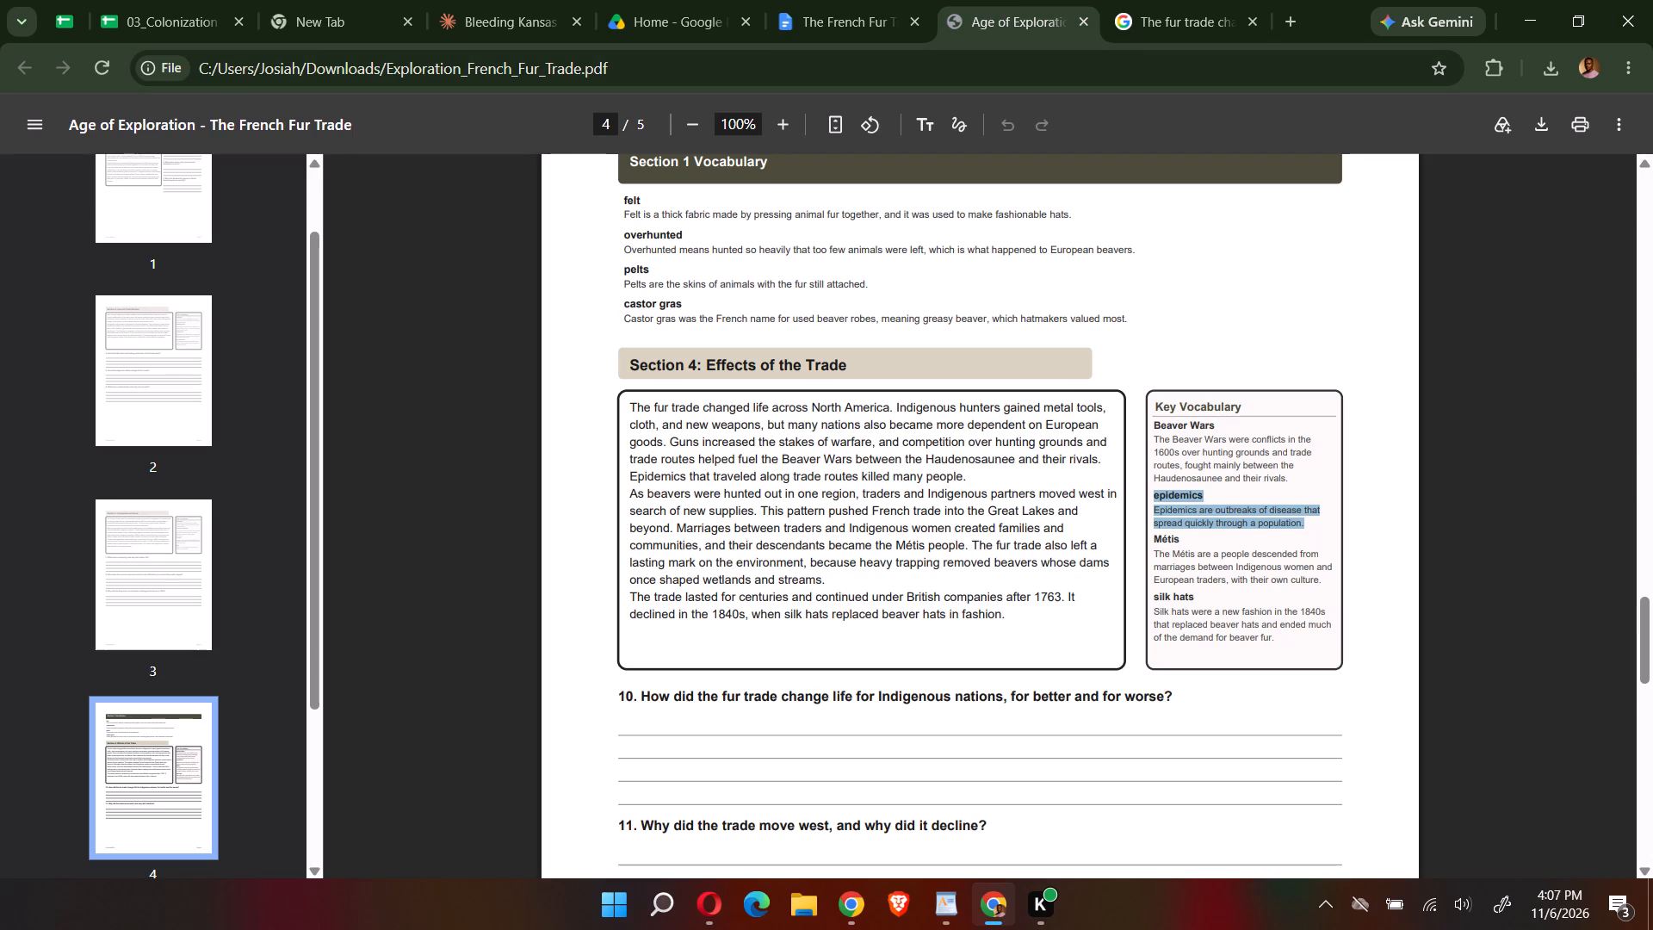
{"action": "left_click_drag", "start_coordinate": [1325, 570], "coordinate": [1320, 580]}
{"action": "left_click_drag", "start_coordinate": [1320, 580], "coordinate": [1143, 534]}
{"action": "key", "text": "ctrl+c"}
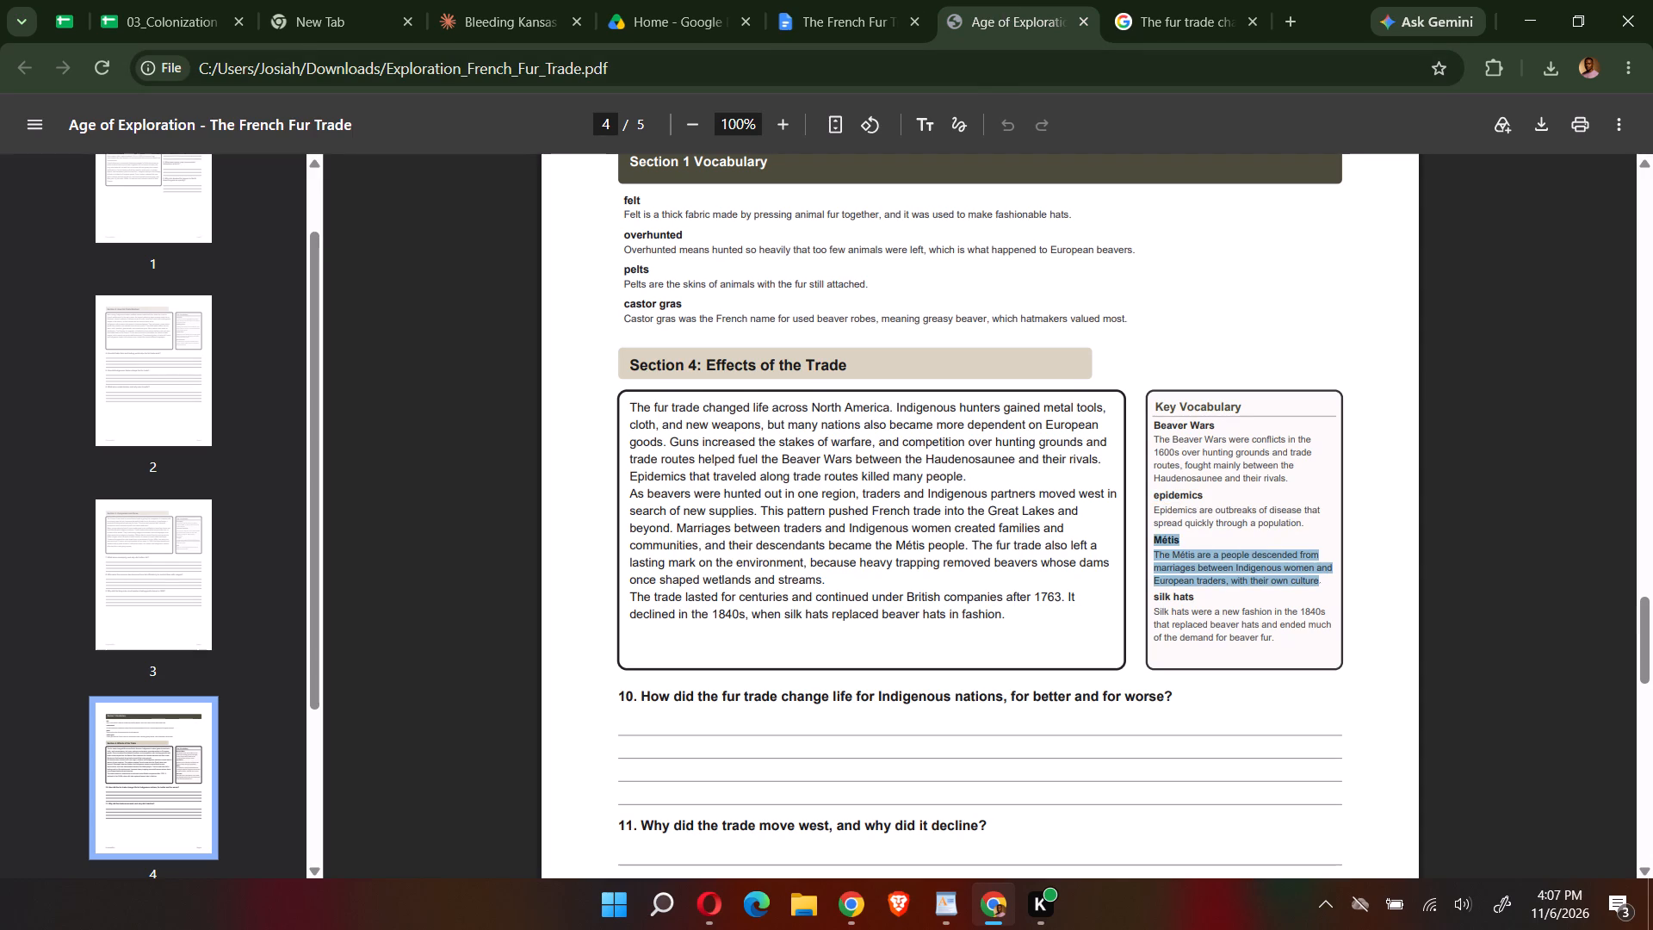
{"action": "left_click", "coordinate": [825, 20]}
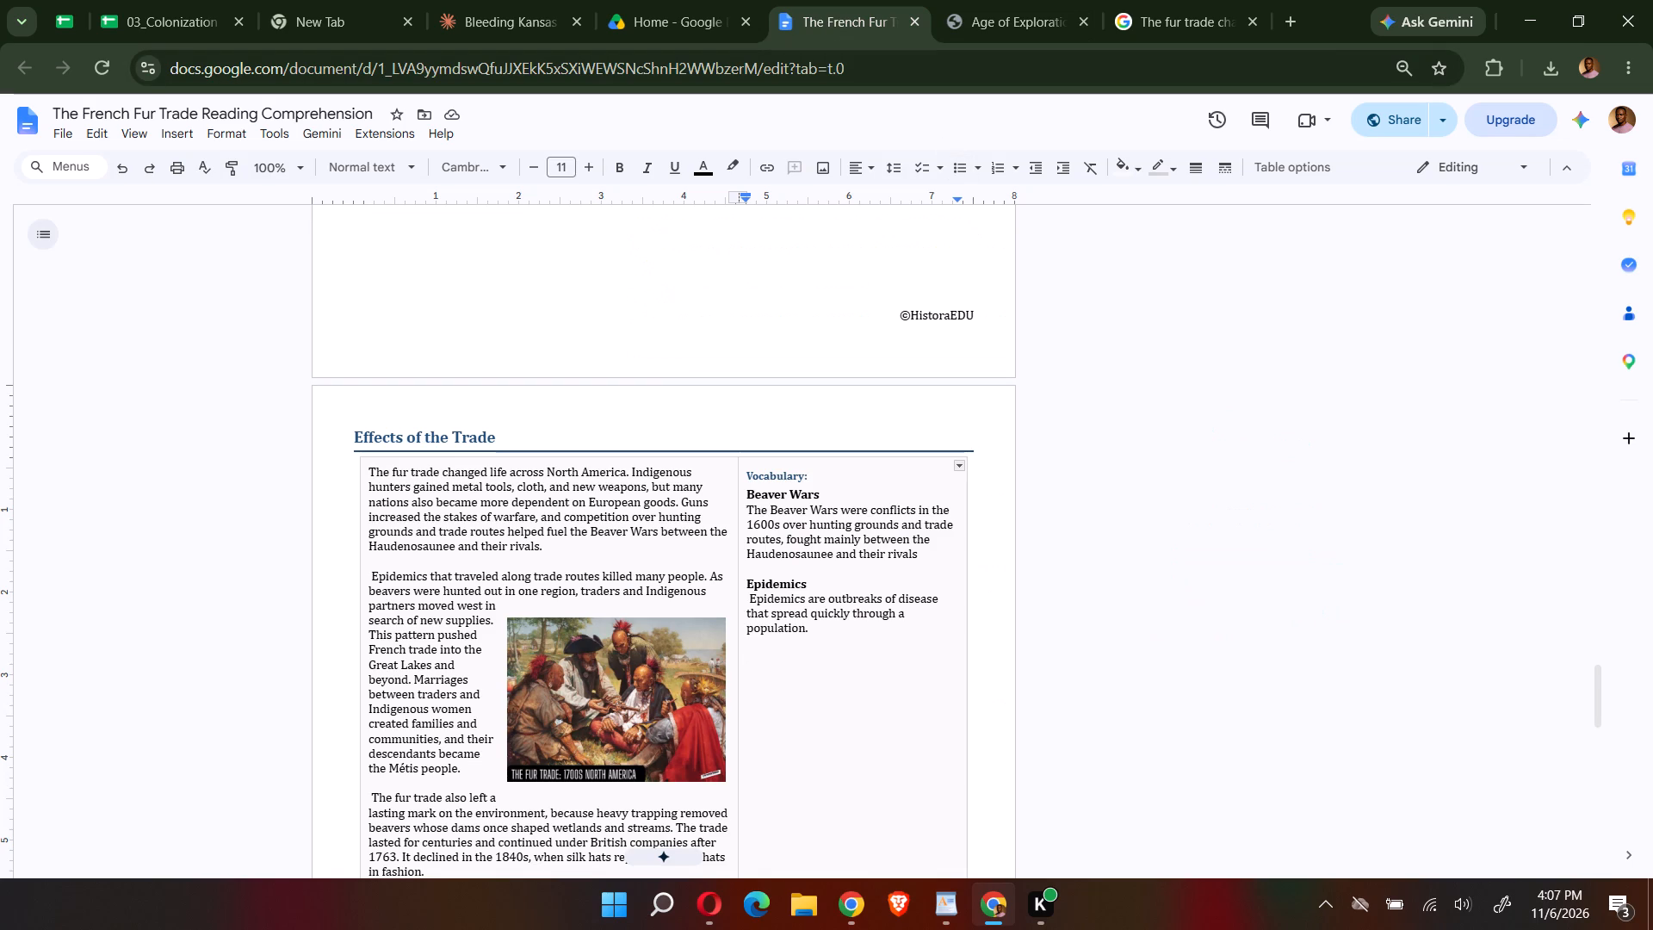
{"action": "key", "text": "ctrl+v"}
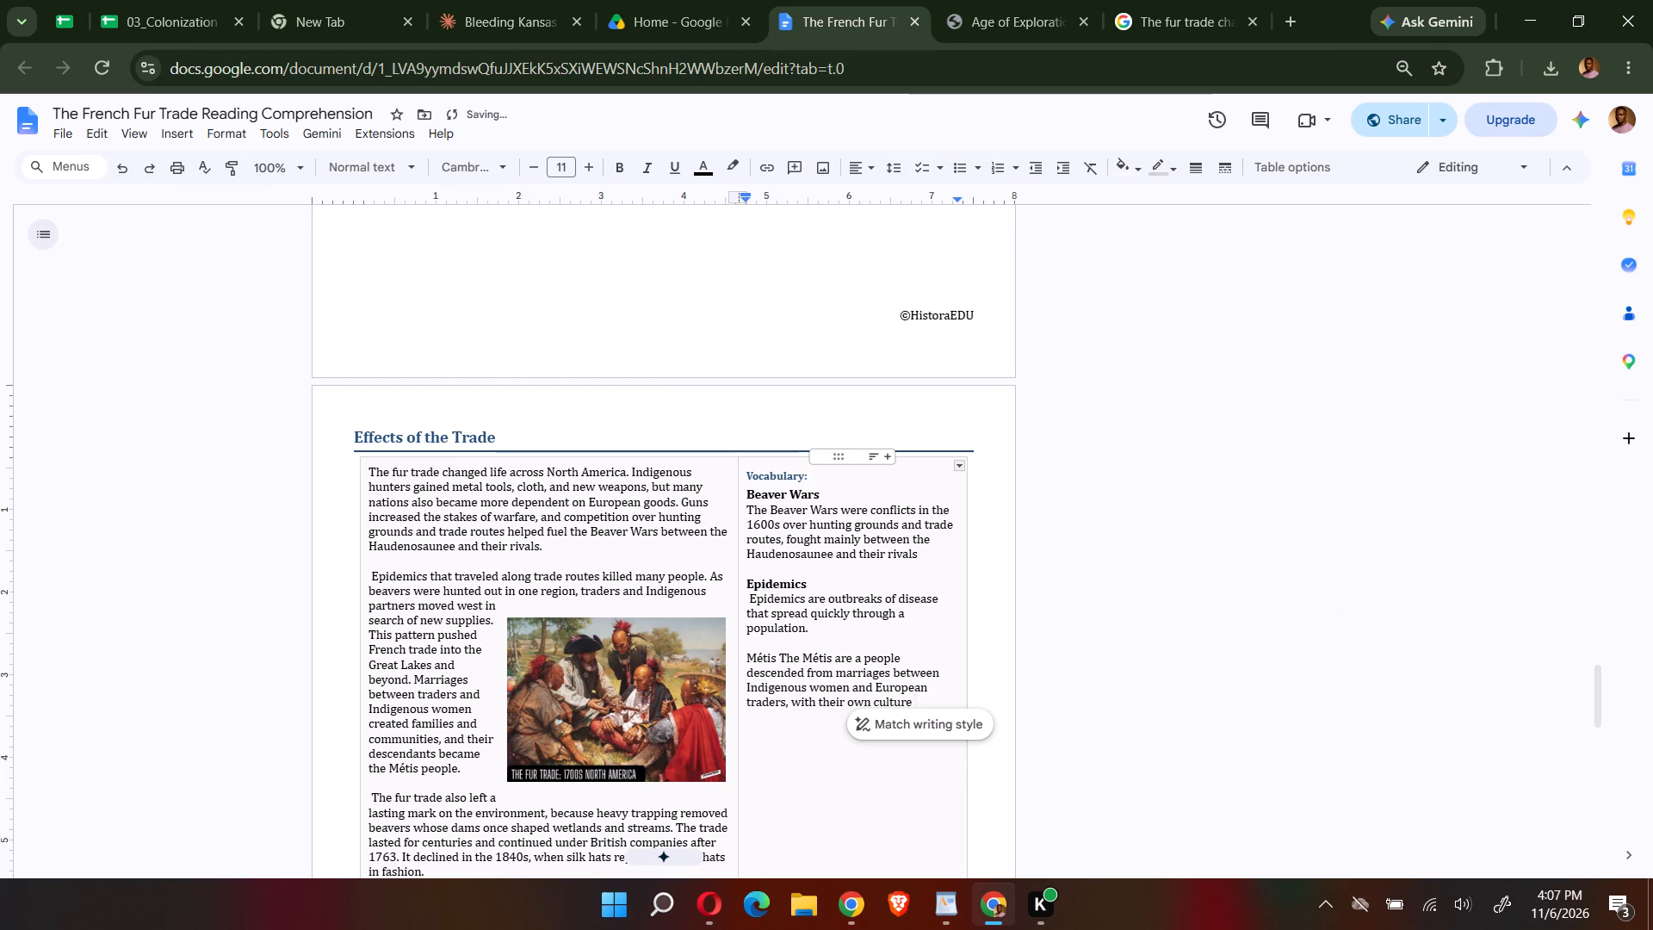
Bold the term "Métis" at the start of its pasted vocabulary entry.
{"action": "left_click_drag", "start_coordinate": [780, 659], "coordinate": [743, 642]}
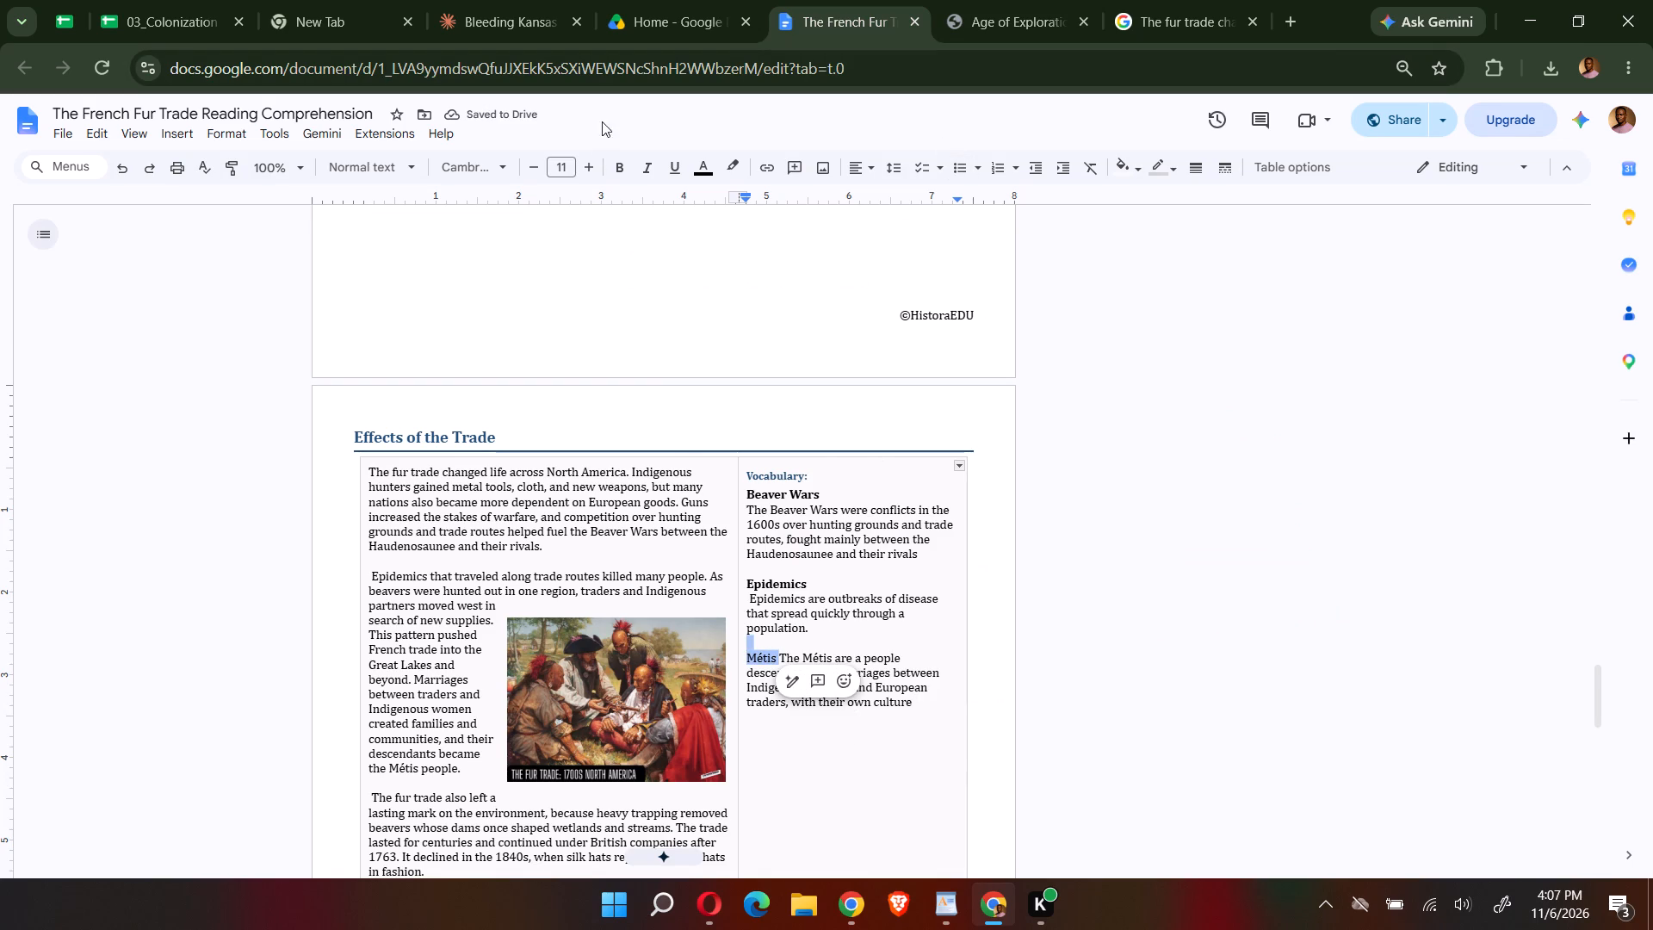
{"action": "left_click_drag", "start_coordinate": [610, 169], "coordinate": [625, 191]}
{"action": "left_click_drag", "start_coordinate": [622, 161], "coordinate": [635, 188]}
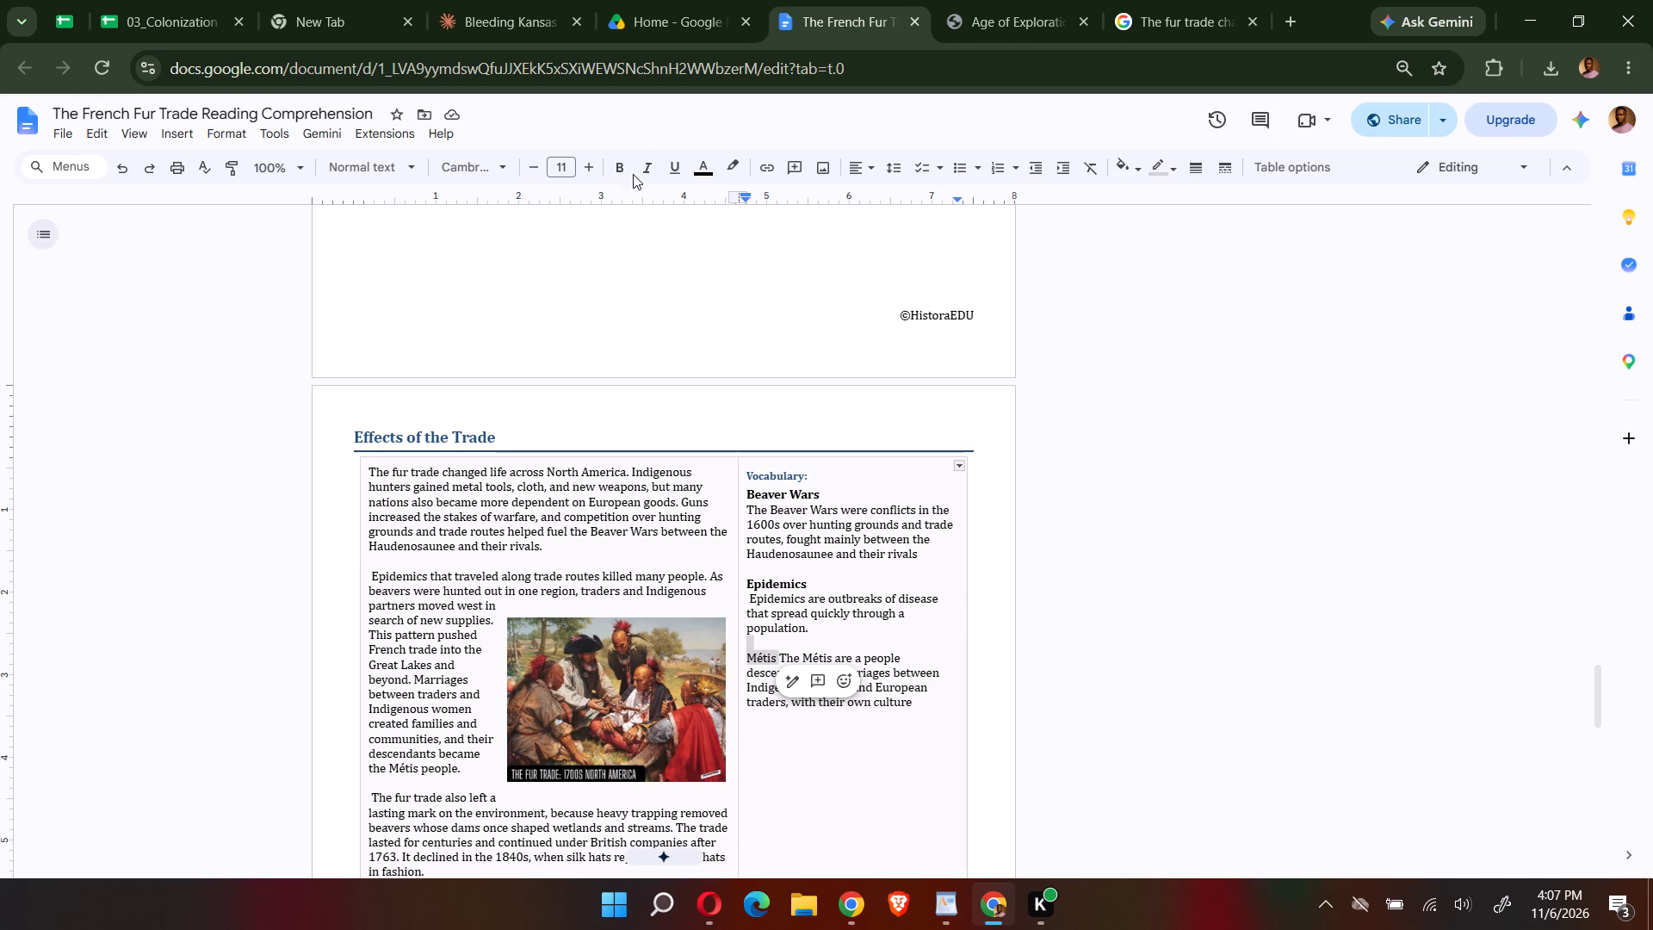
{"action": "left_click", "coordinate": [624, 170]}
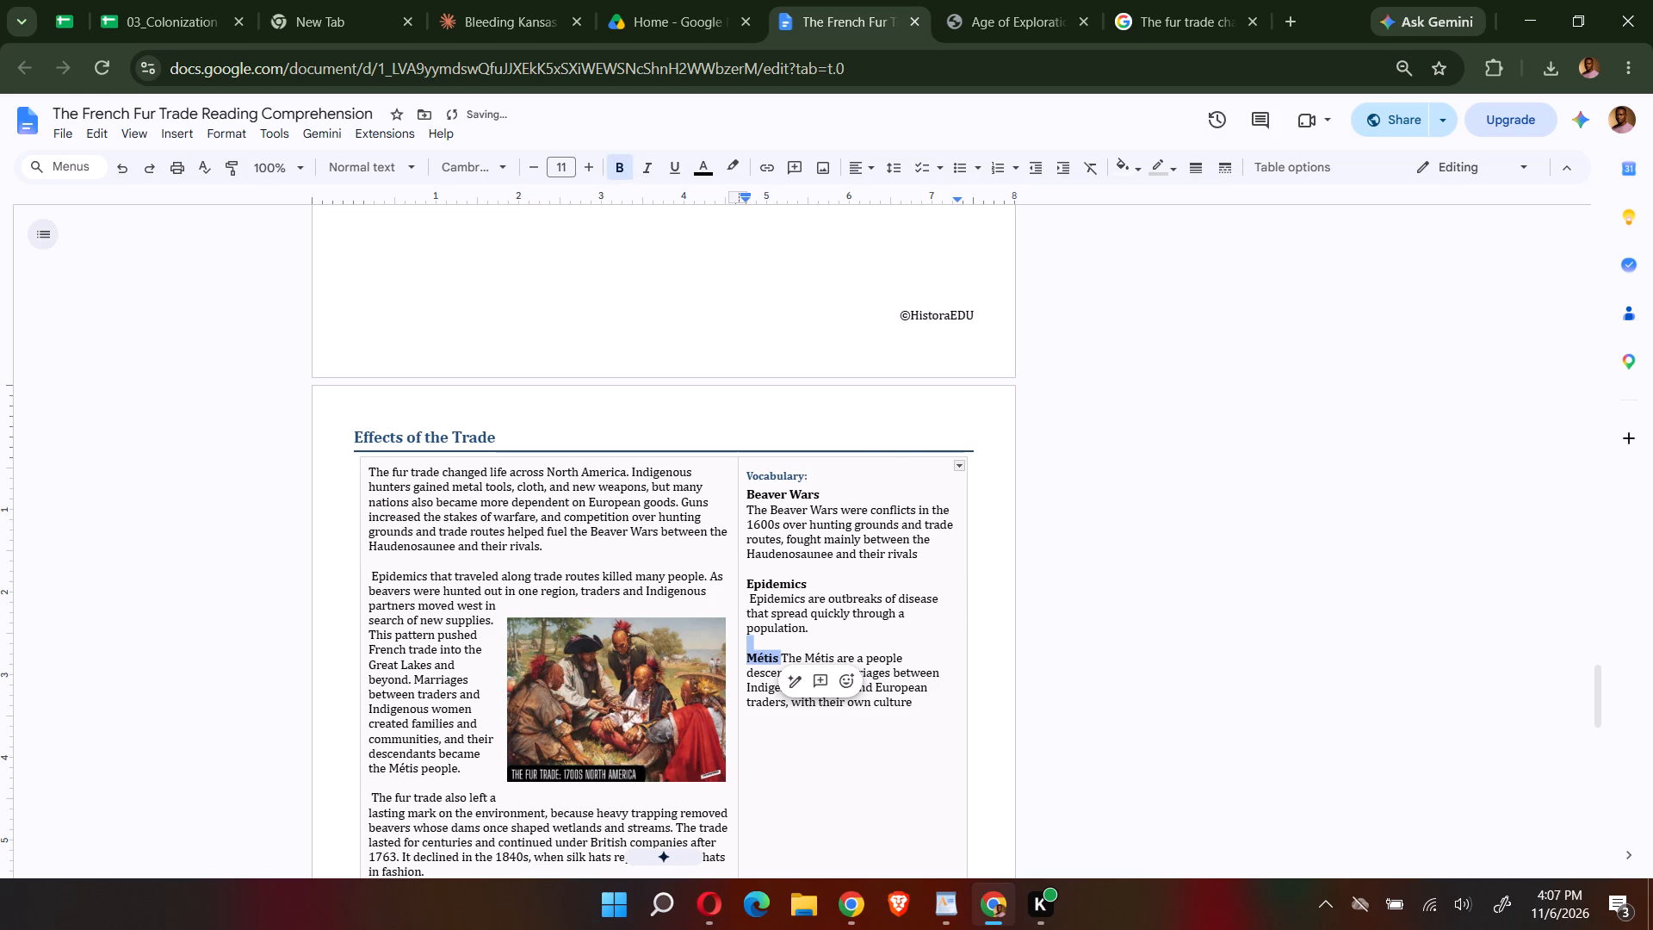
Put the Métis definition on its own line below the term and leave a blank line after the entry.
{"action": "left_click", "coordinate": [783, 656]}
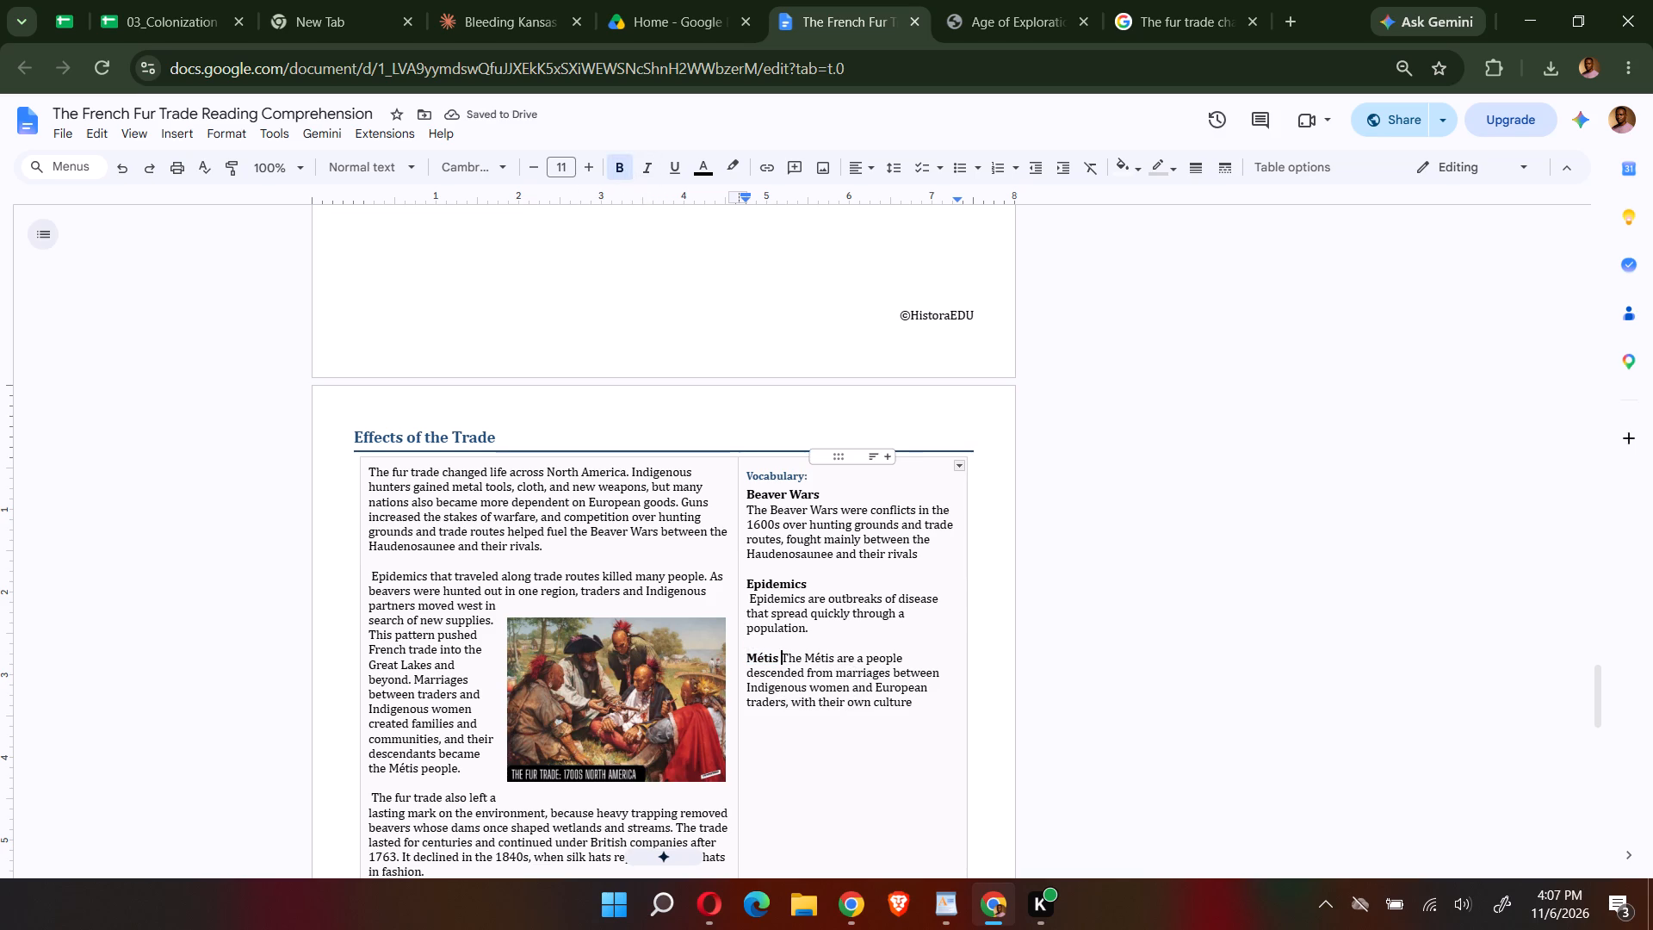
{"action": "key", "text": "shift+Return"}
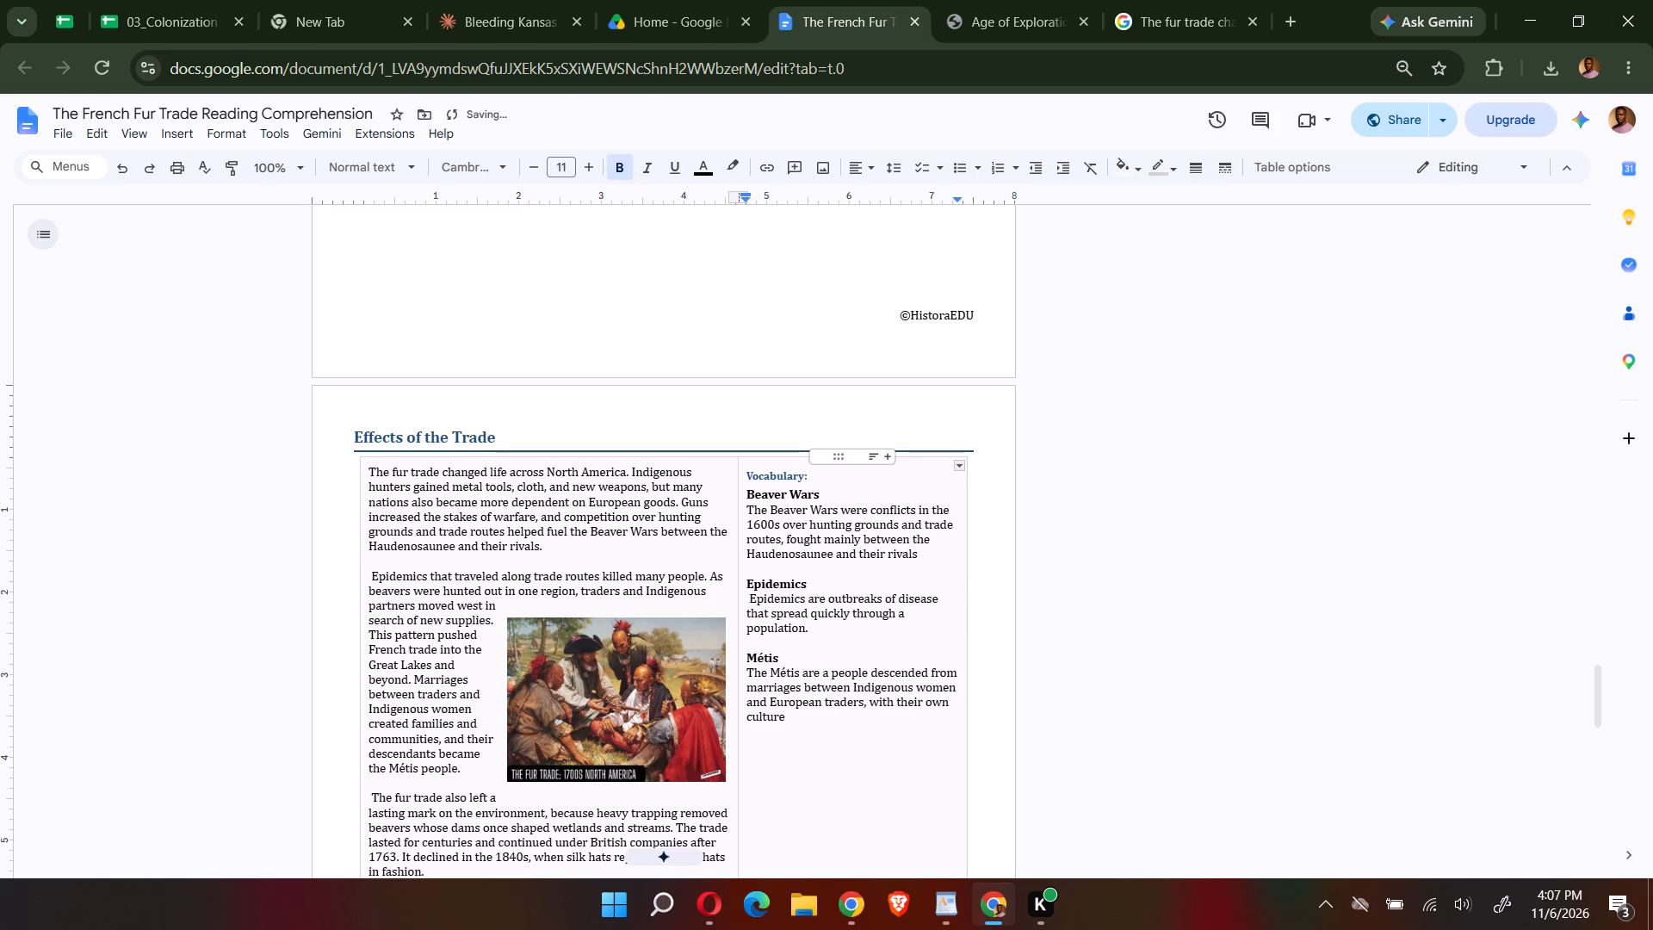
{"action": "left_click", "coordinate": [797, 720]}
{"action": "key", "text": "Return"}
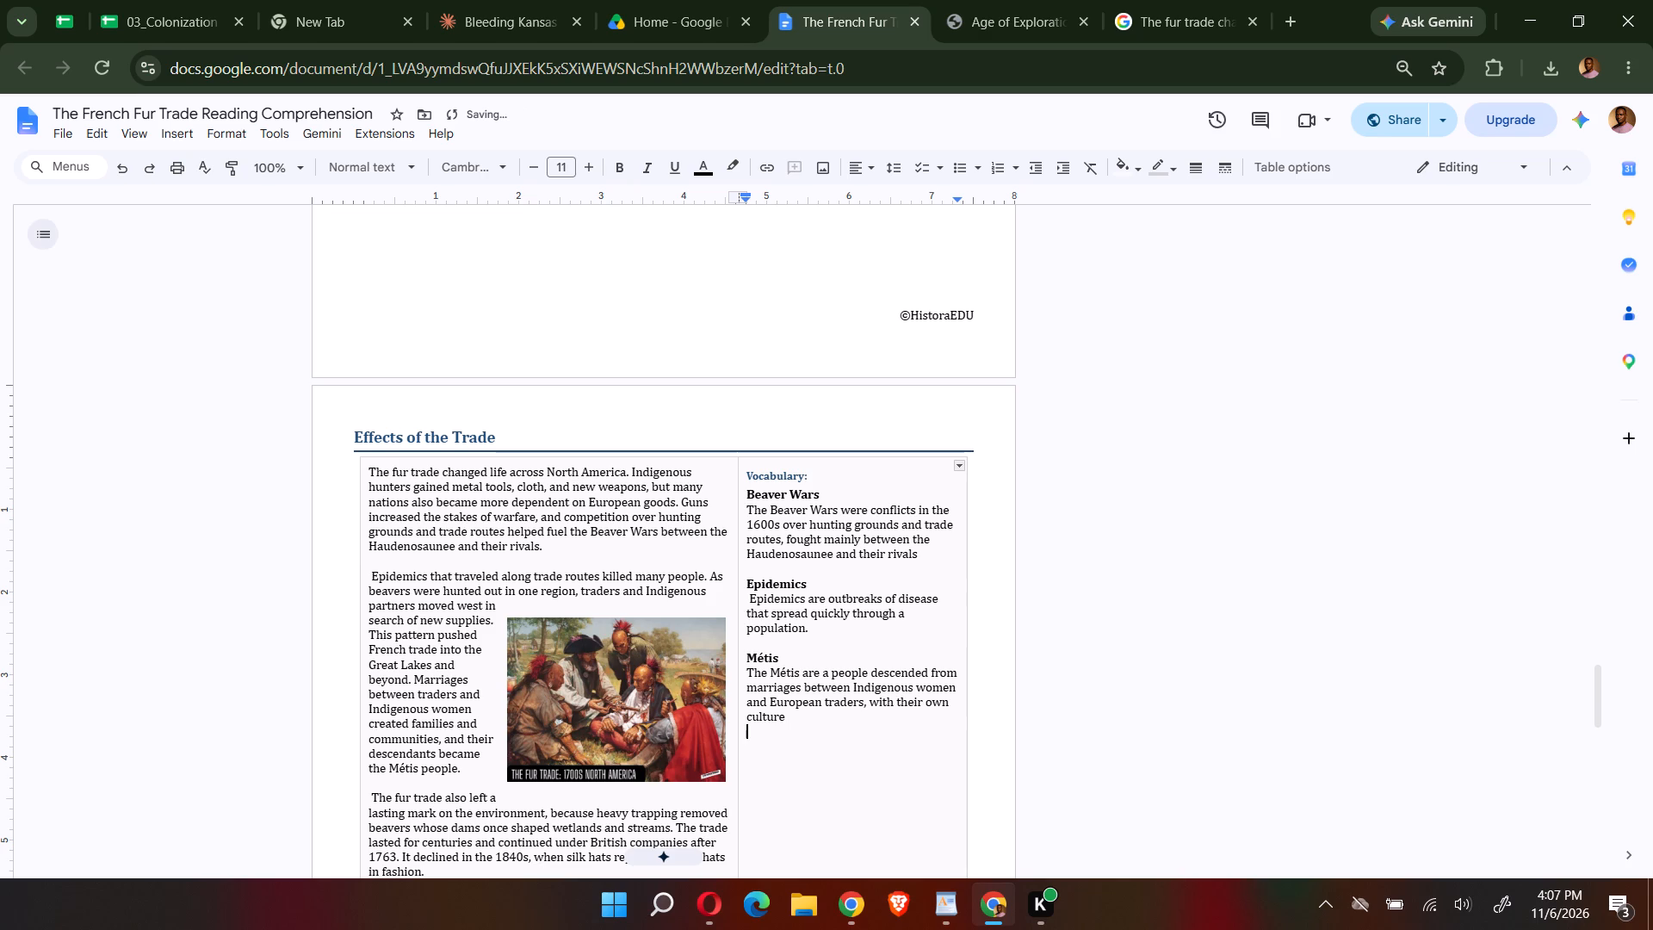
{"action": "key", "text": "Return"}
Copy the silk hats entry from the PDF's Section 4 Key Vocabulary and paste it below the worksheet's Métis entry.
{"action": "left_click", "coordinate": [1020, 0]}
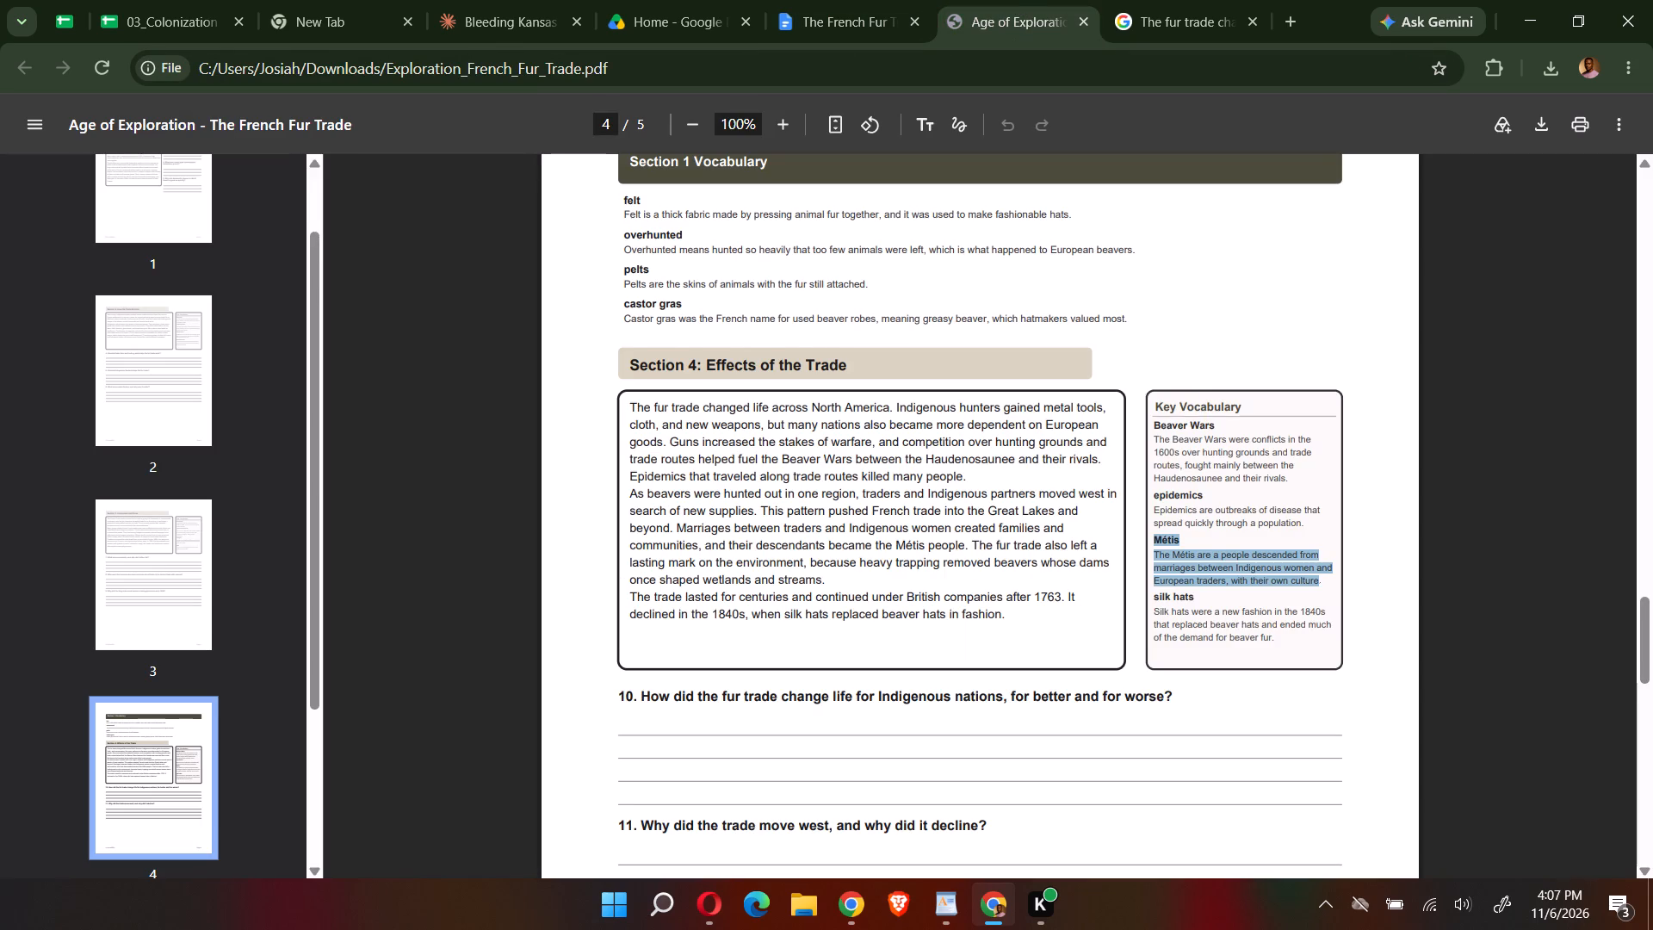
{"action": "scroll", "coordinate": [1258, 568], "scroll_direction": "down", "scroll_amount": 2}
{"action": "left_click_drag", "start_coordinate": [1274, 423], "coordinate": [1258, 420]}
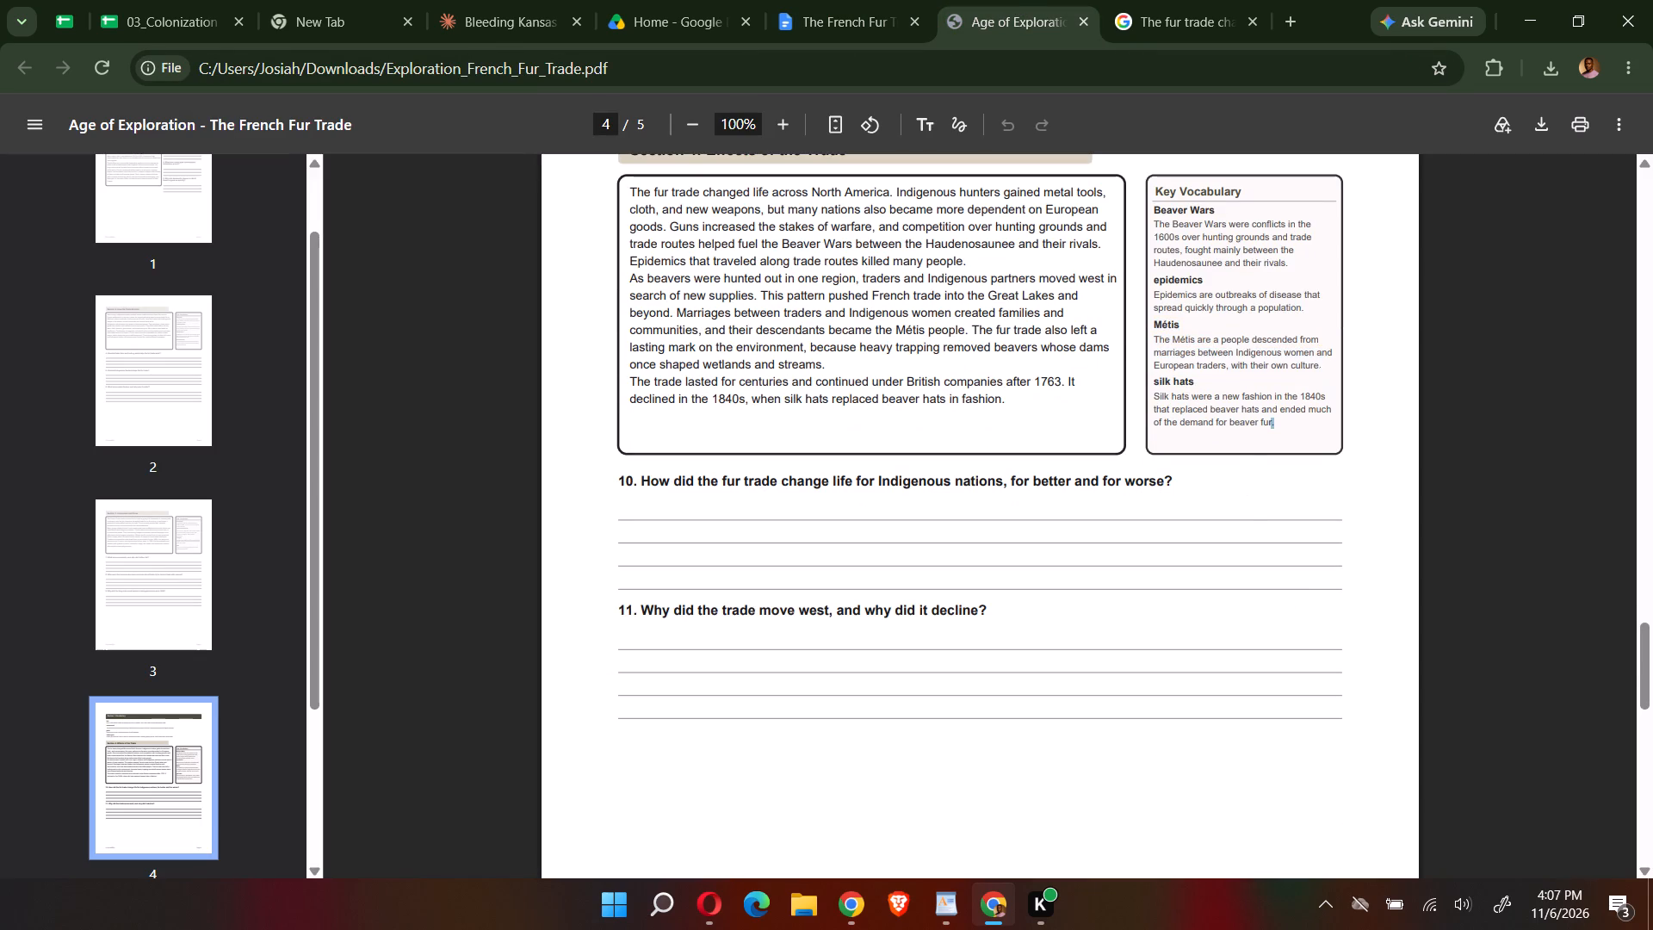
{"action": "left_click_drag", "start_coordinate": [1258, 420], "coordinate": [1147, 382]}
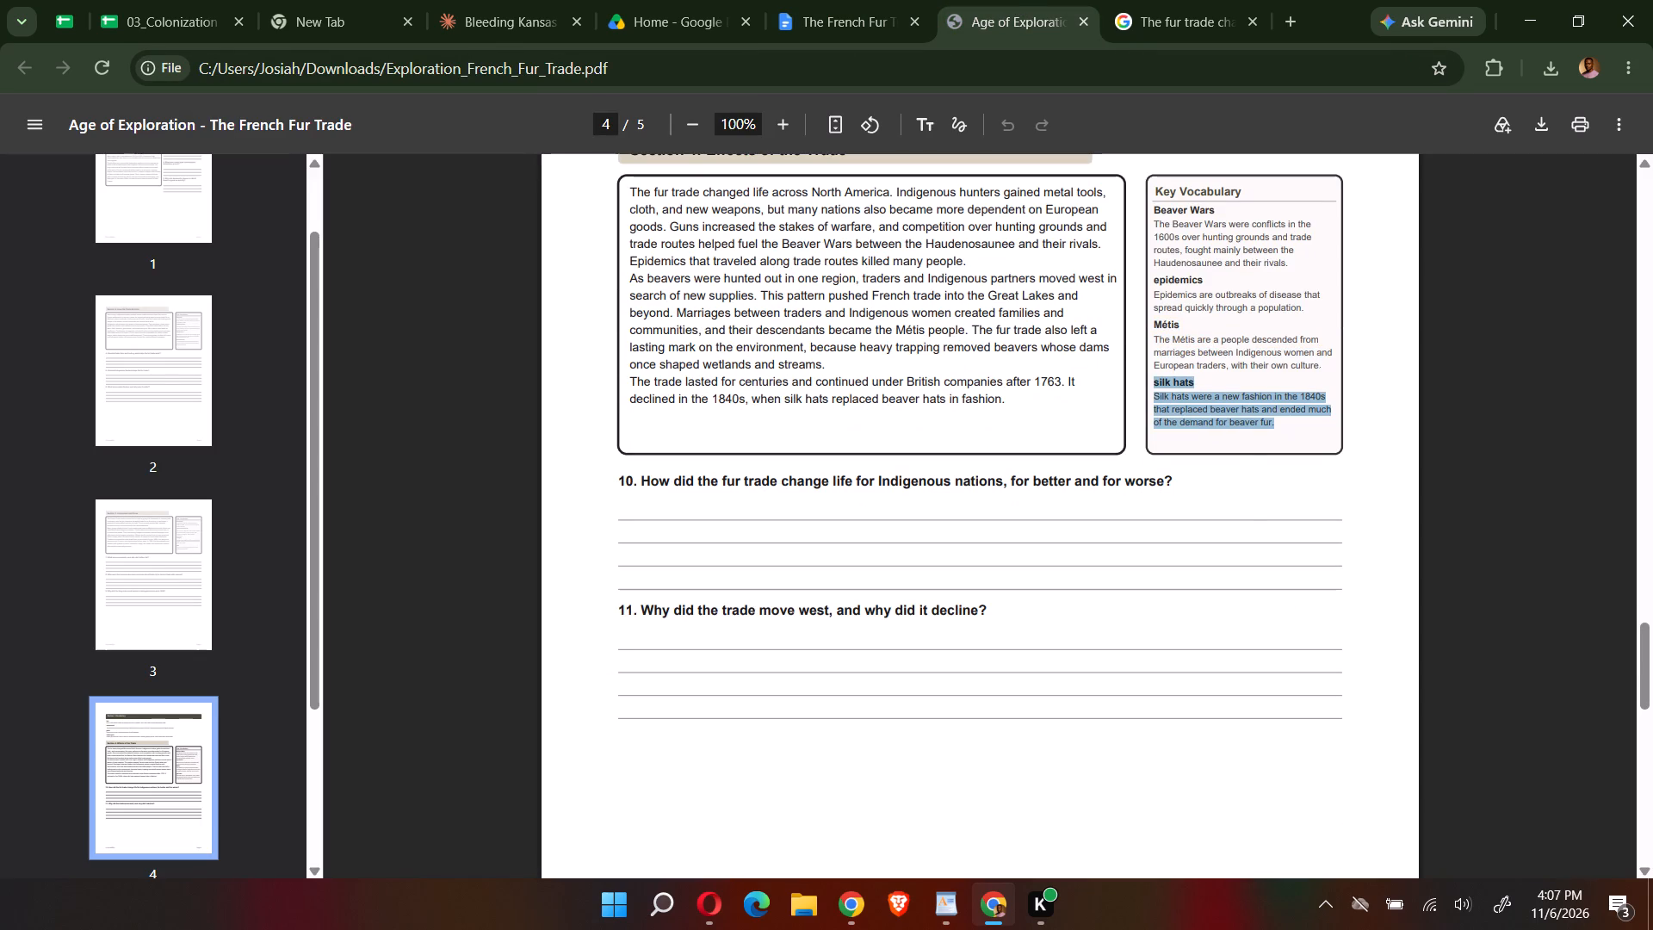
{"action": "key", "text": "ctrl+c"}
{"action": "left_click", "coordinate": [866, 0]}
{"action": "key", "text": "ctrl+v"}
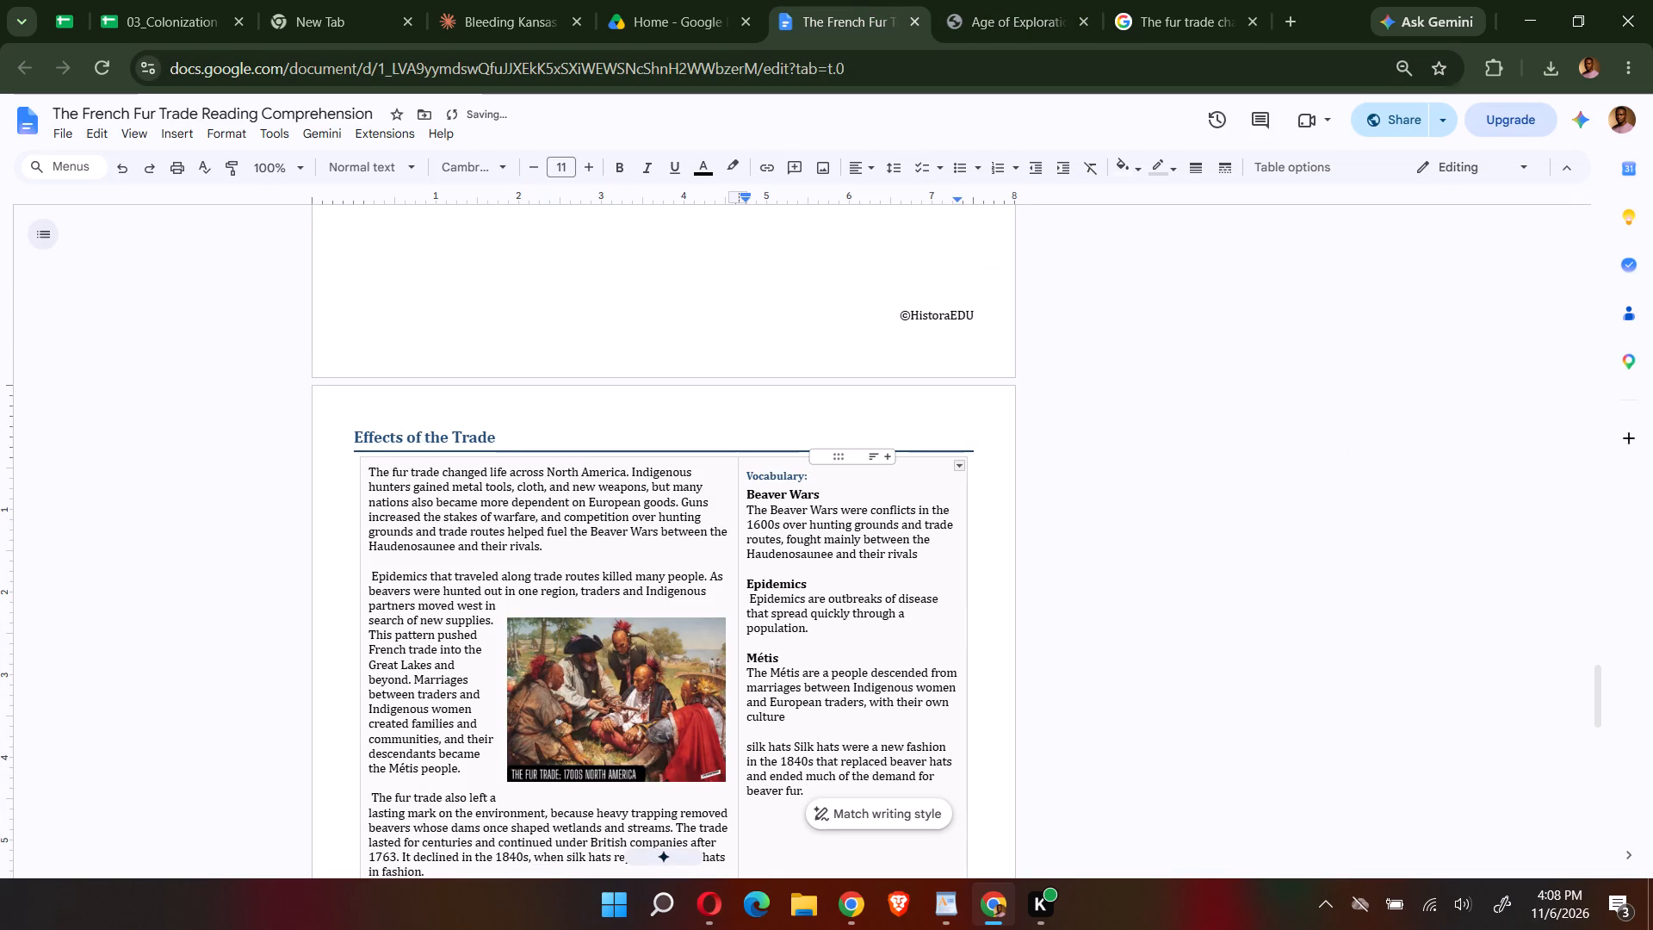
Bold the pasted term "silk hats" in the vocabulary column and capitalize it as "Silk hats".
{"action": "left_click_drag", "start_coordinate": [791, 748], "coordinate": [784, 748]}
{"action": "left_click_drag", "start_coordinate": [784, 748], "coordinate": [735, 745]}
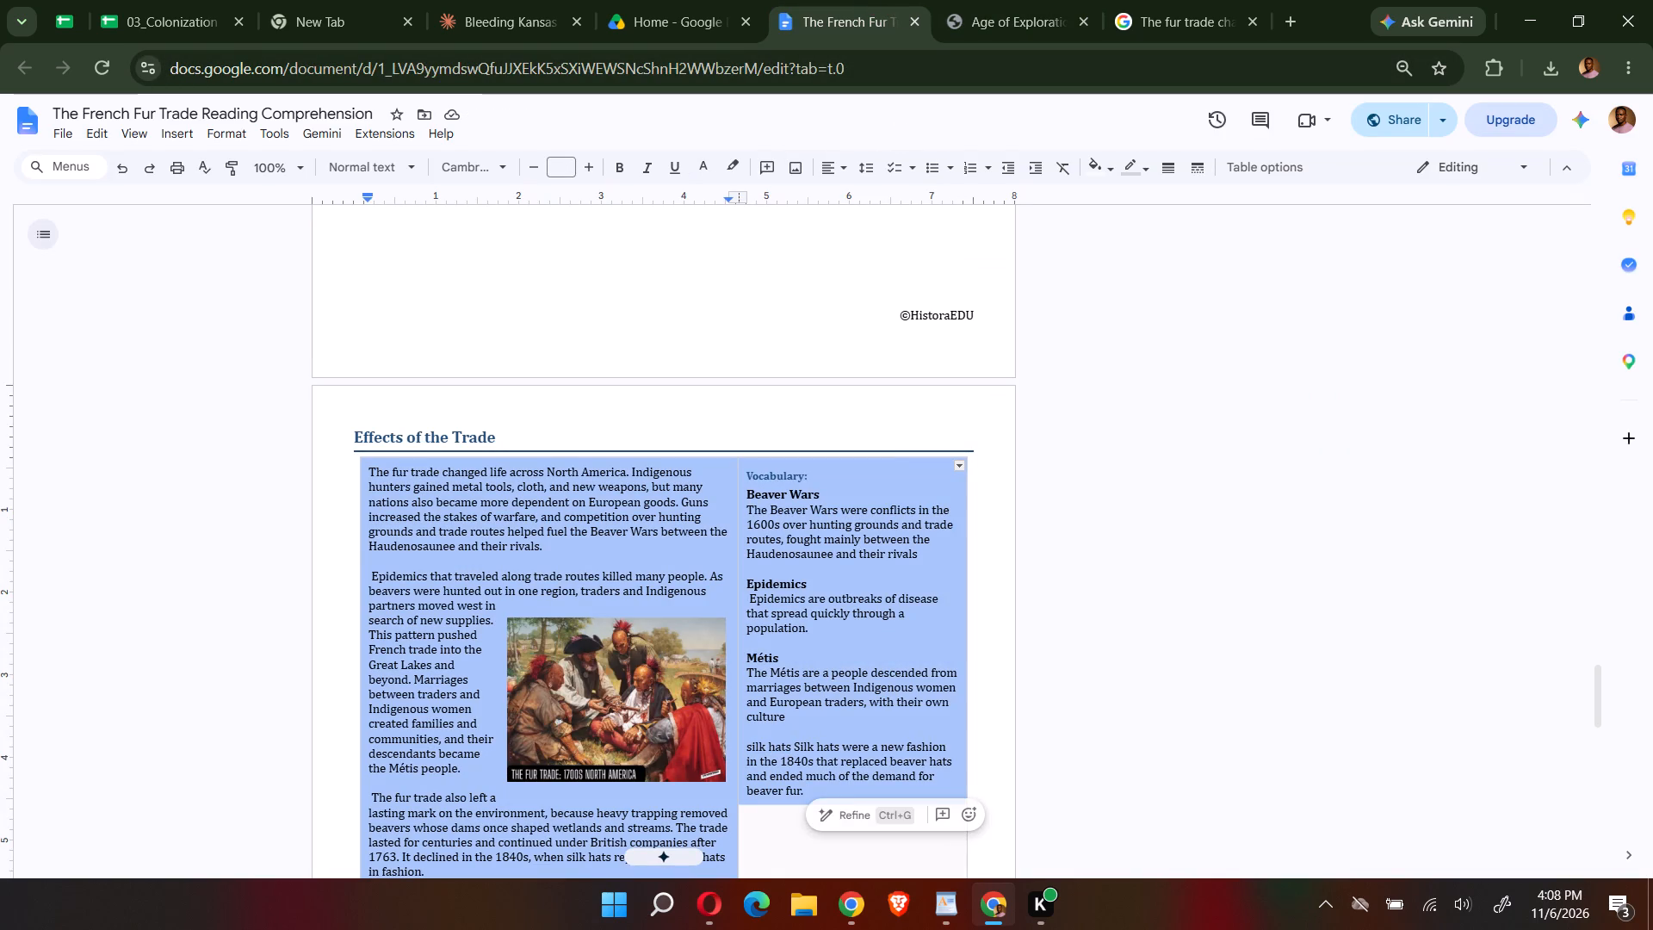
{"action": "left_click_drag", "start_coordinate": [1156, 680], "coordinate": [1139, 679]}
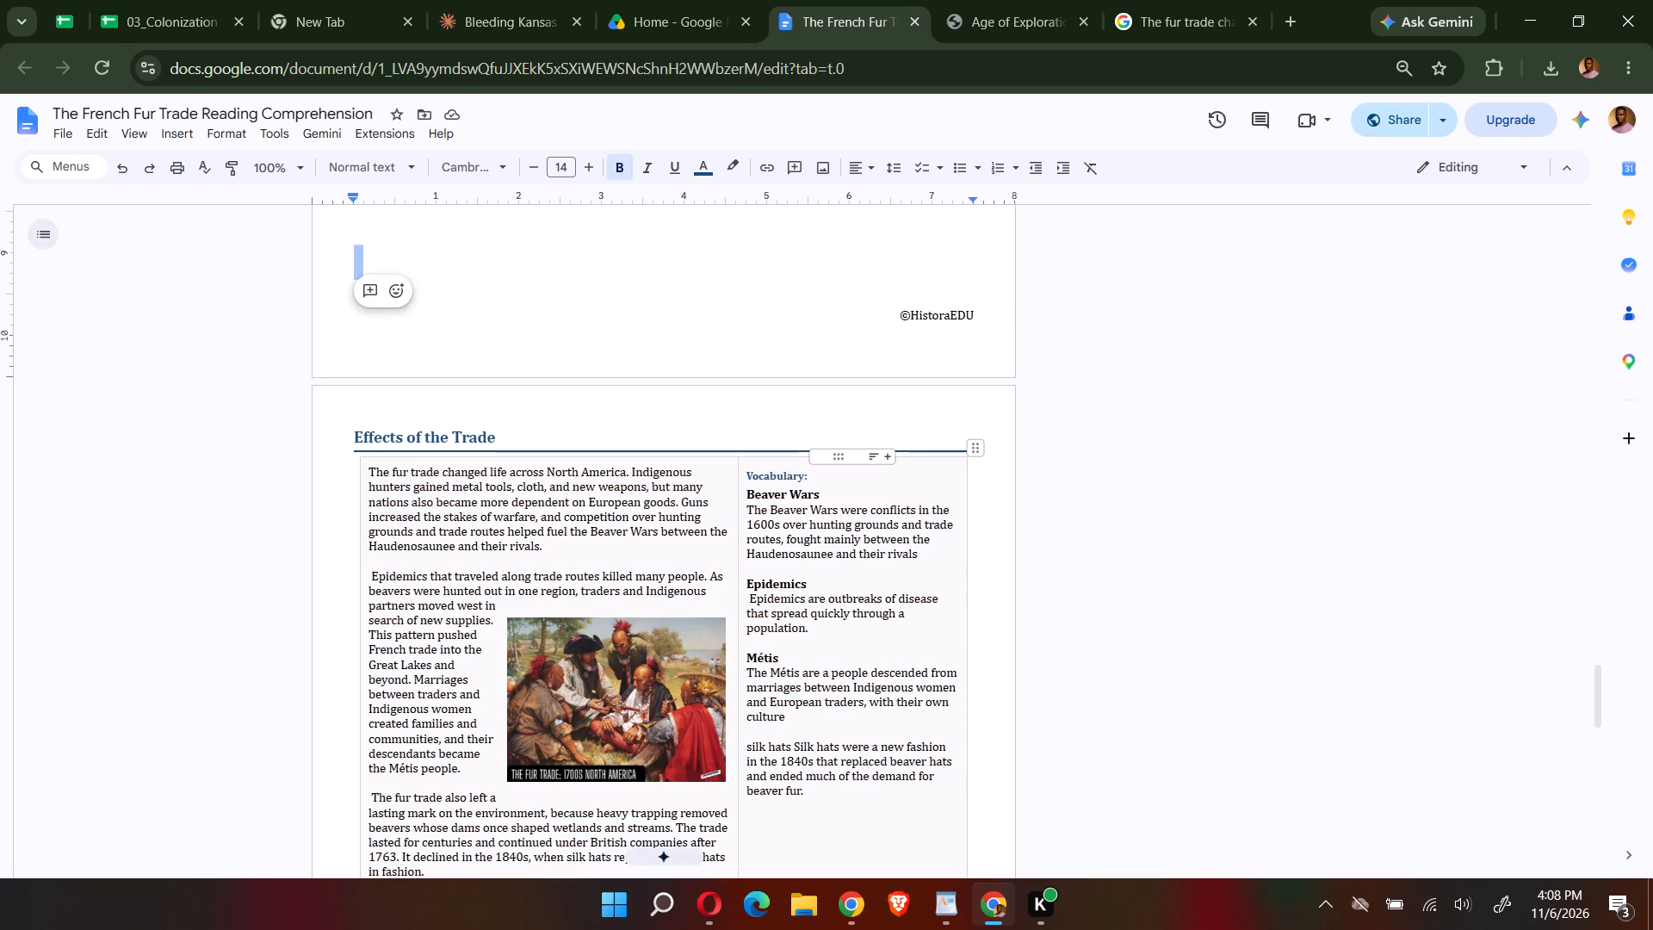
{"action": "left_click_drag", "start_coordinate": [794, 741], "coordinate": [780, 741]}
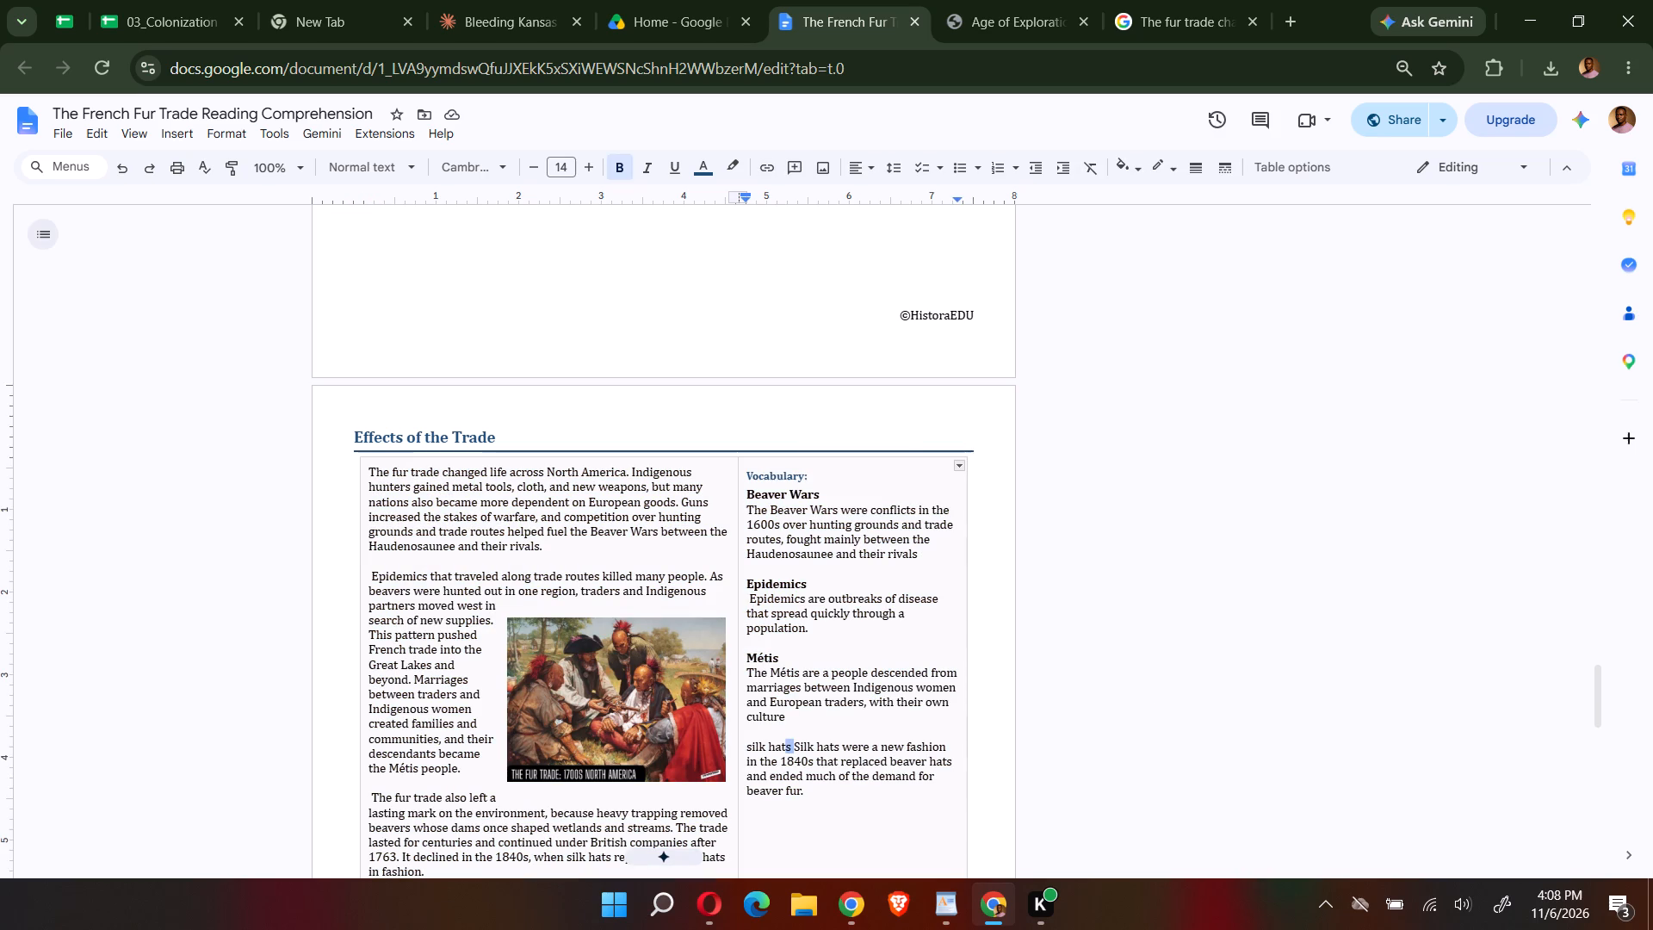
{"action": "left_click_drag", "start_coordinate": [780, 741], "coordinate": [745, 742]}
{"action": "left_click", "coordinate": [616, 173]}
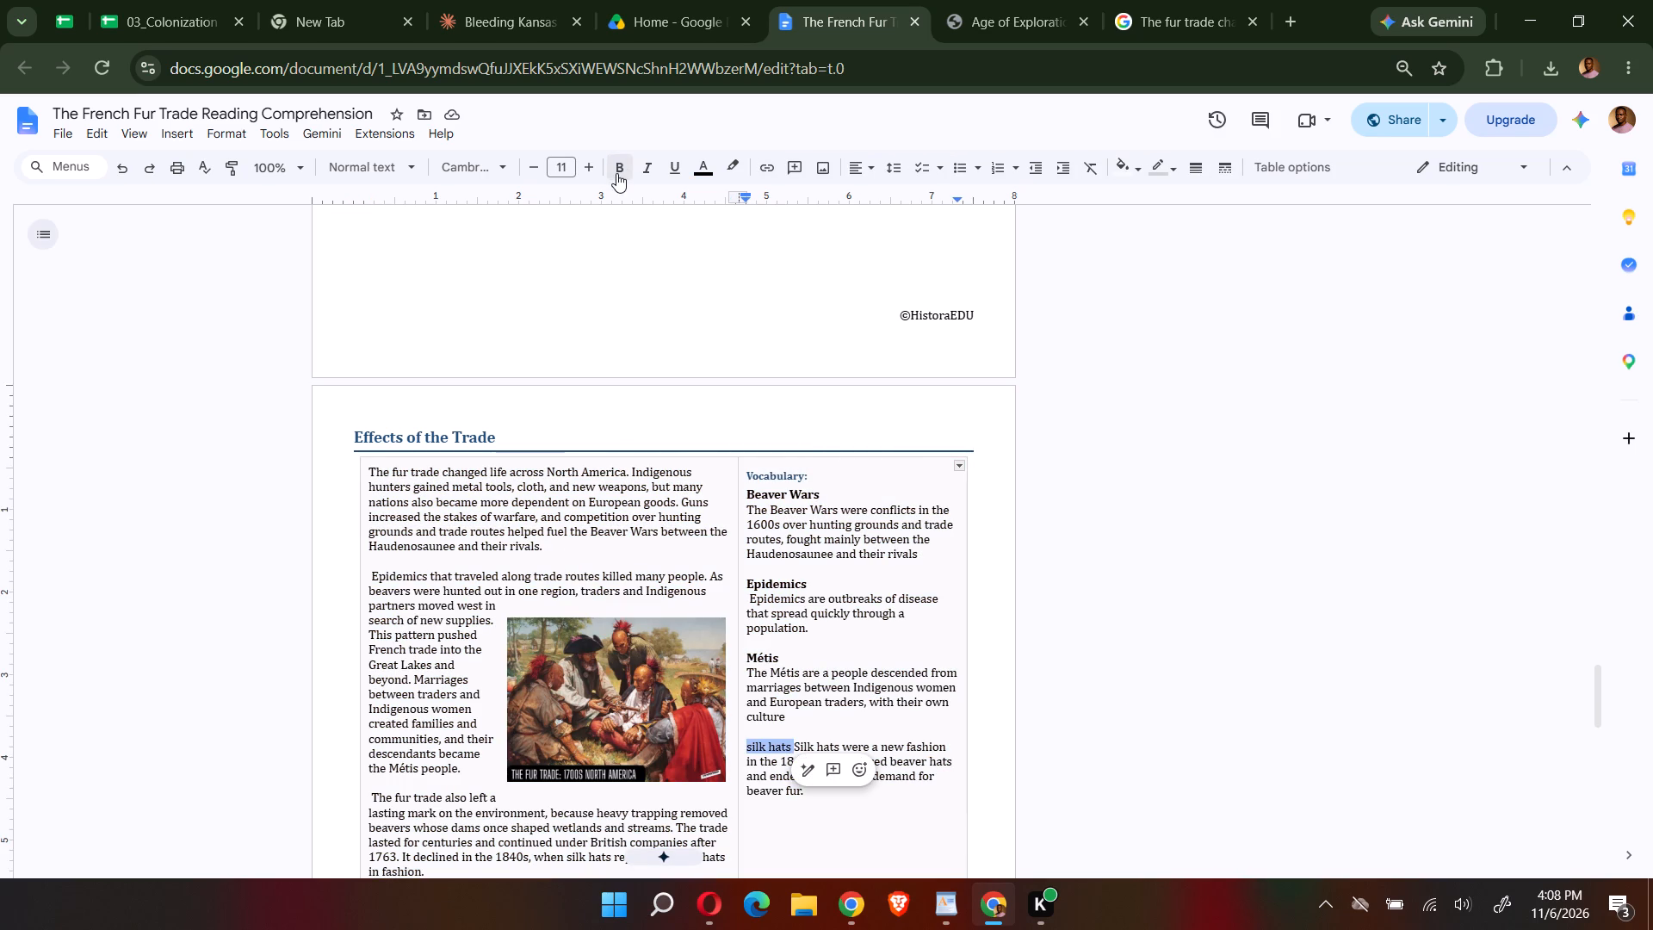
{"action": "left_click", "coordinate": [752, 745]}
{"action": "key", "text": "Left"}
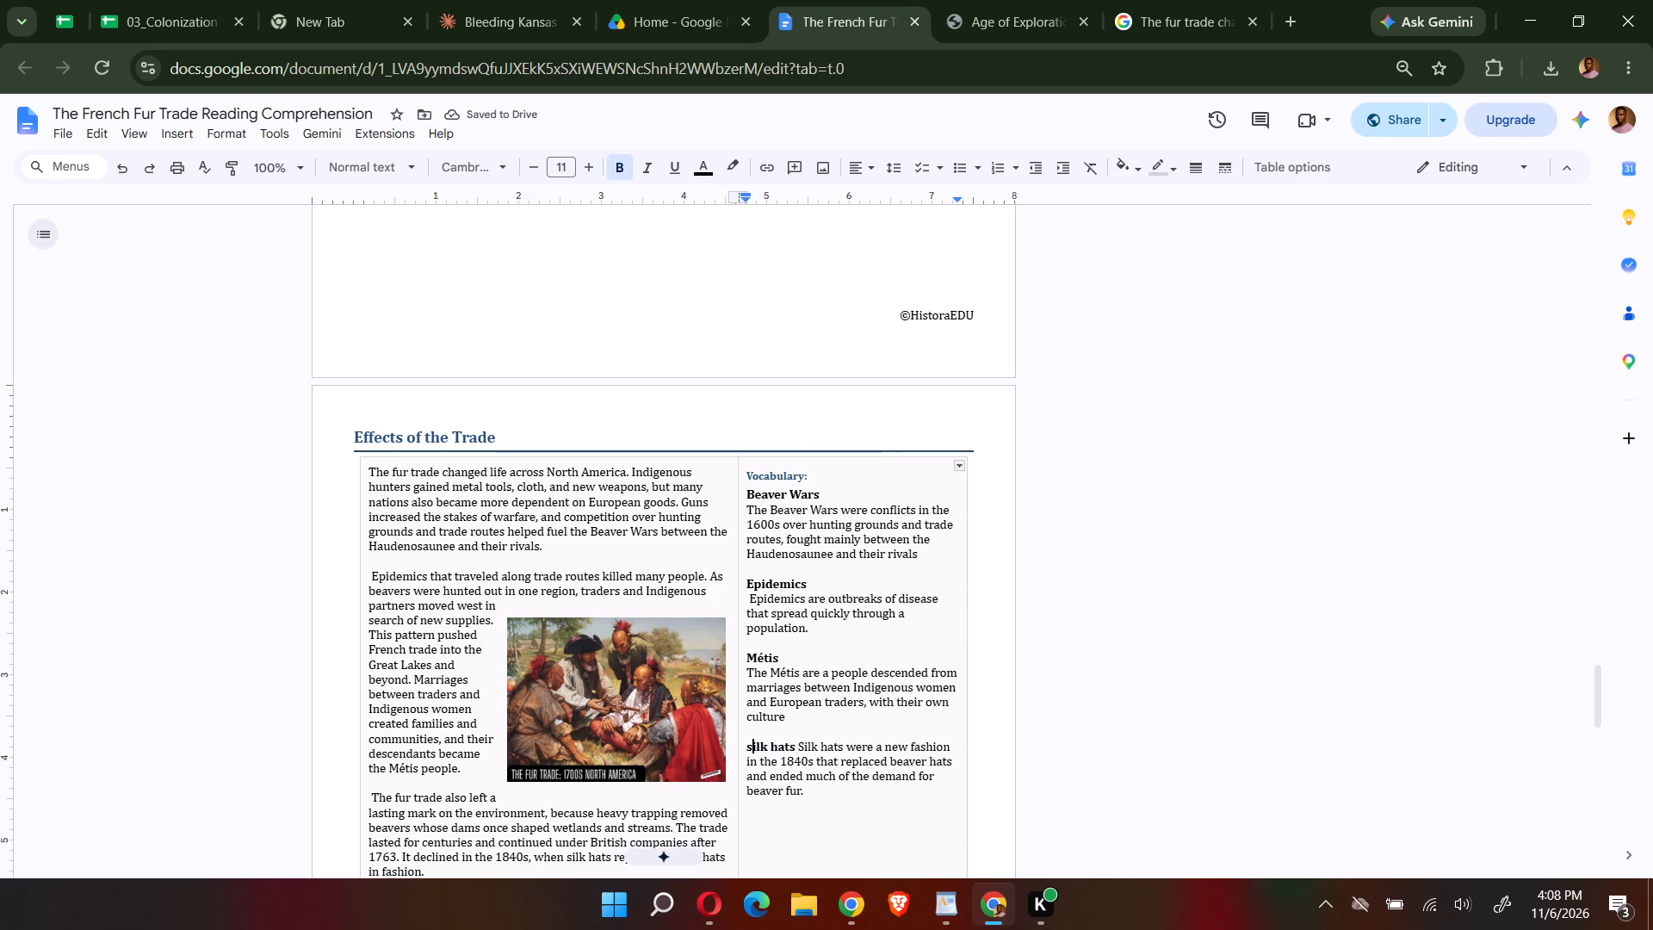
{"action": "key", "text": "BackSpace"}
{"action": "key", "text": "shift+s"}
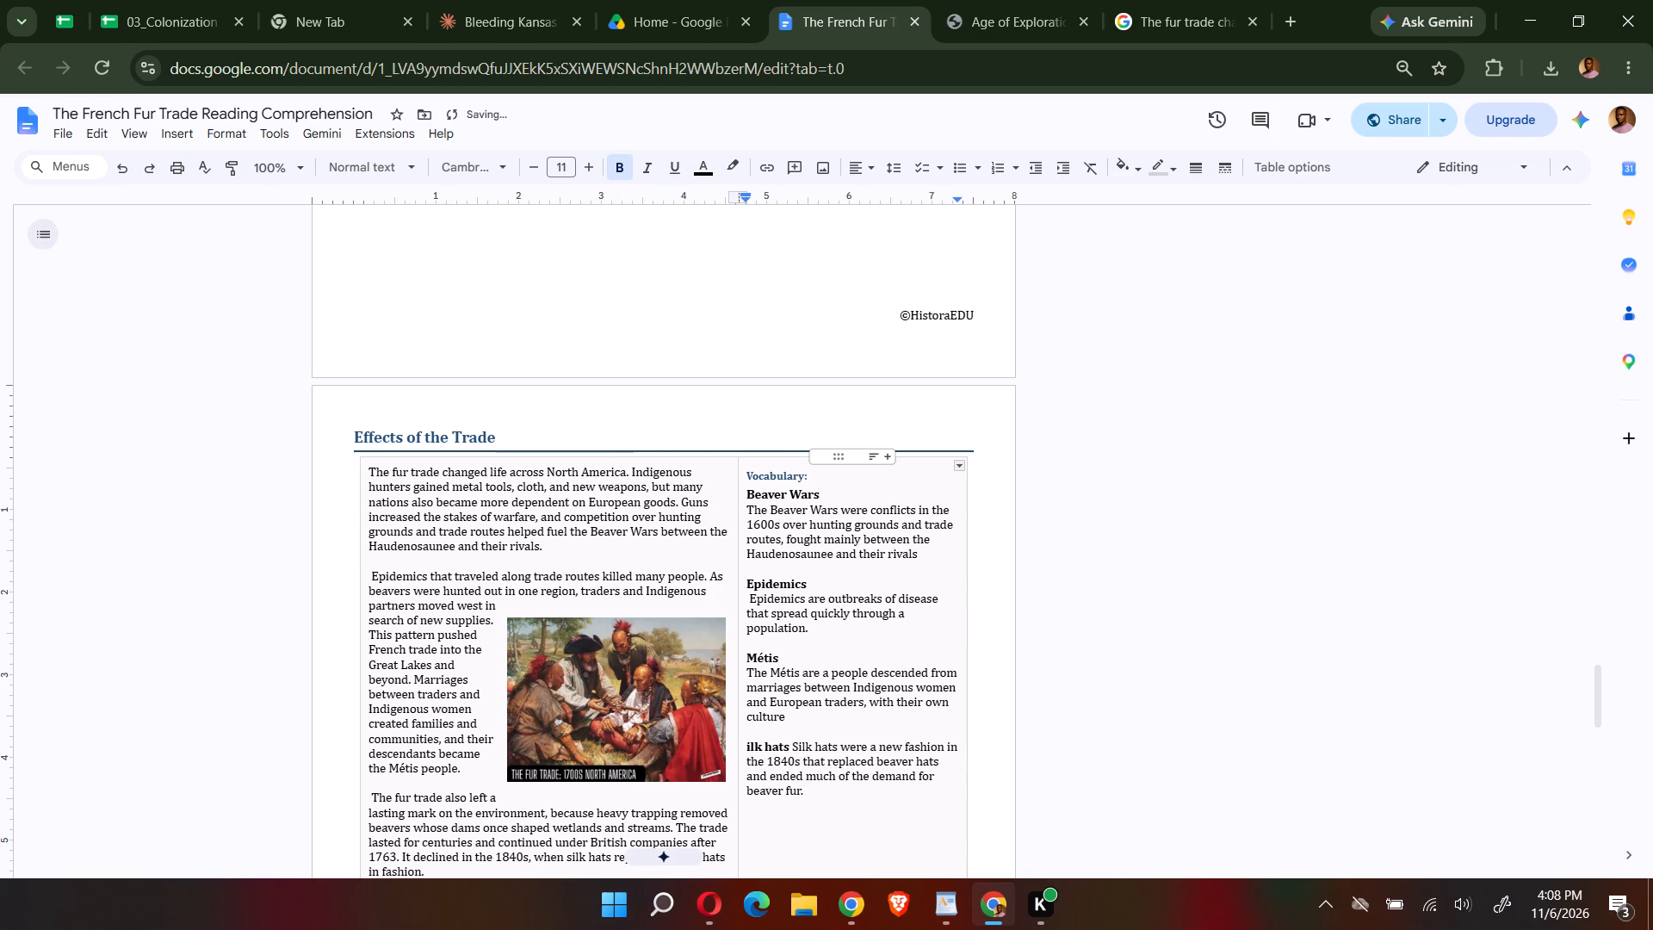
Put the Silk hats definition on its own line below the term.
{"action": "key", "text": "Right"}
{"action": "key", "text": "Right"}
{"action": "key", "text": "Right"}
{"action": "key", "text": "Right"}
{"action": "key", "text": "Right"}
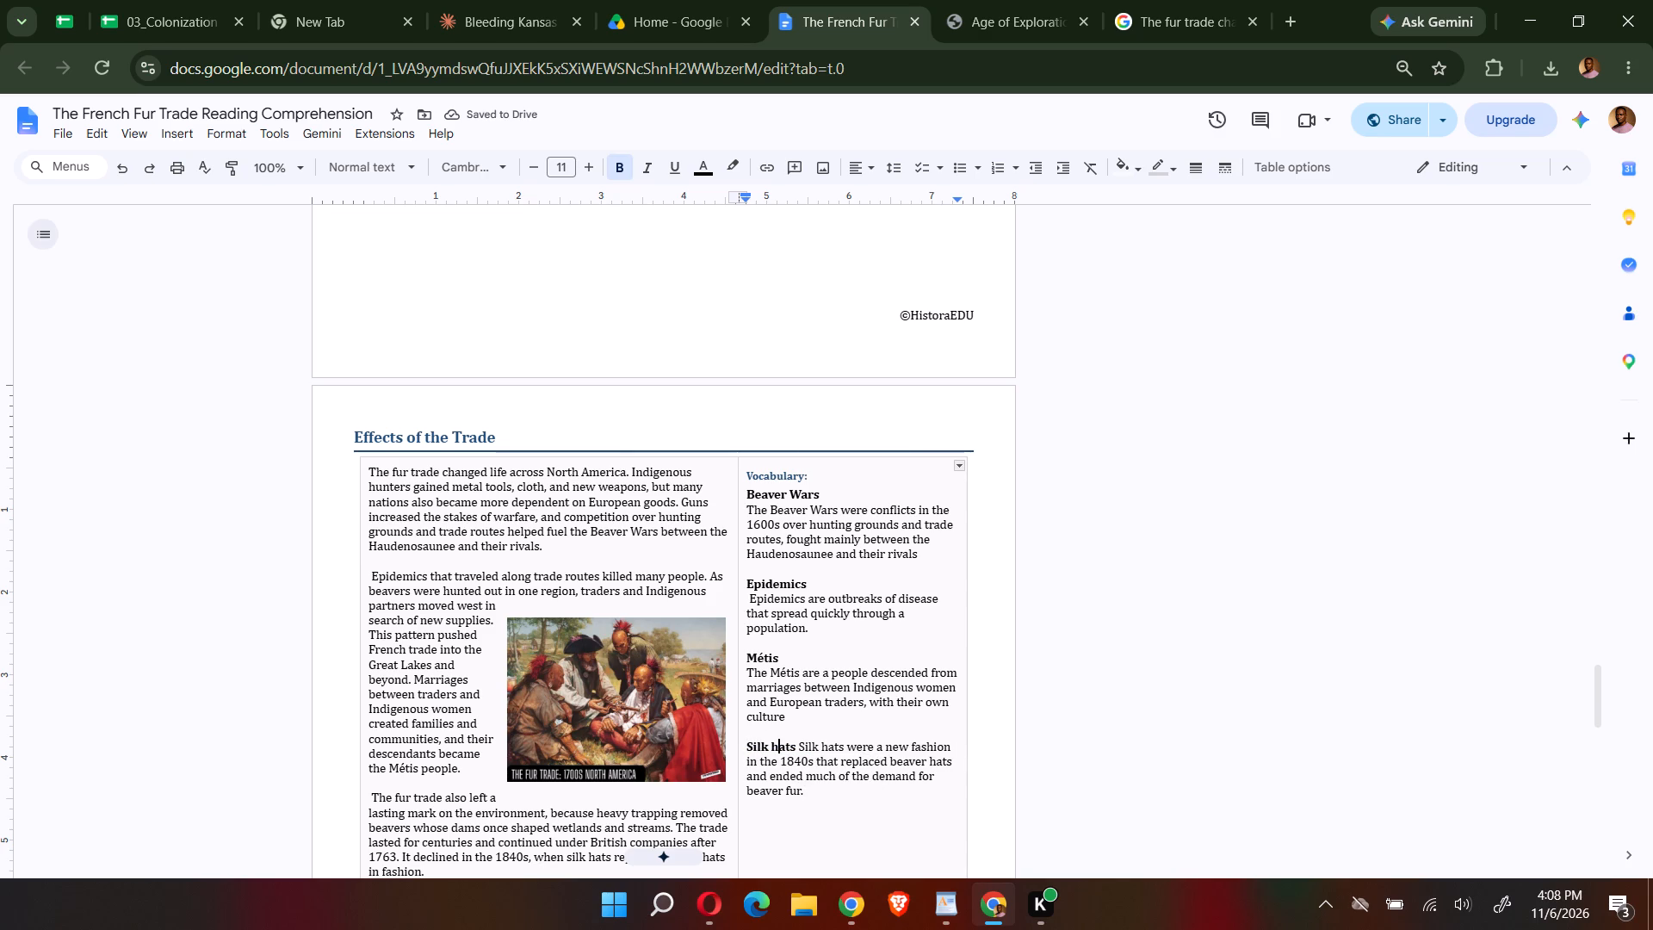
{"action": "key", "text": "Right"}
{"action": "key", "text": "Right"}
{"action": "key", "text": "Right"}
{"action": "key", "text": "shift+Return"}
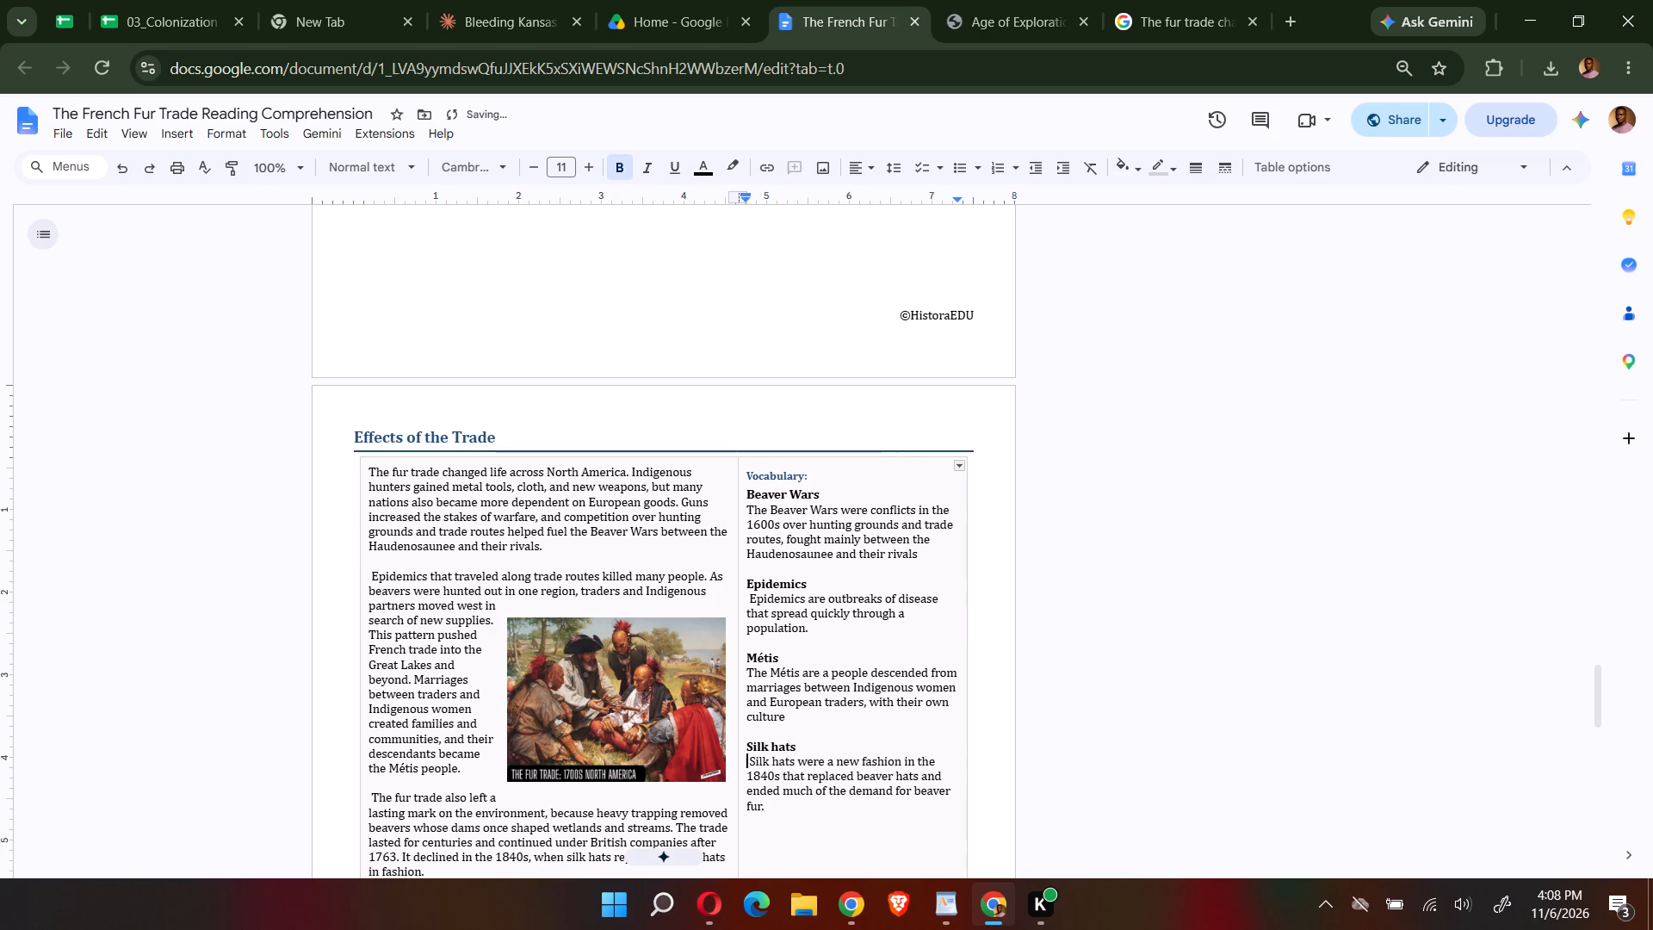
Replace the text of worksheet question 10 with the PDF's question 10, "How did the fur trade change life for Indigenous nations, for better and for worse?".
{"action": "scroll", "coordinate": [1006, 620], "scroll_direction": "down", "scroll_amount": 1}
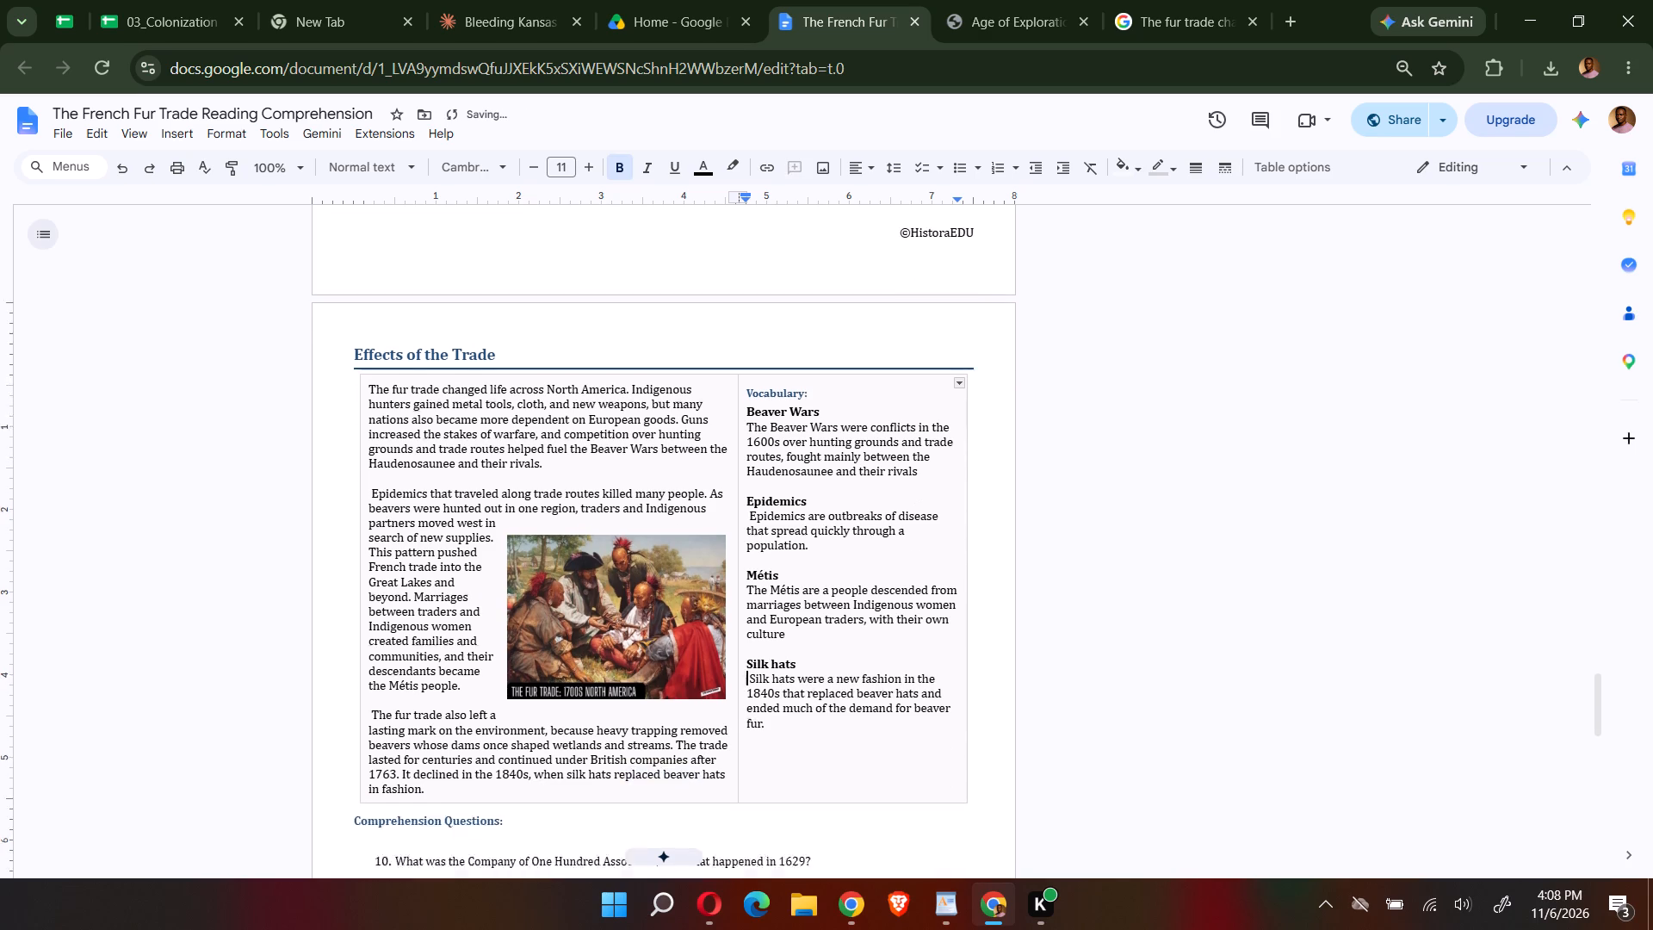
{"action": "scroll", "coordinate": [974, 611], "scroll_direction": "down", "scroll_amount": 1}
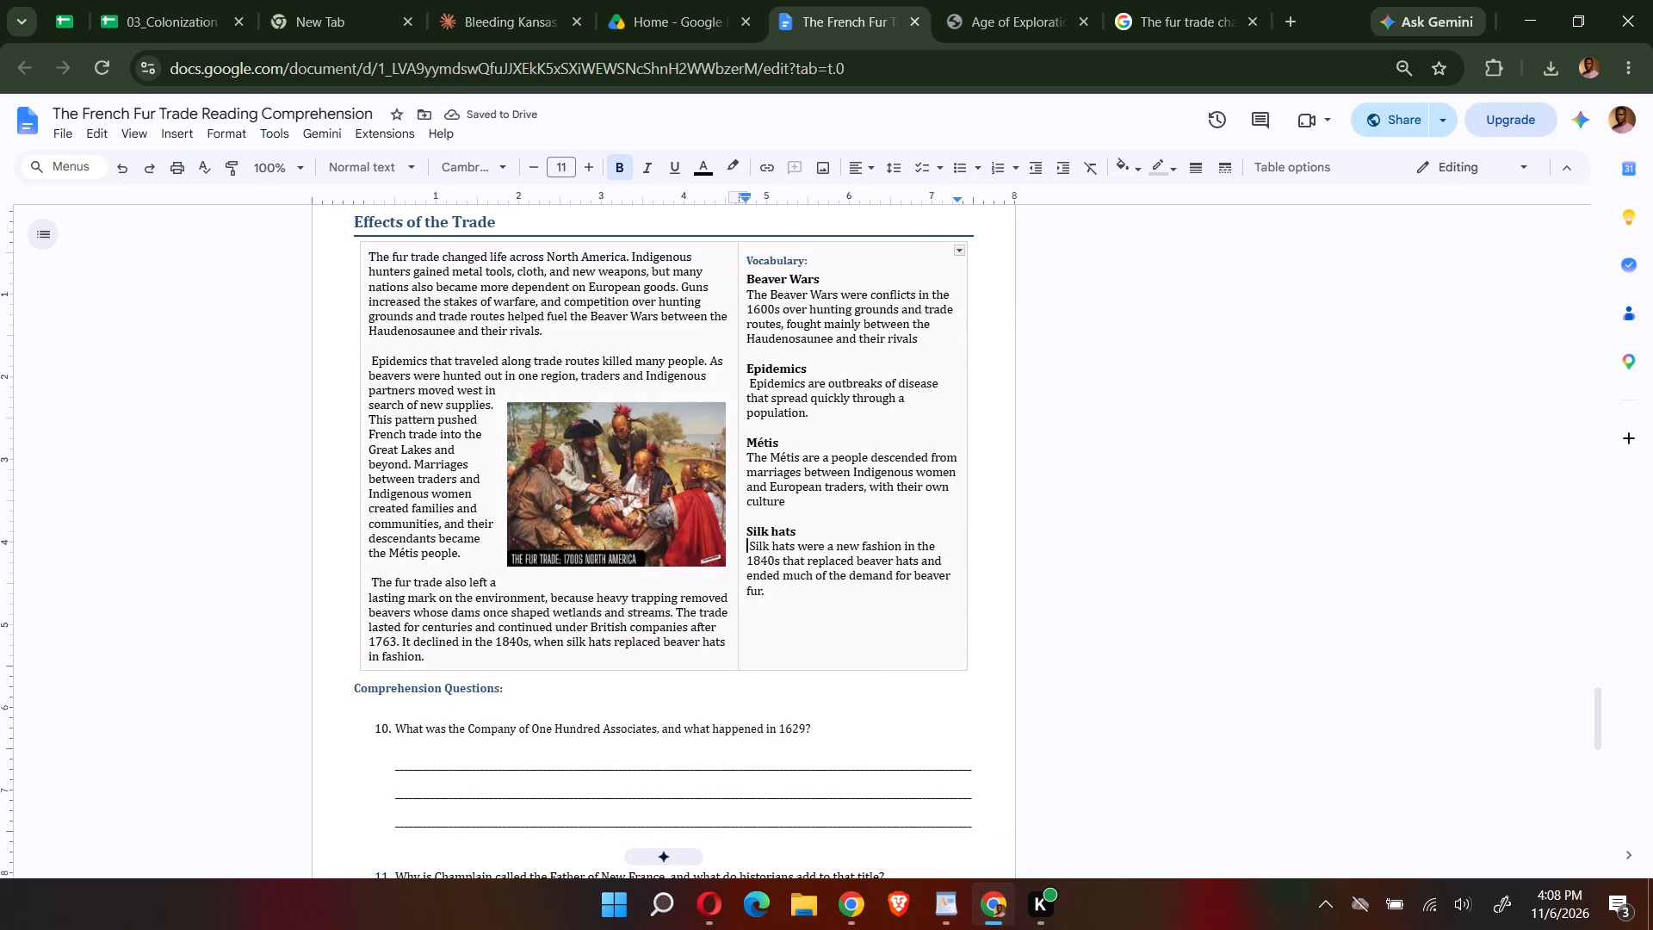
{"action": "left_click_drag", "start_coordinate": [825, 729], "coordinate": [397, 732]}
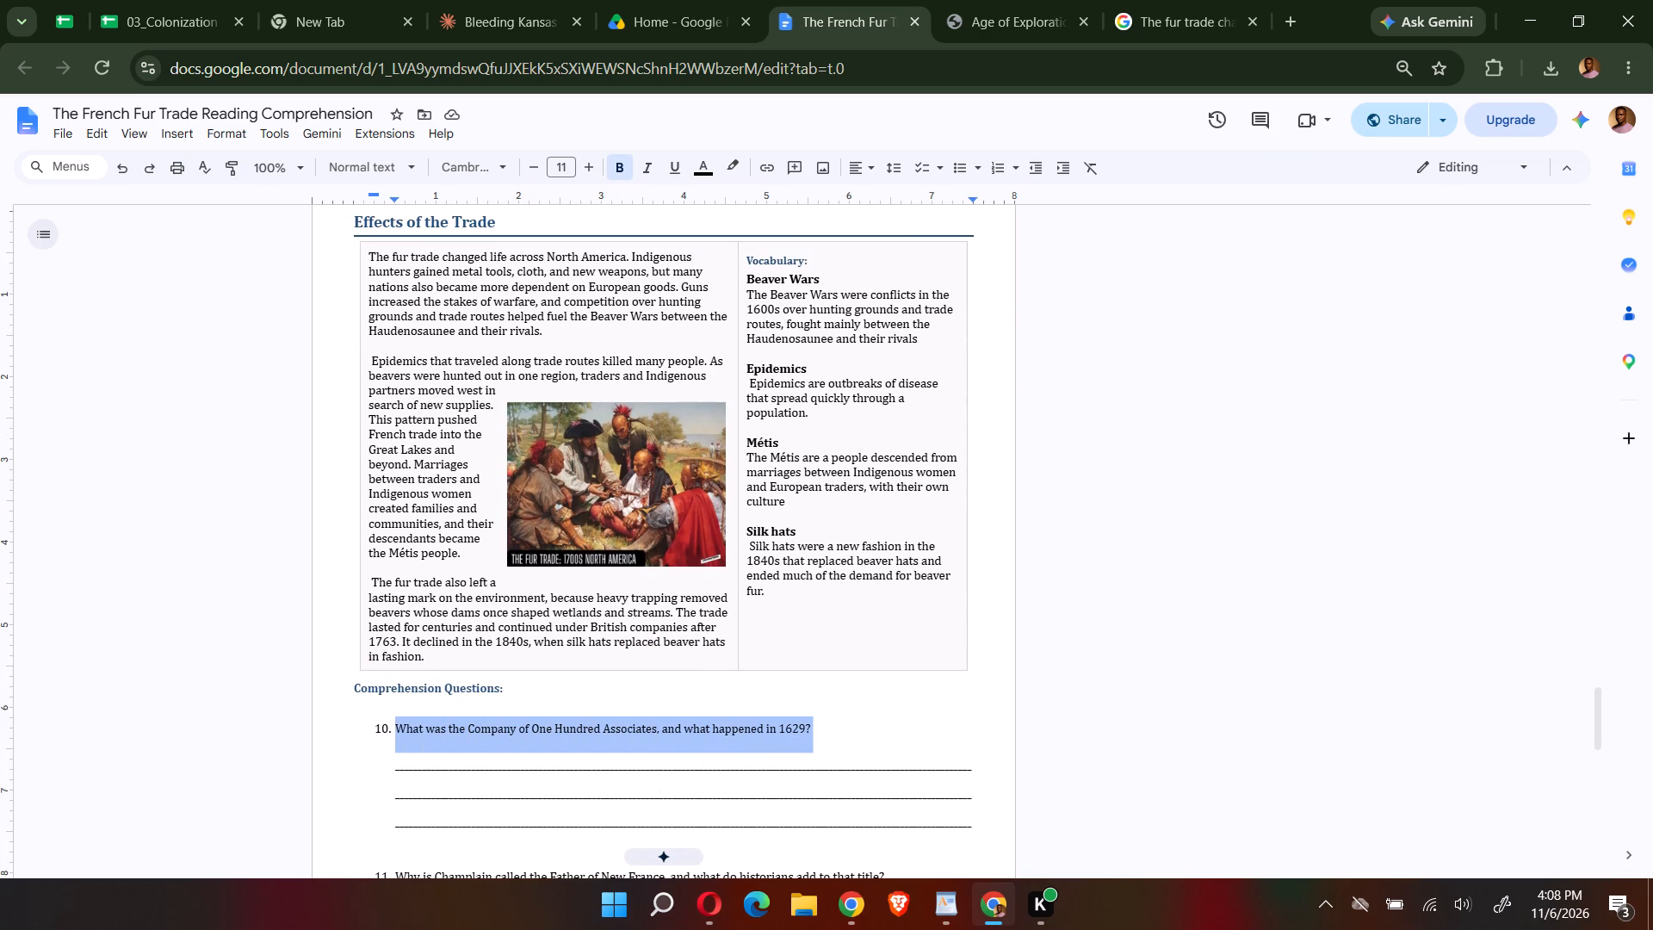
{"action": "left_click_drag", "start_coordinate": [397, 732], "coordinate": [397, 730]}
{"action": "key", "text": "BackSpace"}
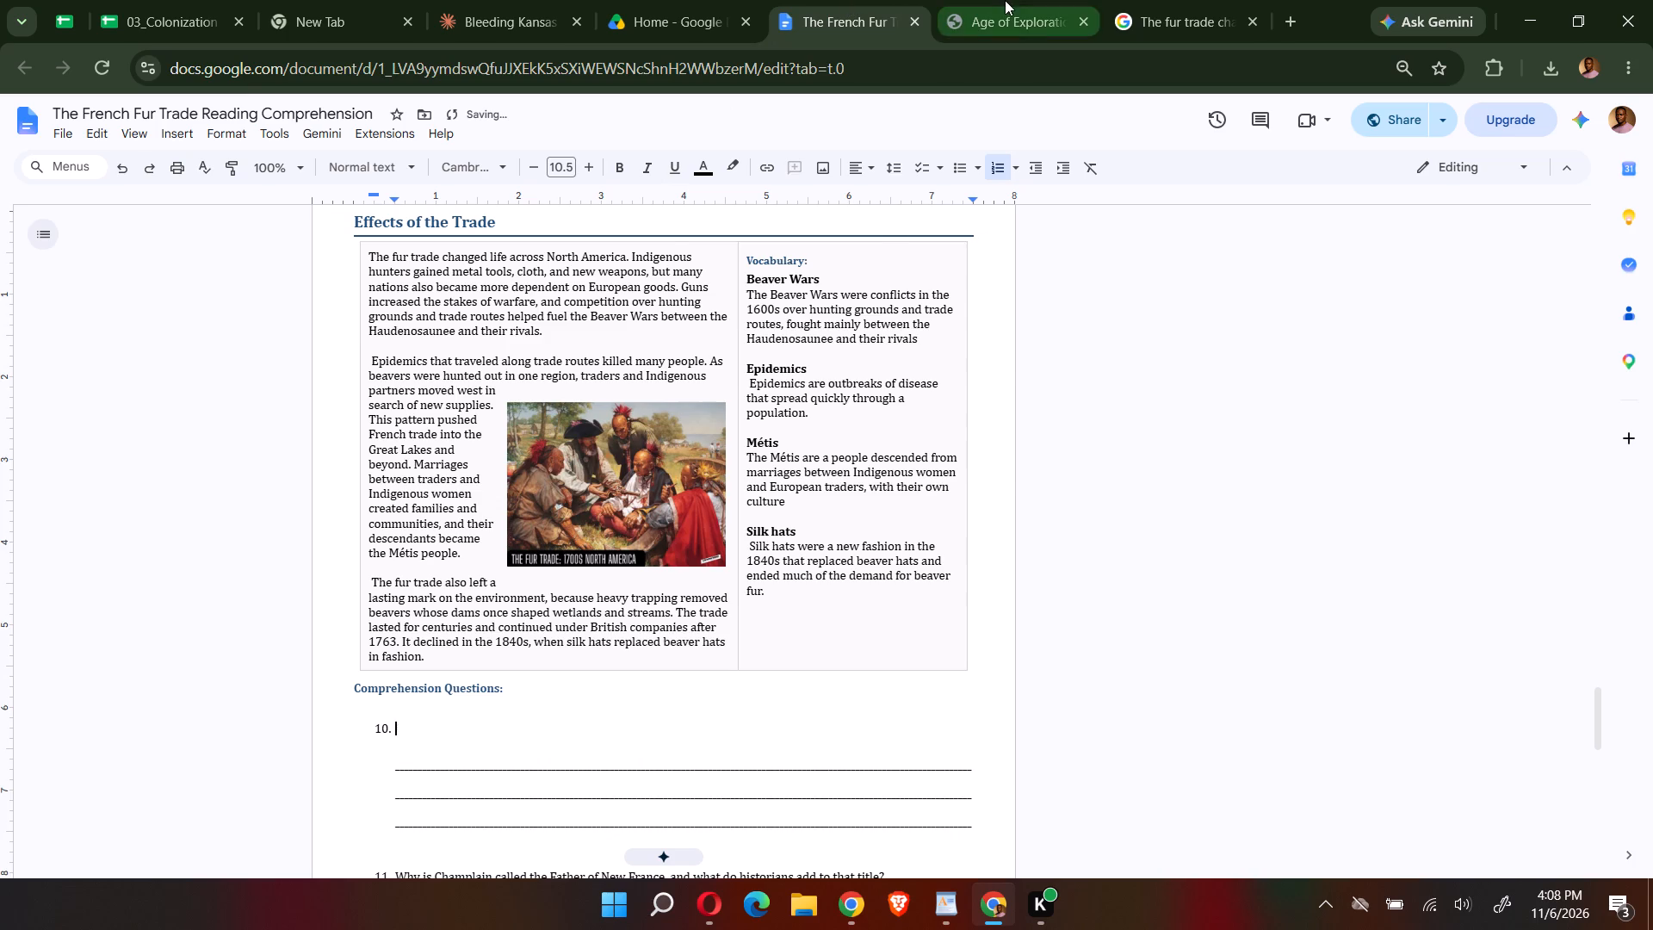
{"action": "left_click", "coordinate": [1005, 0]}
{"action": "left_click_drag", "start_coordinate": [1180, 485], "coordinate": [1179, 482]}
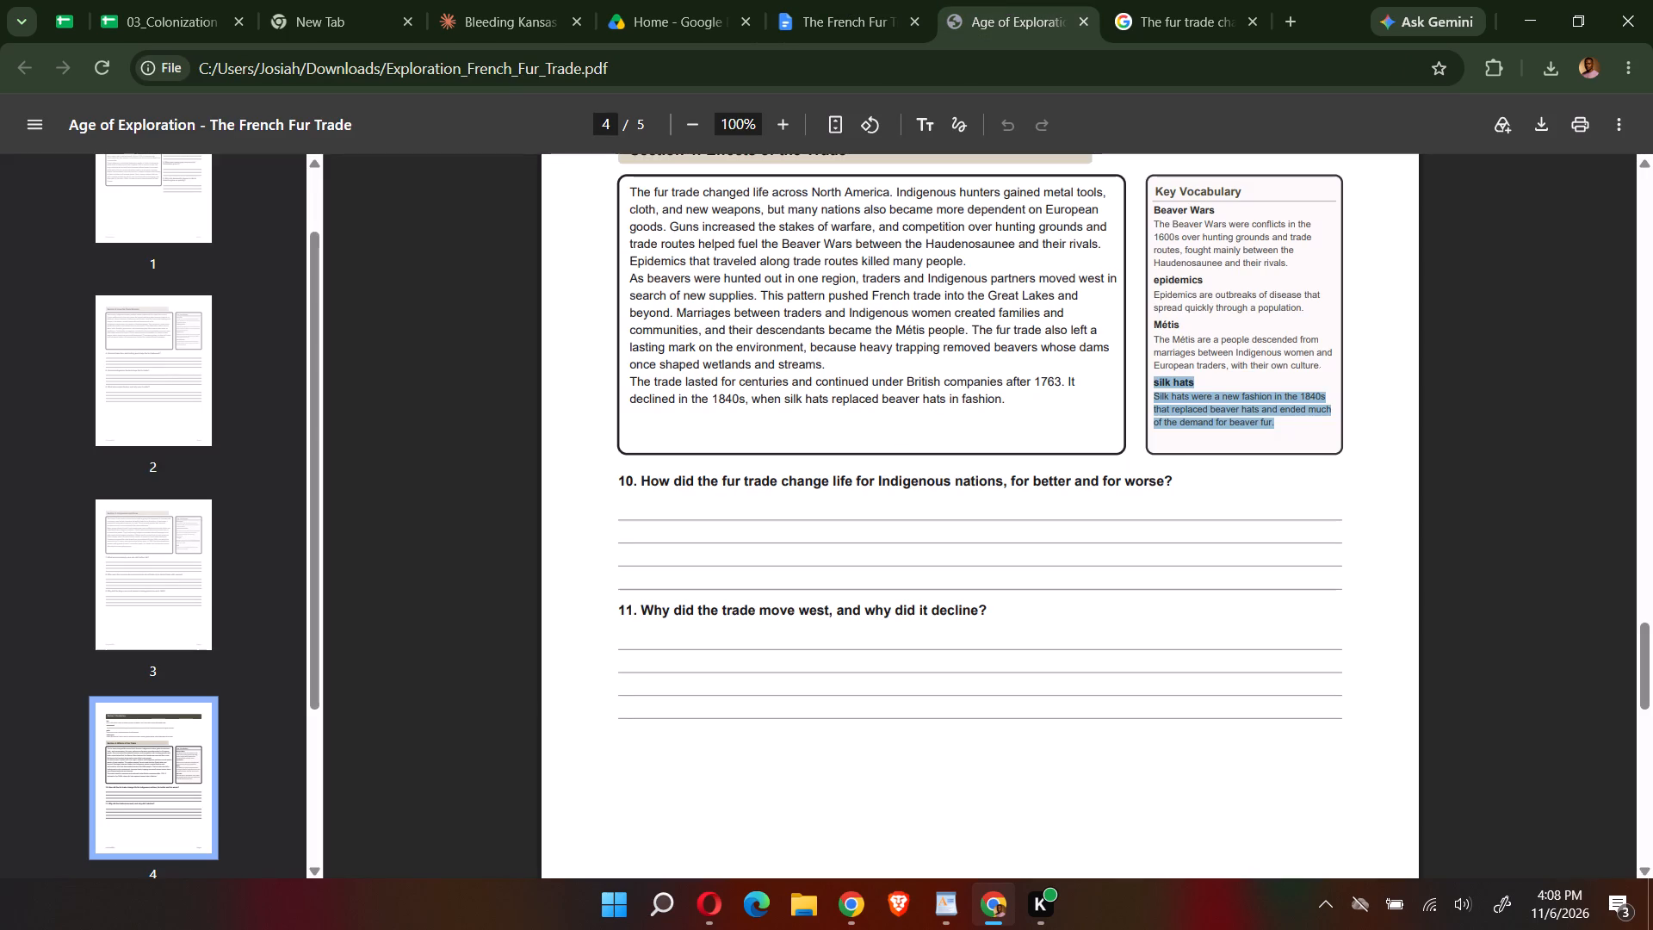
{"action": "left_click_drag", "start_coordinate": [1179, 482], "coordinate": [641, 480]}
{"action": "key", "text": "ctrl+c"}
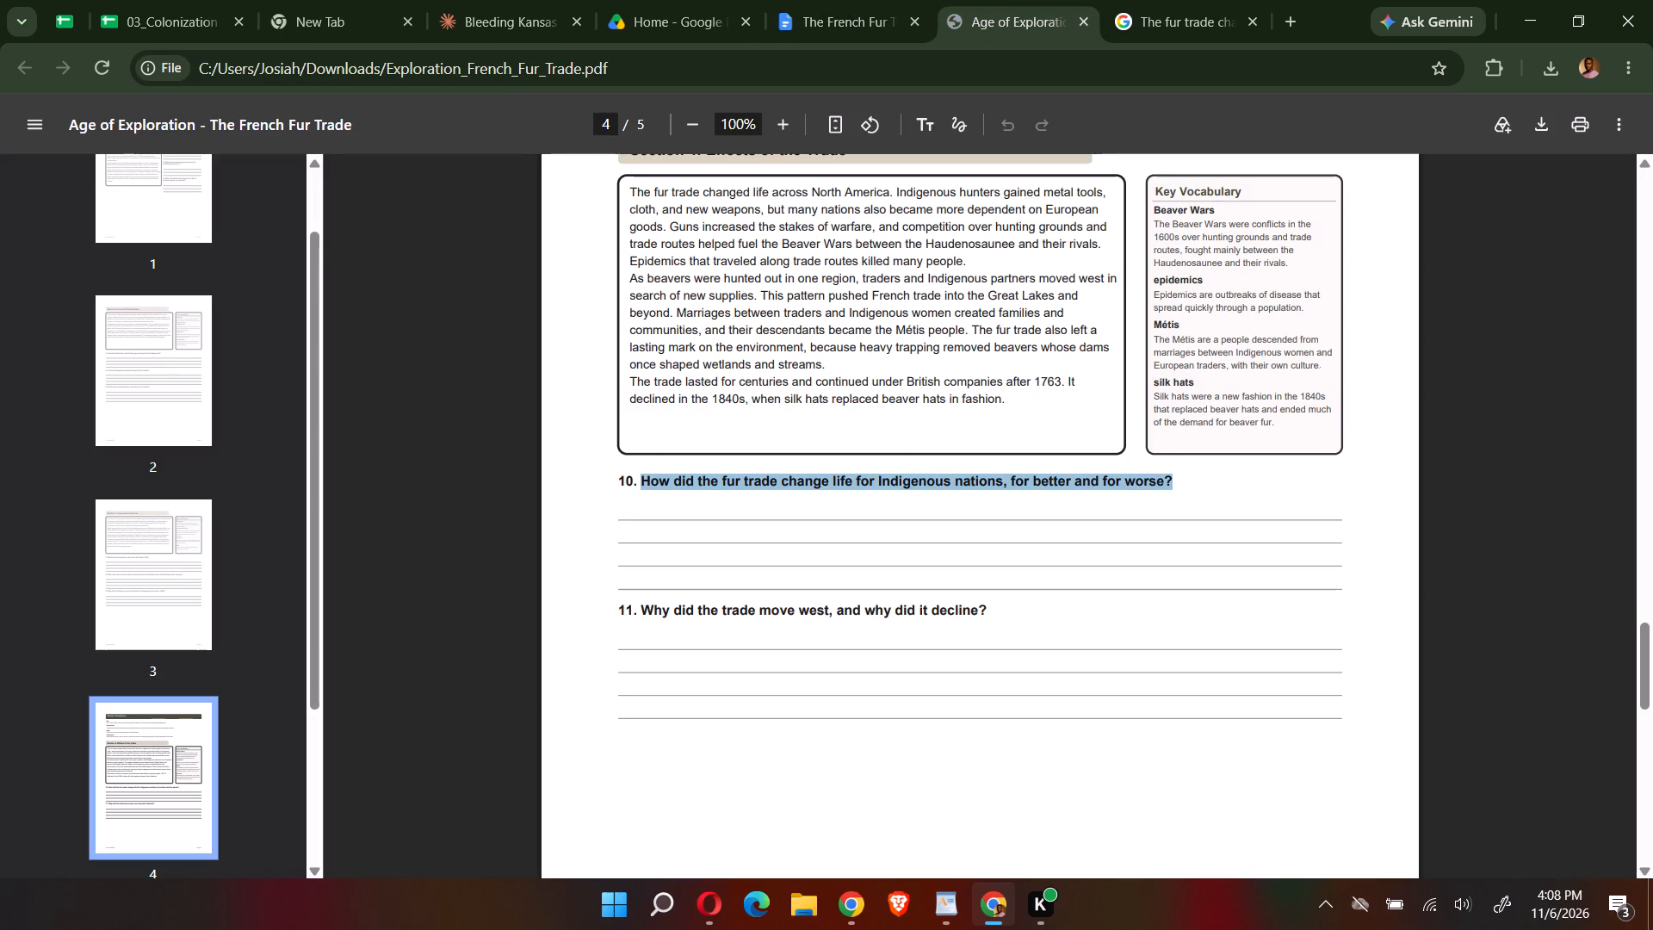
{"action": "left_click", "coordinate": [804, 0]}
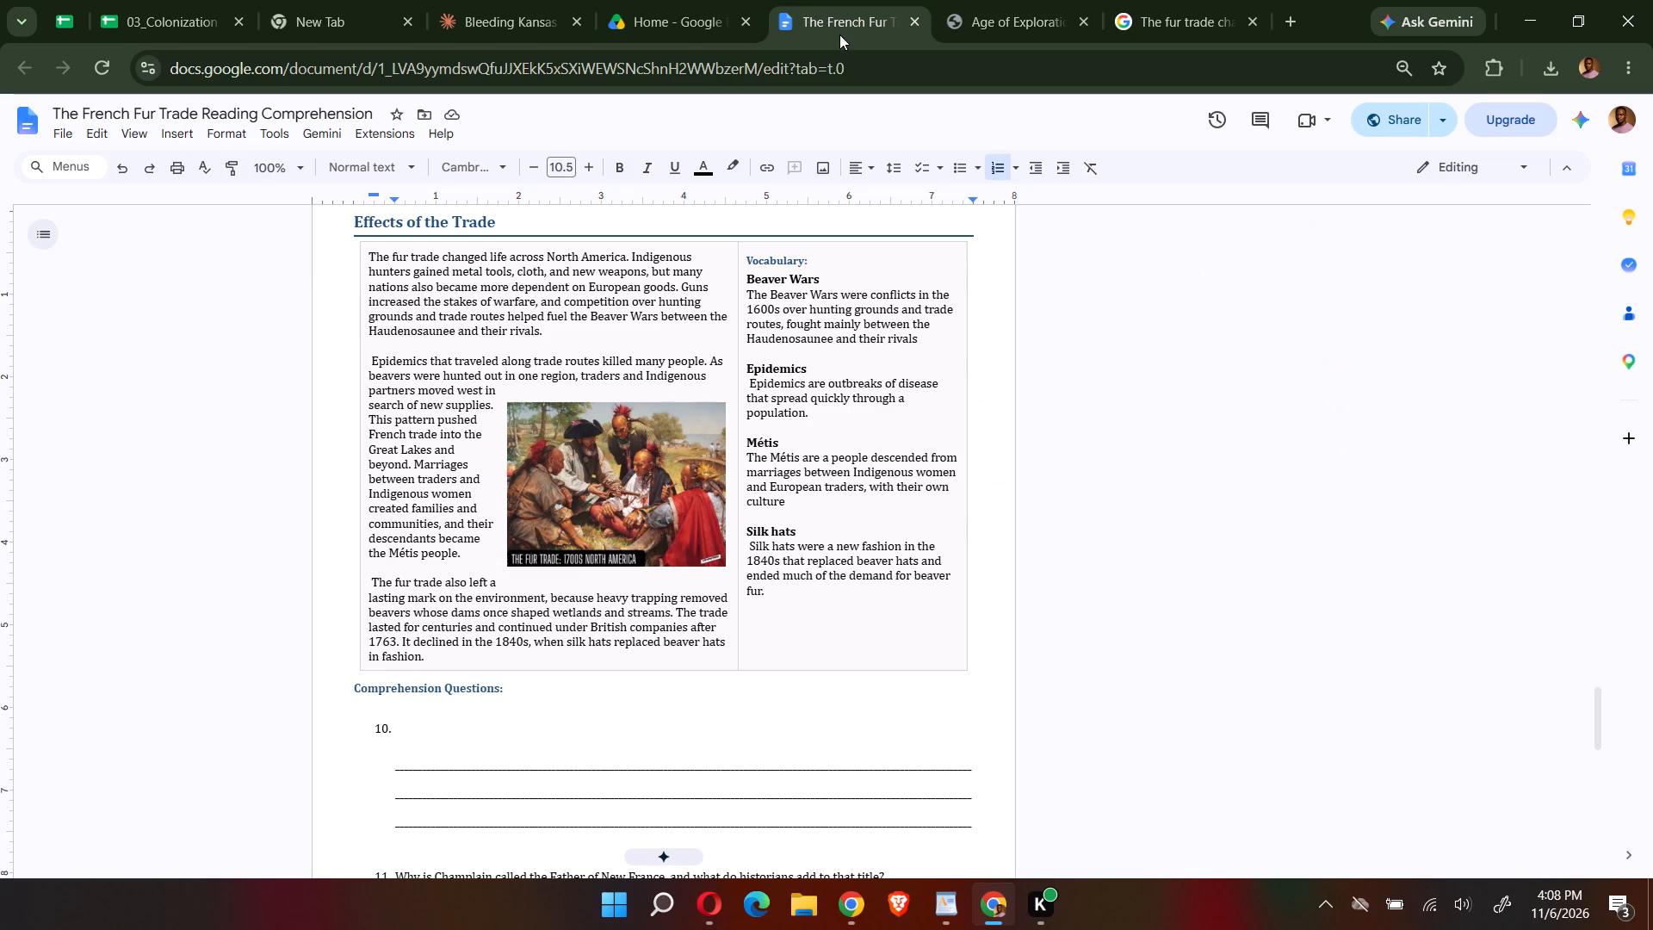
{"action": "key", "text": "ctrl+v"}
Replace the text of worksheet question 11 with the PDF's question 11, "Why did the trade move west, and why did it decline?".
{"action": "scroll", "coordinate": [848, 235], "scroll_direction": "down", "scroll_amount": 2}
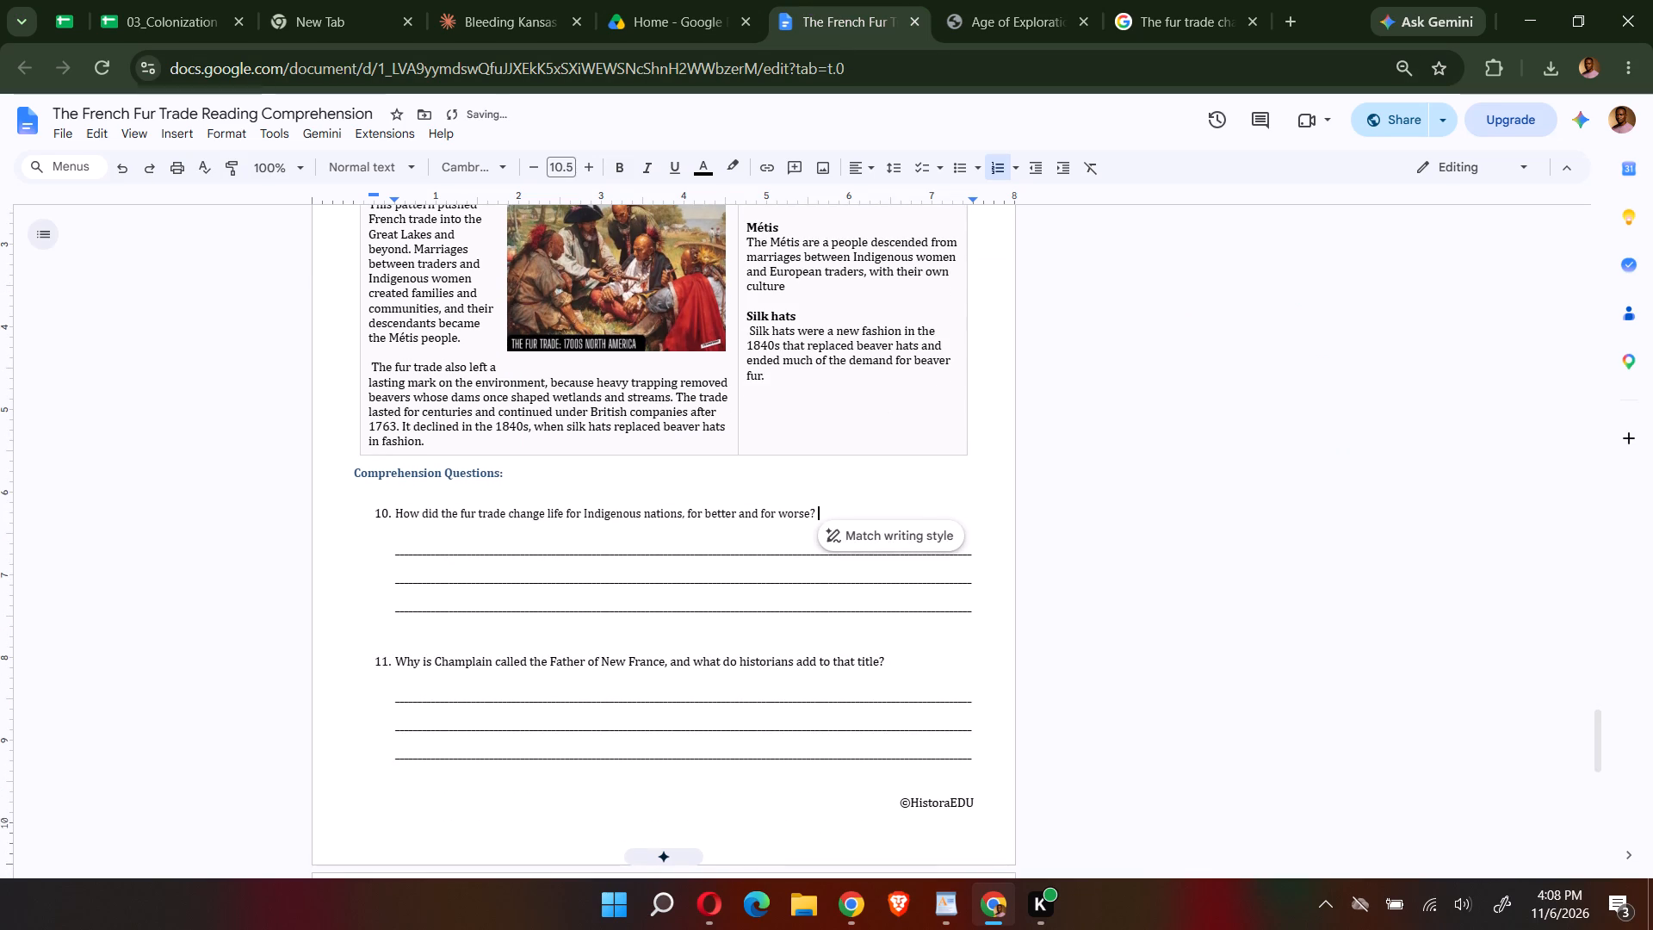
{"action": "left_click_drag", "start_coordinate": [890, 662], "coordinate": [393, 662]}
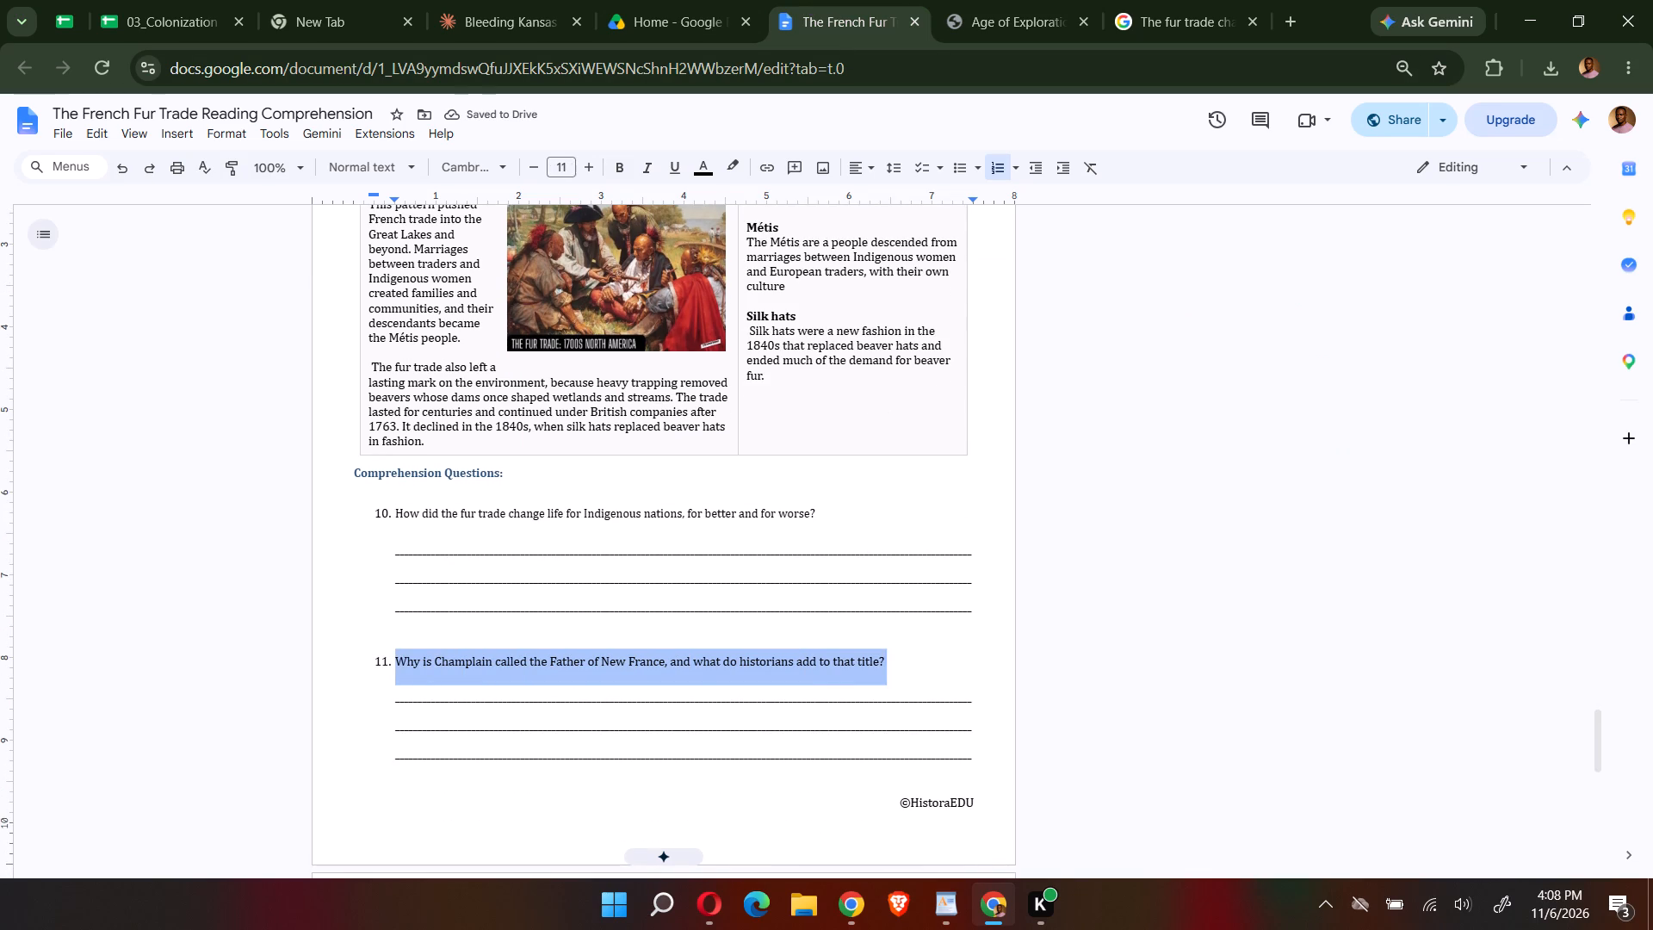
{"action": "key", "text": "BackSpace"}
{"action": "left_click_drag", "start_coordinate": [981, 0], "coordinate": [984, 15]}
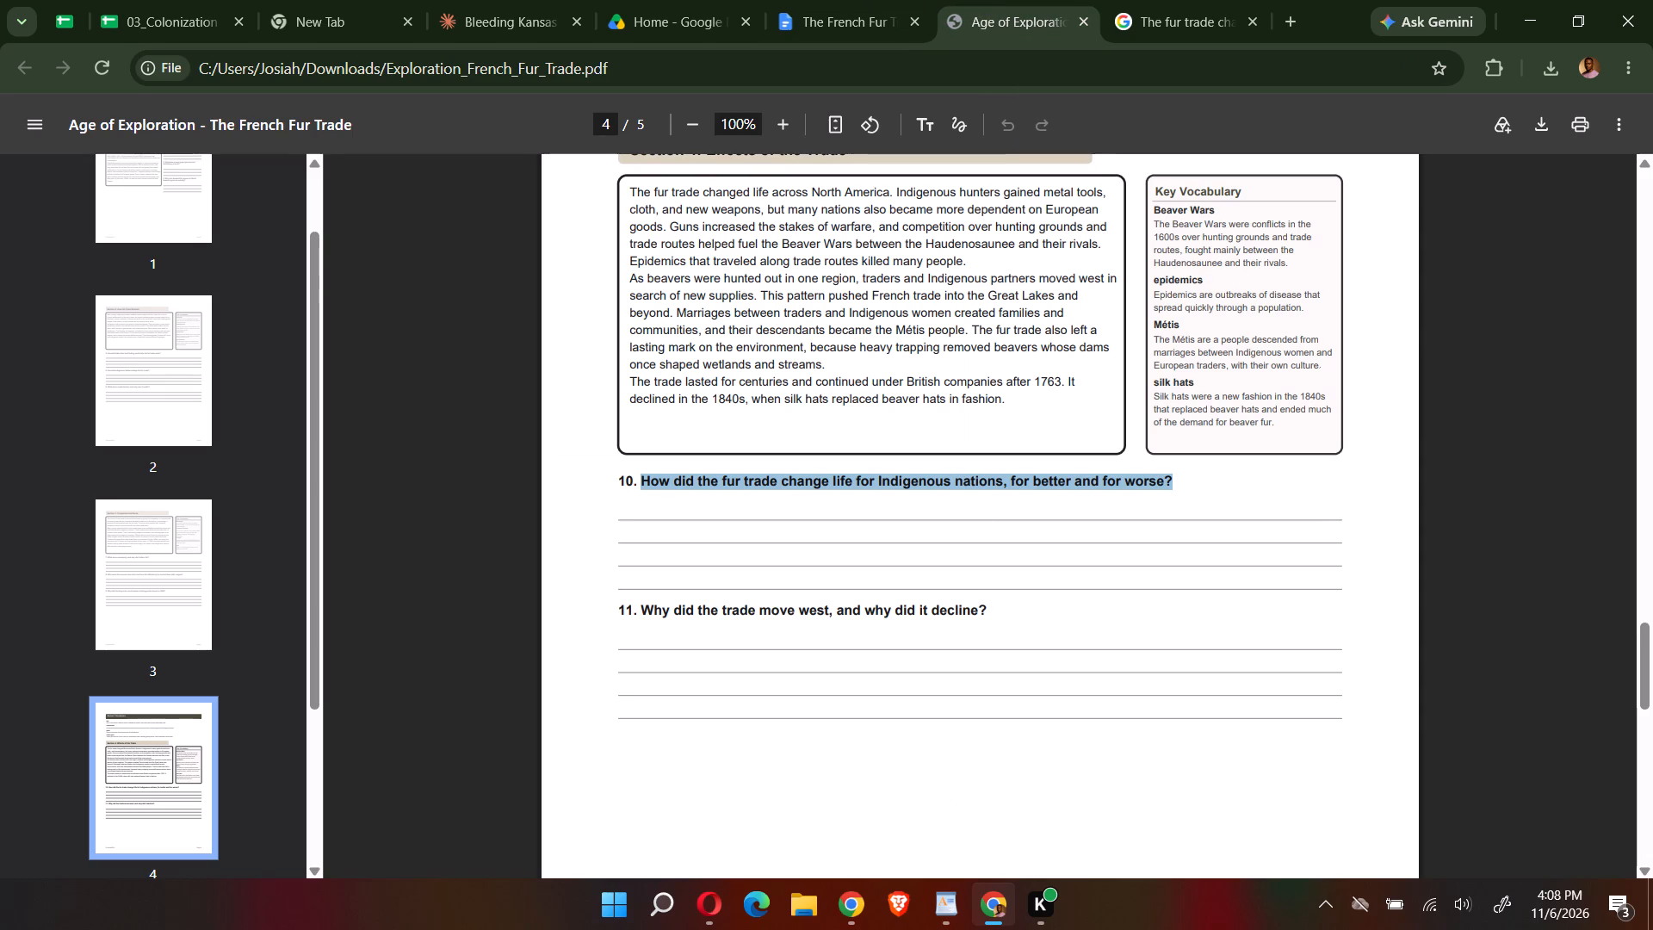
{"action": "left_click_drag", "start_coordinate": [994, 609], "coordinate": [668, 608]}
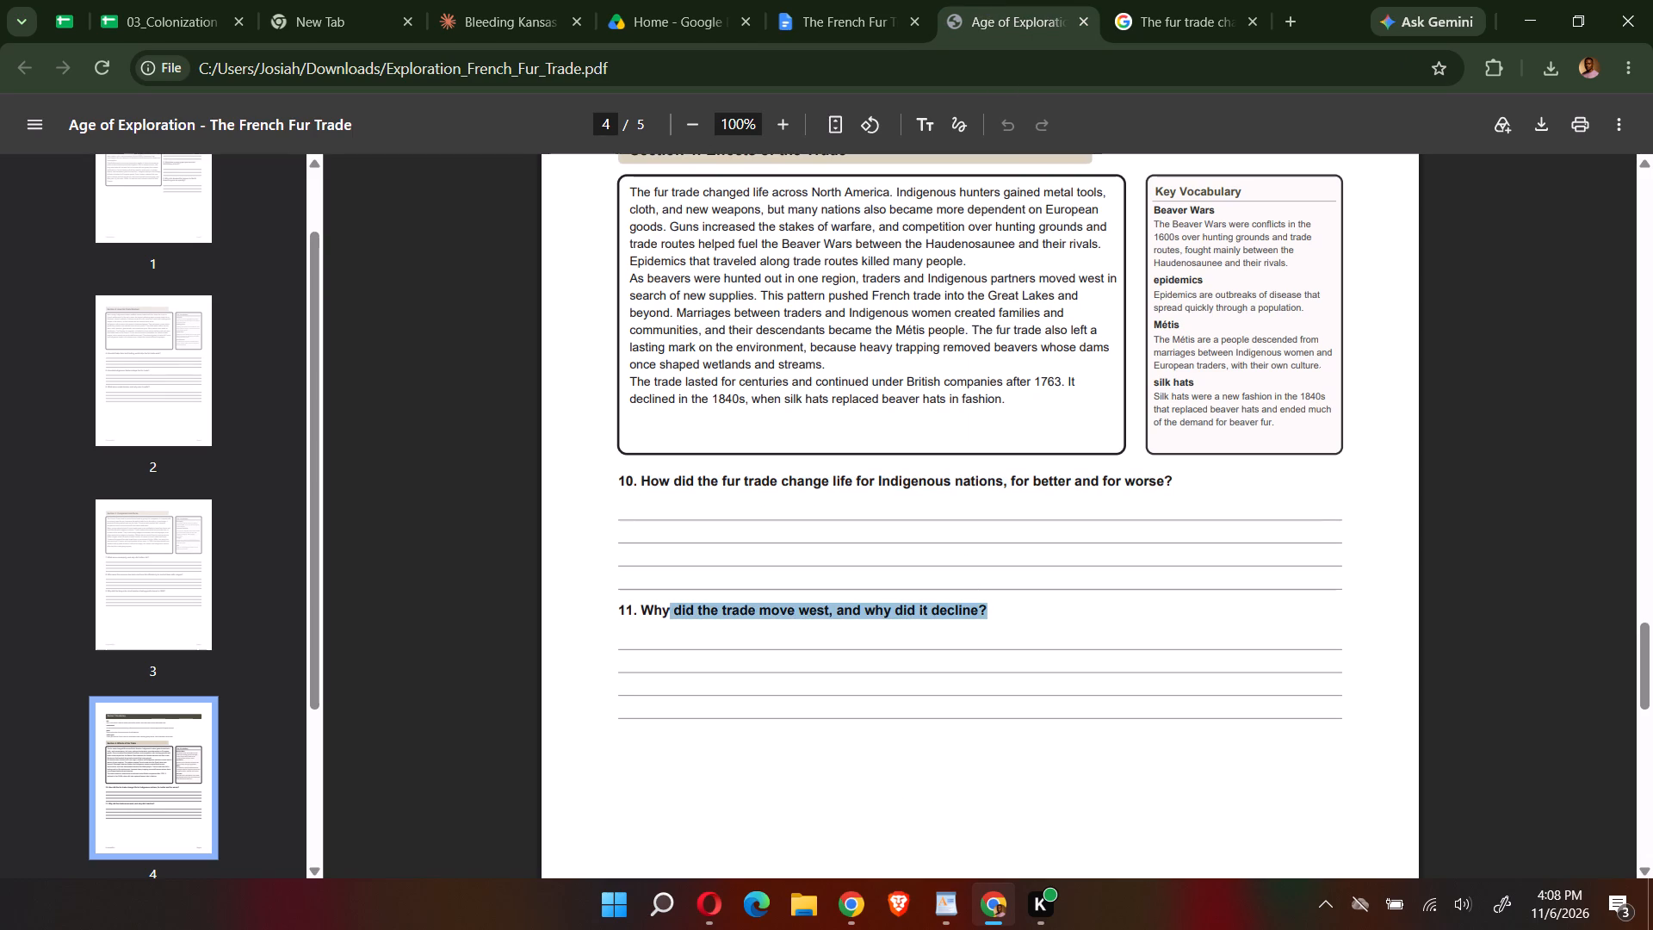
{"action": "left_click_drag", "start_coordinate": [668, 608], "coordinate": [642, 609]}
{"action": "key", "text": "ctrl+c"}
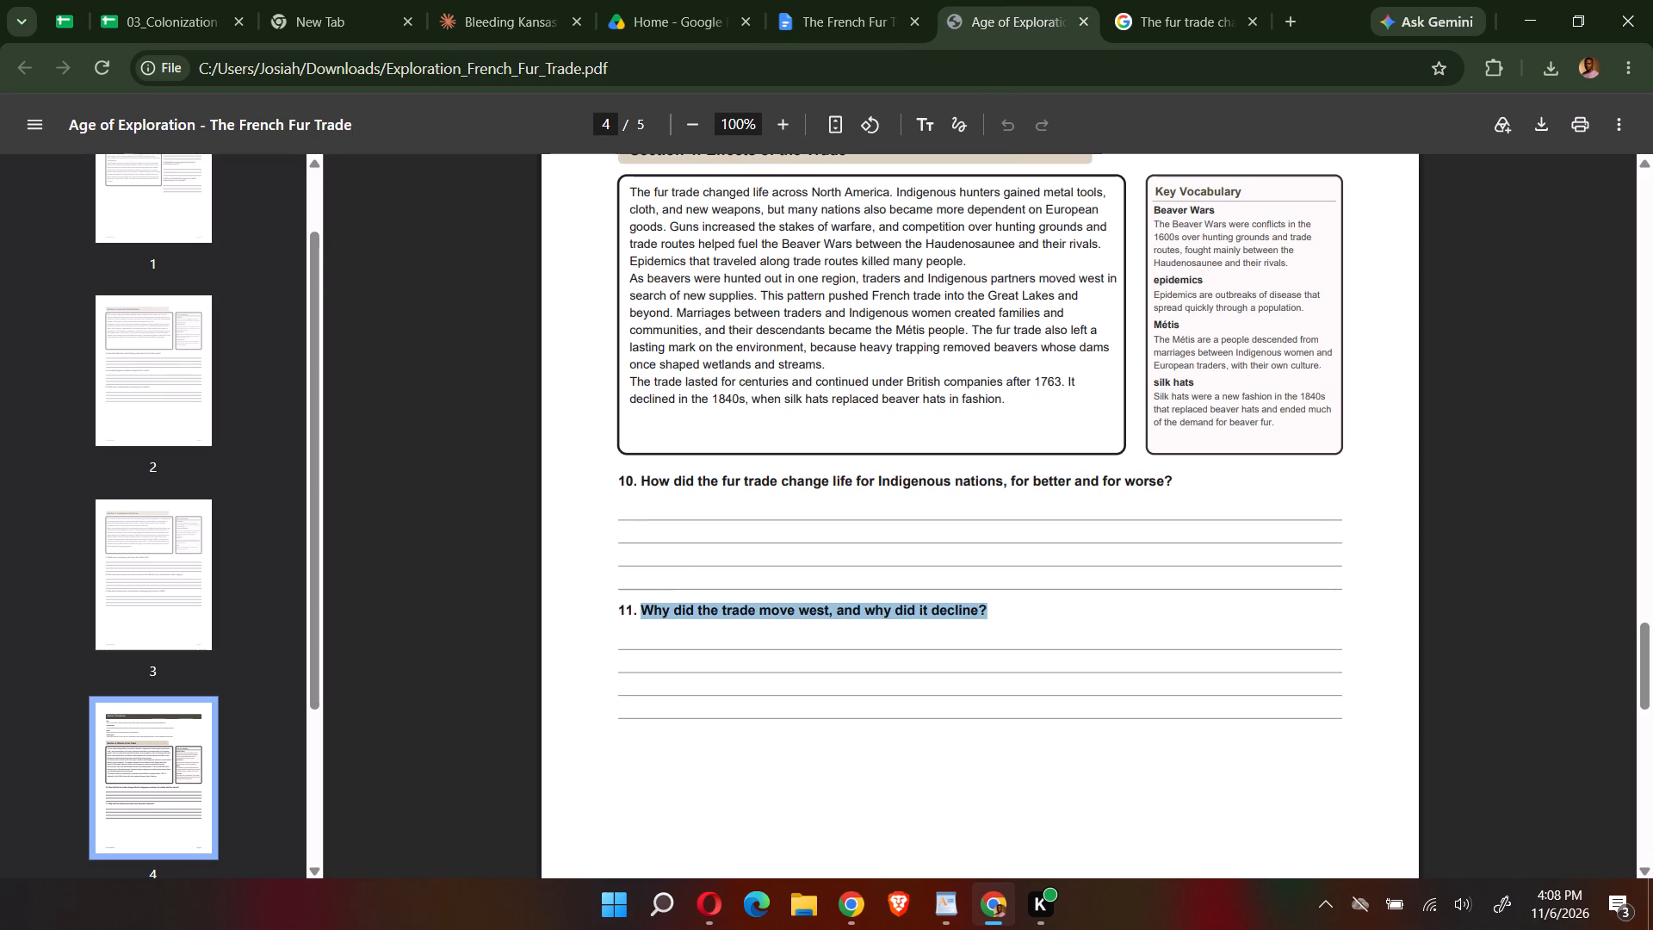
{"action": "left_click_drag", "start_coordinate": [808, 0], "coordinate": [816, 8]}
{"action": "key", "text": "ctrl+v"}
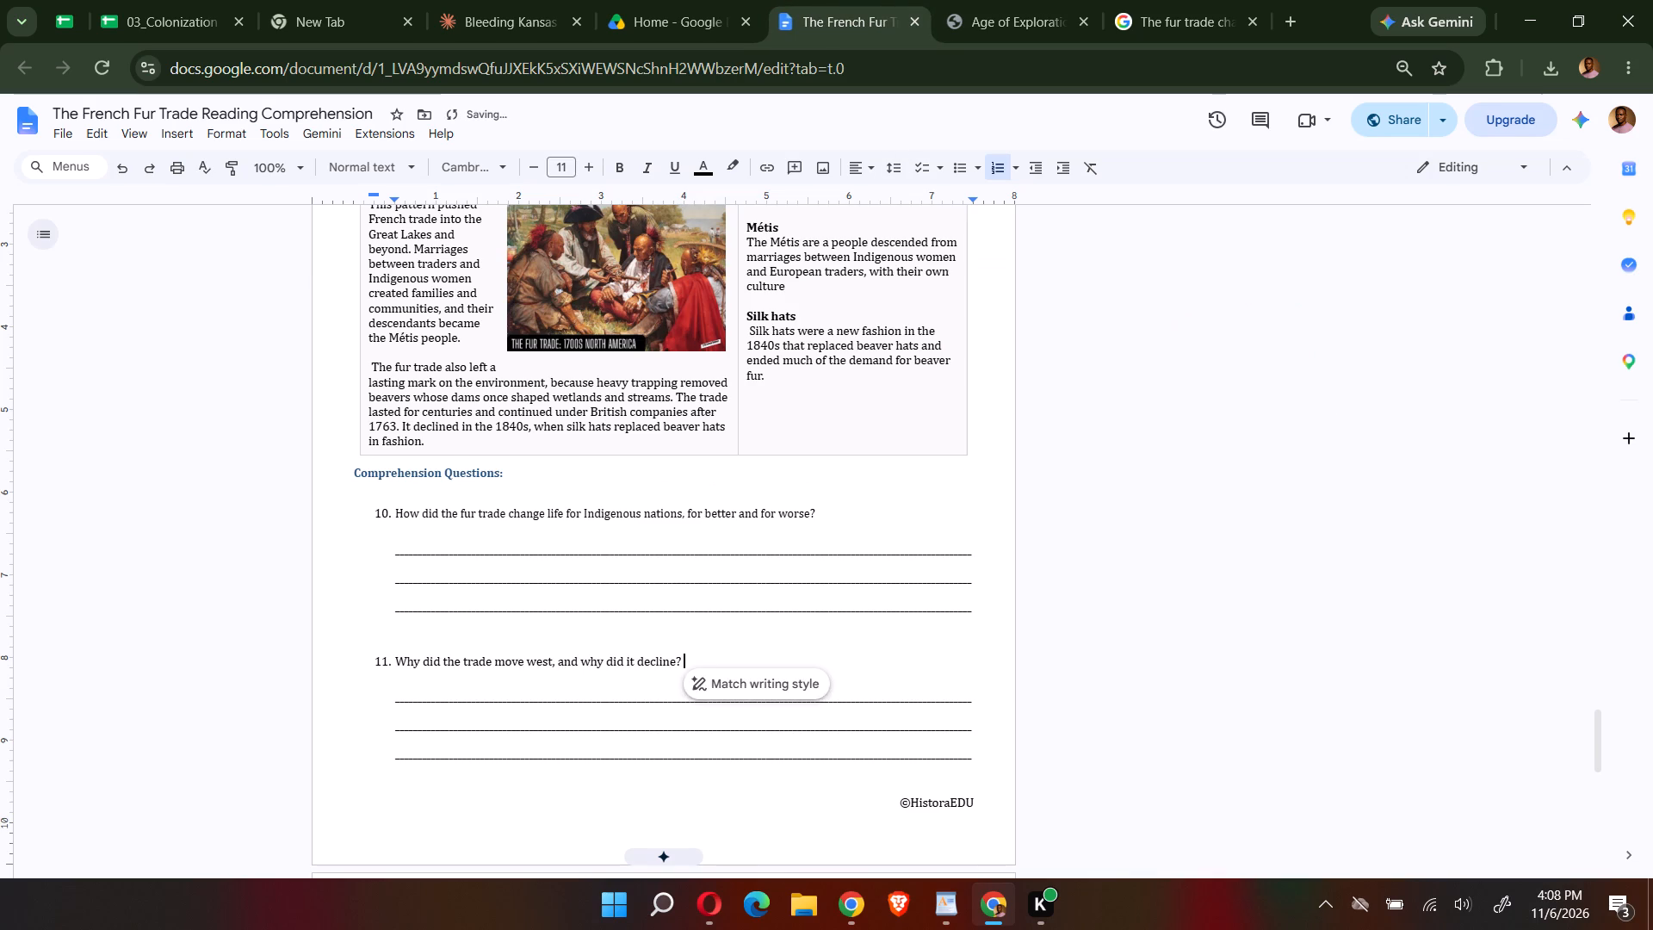
Replace the text of critical thinking question 12 with the PDF's question 12 on Indigenous nations' real power in the fur trade and the limits they faced.
{"action": "scroll", "coordinate": [1002, 527], "scroll_direction": "down", "scroll_amount": 4}
{"action": "left_click_drag", "start_coordinate": [909, 585], "coordinate": [751, 555]}
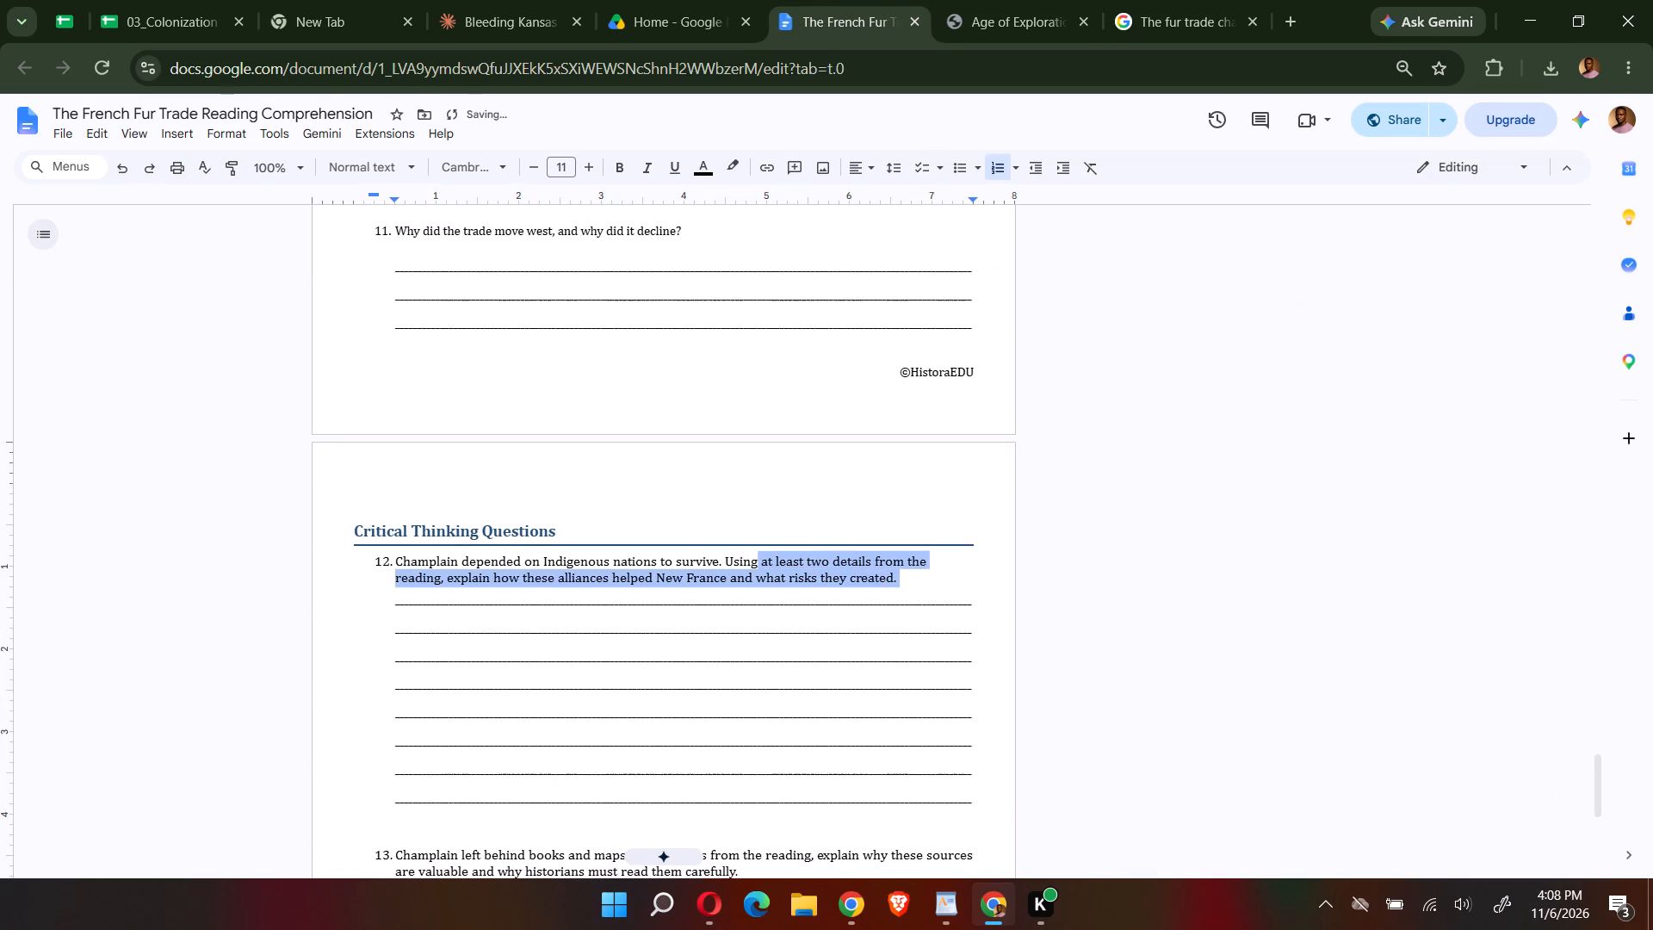
{"action": "left_click_drag", "start_coordinate": [751, 555], "coordinate": [399, 564]}
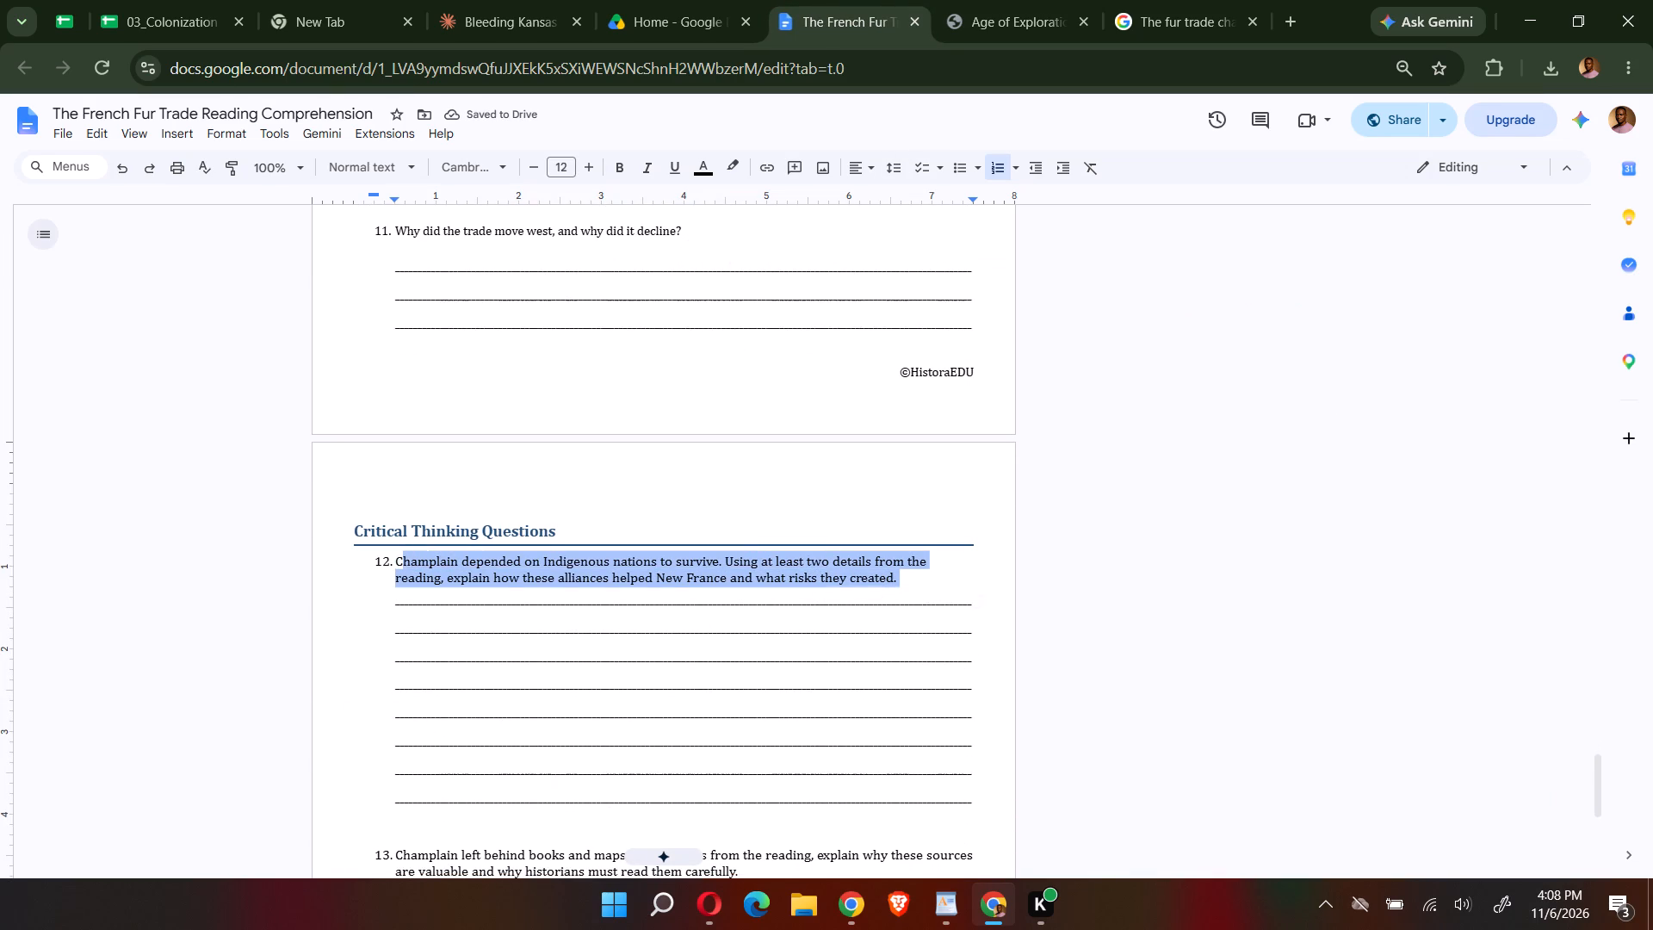
{"action": "key", "text": "BackSpace"}
{"action": "key", "text": "BackSpace"}
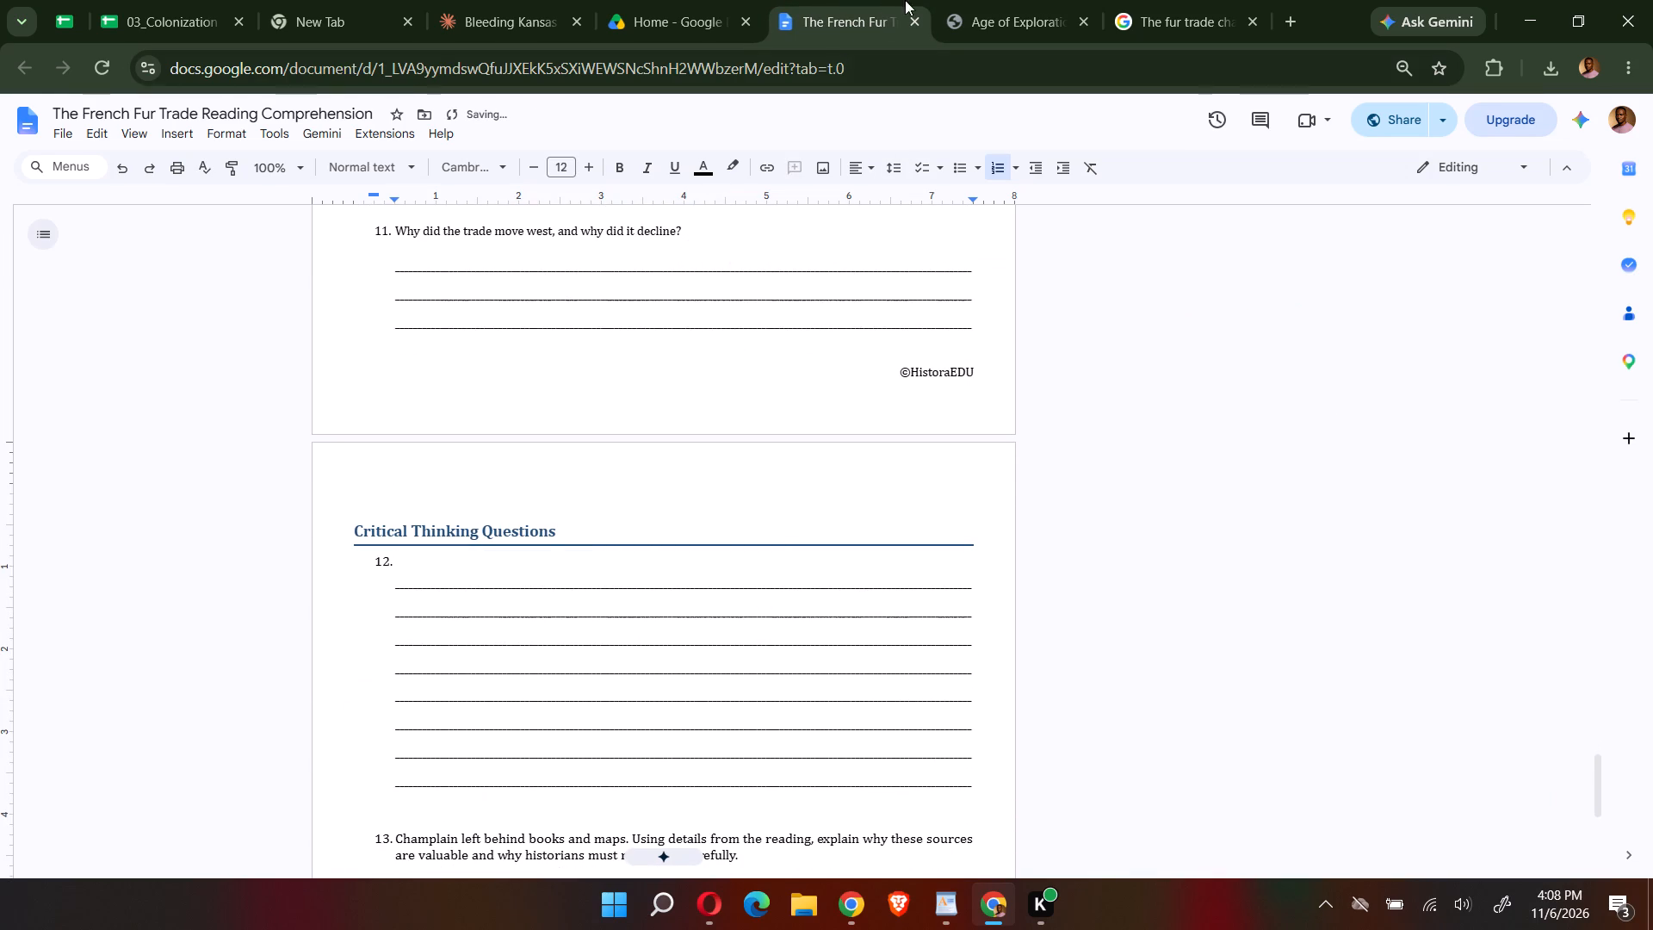
{"action": "left_click", "coordinate": [965, 0]}
{"action": "scroll", "coordinate": [923, 657], "scroll_direction": "down", "scroll_amount": 5}
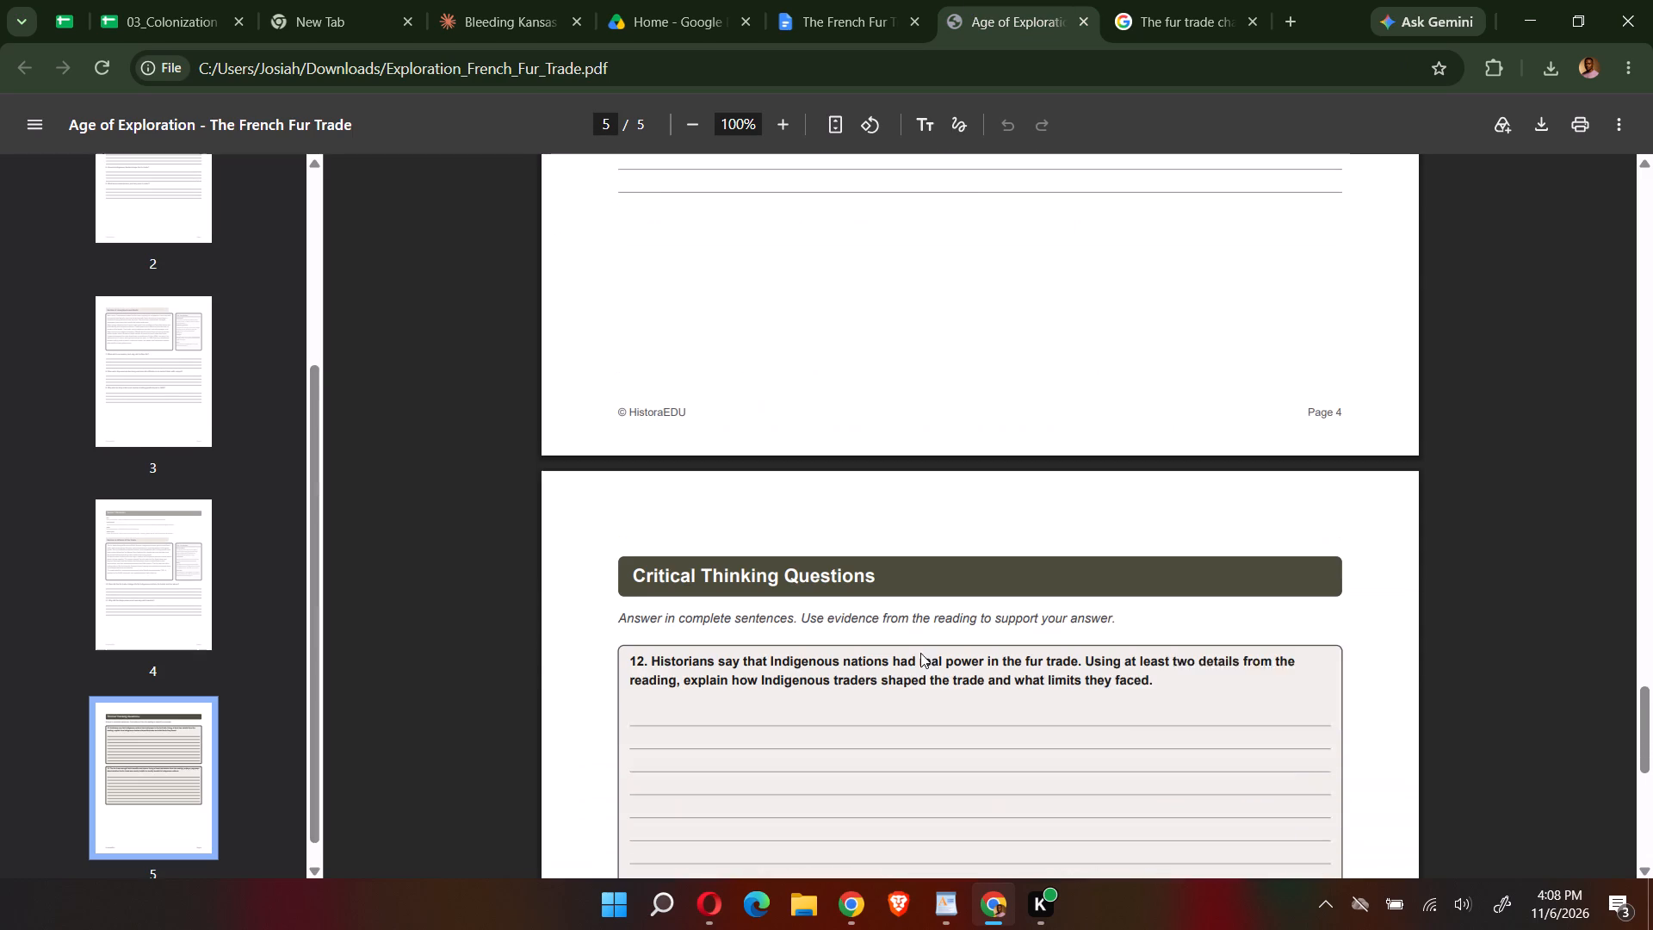
{"action": "left_click_drag", "start_coordinate": [1158, 669], "coordinate": [969, 651]}
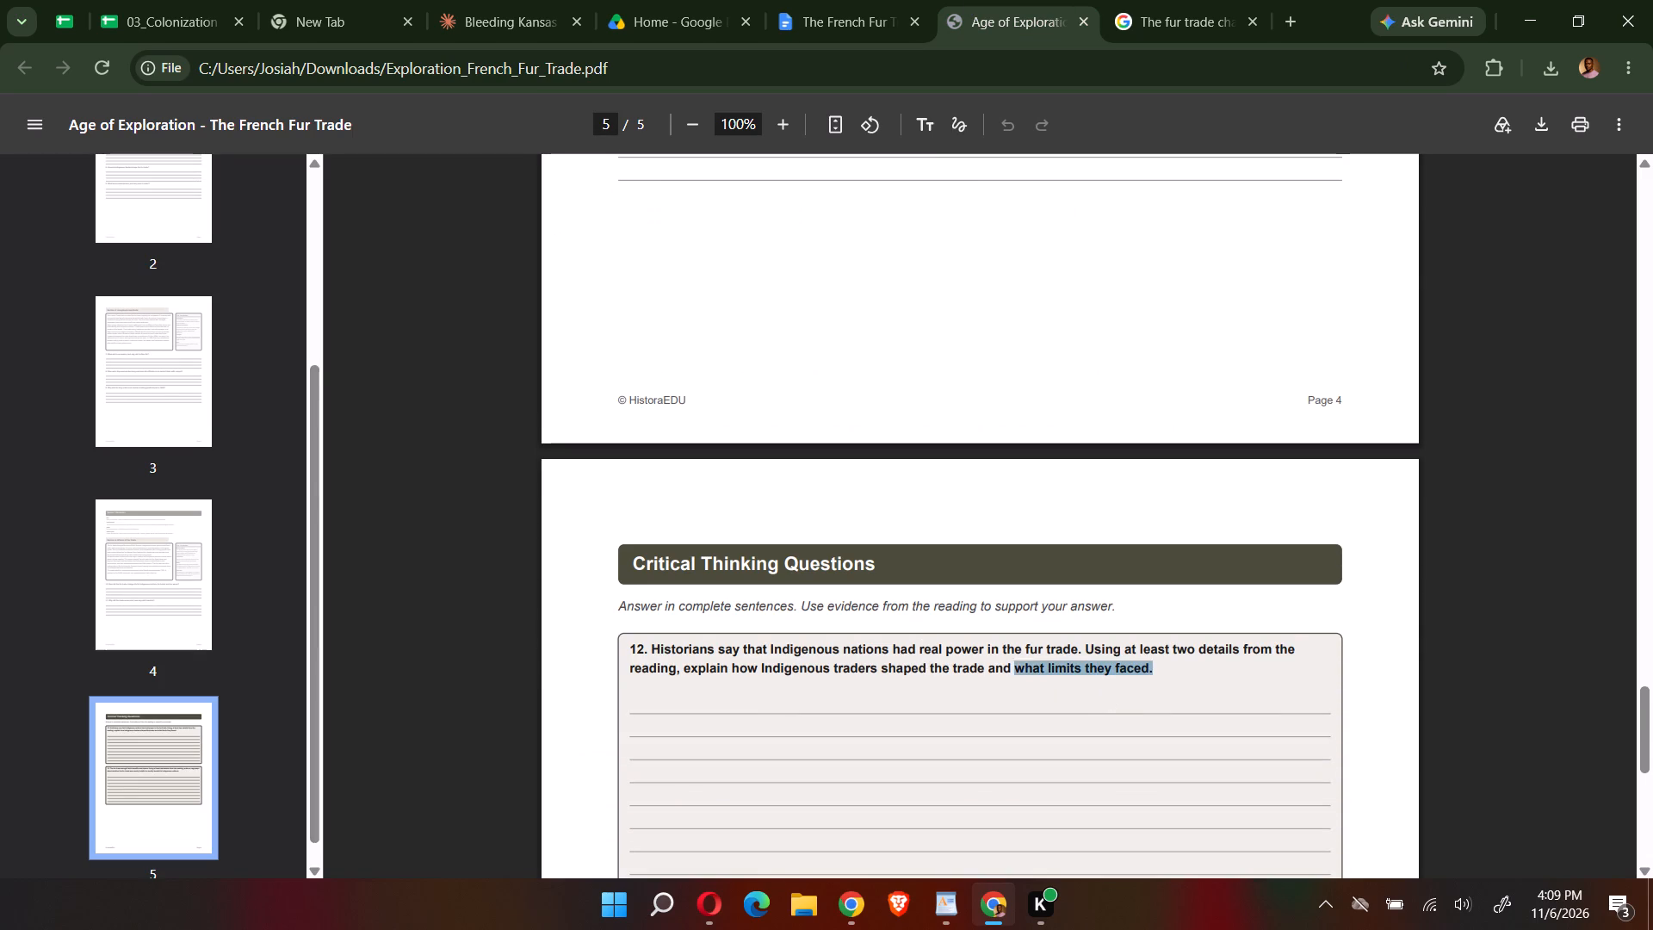
{"action": "left_click_drag", "start_coordinate": [969, 651], "coordinate": [648, 660]}
{"action": "key", "text": "ctrl+c"}
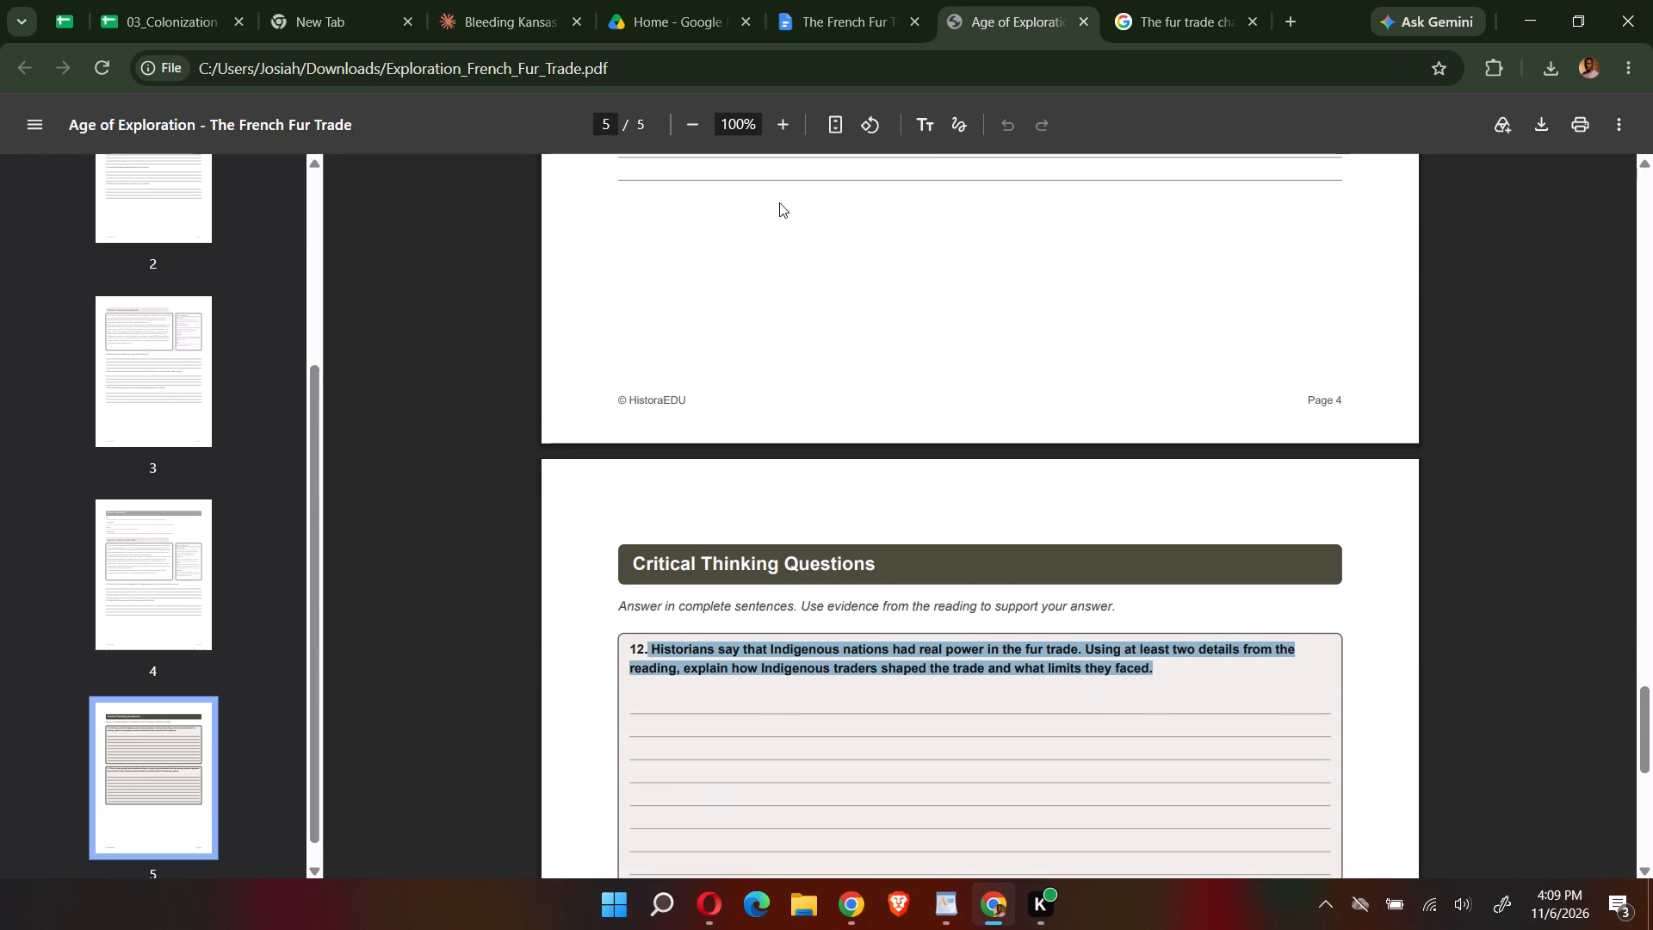
{"action": "left_click", "coordinate": [840, 14]}
{"action": "key", "text": "ctrl+v"}
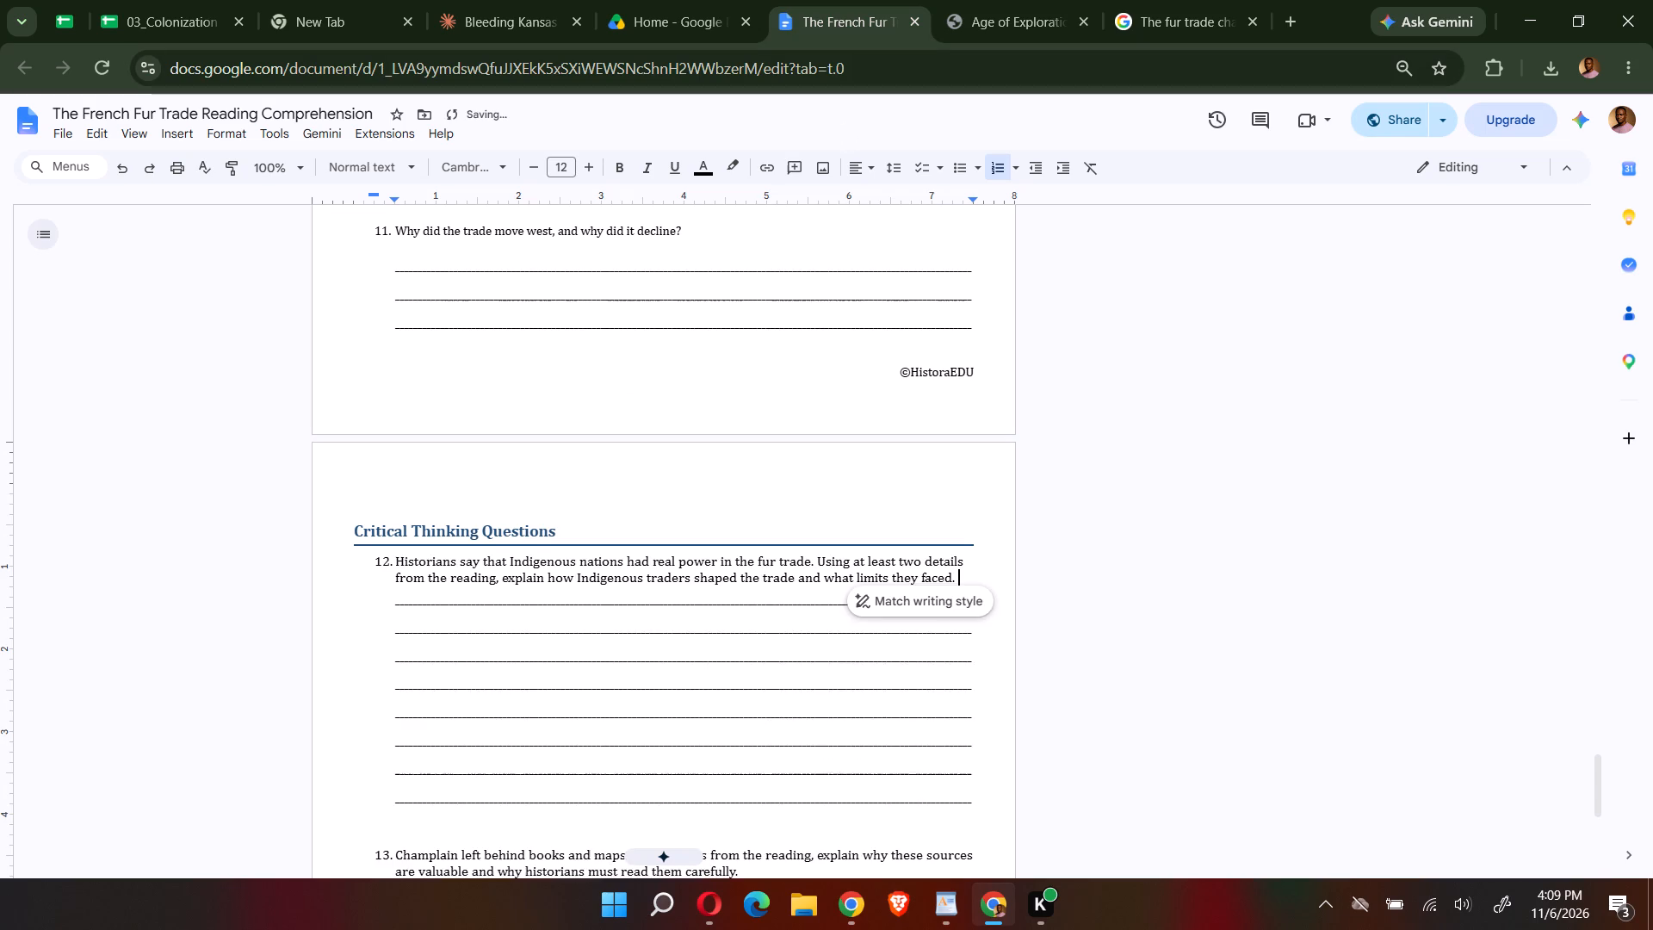
Replace the text of question 13 with the PDF's question 13 on whether the fur trade was mostly helpful or mostly harmful to Indigenous nations.
{"action": "scroll", "coordinate": [823, 387], "scroll_direction": "down", "scroll_amount": 2}
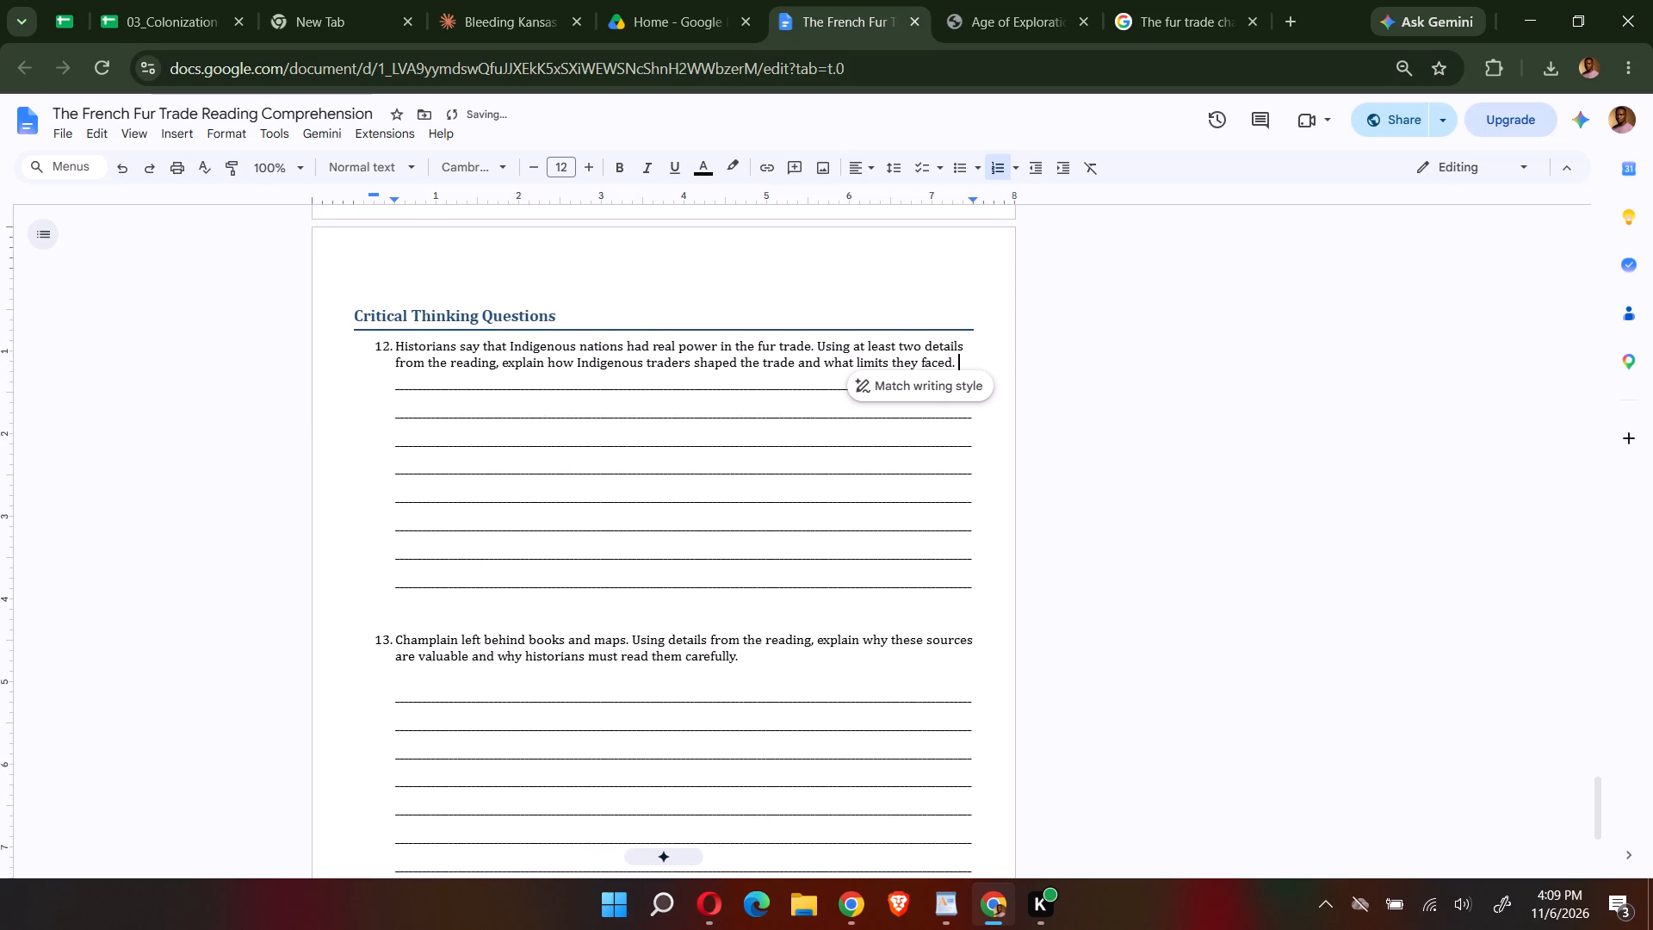
{"action": "left_click_drag", "start_coordinate": [755, 661], "coordinate": [403, 638]}
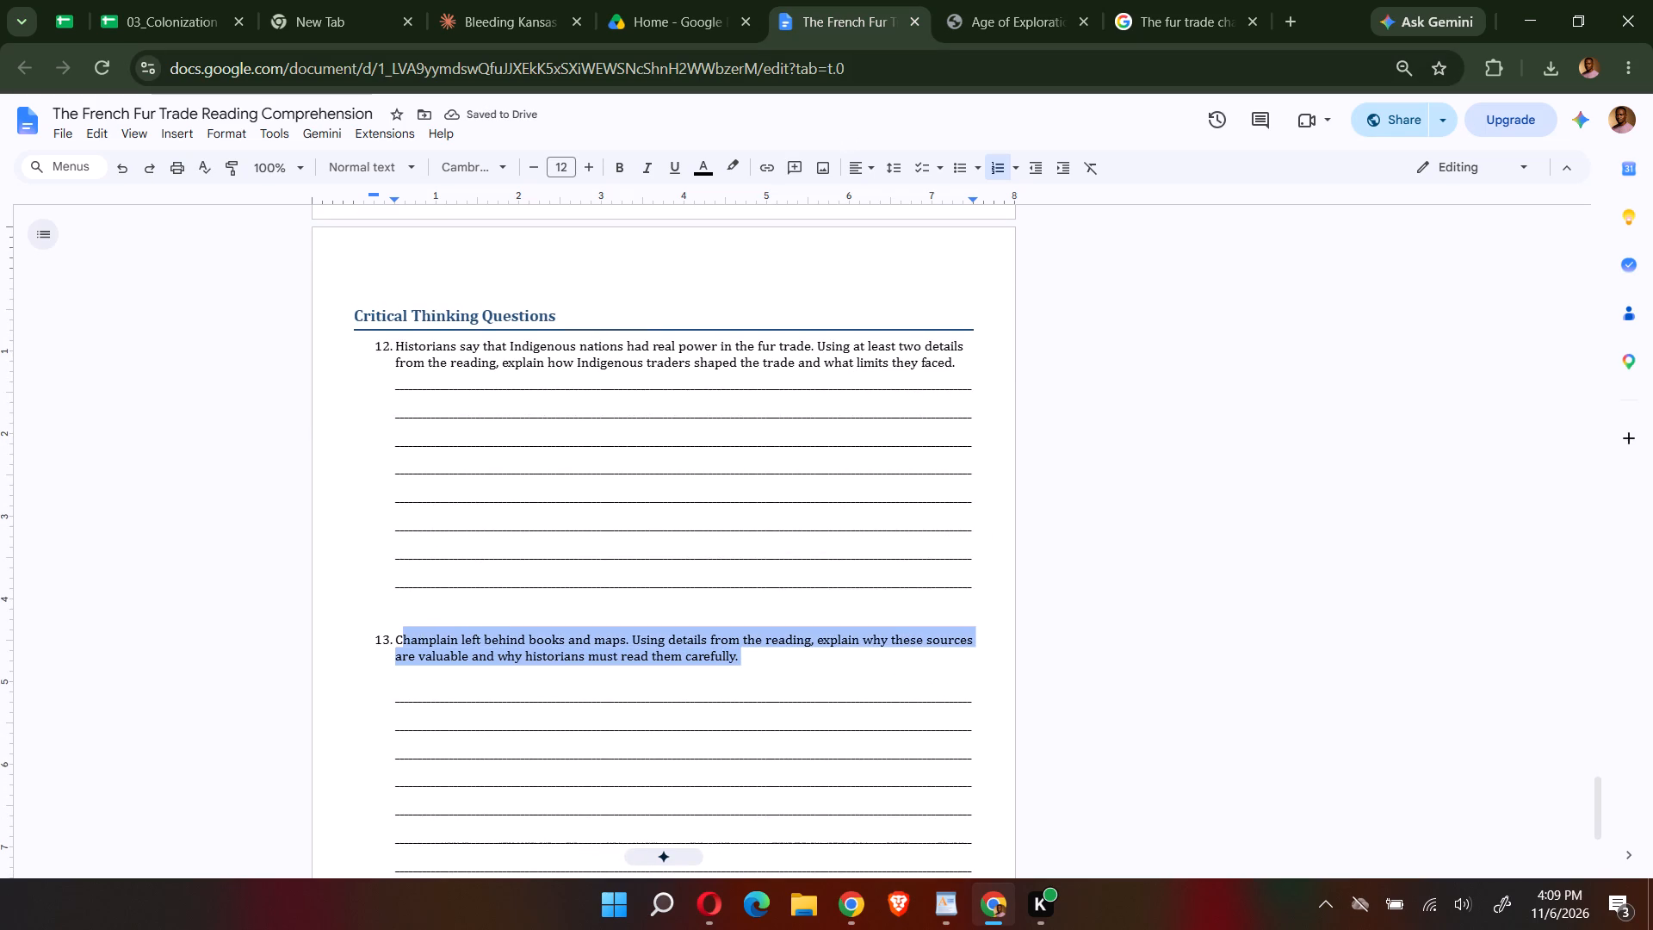
{"action": "left_click_drag", "start_coordinate": [403, 638], "coordinate": [397, 641]}
{"action": "key", "text": "BackSpace"}
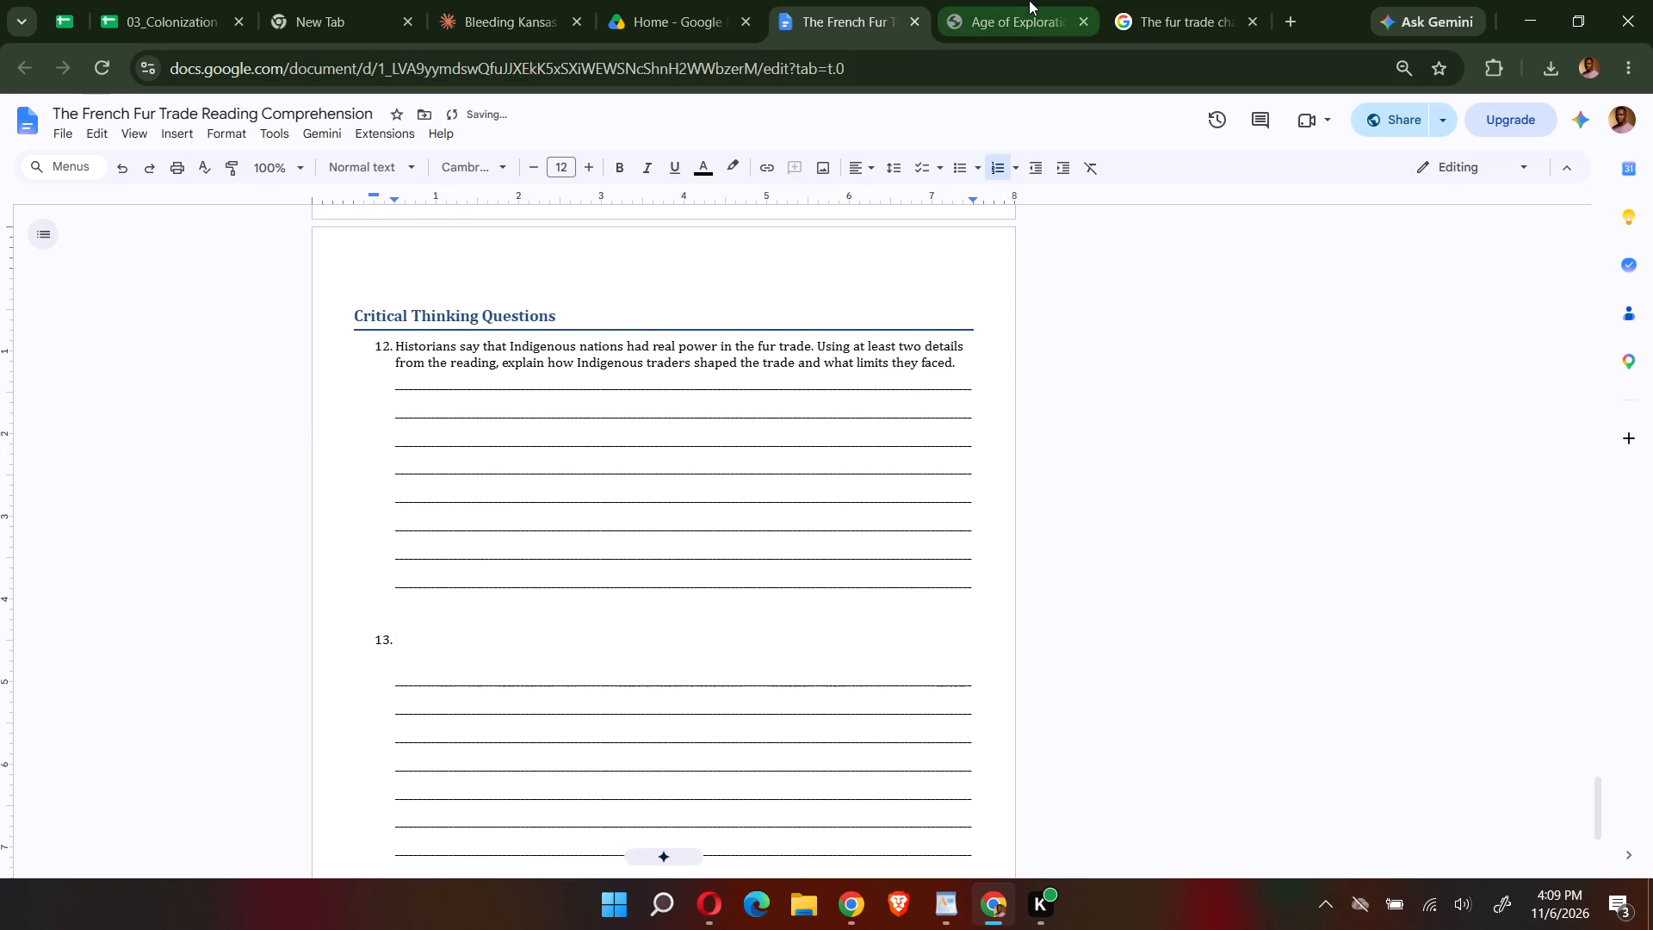
{"action": "left_click", "coordinate": [1029, 0]}
{"action": "scroll", "coordinate": [1006, 426], "scroll_direction": "down", "scroll_amount": 5}
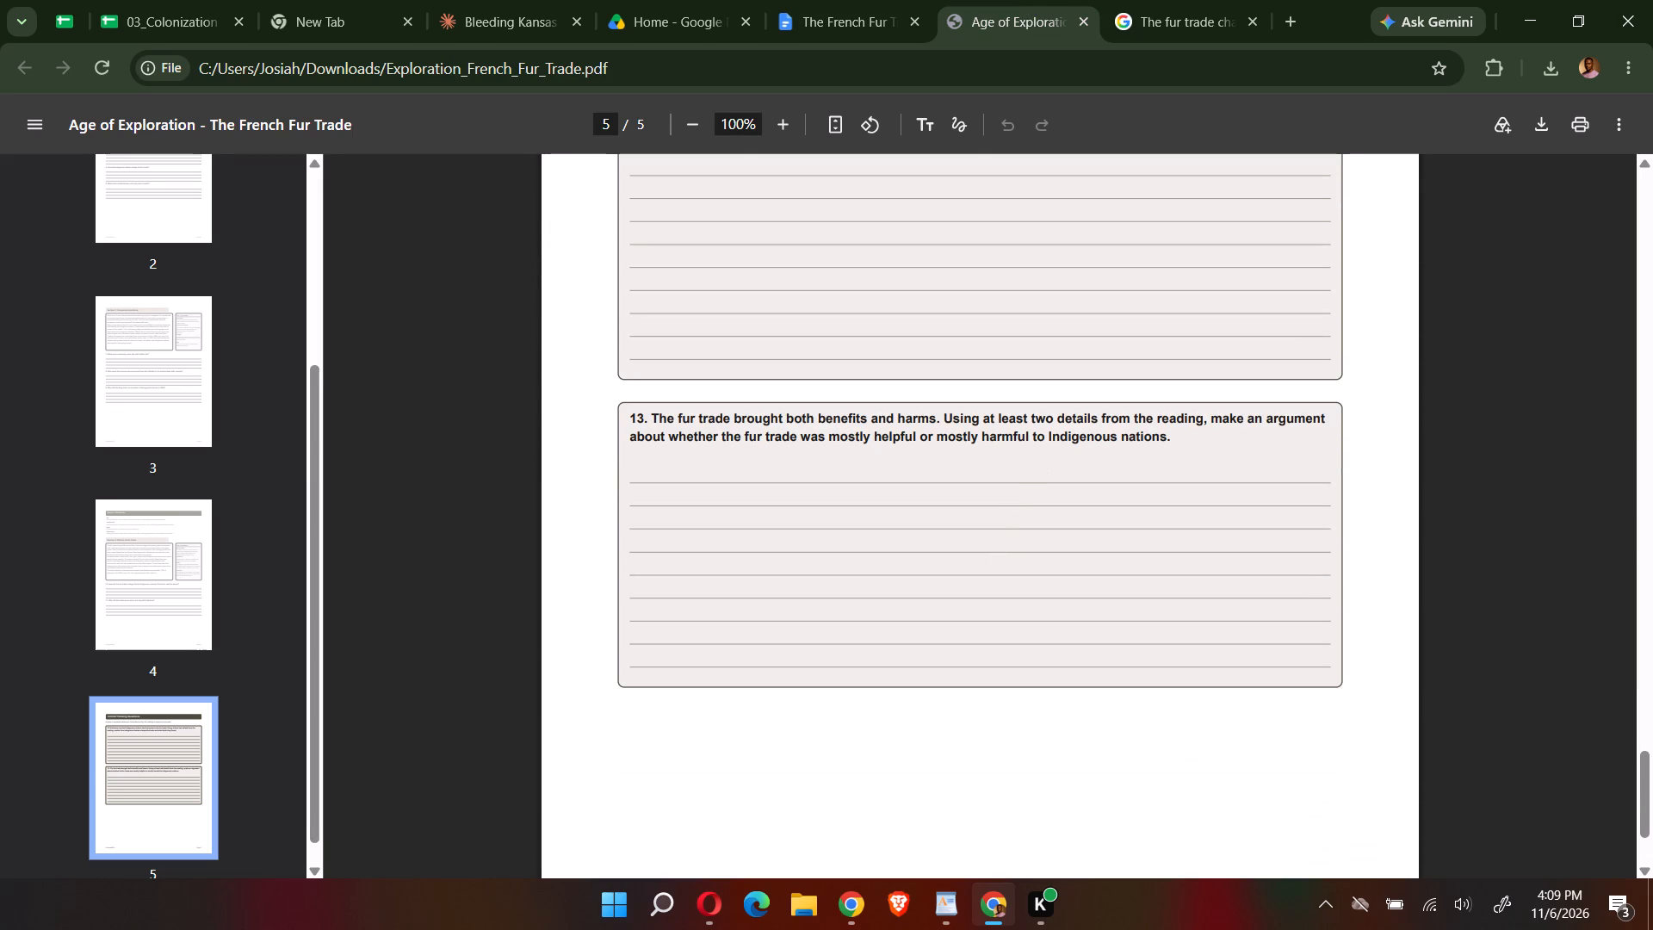
{"action": "left_click_drag", "start_coordinate": [1175, 441], "coordinate": [707, 418]}
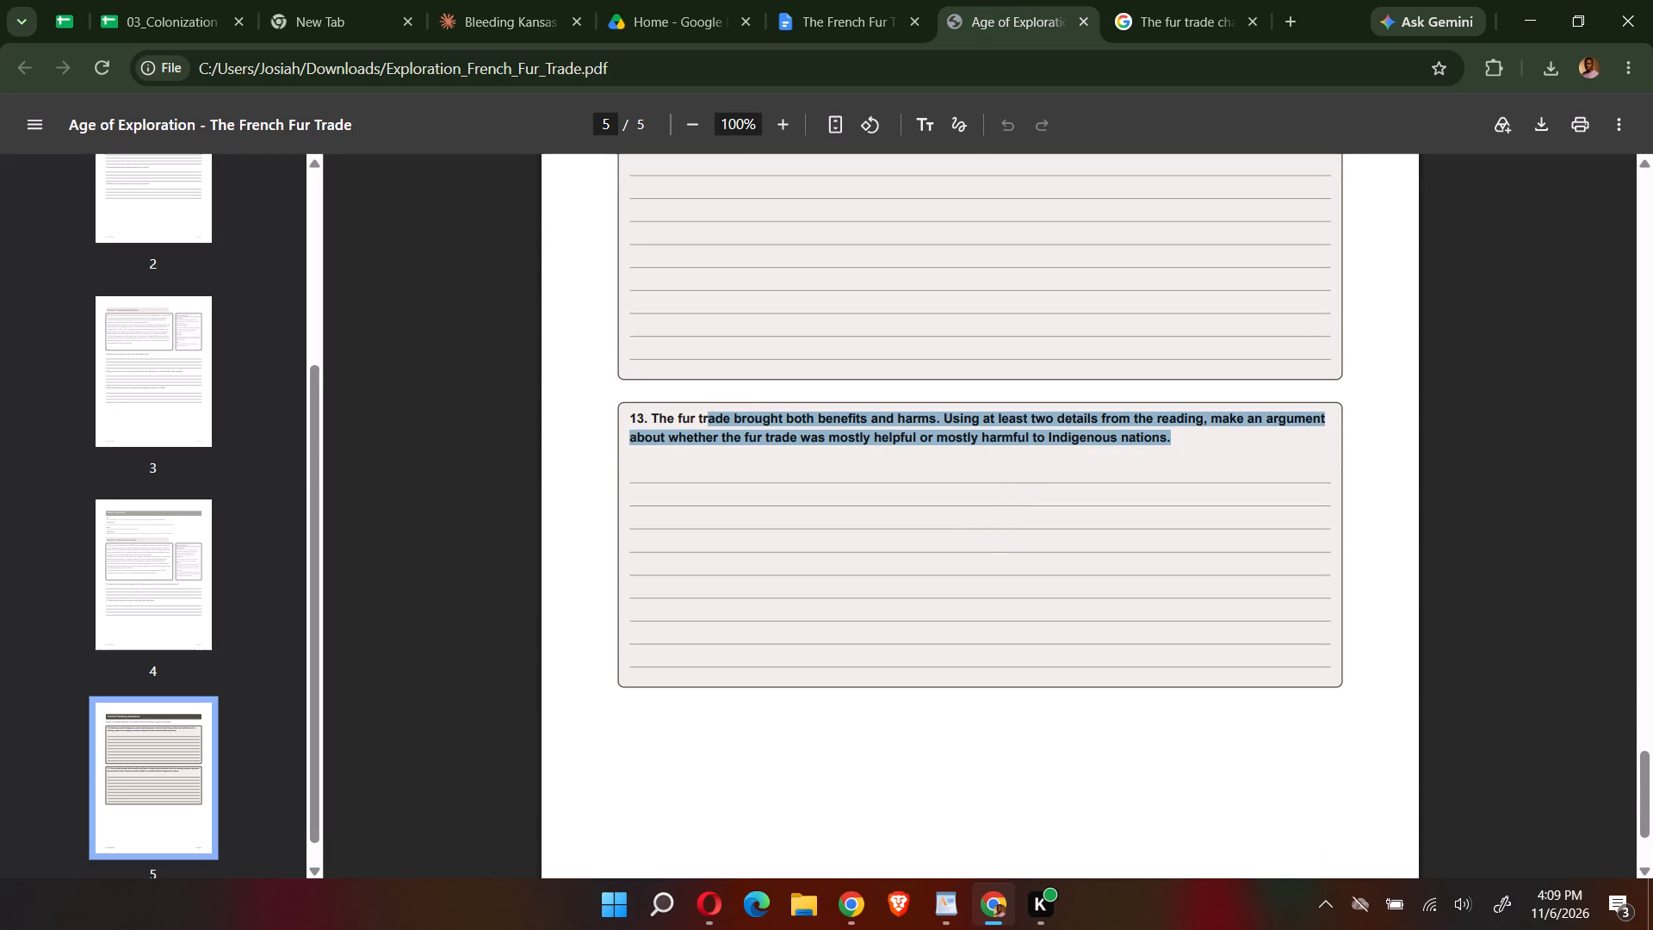
{"action": "left_click_drag", "start_coordinate": [707, 418], "coordinate": [655, 418]}
{"action": "key", "text": "ctrl+c"}
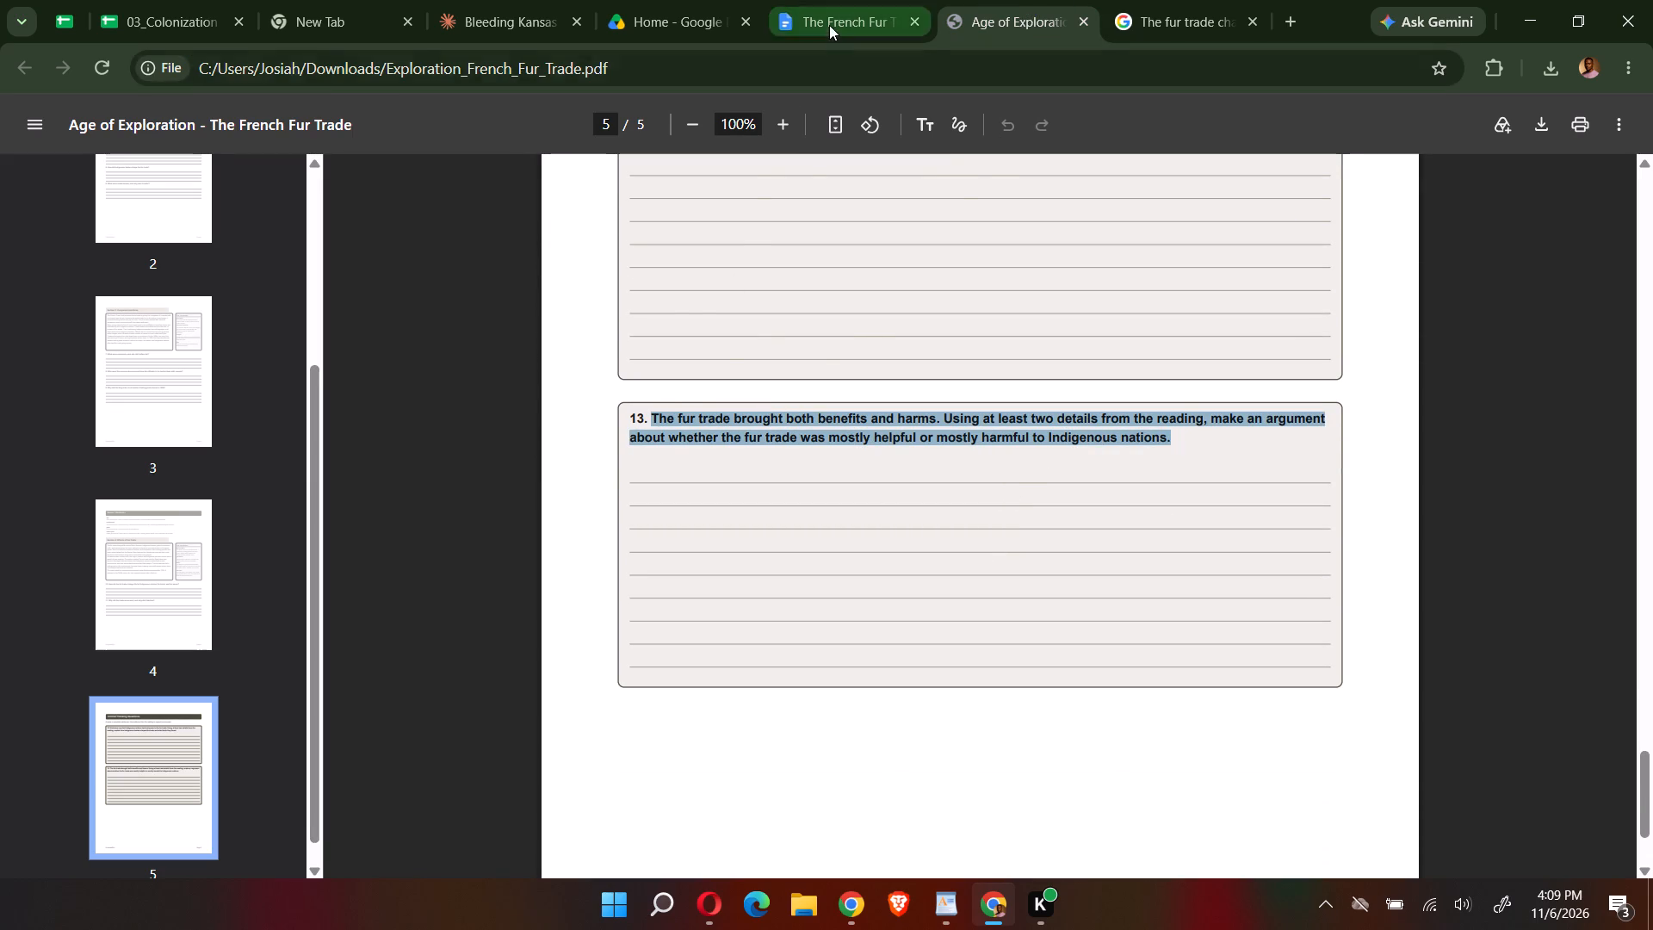
{"action": "left_click", "coordinate": [829, 25]}
{"action": "scroll", "coordinate": [754, 342], "scroll_direction": "down", "scroll_amount": 1}
{"action": "key", "text": "ctrl+v"}
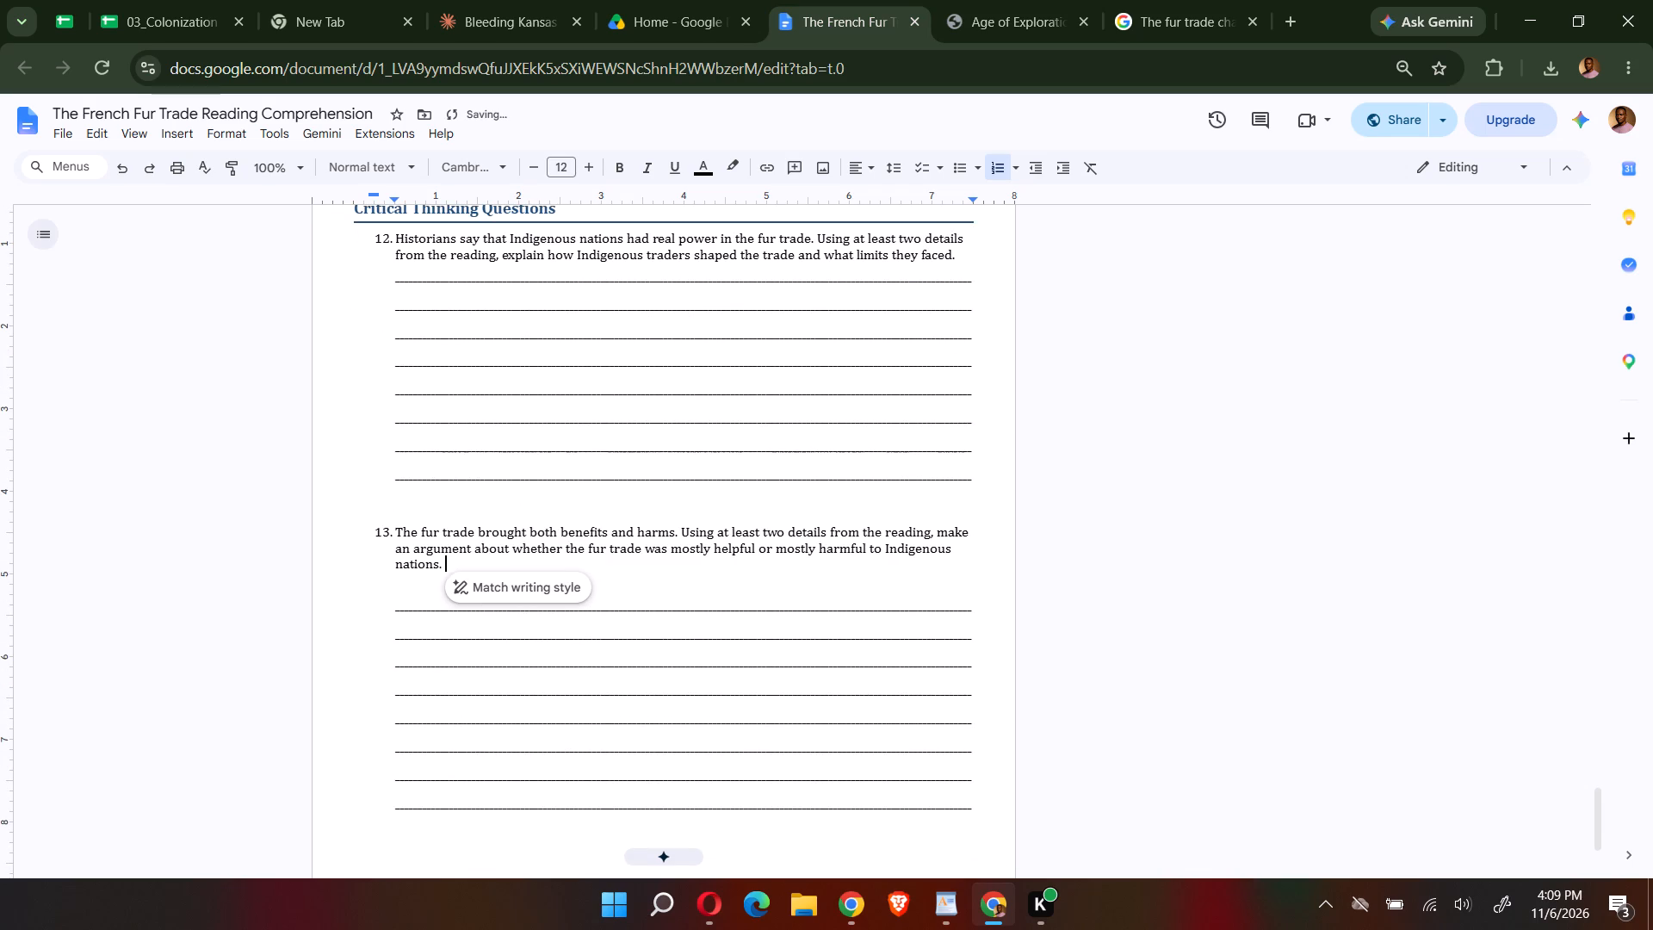
Look back through the worksheet from its end to the title page and open the document's file commands.
{"action": "scroll", "coordinate": [696, 467], "scroll_direction": "down", "scroll_amount": 10}
{"action": "scroll", "coordinate": [711, 468], "scroll_direction": "up", "scroll_amount": 19}
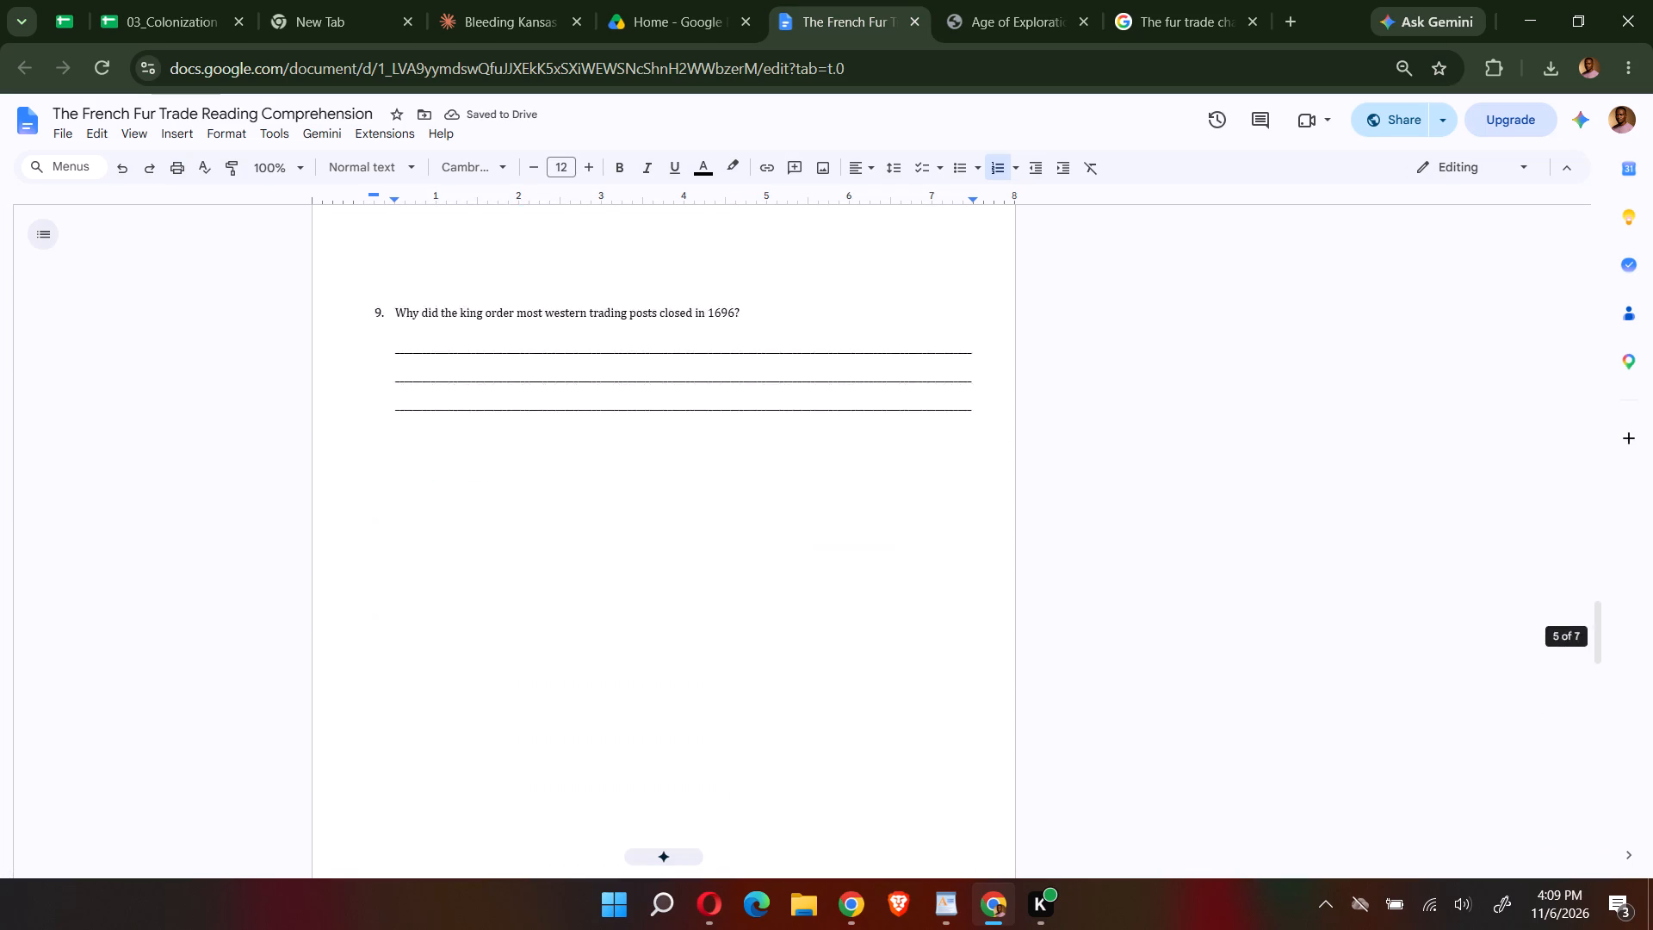
{"action": "scroll", "coordinate": [713, 463], "scroll_direction": "up", "scroll_amount": 20}
{"action": "scroll", "coordinate": [713, 463], "scroll_direction": "up", "scroll_amount": 19}
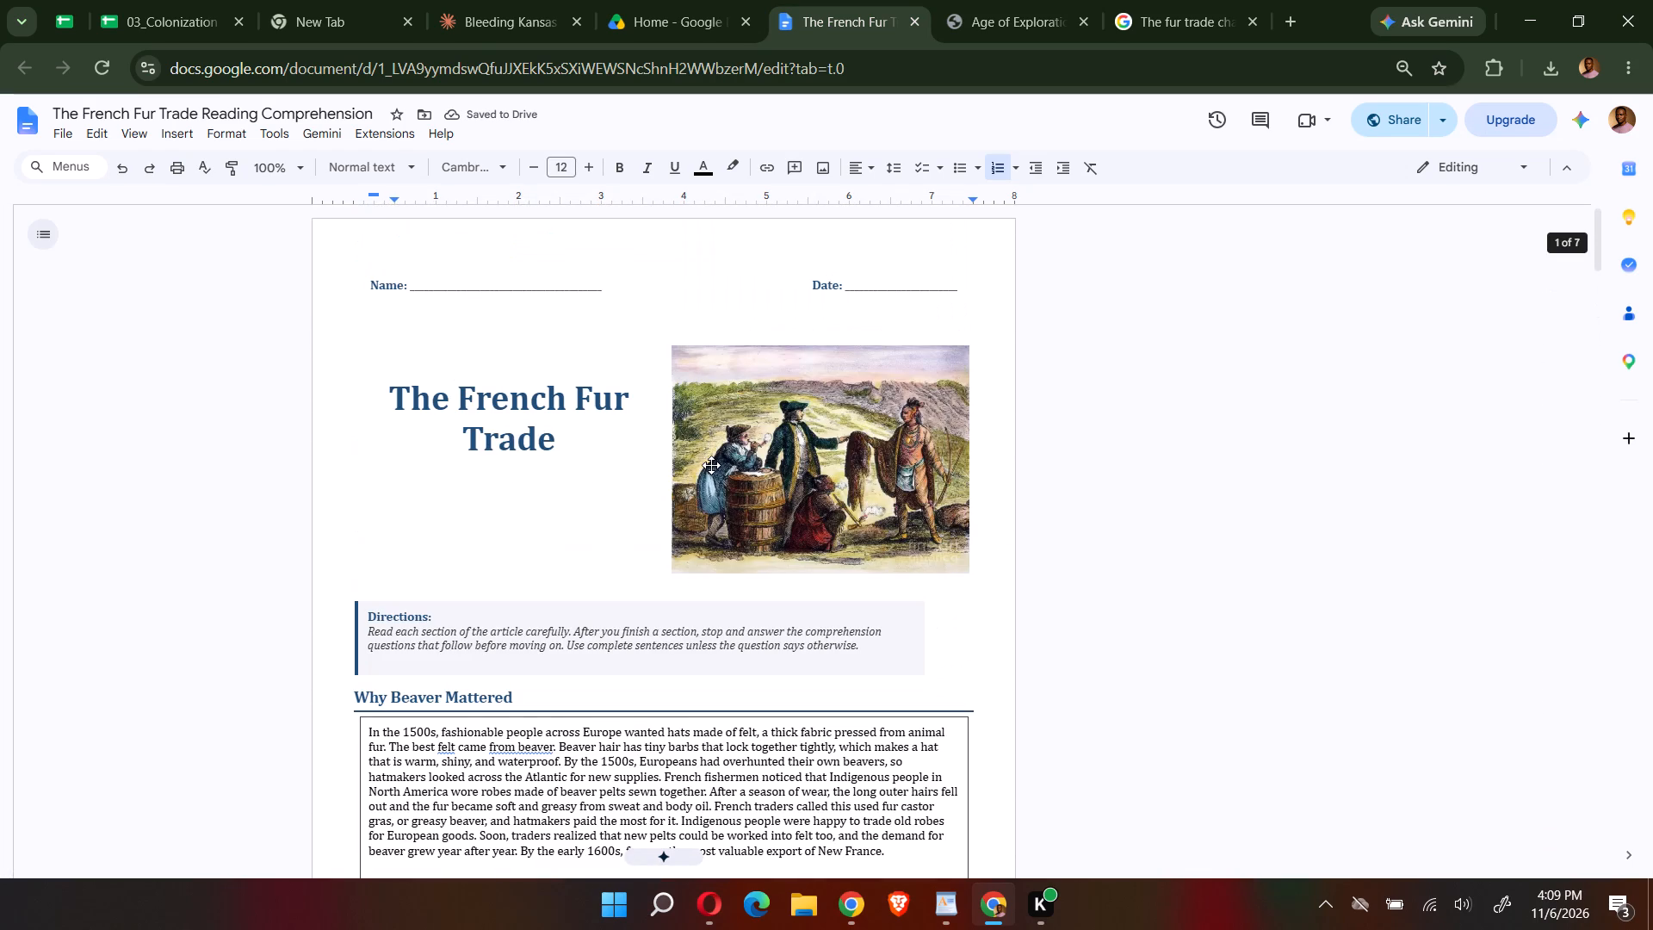
{"action": "scroll", "coordinate": [711, 465], "scroll_direction": "up", "scroll_amount": 6}
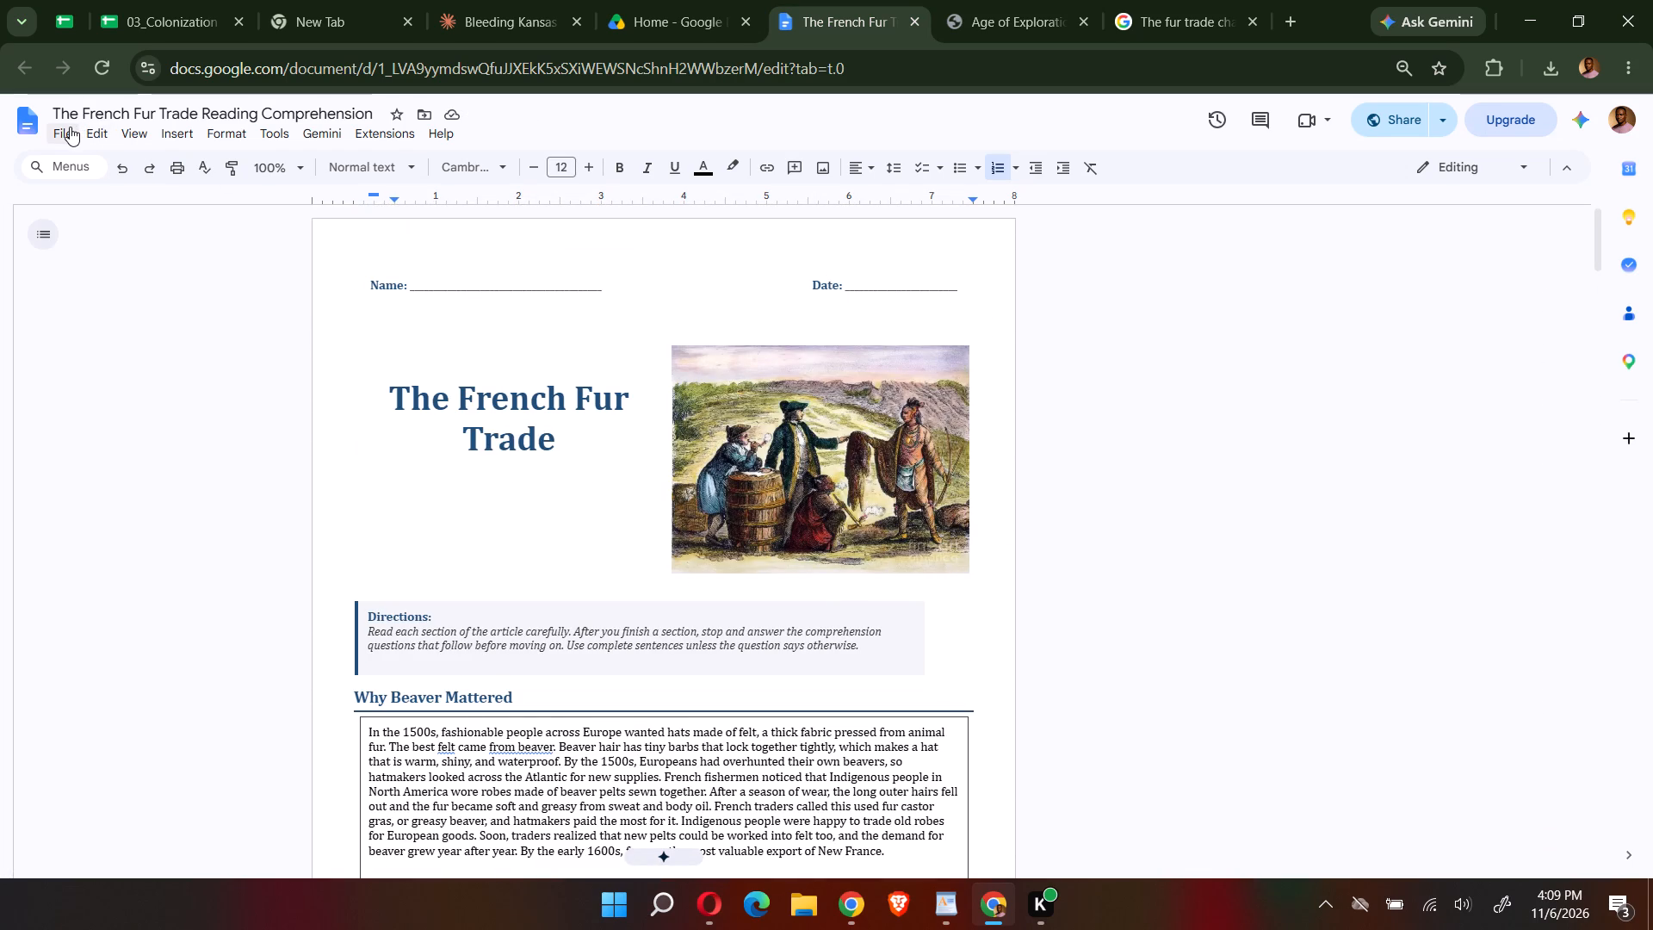
{"action": "left_click", "coordinate": [70, 127]}
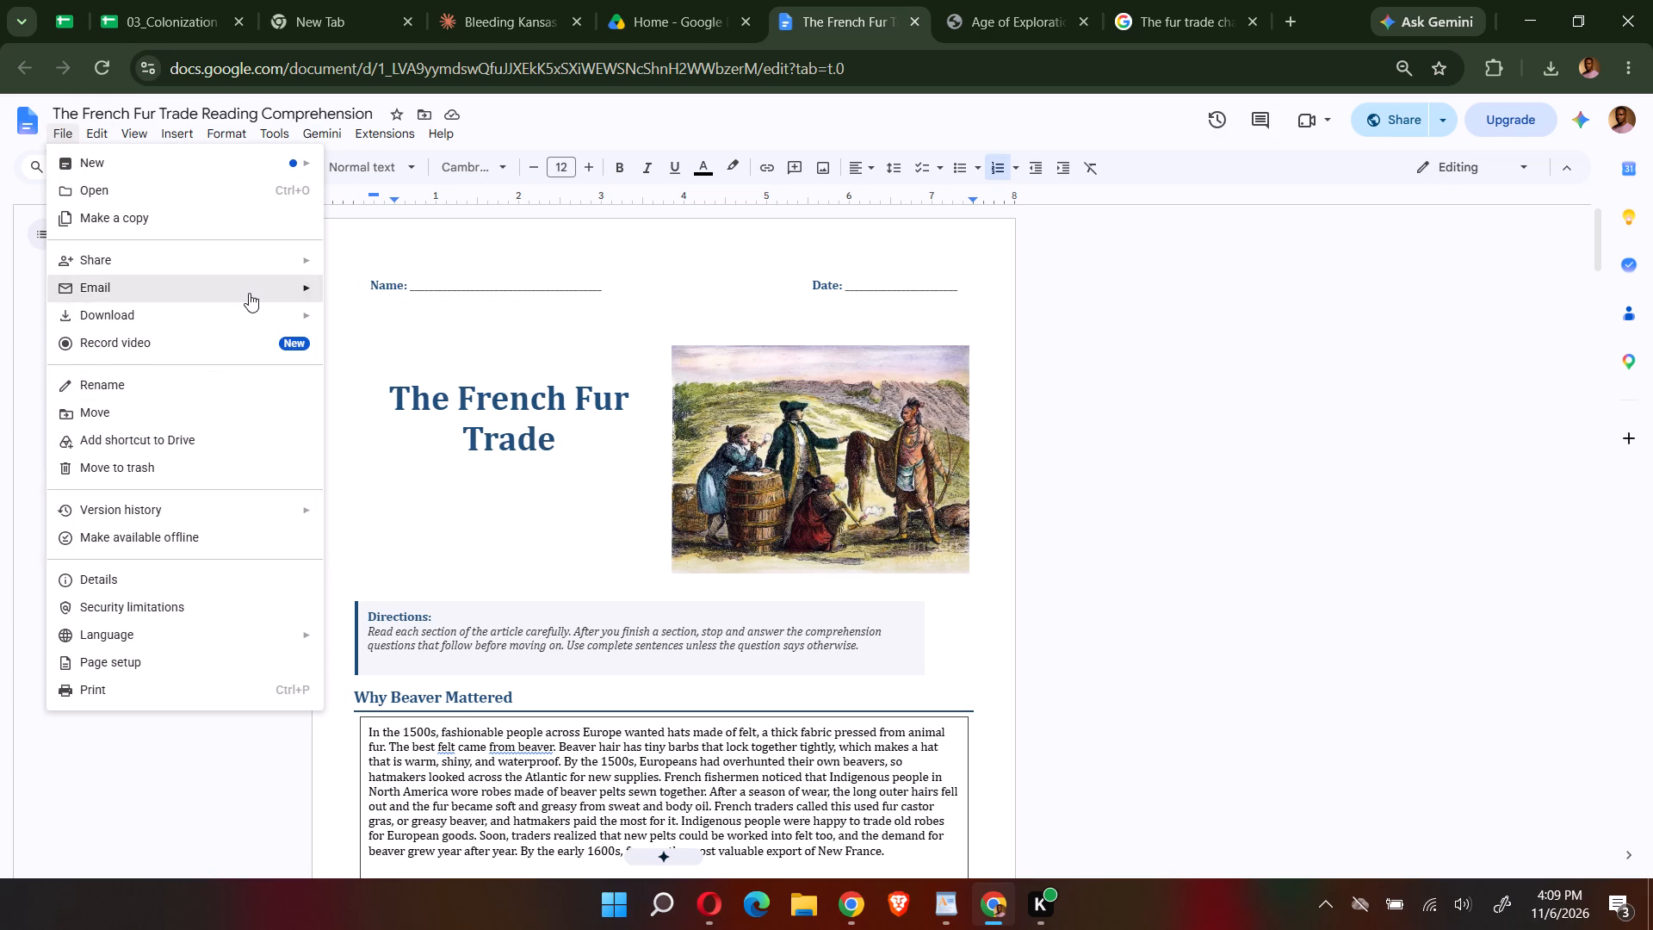
Download the French Fur Trade worksheet as a PDF.
{"action": "left_click", "coordinate": [359, 343]}
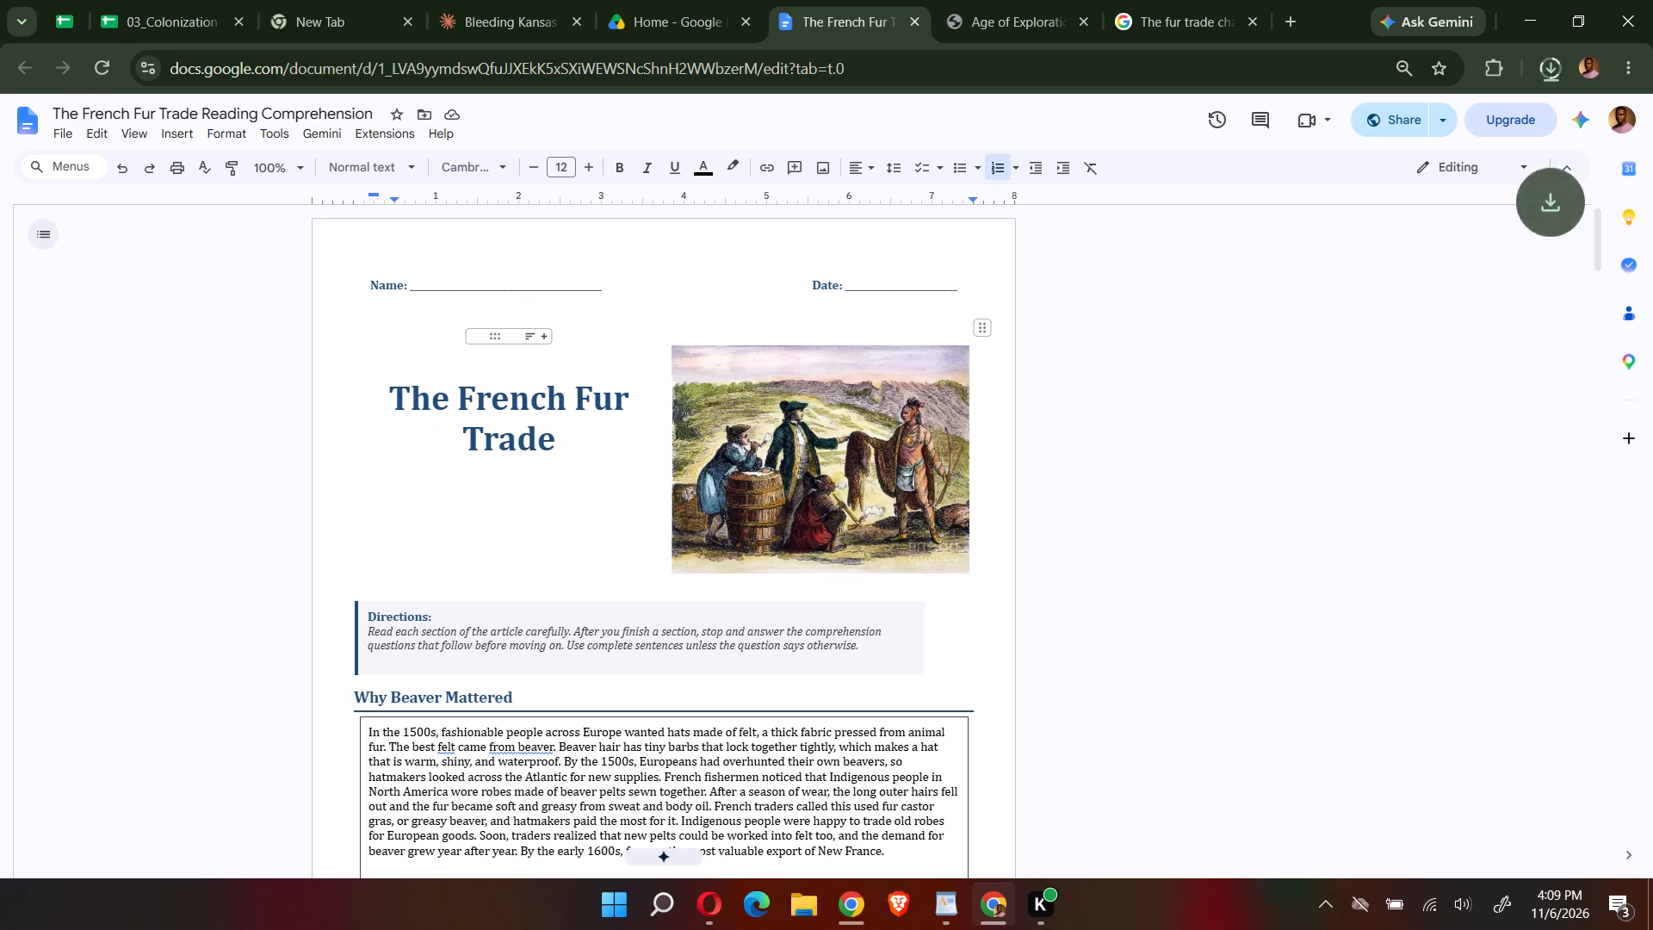
Switch to the Drive home page and reload its list of suggested files.
{"action": "left_click", "coordinate": [645, 0]}
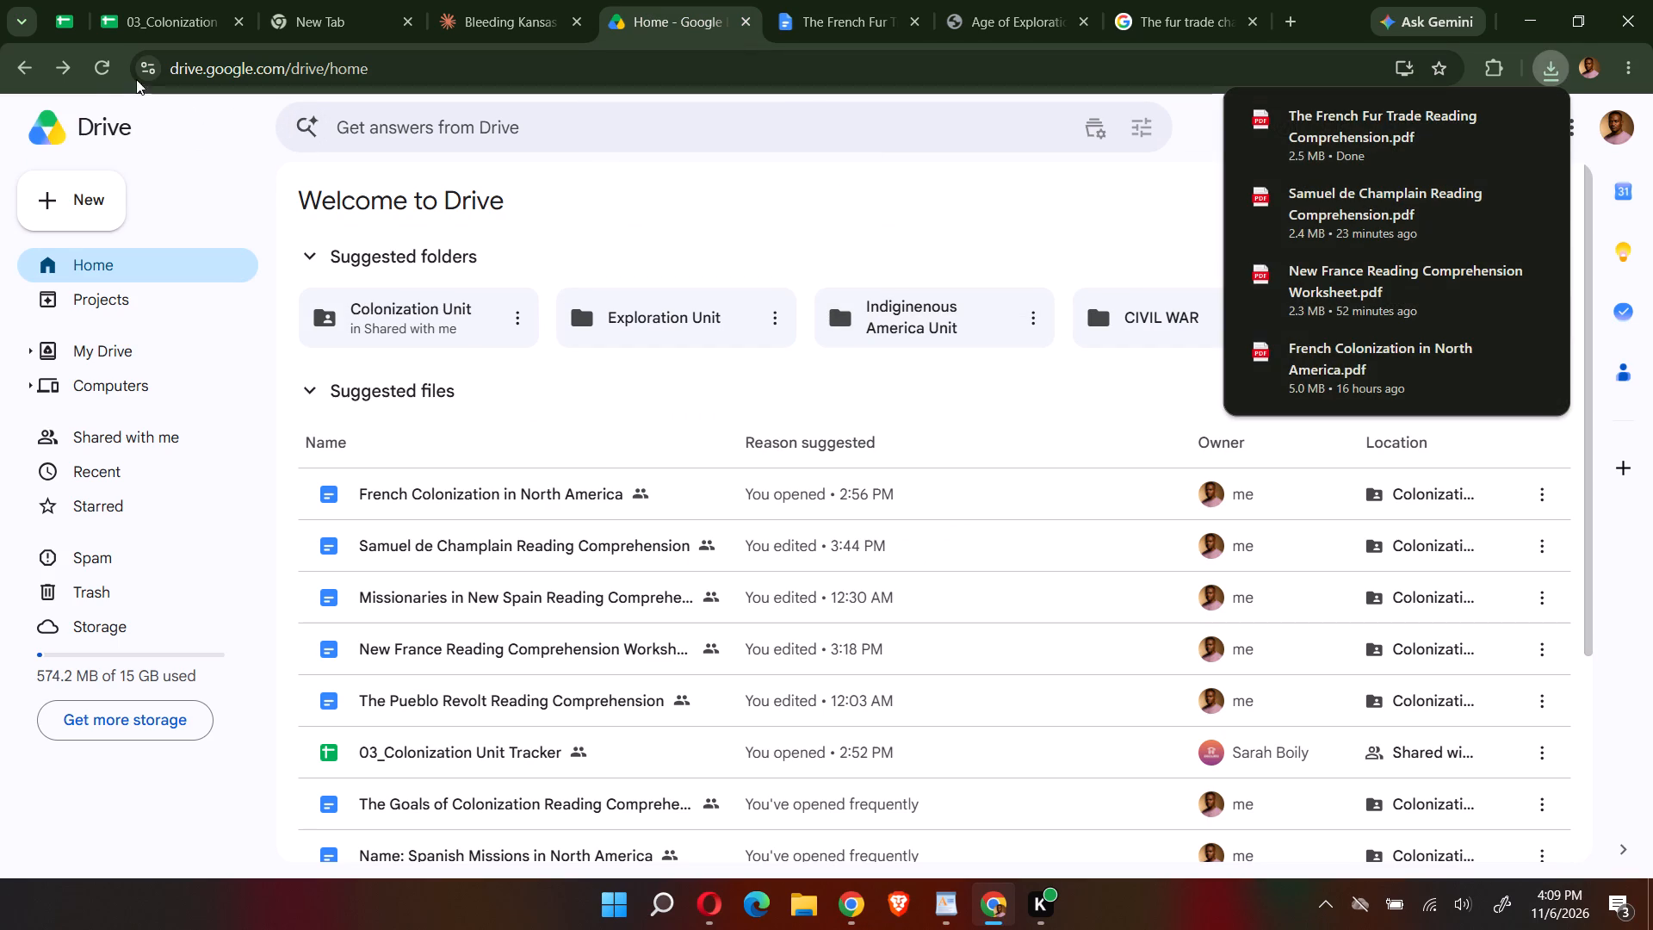
{"action": "left_click", "coordinate": [96, 70]}
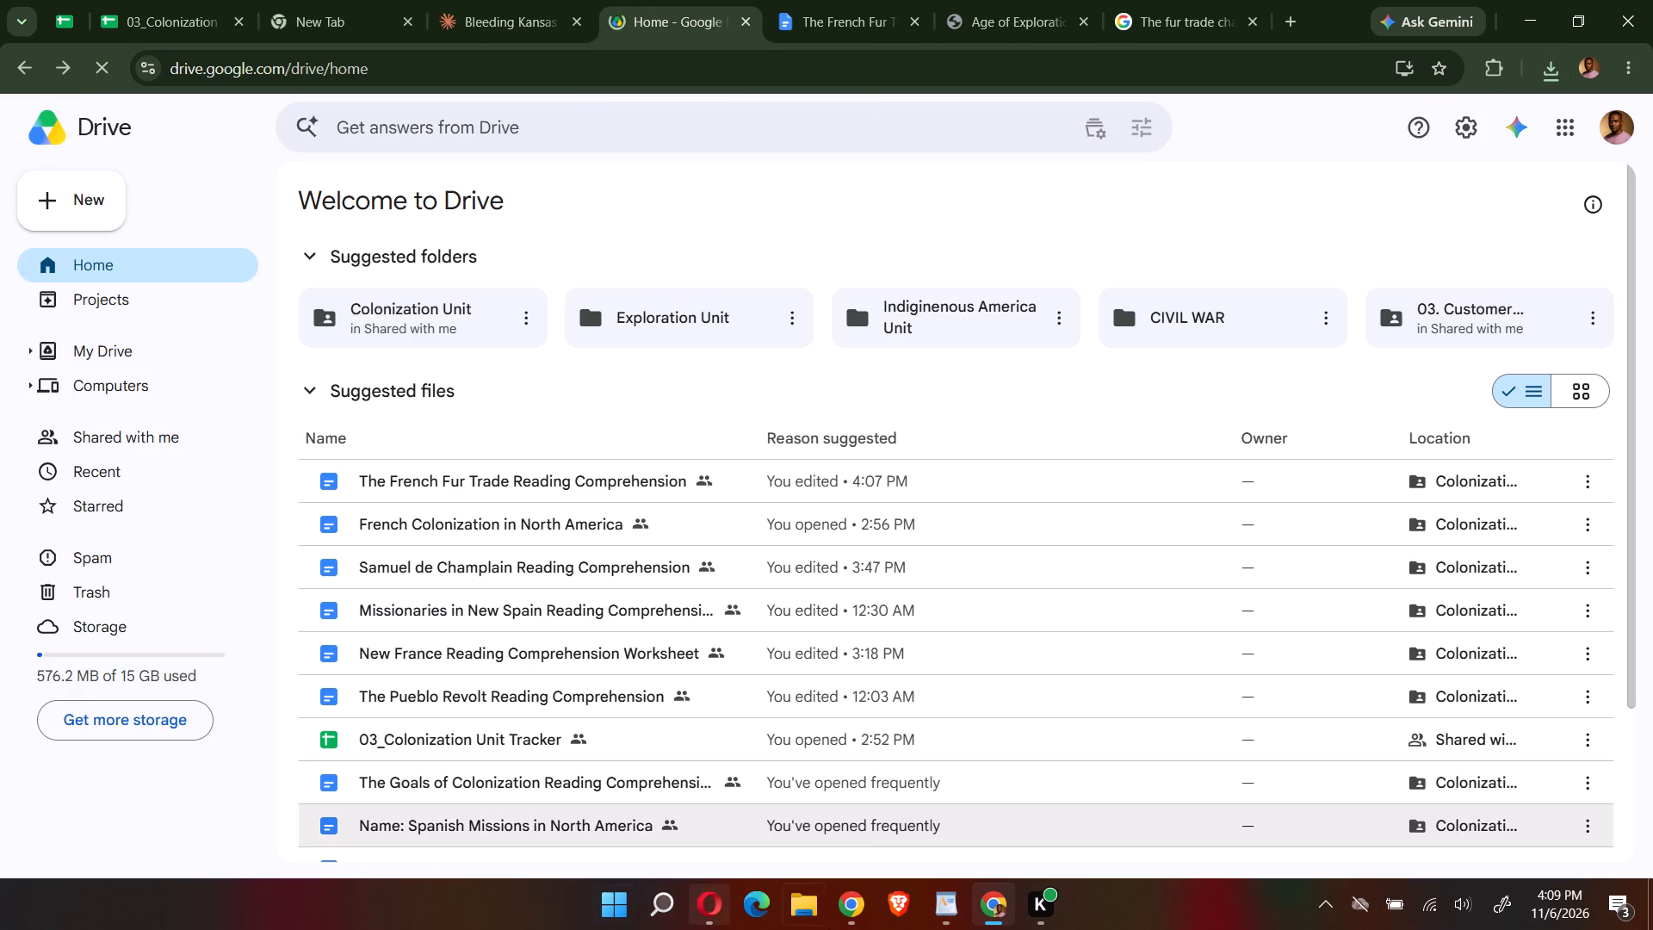
{"action": "left_click", "coordinate": [716, 893]}
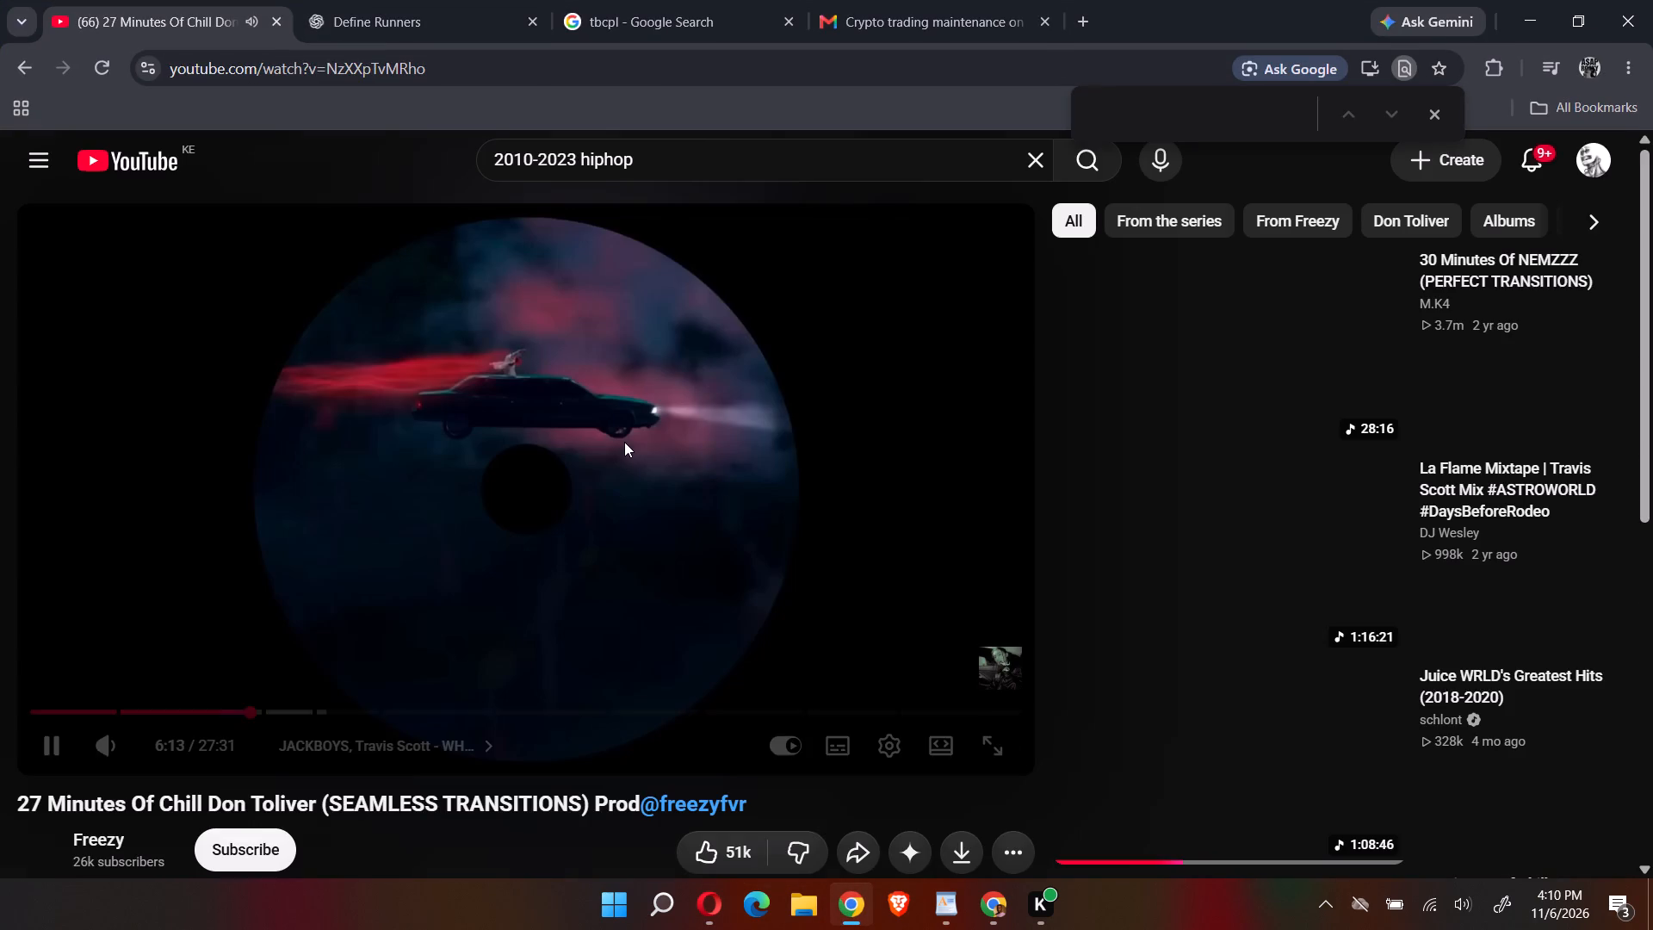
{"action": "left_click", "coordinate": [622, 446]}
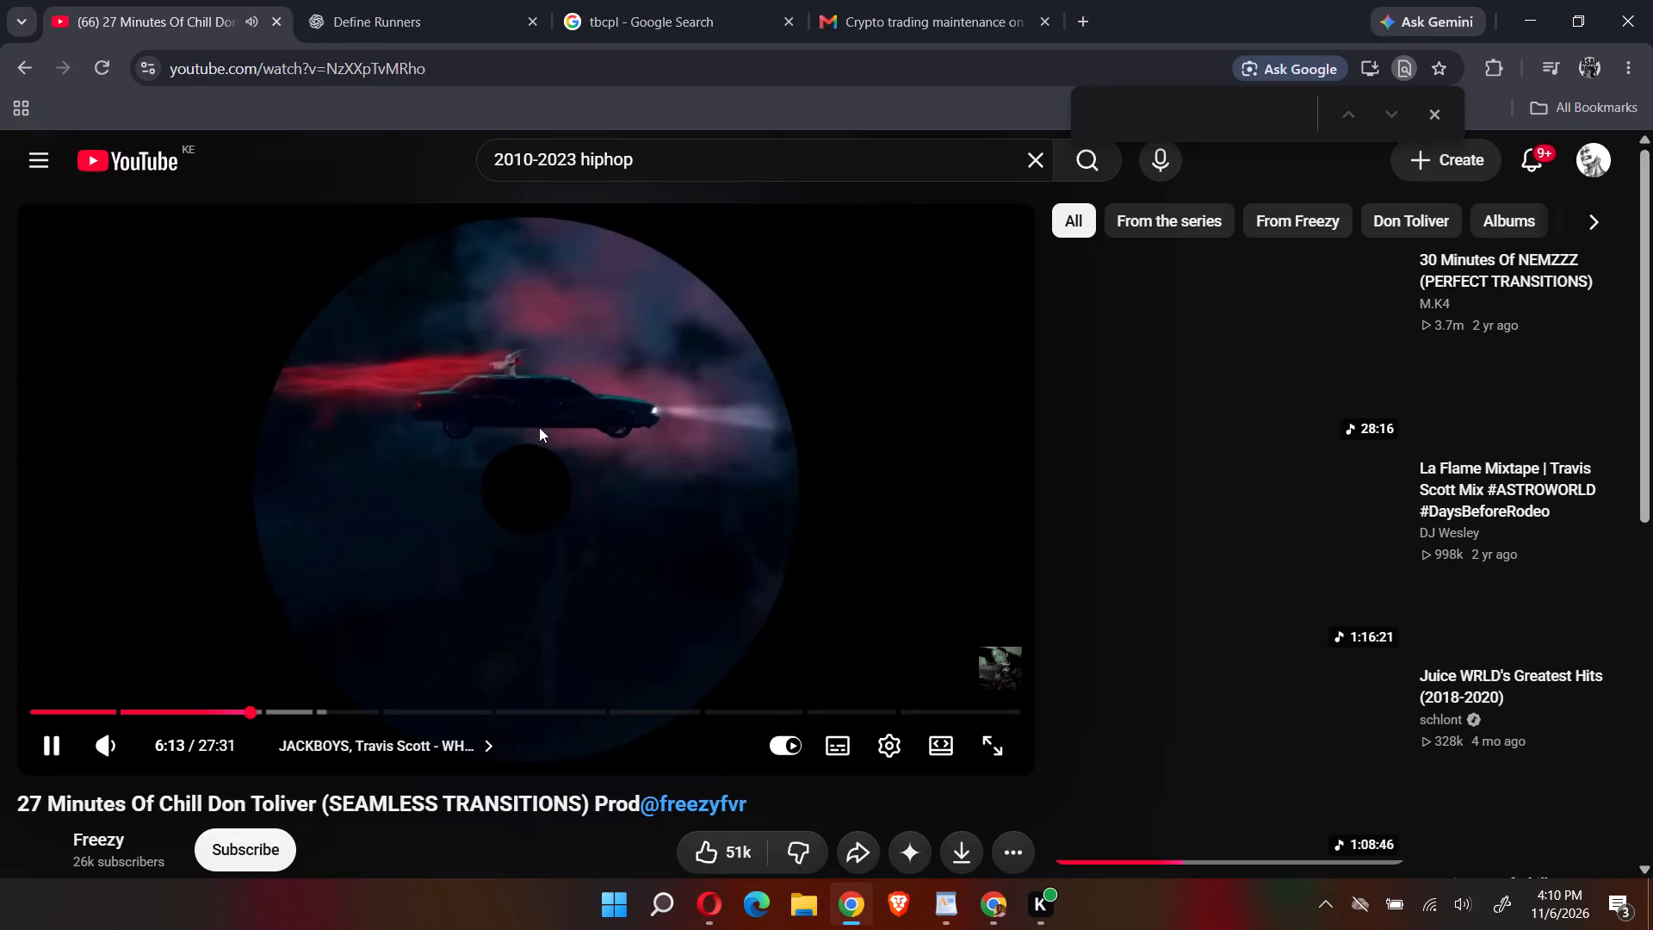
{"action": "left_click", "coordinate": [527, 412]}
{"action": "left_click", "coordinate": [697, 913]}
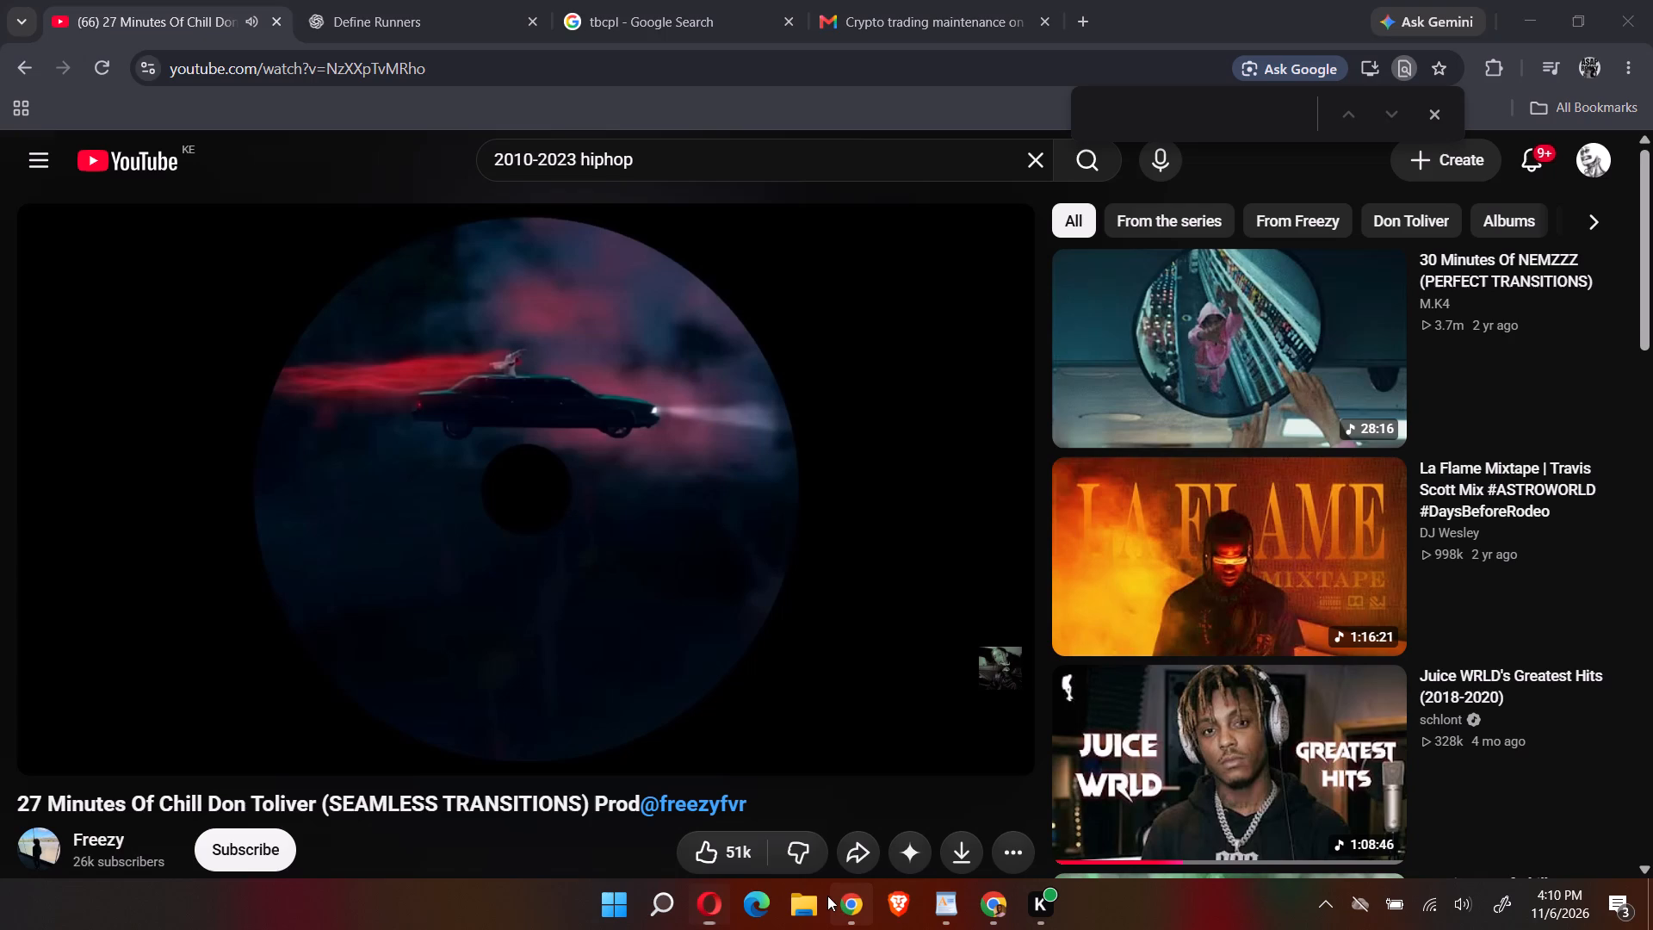
{"action": "left_click", "coordinate": [511, 428]}
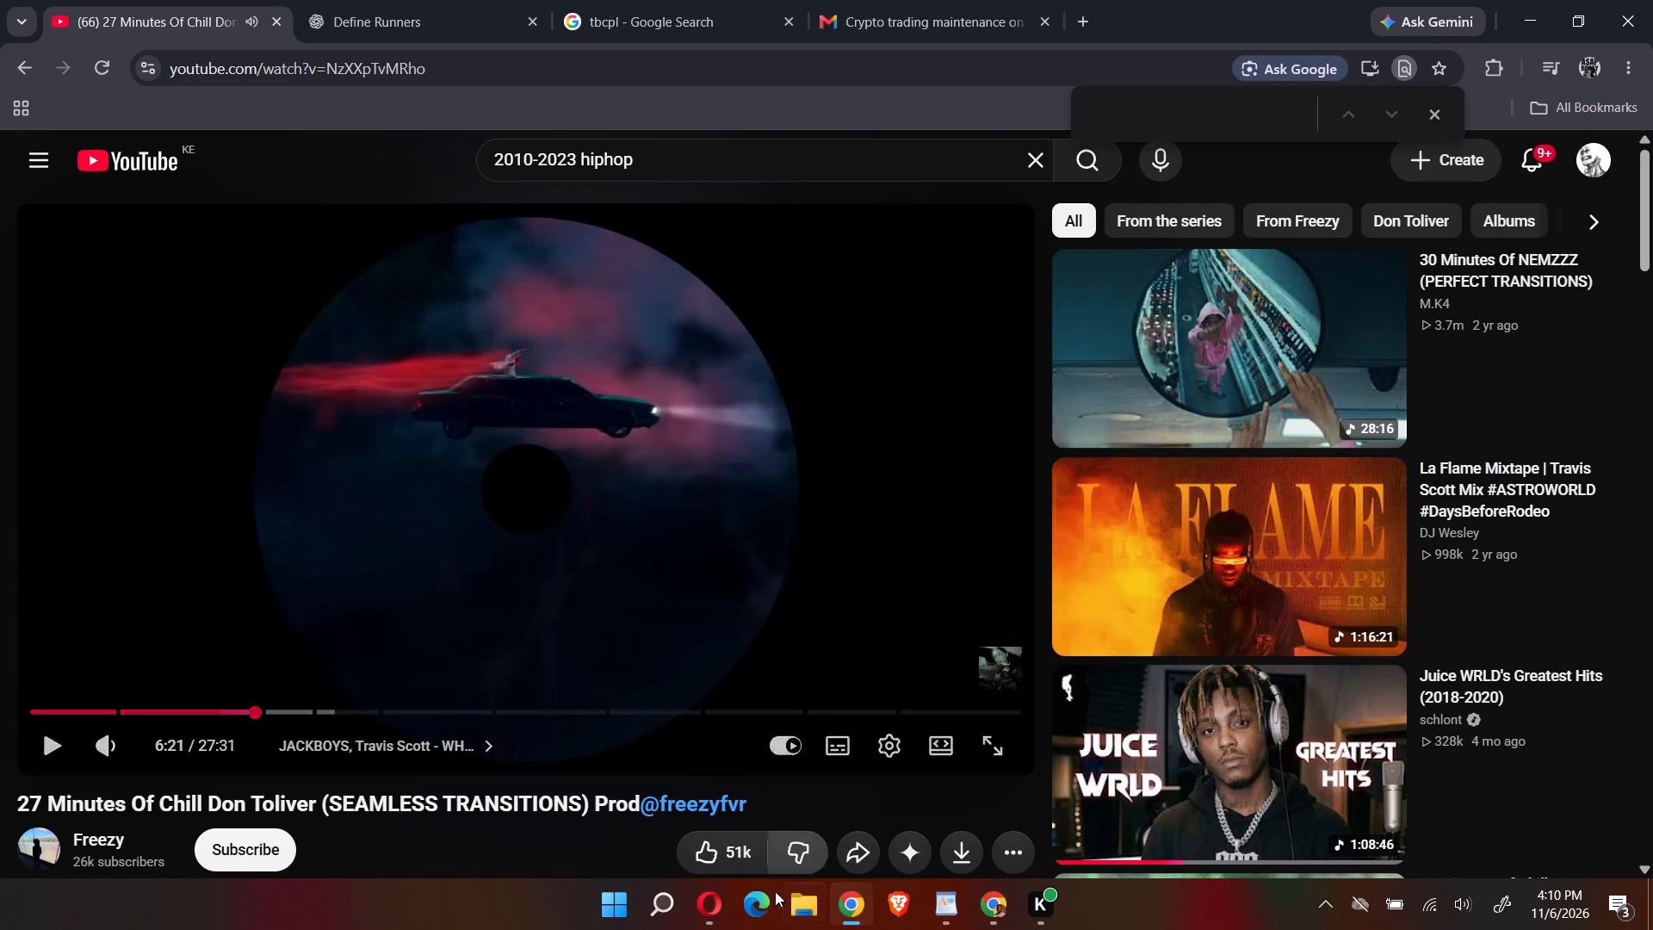